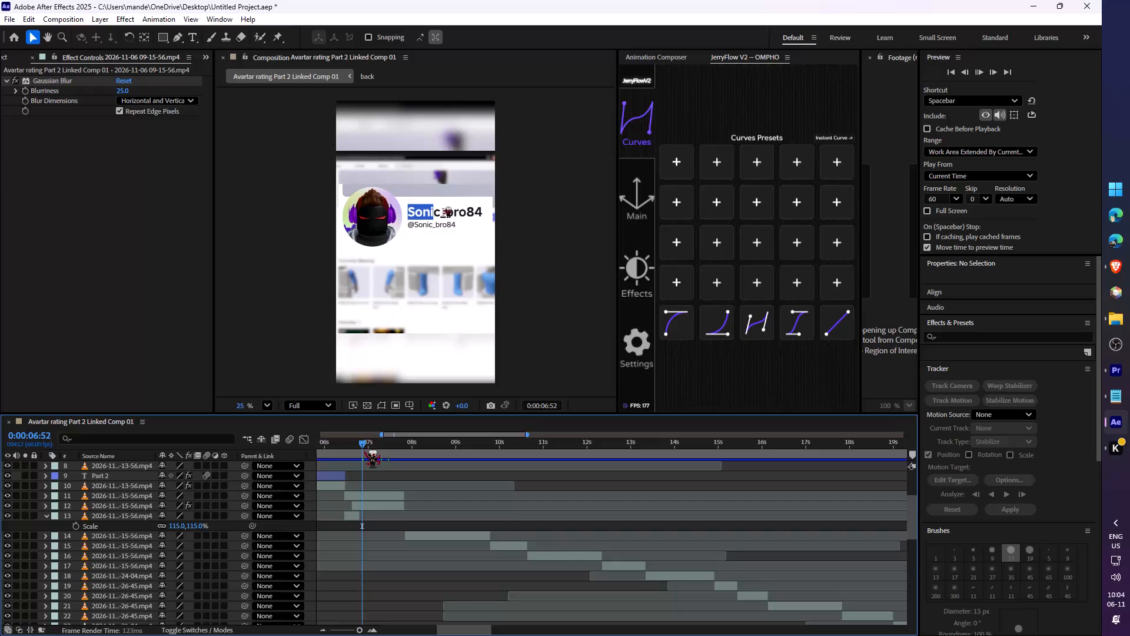
# Animate layer 14's Scale with a 100% keyframe at 0:00:07:51 and a 224% keyframe at 0:00:08:15.
pyautogui.press('space')
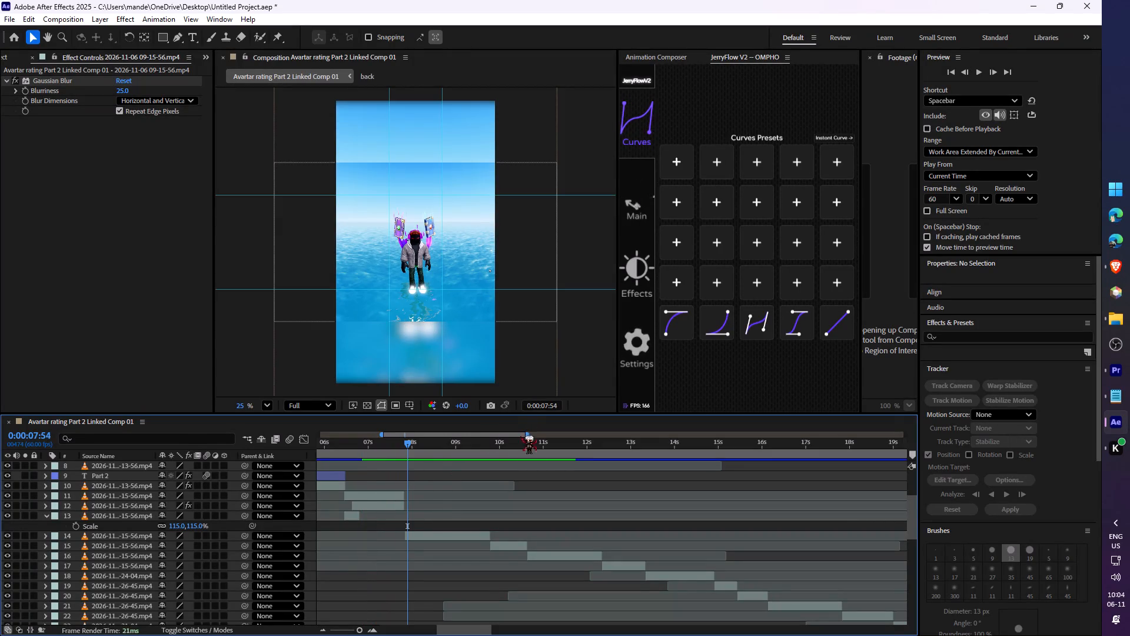
pyautogui.press('space')
pyautogui.press('space')
pyautogui.moveTo(434, 444); pyautogui.dragTo(407, 445)
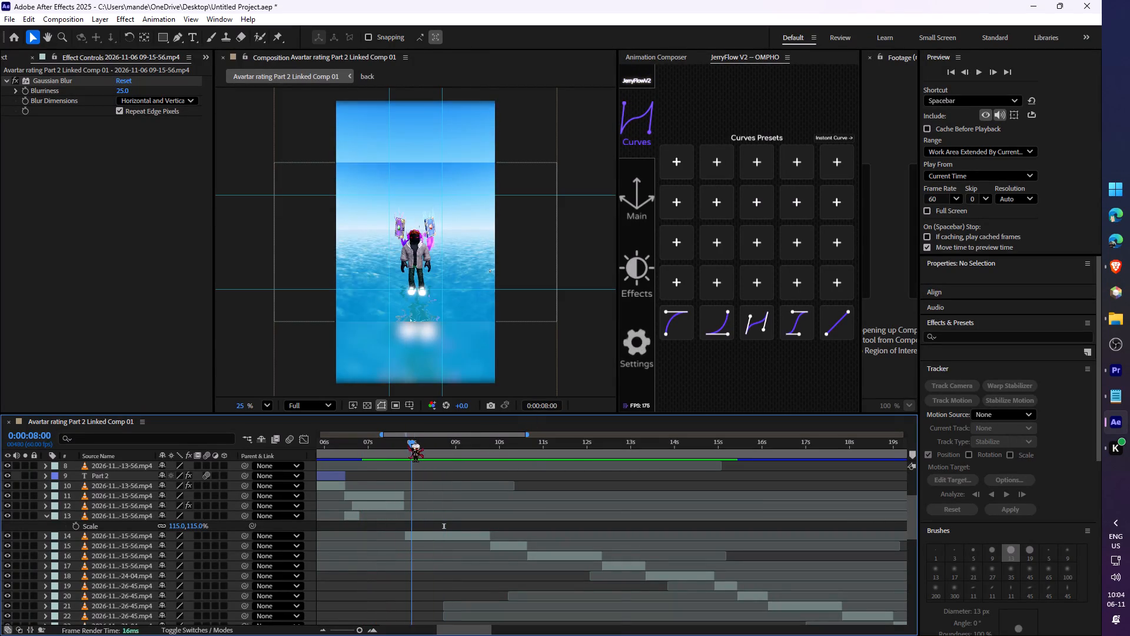
pyautogui.moveTo(407, 445); pyautogui.dragTo(405, 445)
pyautogui.click(434, 542)
pyautogui.click(432, 539)
pyautogui.press('s')
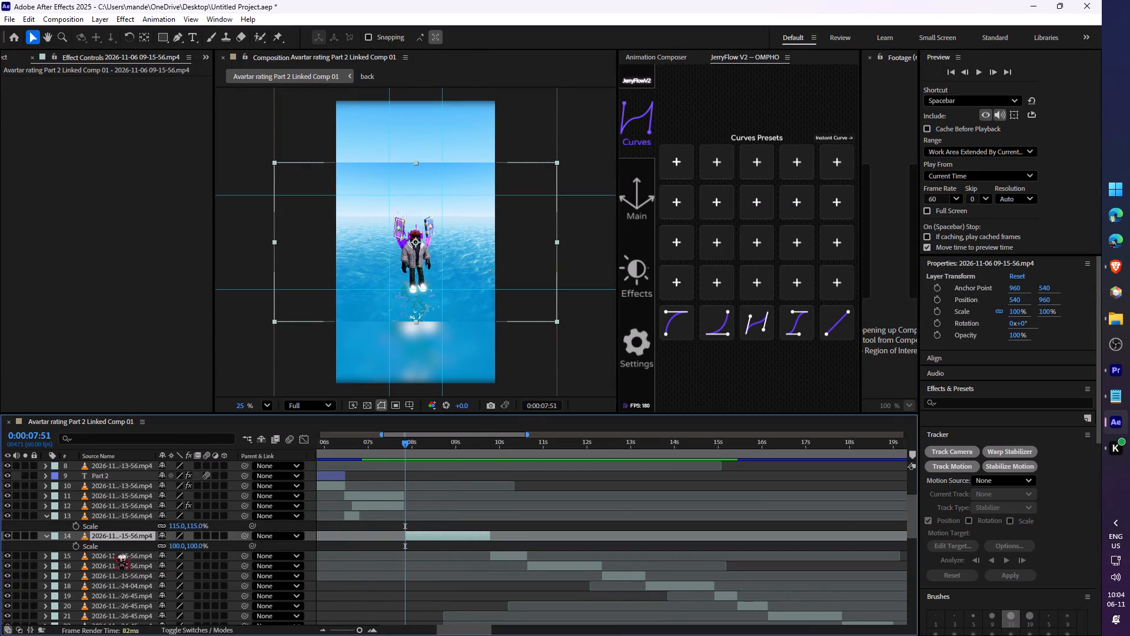
pyautogui.click(72, 549)
pyautogui.moveTo(414, 447); pyautogui.dragTo(423, 447)
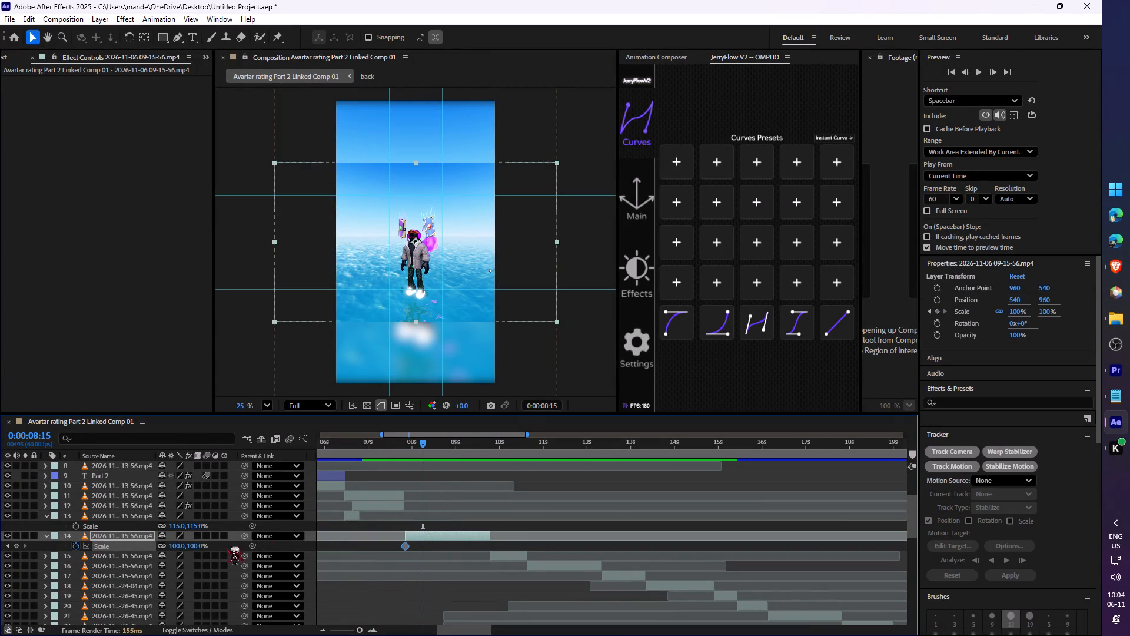
pyautogui.moveTo(172, 548); pyautogui.dragTo(241, 544)
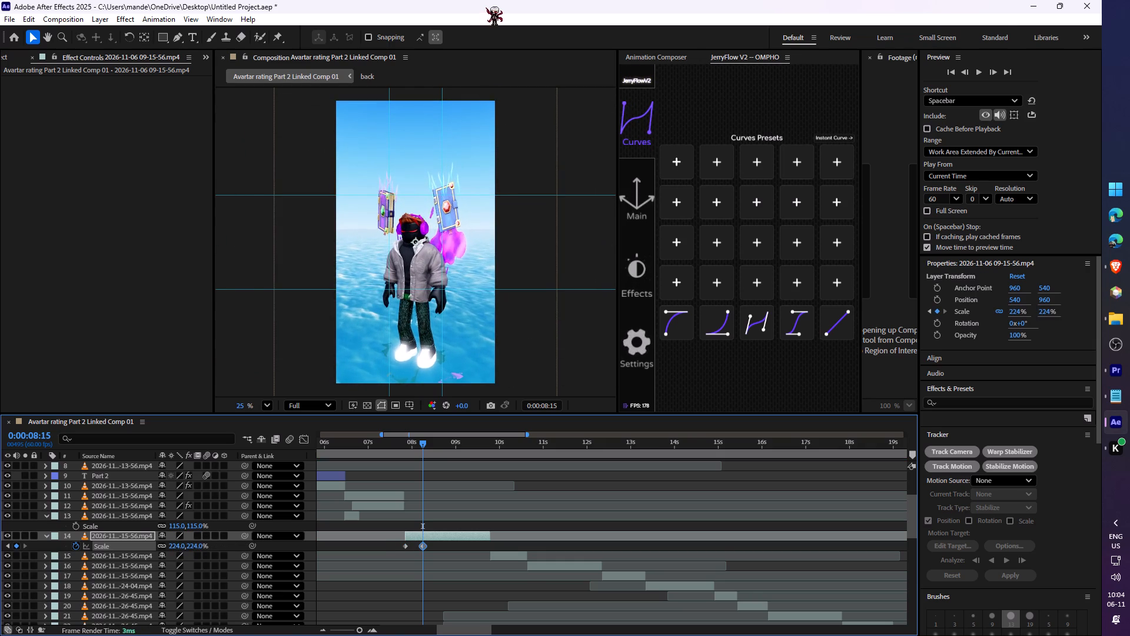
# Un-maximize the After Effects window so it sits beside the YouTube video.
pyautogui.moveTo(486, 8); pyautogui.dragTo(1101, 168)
# Apply the first curve preset, with a steep start and flat end, to both Scale keyframes of layer 14.
pyautogui.click(763, 503)
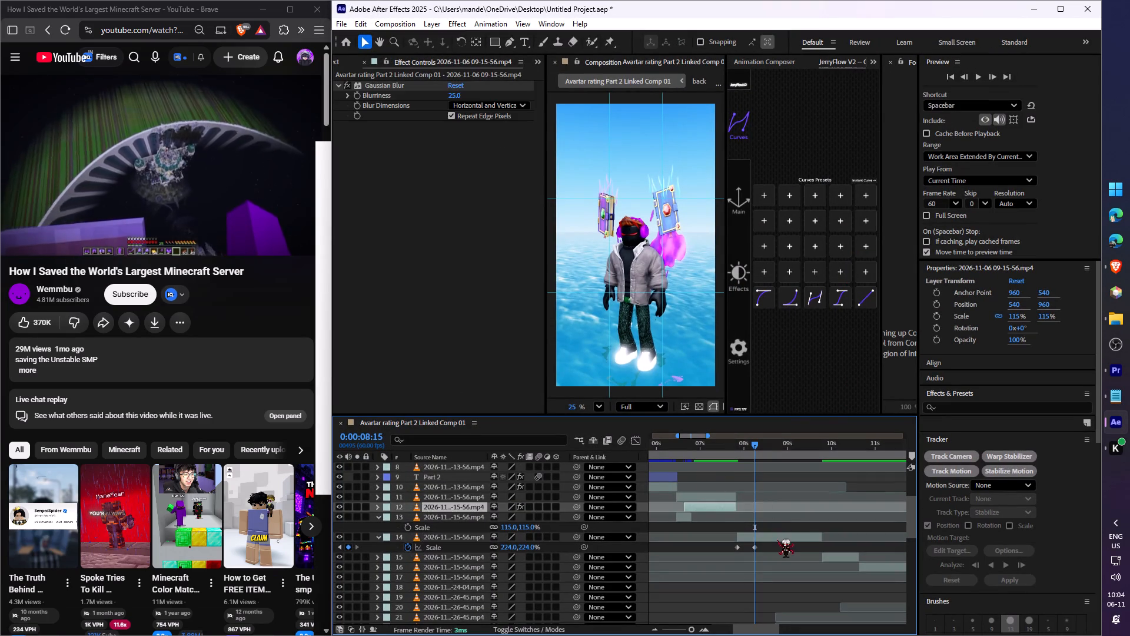
pyautogui.click(777, 540)
pyautogui.moveTo(770, 548); pyautogui.dragTo(698, 558)
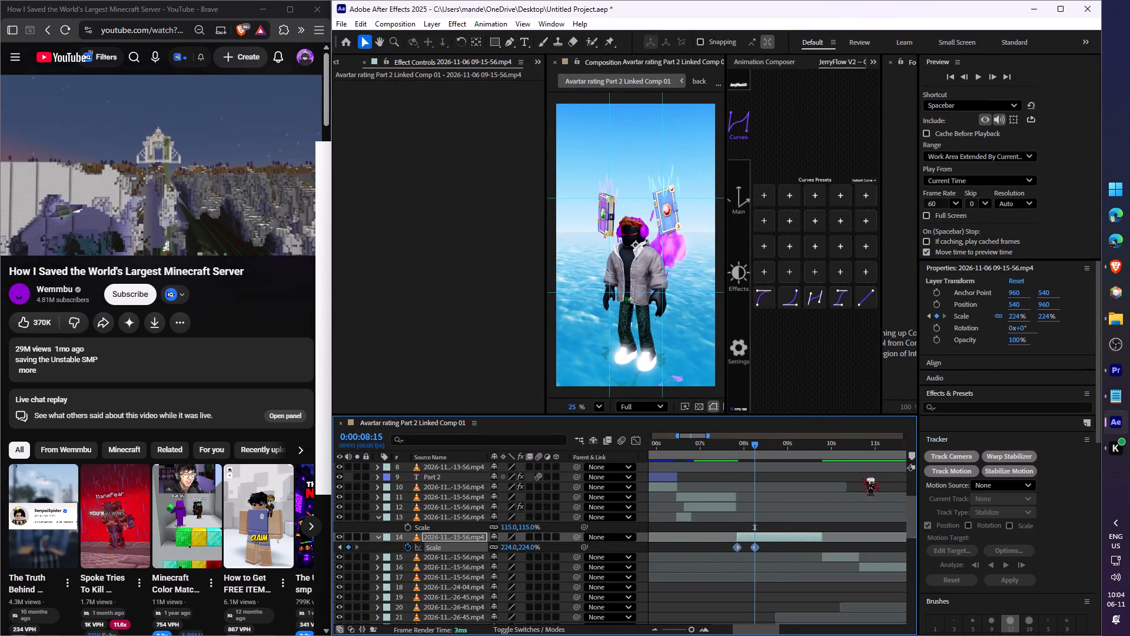
pyautogui.click(765, 293)
# Play back the zoom on layer 14 from about 0:00:07:36 to check its easing.
pyautogui.click(724, 462)
pyautogui.click(726, 455)
pyautogui.press('space')
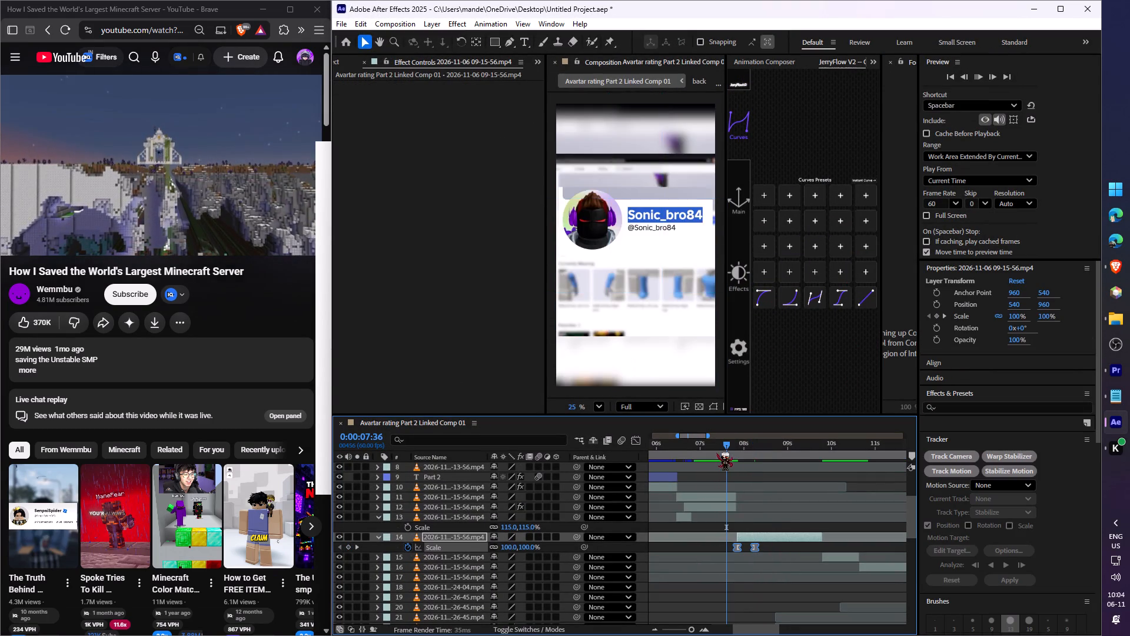
pyautogui.press('space')
pyautogui.press('space')
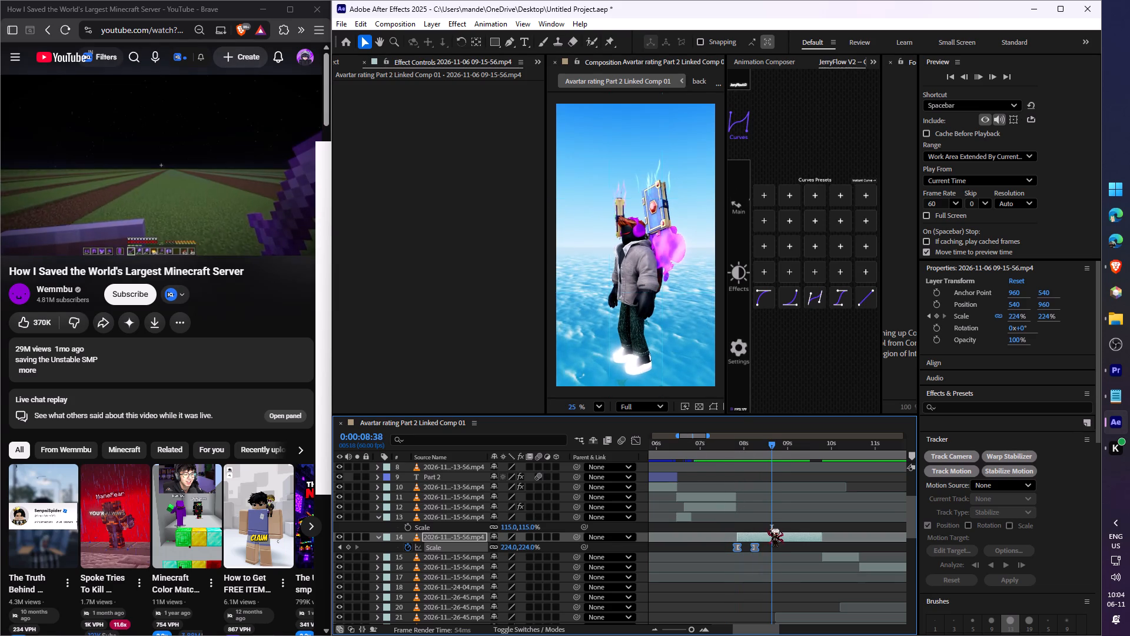
pyautogui.press('space')
pyautogui.click(750, 453)
pyautogui.press('space')
pyautogui.press('space')
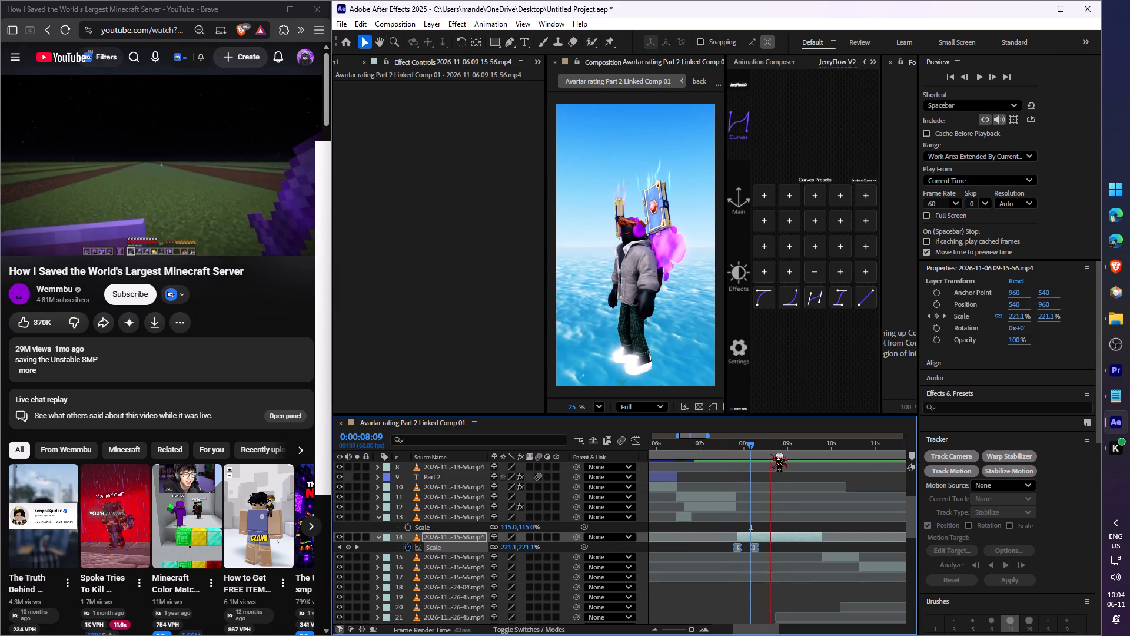
# Move the current time to 0:00:08:21 and duplicate the layer 14 clip.
pyautogui.moveTo(774, 451); pyautogui.dragTo(759, 451)
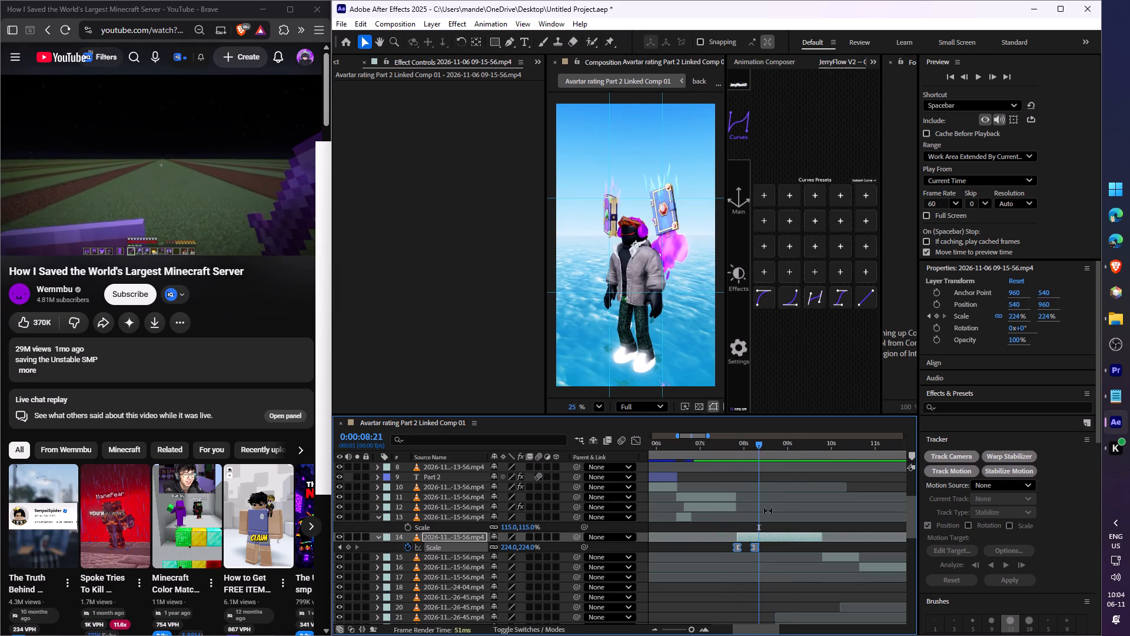
pyautogui.click(770, 536)
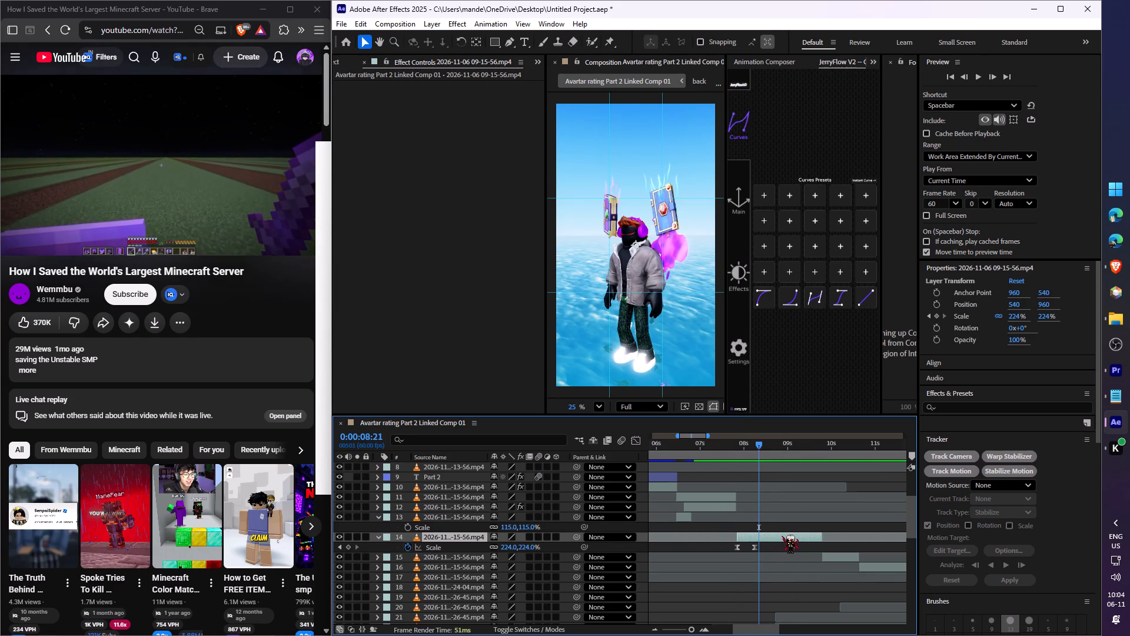
pyautogui.hotkey('ctrl', 'd')
pyautogui.click(782, 536)
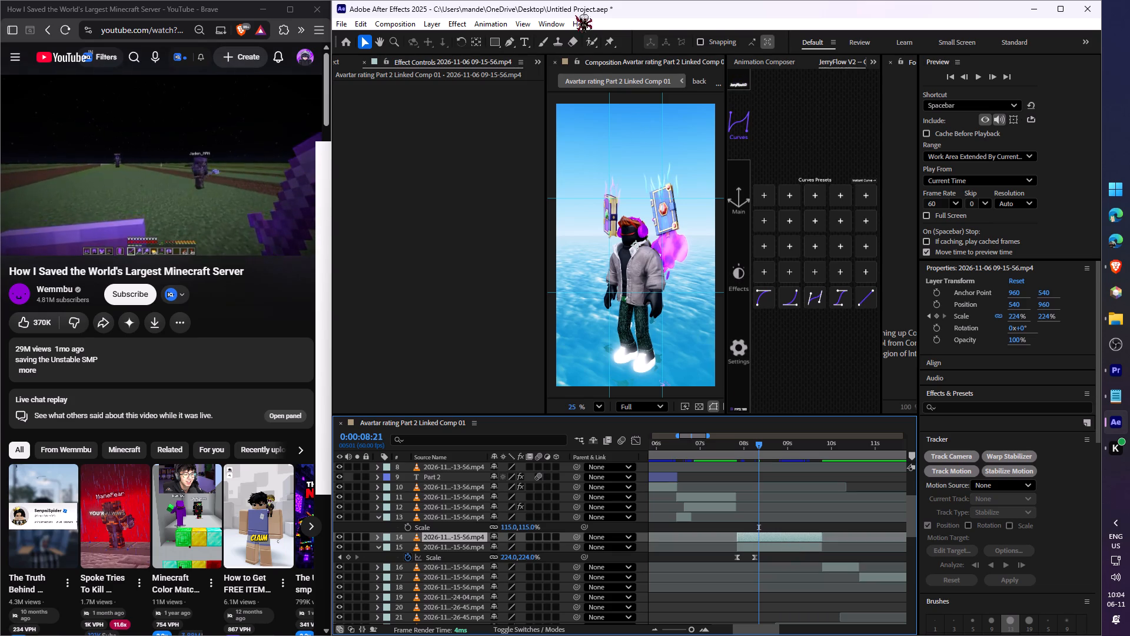
# Open the upper copy in the Layer viewer and paint Roto Brush foreground strokes over the avatar and its floating books.
pyautogui.doubleClick(767, 538)
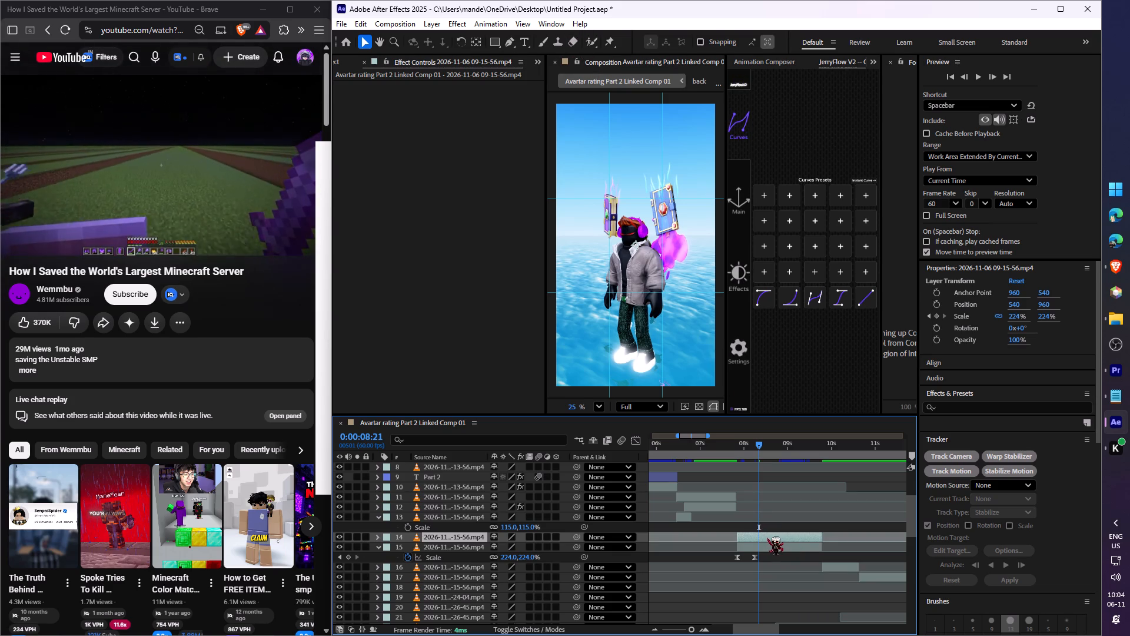
pyautogui.scroll(11, 635, 204)
pyautogui.scroll(-4, 629, 236)
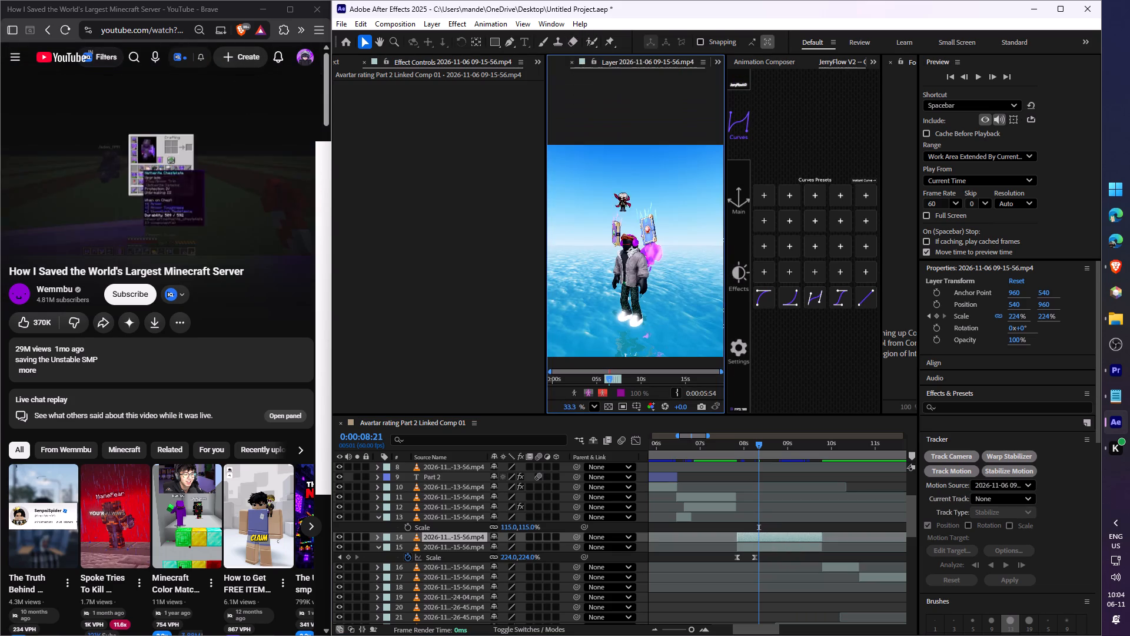
pyautogui.click(590, 37)
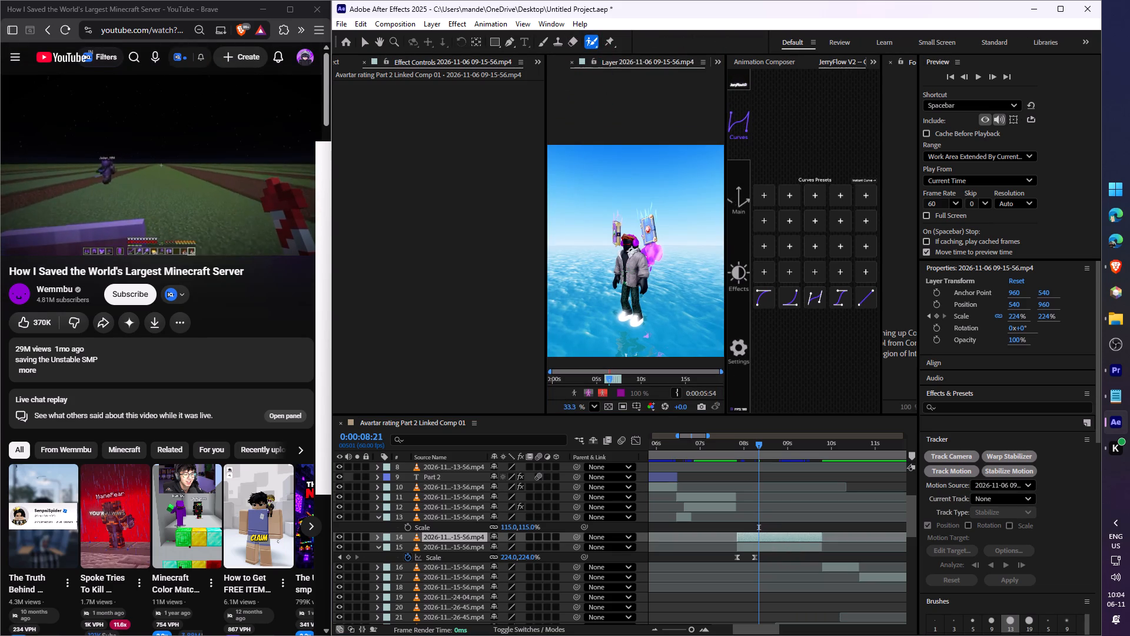
pyautogui.moveTo(614, 278); pyautogui.dragTo(626, 292)
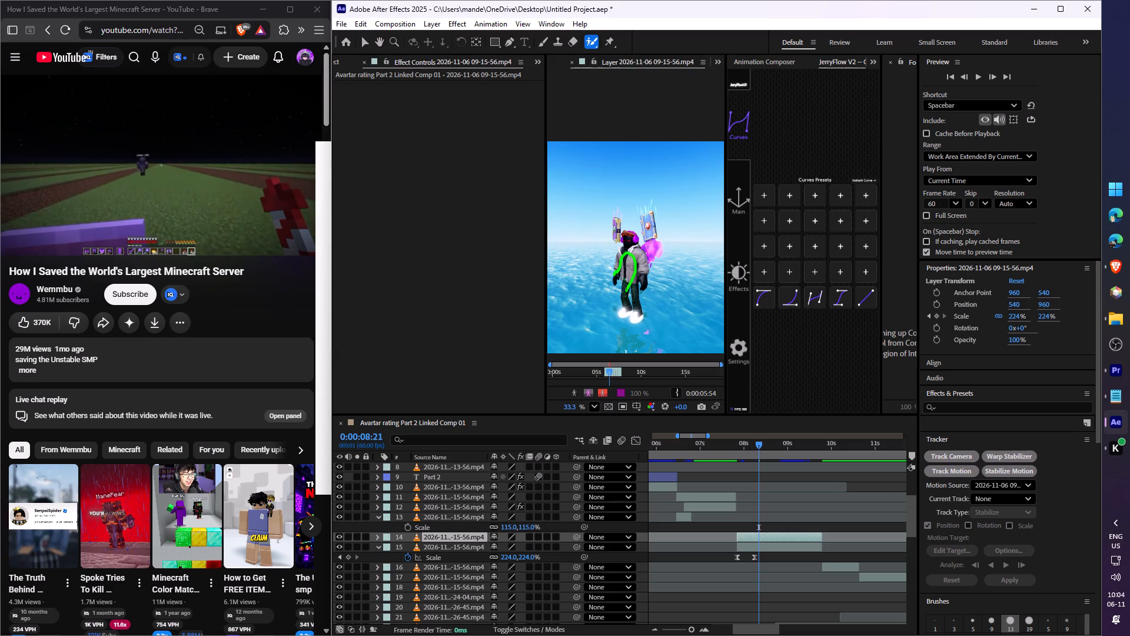
pyautogui.moveTo(626, 292); pyautogui.dragTo(635, 315)
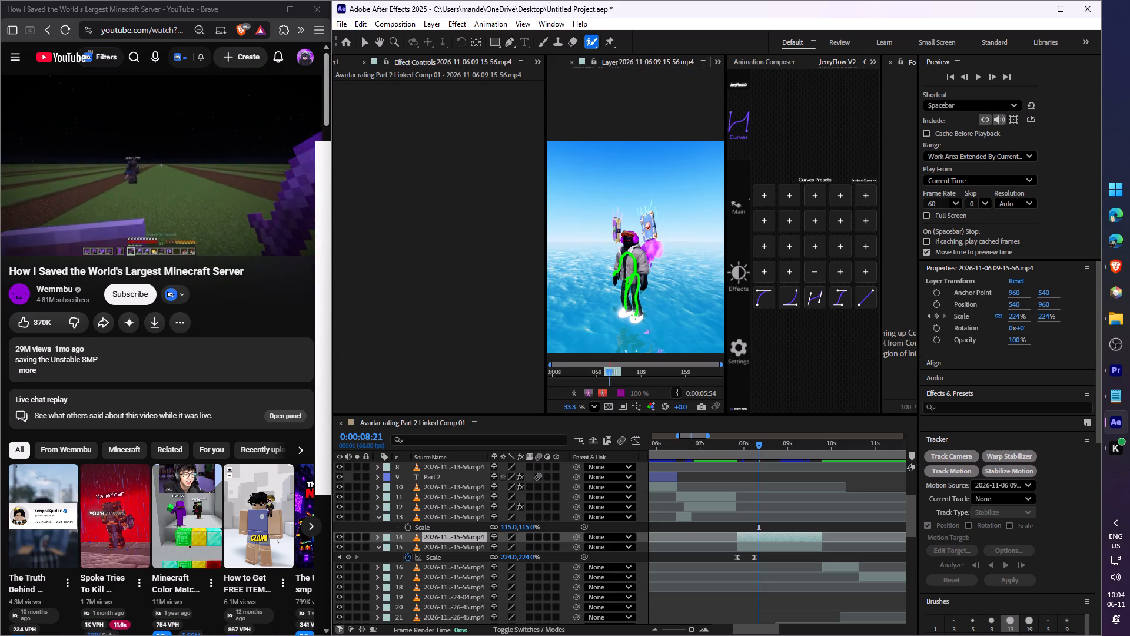
pyautogui.moveTo(635, 315); pyautogui.dragTo(626, 240)
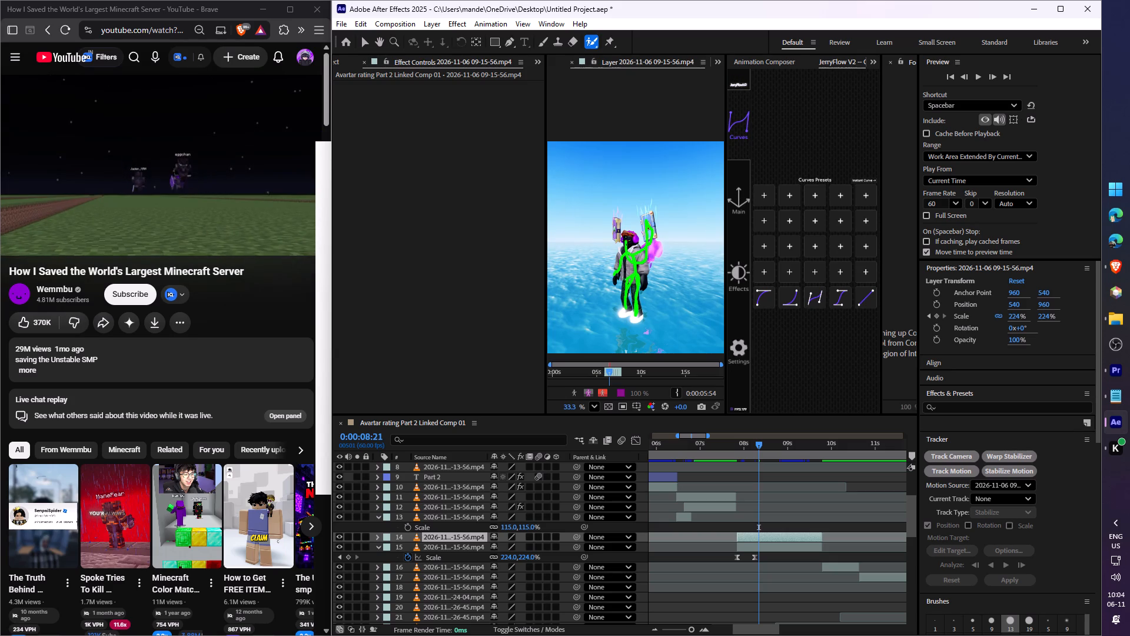
pyautogui.moveTo(626, 240); pyautogui.dragTo(616, 221)
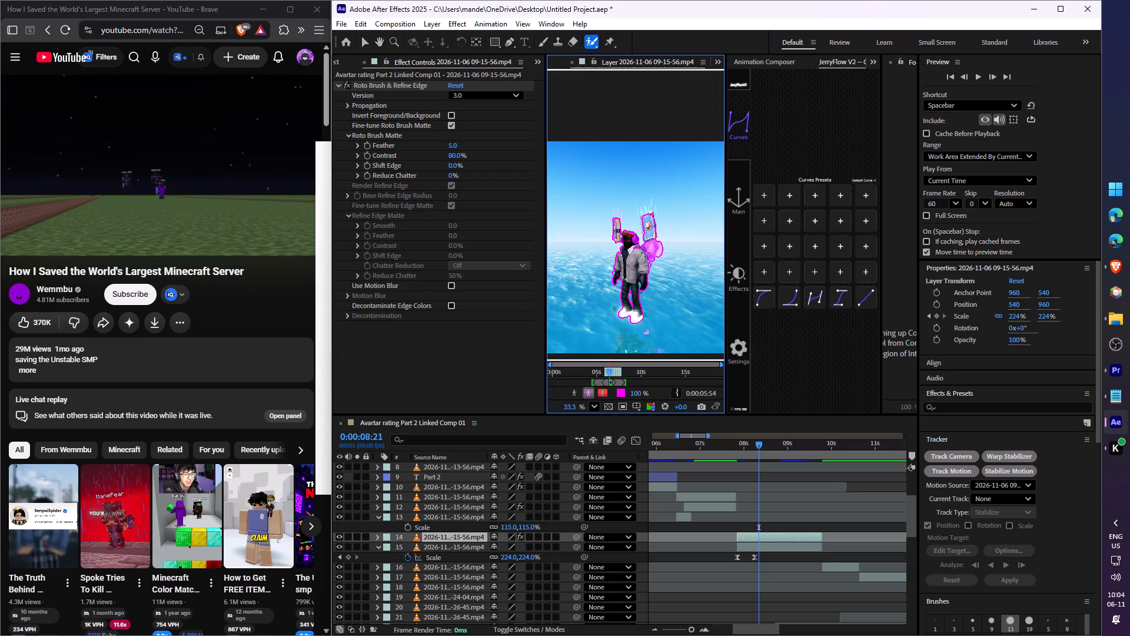
# Refine the Roto Brush selection with foreground strokes on the purple headphones and the jewelled book's upper corner.
pyautogui.scroll(11, 642, 249)
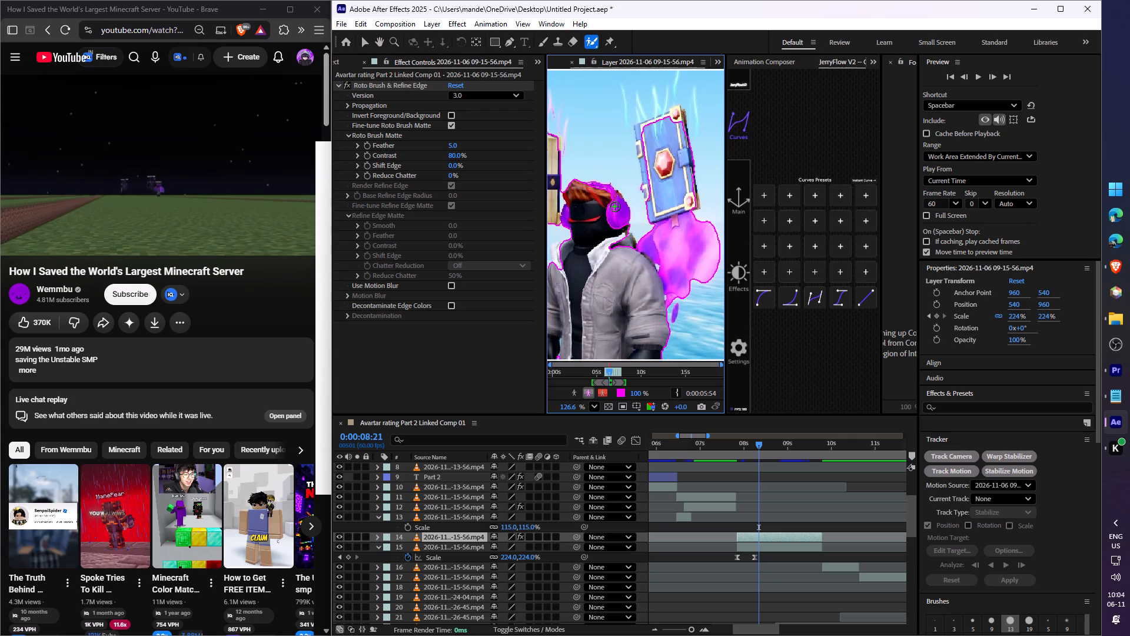
pyautogui.moveTo(611, 203); pyautogui.dragTo(626, 233)
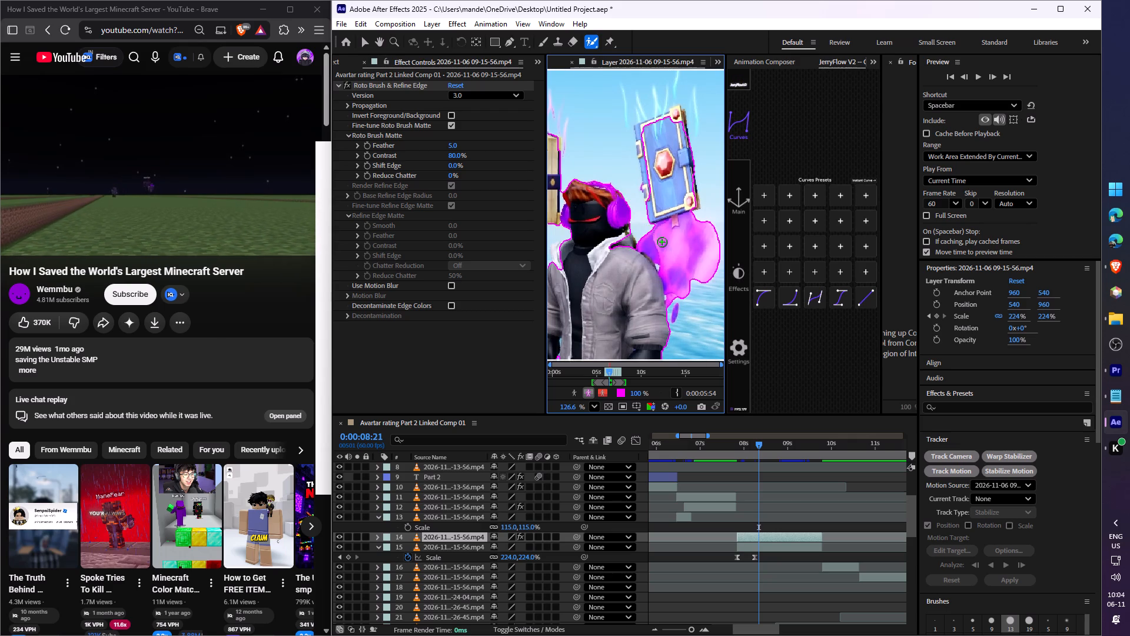
pyautogui.moveTo(652, 188); pyautogui.dragTo(642, 137)
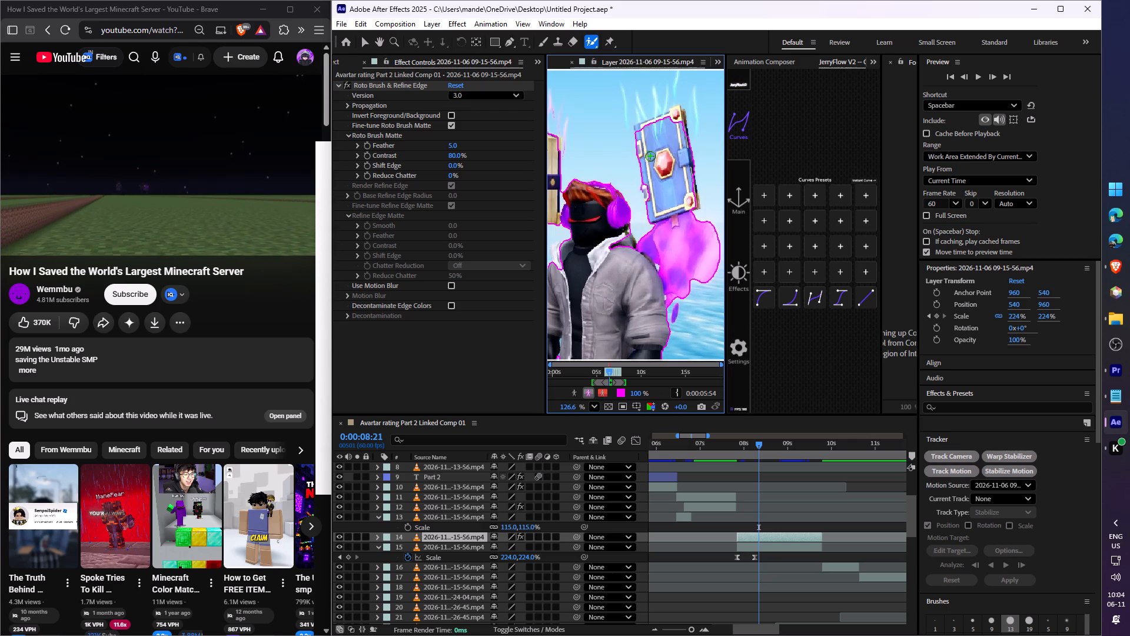
pyautogui.click(674, 118)
pyautogui.click(646, 125)
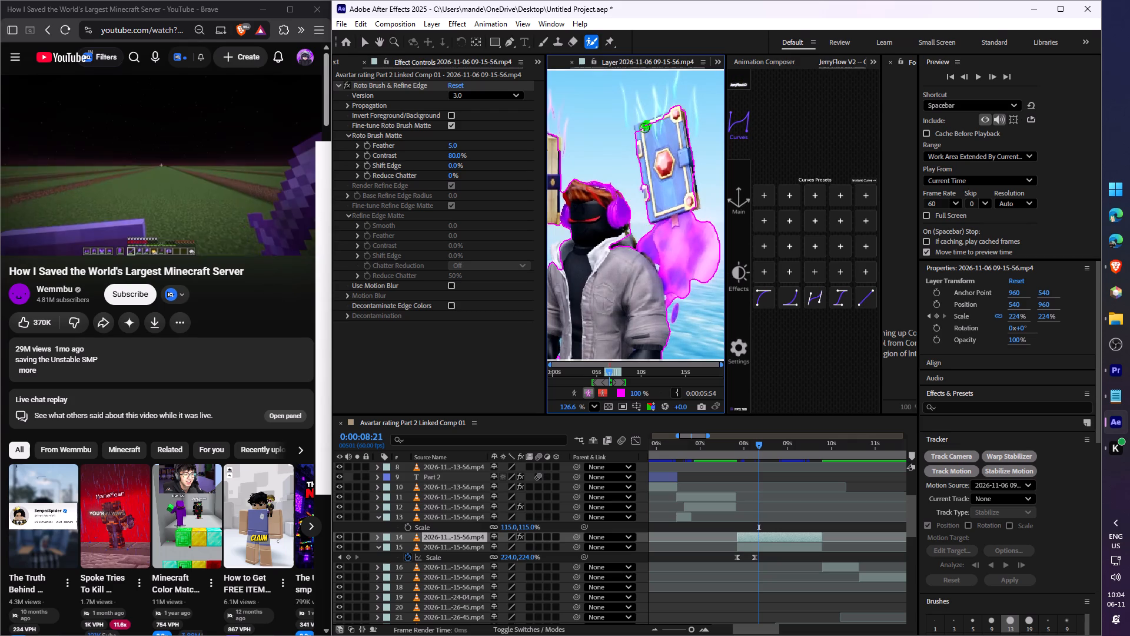
# Touch up the Roto Brush edge around the avatar's hand on the side away from the purple wing.
pyautogui.scroll(-4, 652, 154)
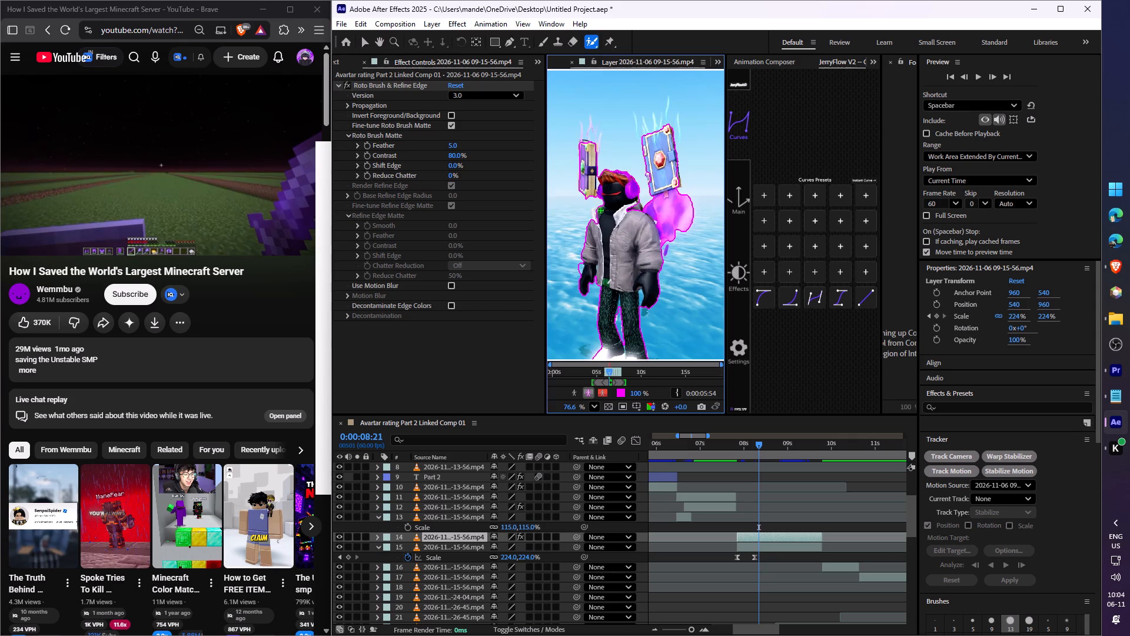
pyautogui.keyDown('alt'); pyautogui.click(579, 266); pyautogui.keyUp('alt')
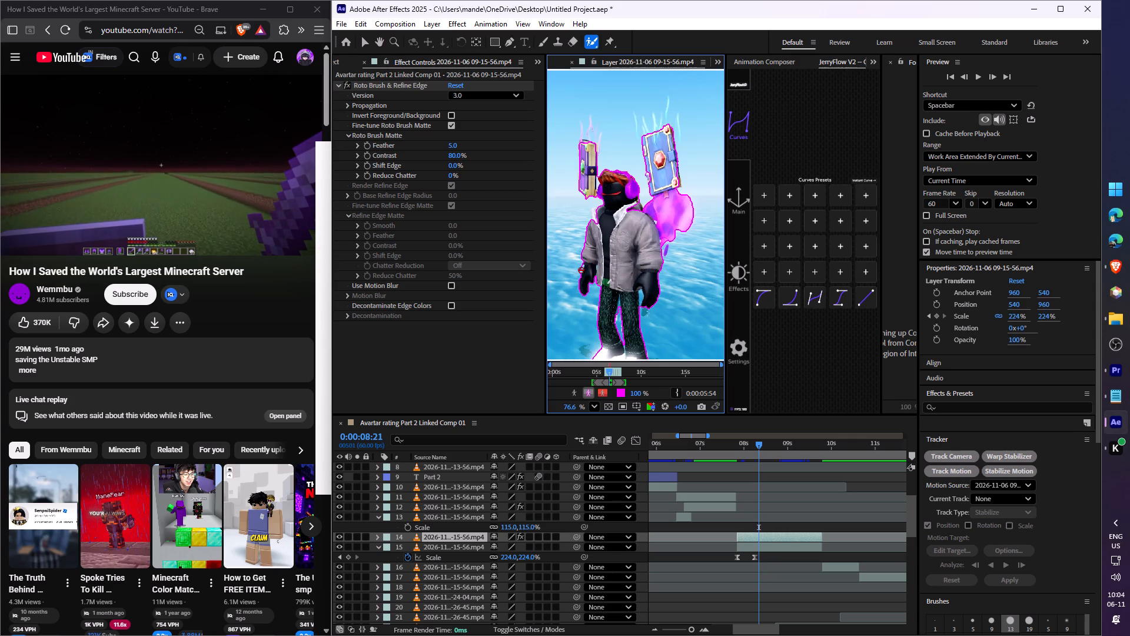
pyautogui.keyDown('alt'); pyautogui.click(580, 267); pyautogui.keyUp('alt')
pyautogui.keyDown('alt'); pyautogui.click(579, 273); pyautogui.keyUp('alt')
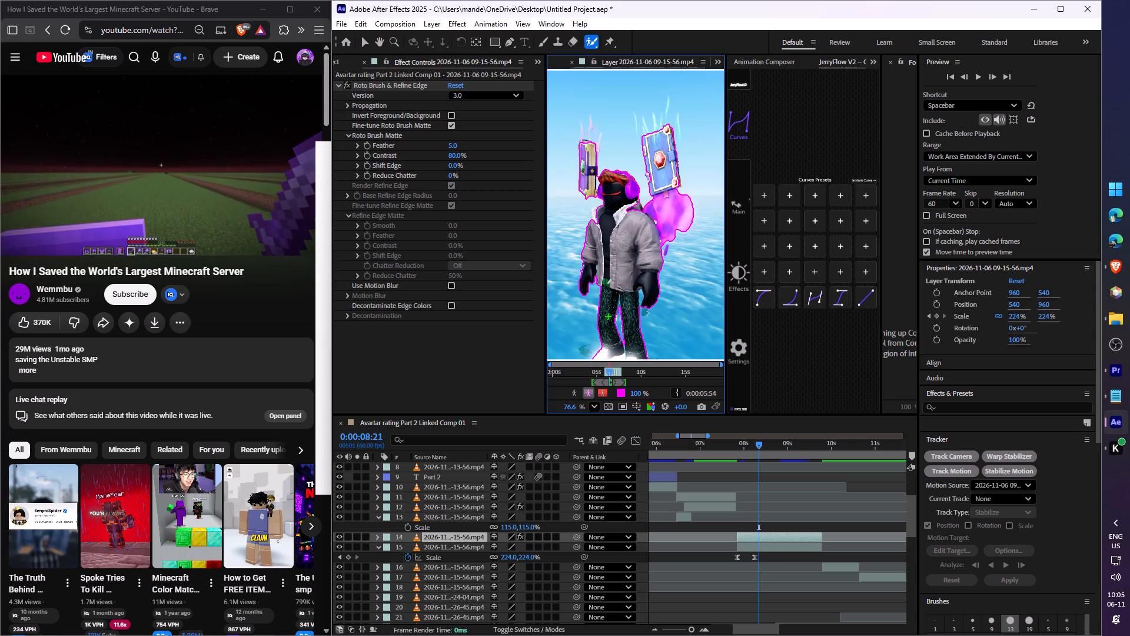
# Subtract the background gap between the avatar's other hand and trouser leg from the Roto Brush selection.
pyautogui.scroll(10, 646, 312)
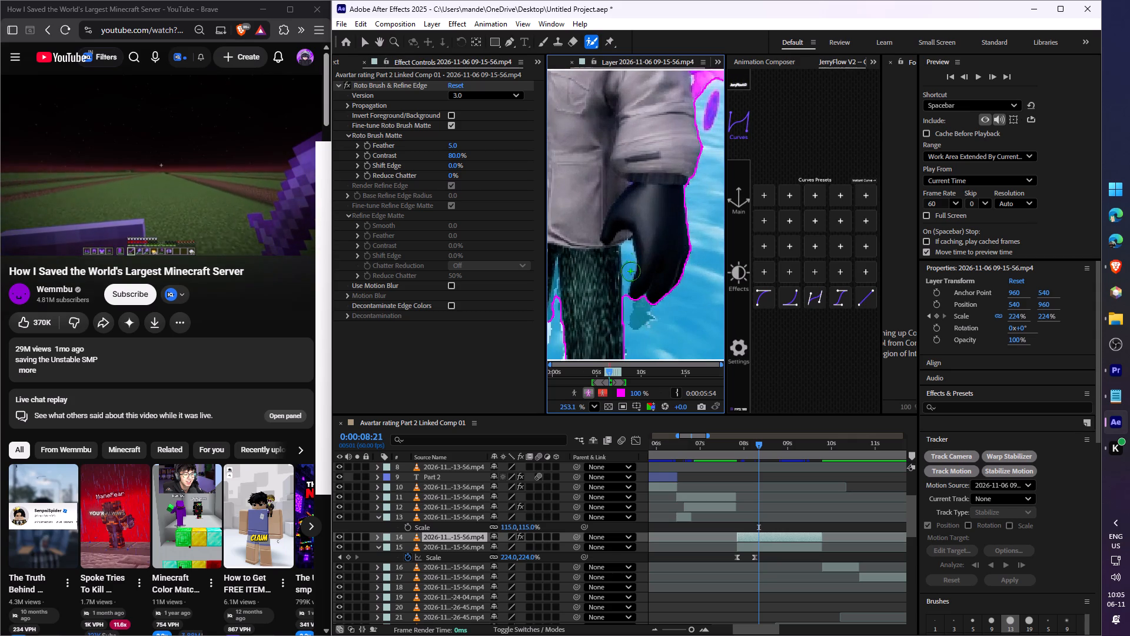
pyautogui.keyDown('alt'); pyautogui.click(629, 262); pyautogui.keyUp('alt')
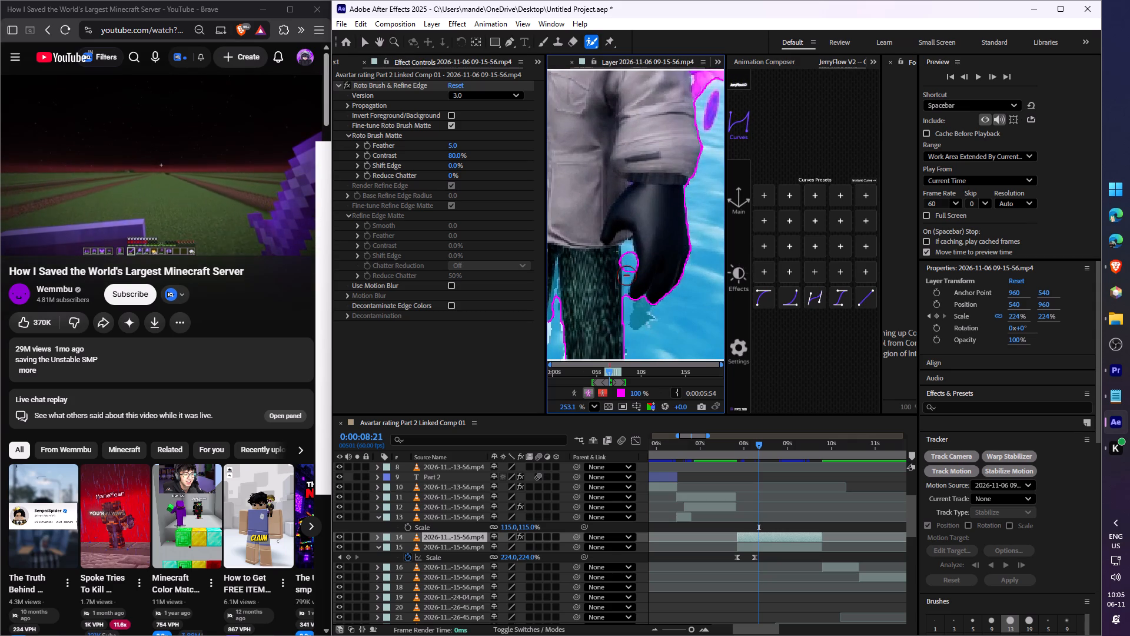
pyautogui.keyDown('alt'); pyautogui.click(626, 276); pyautogui.keyUp('alt')
pyautogui.keyDown('alt'); pyautogui.click(626, 254); pyautogui.keyUp('alt')
pyautogui.scroll(-4, 632, 296)
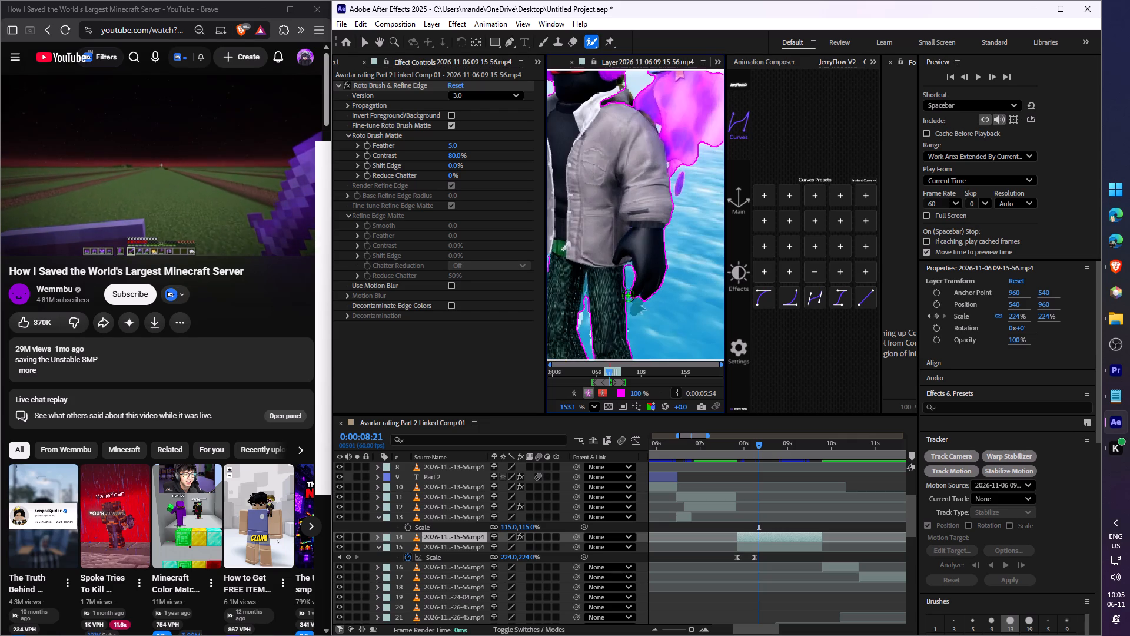
pyautogui.scroll(-4, 596, 303)
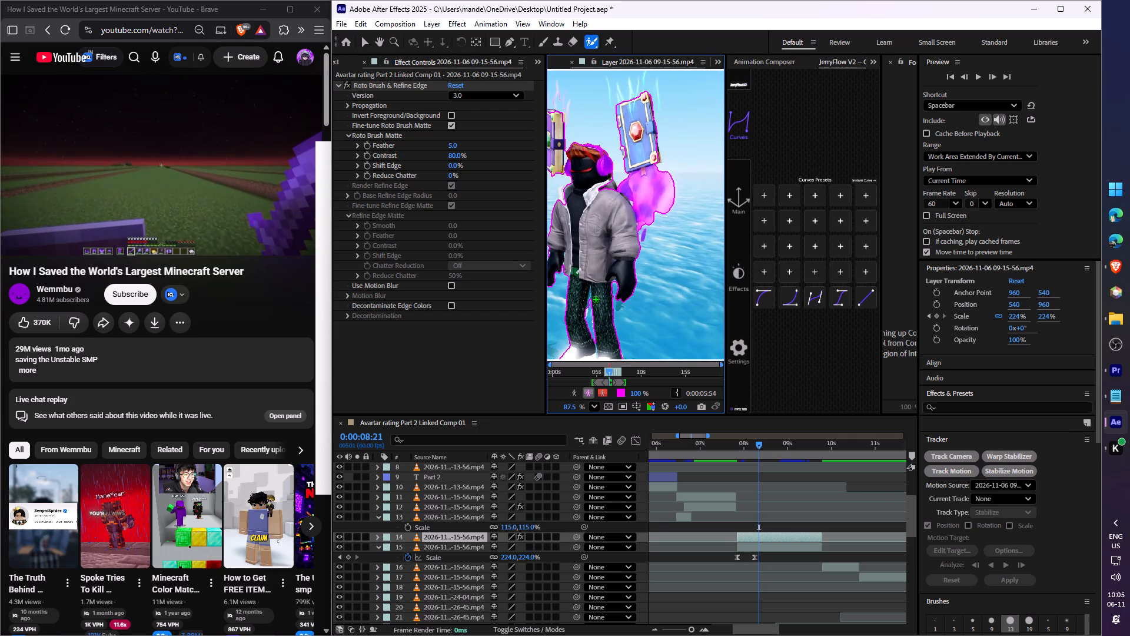
pyautogui.scroll(-1, 596, 299)
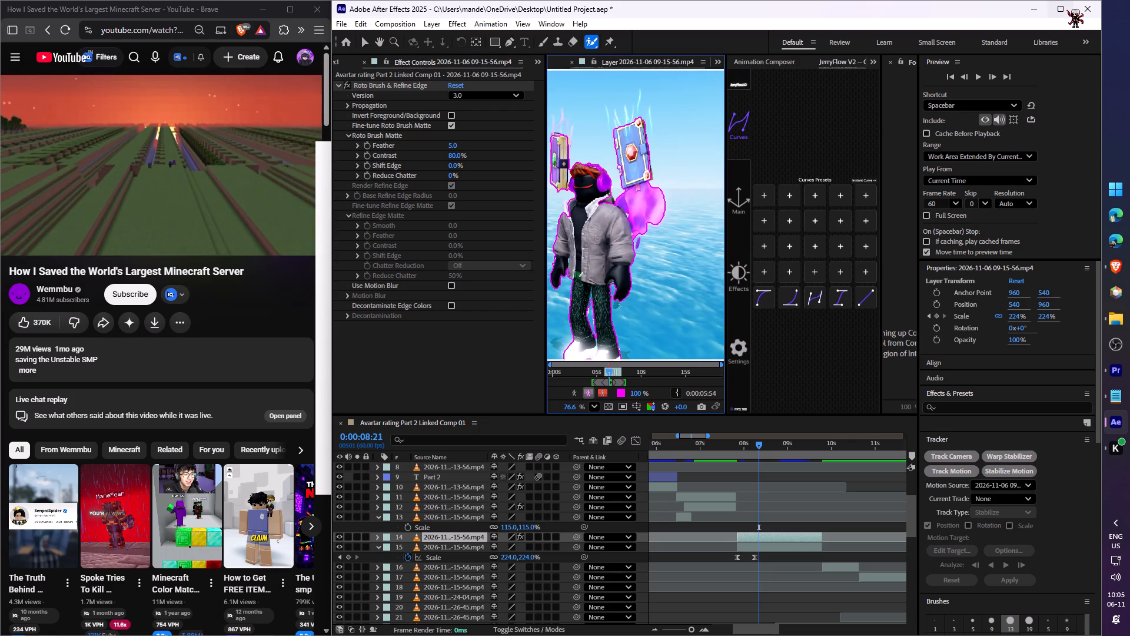
# Maximize the After Effects window and widen the Layer viewer to bring its Freeze control into view.
pyautogui.click(1066, 10)
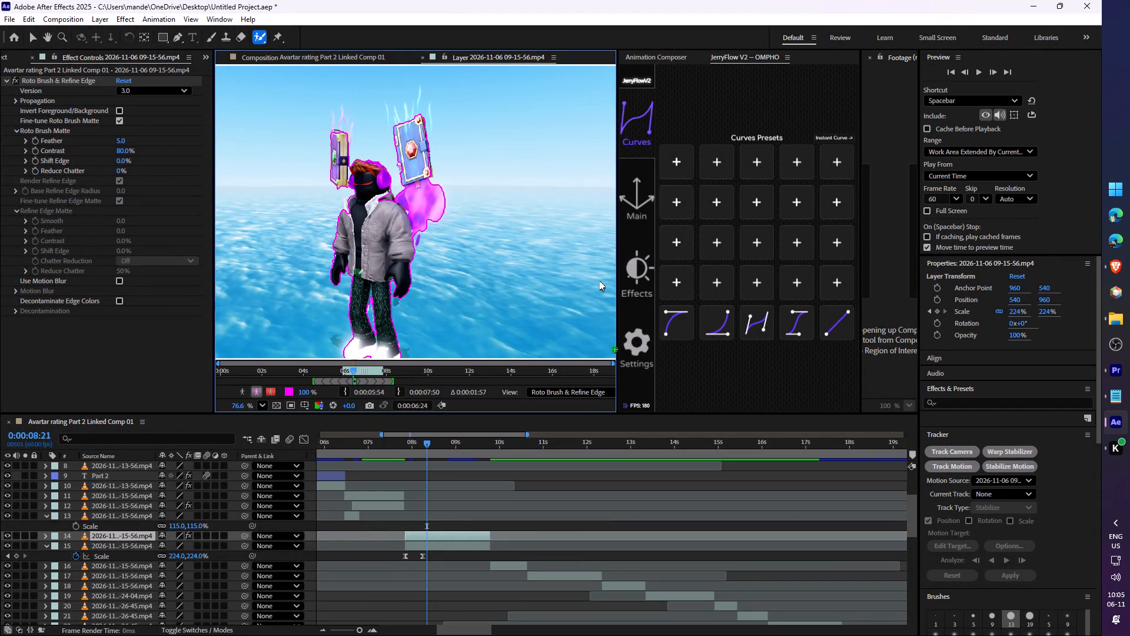
pyautogui.moveTo(616, 349); pyautogui.dragTo(723, 360)
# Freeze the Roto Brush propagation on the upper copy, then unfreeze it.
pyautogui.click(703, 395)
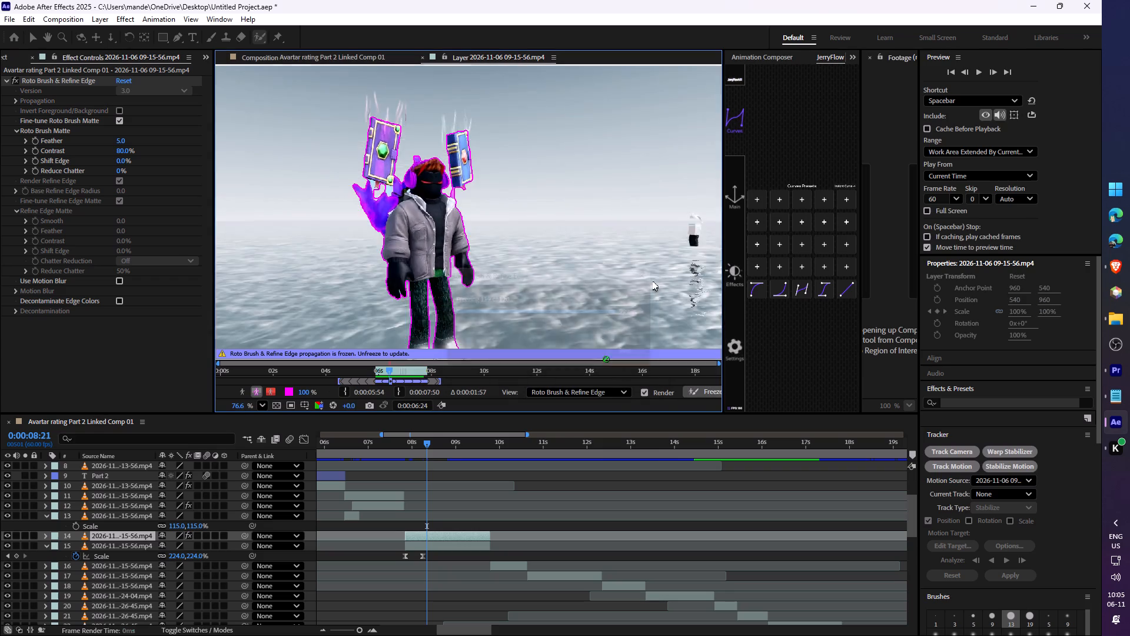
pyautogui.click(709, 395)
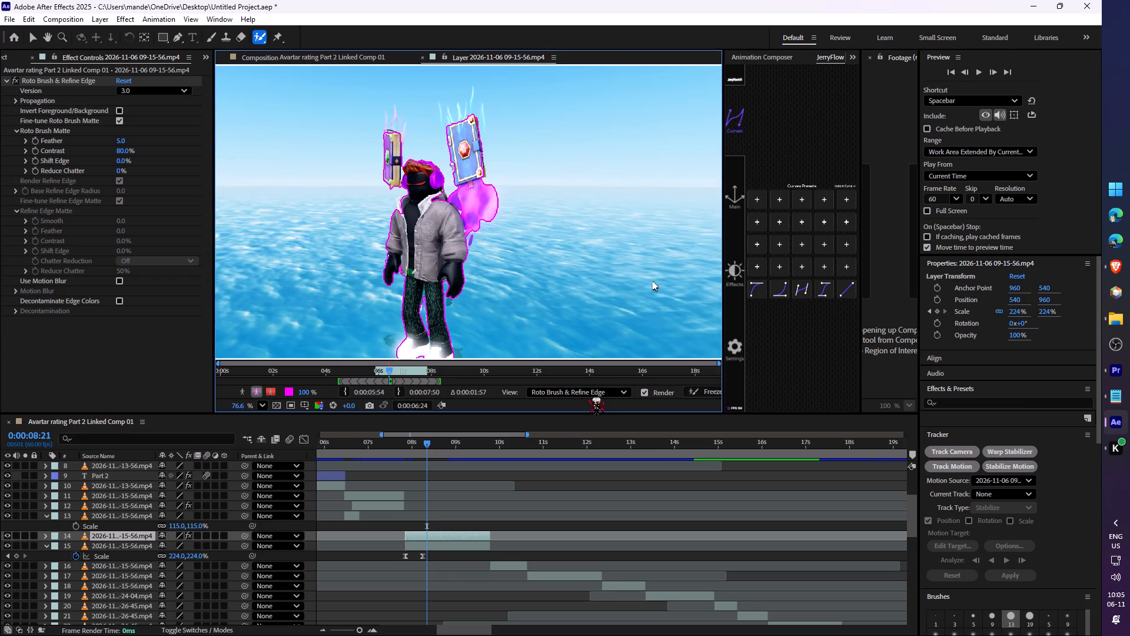
# Freeze the Roto Brush propagation on the upper copy of the clip again.
pyautogui.click(712, 391)
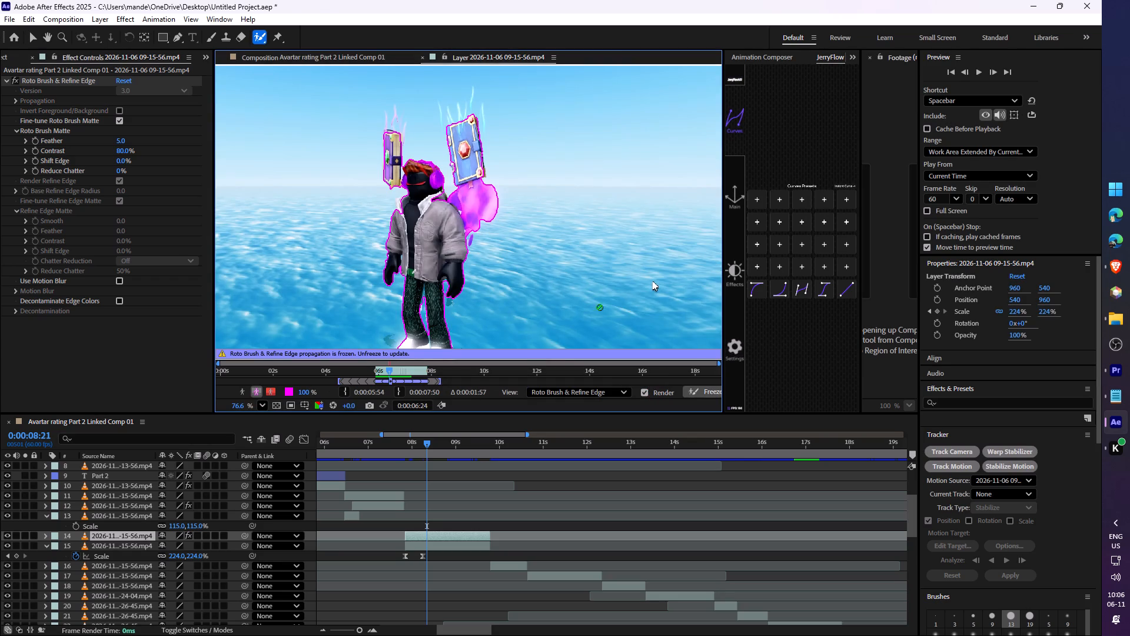
# Return to the composition, restore the smaller After Effects window, and play back the rotoscoped section.
pyautogui.click(426, 57)
pyautogui.moveTo(454, 0); pyautogui.dragTo(1101, 170)
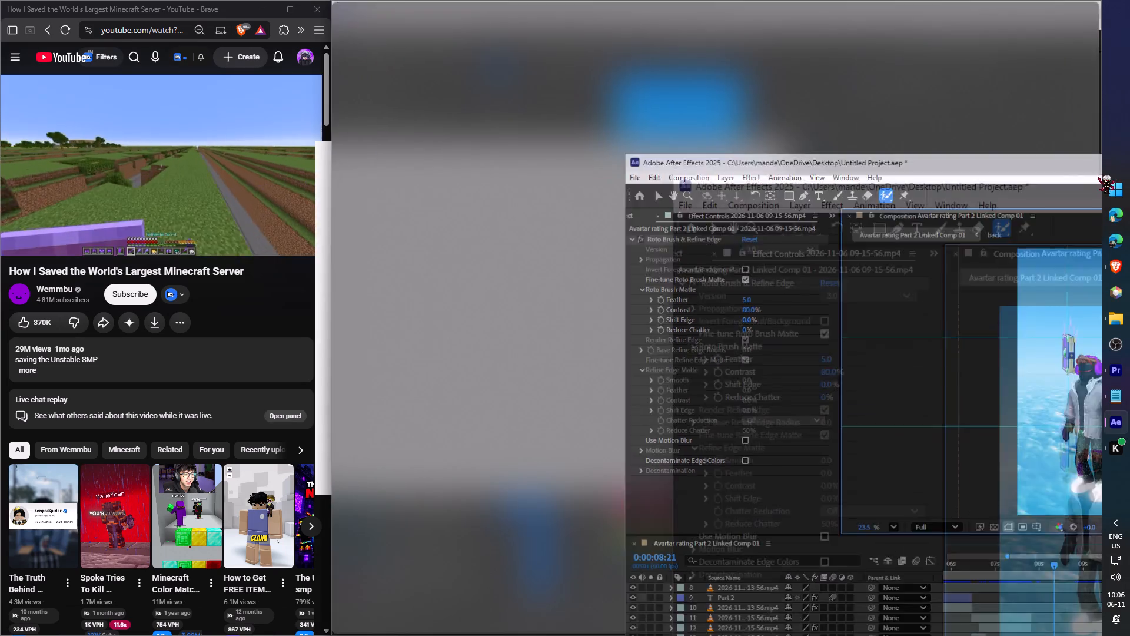
pyautogui.moveTo(753, 445); pyautogui.dragTo(747, 444)
pyautogui.press('space')
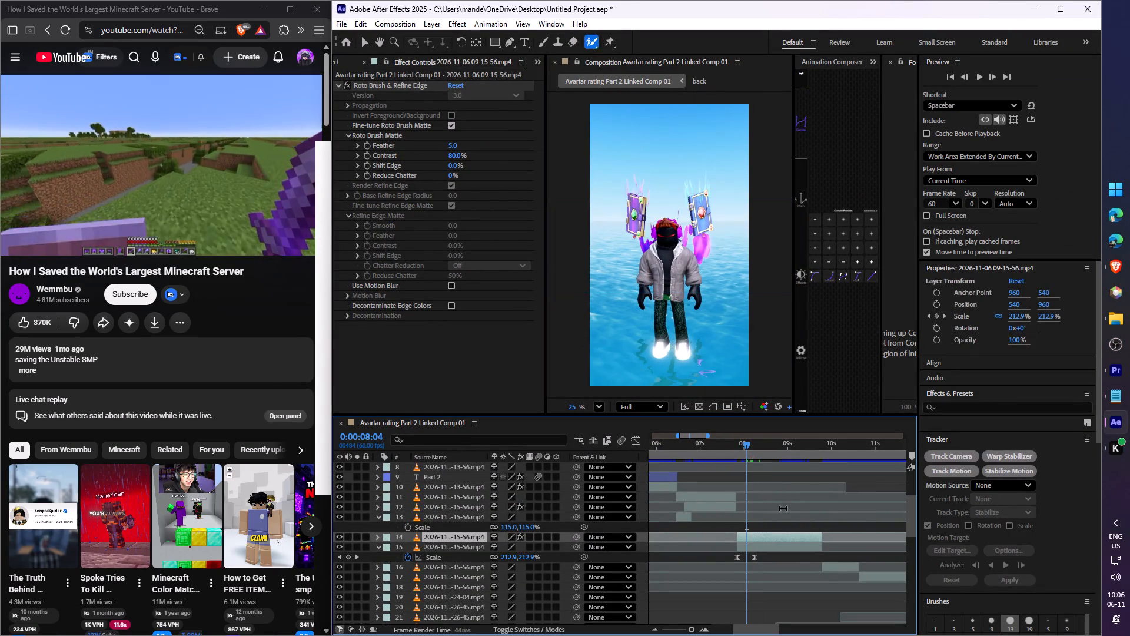
pyautogui.press('space')
# Apply a Fill effect coloured green (00FF48) to the rotoscoped upper copy and preview it.
pyautogui.click(780, 539)
pyautogui.hotkey('ctrl', 'space')
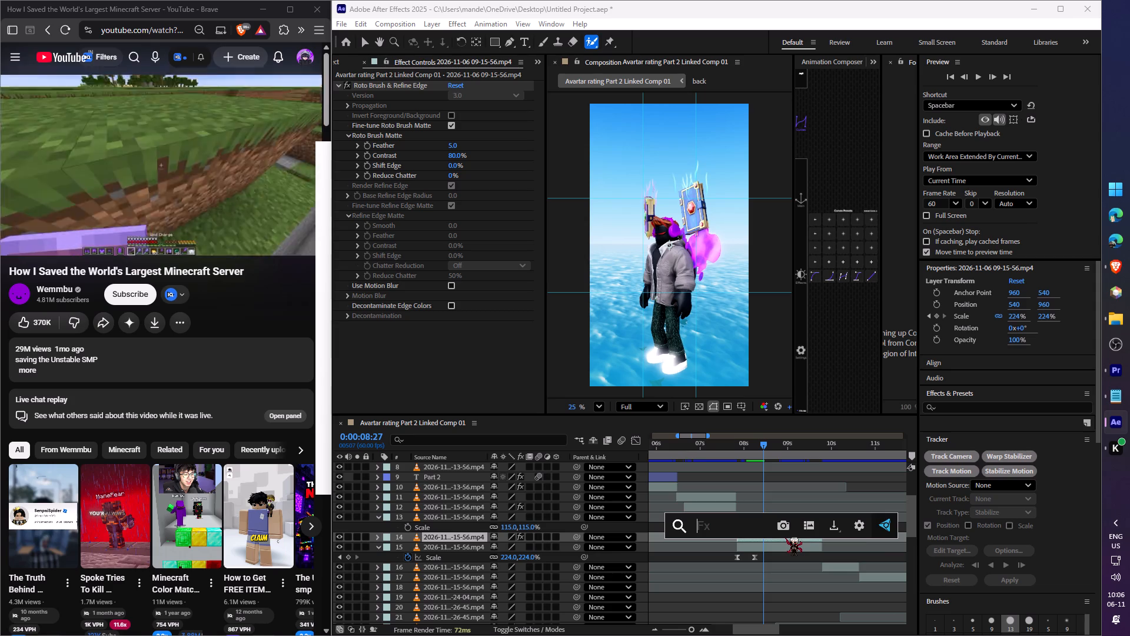
pyautogui.write('fill')
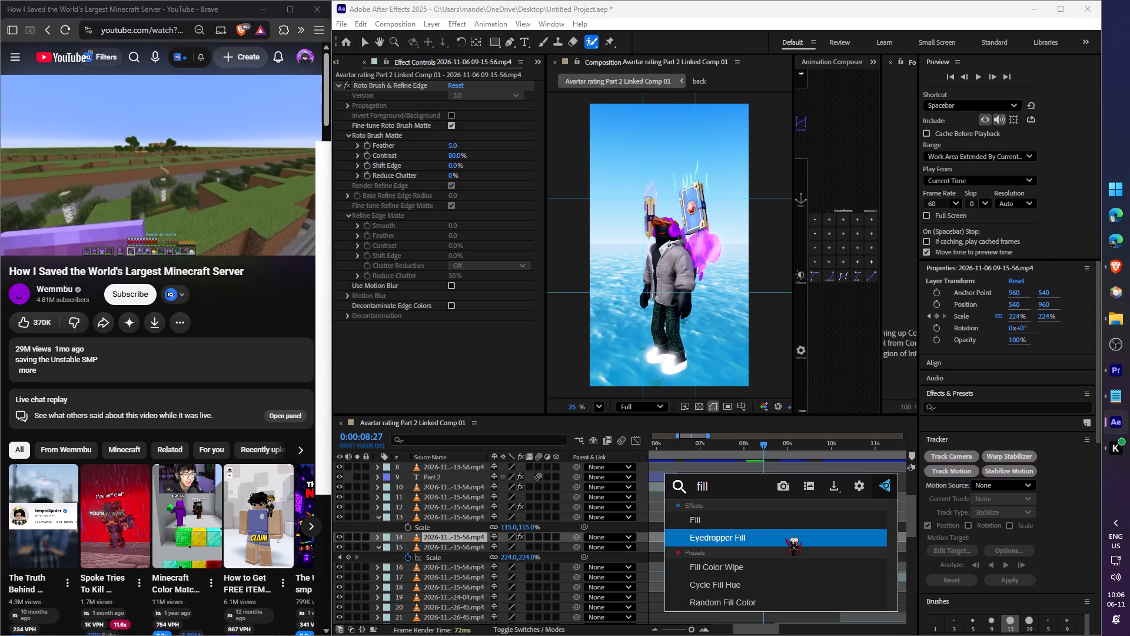
pyautogui.click(767, 520)
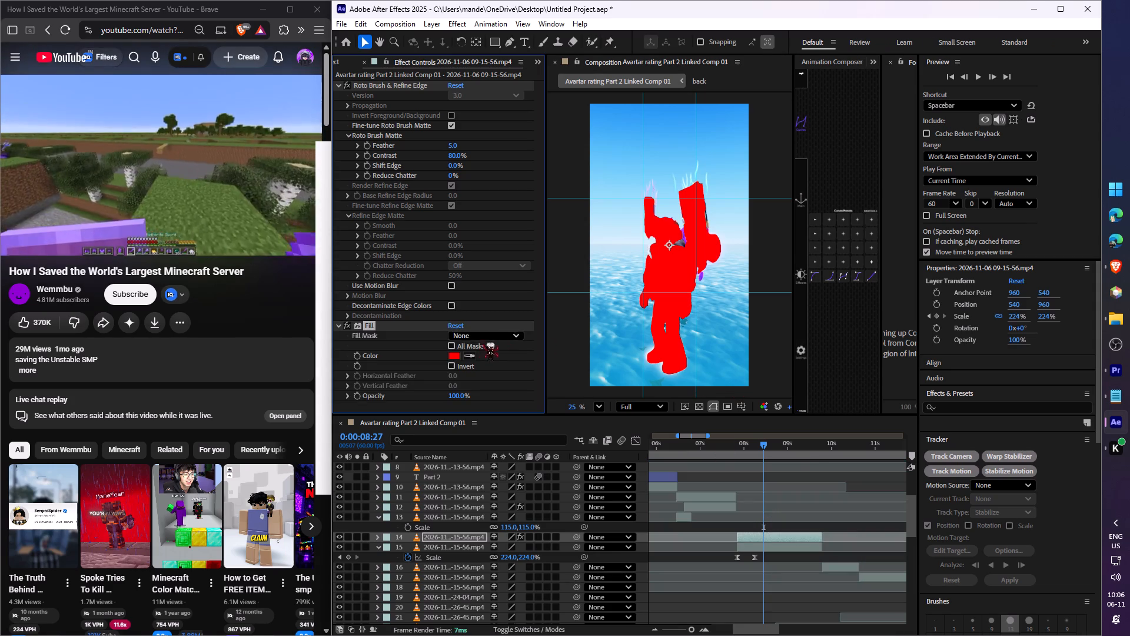
pyautogui.click(448, 355)
pyautogui.click(745, 344)
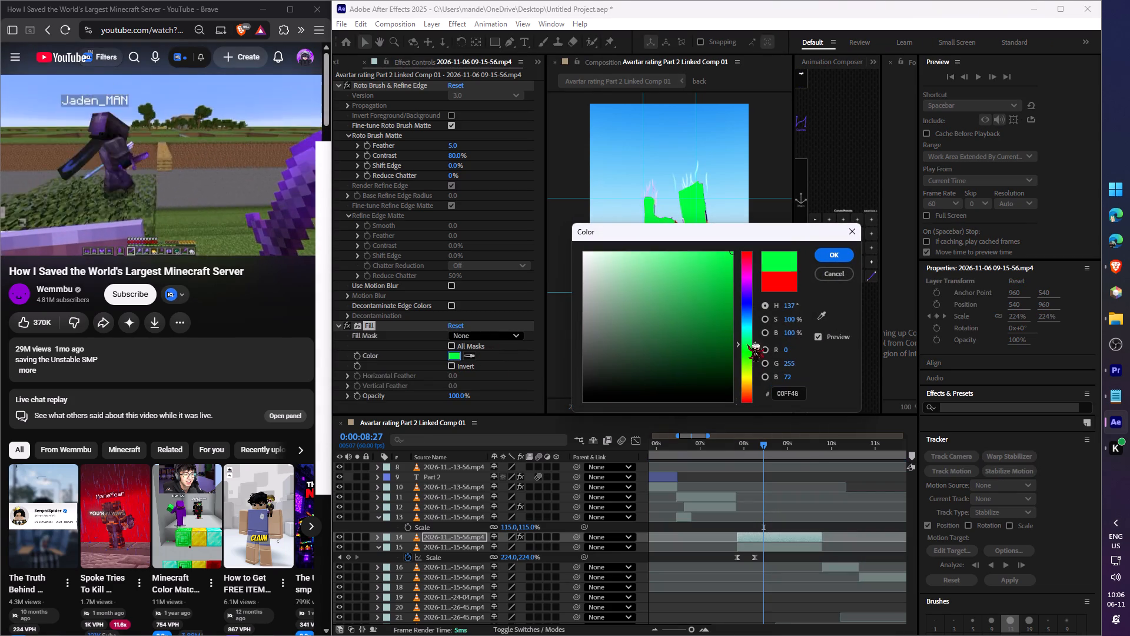
pyautogui.click(822, 257)
pyautogui.click(750, 447)
pyautogui.press('space')
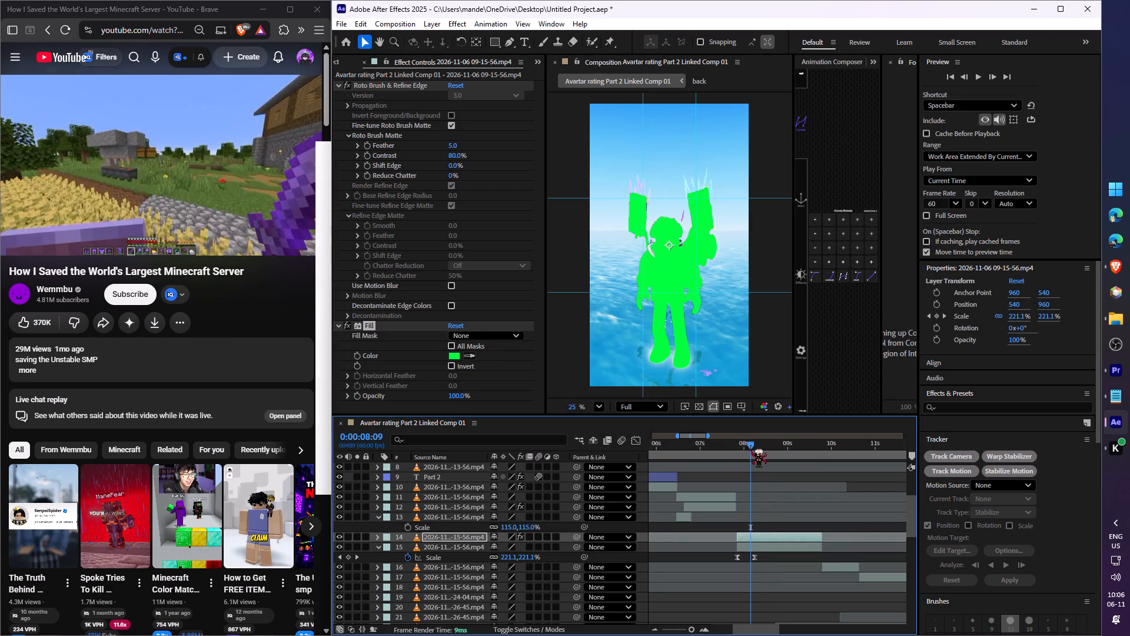
pyautogui.press('space')
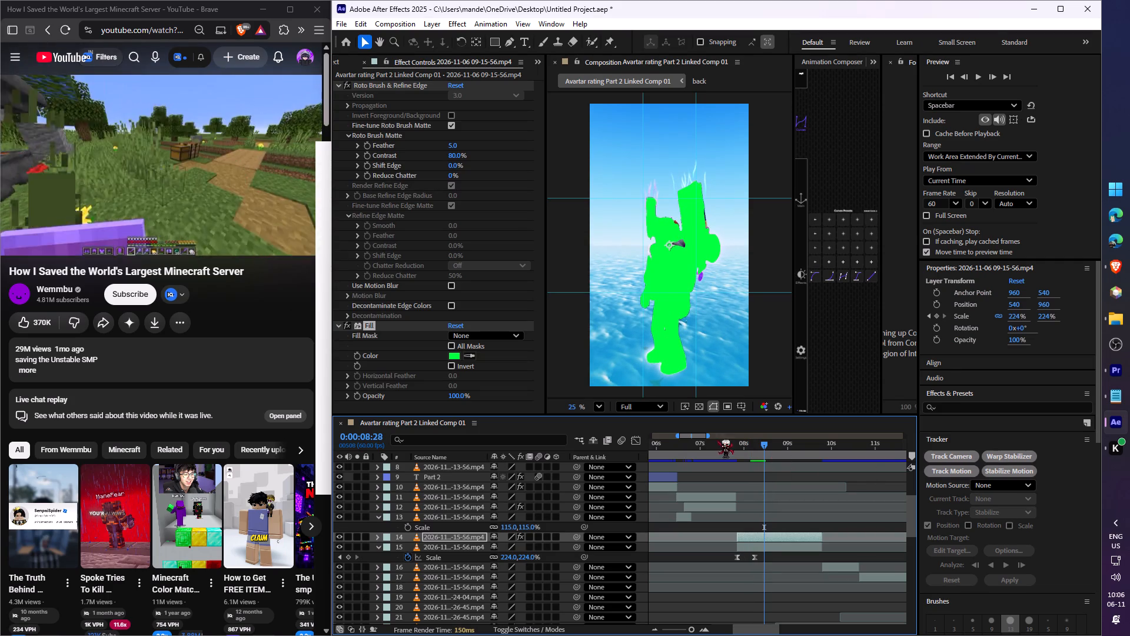
# Add Fill Opacity keyframes on the upper copy at 0:00:08:28, 0:00:08:35 and 0:00:08:50.
pyautogui.click(359, 394)
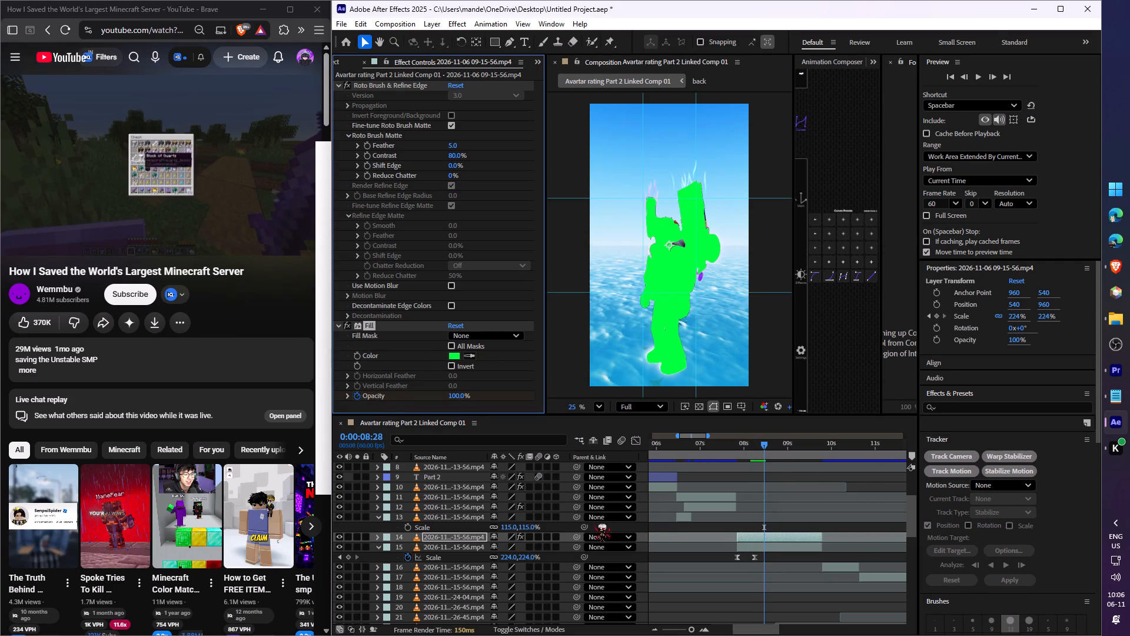
pyautogui.press('u')
pyautogui.moveTo(765, 448); pyautogui.dragTo(770, 448)
pyautogui.scroll(-2, 805, 519)
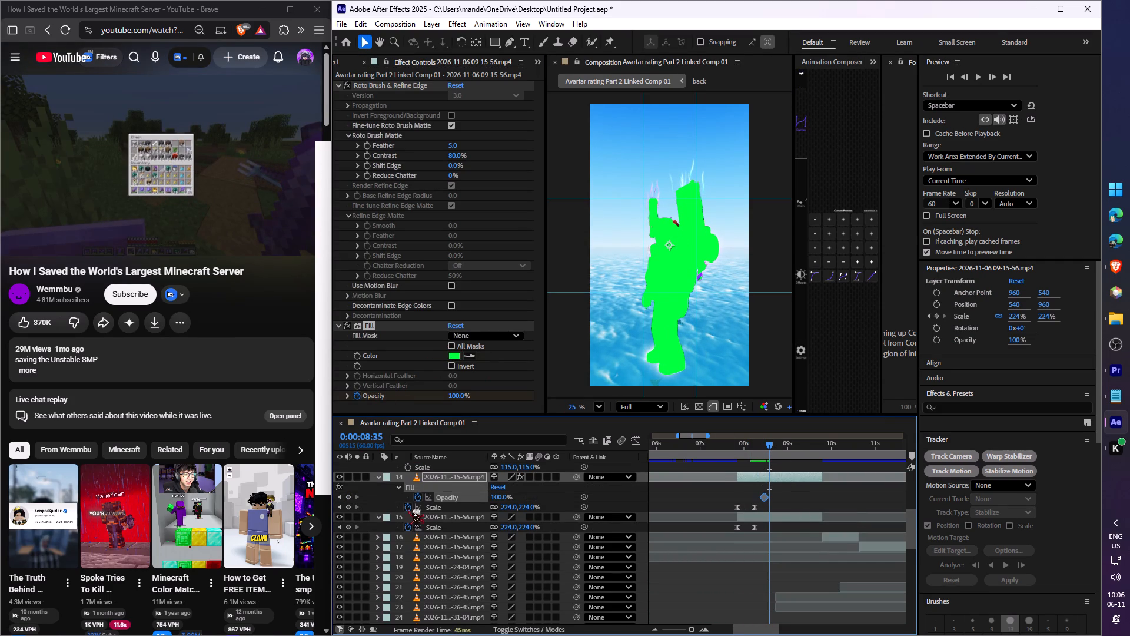
pyautogui.click(348, 497)
pyautogui.moveTo(768, 448); pyautogui.dragTo(773, 447)
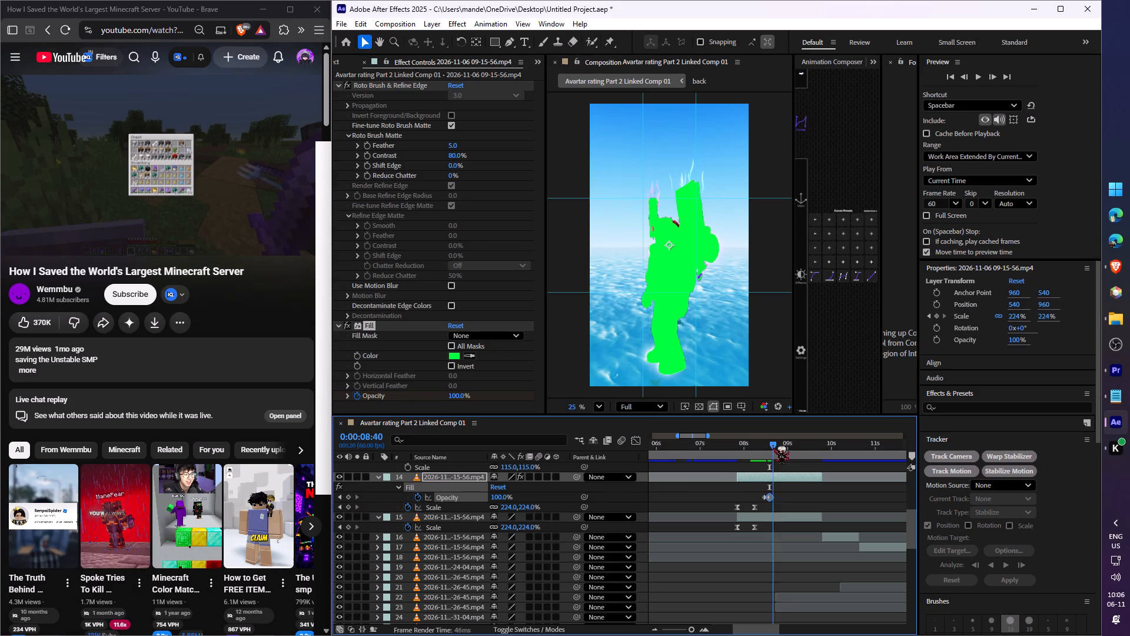
pyautogui.moveTo(773, 447); pyautogui.dragTo(779, 447)
pyautogui.click(350, 493)
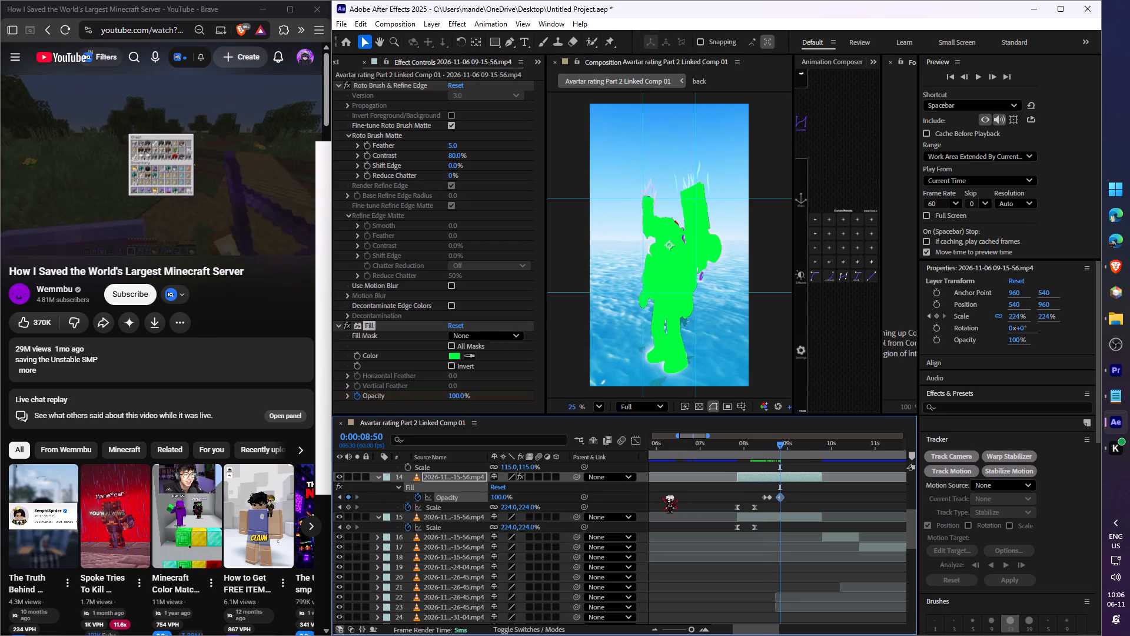
# Ease the first two Fill Opacity keyframes with the first JerryFlow curve preset, and widen the preset area.
pyautogui.moveTo(770, 488); pyautogui.dragTo(759, 502)
pyautogui.click(814, 279)
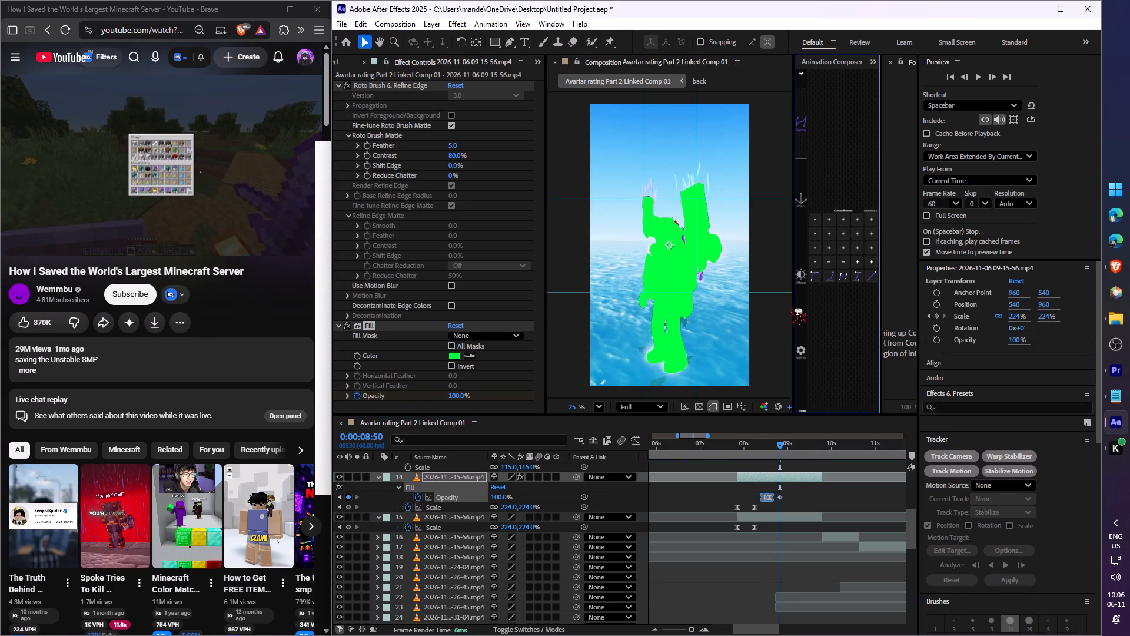
pyautogui.moveTo(794, 234); pyautogui.dragTo(783, 237)
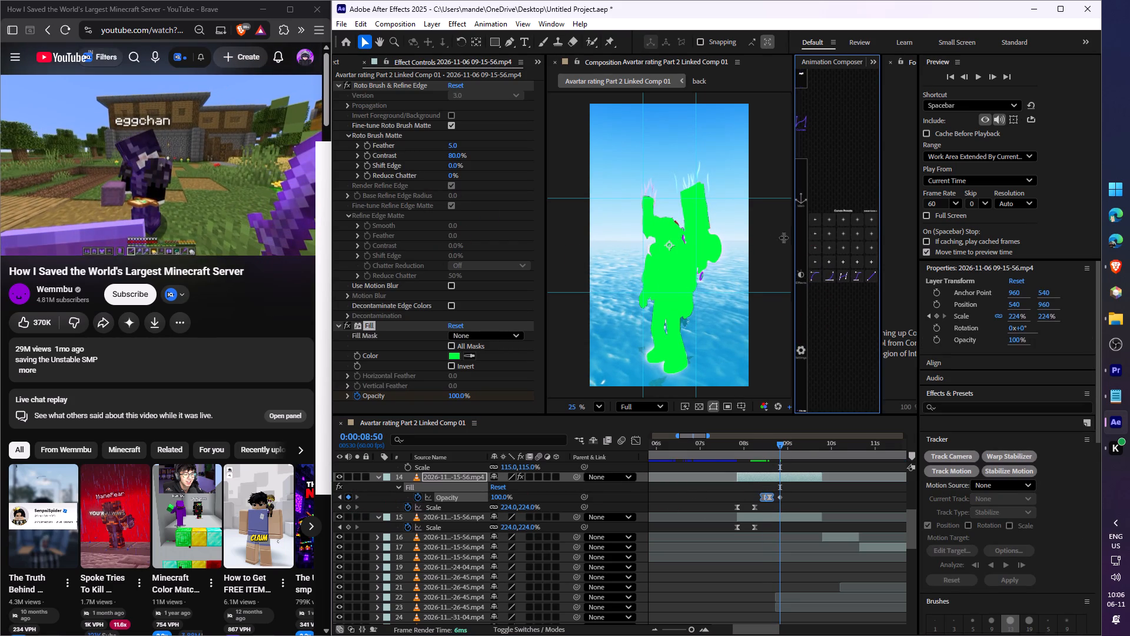
pyautogui.moveTo(783, 237); pyautogui.dragTo(733, 246)
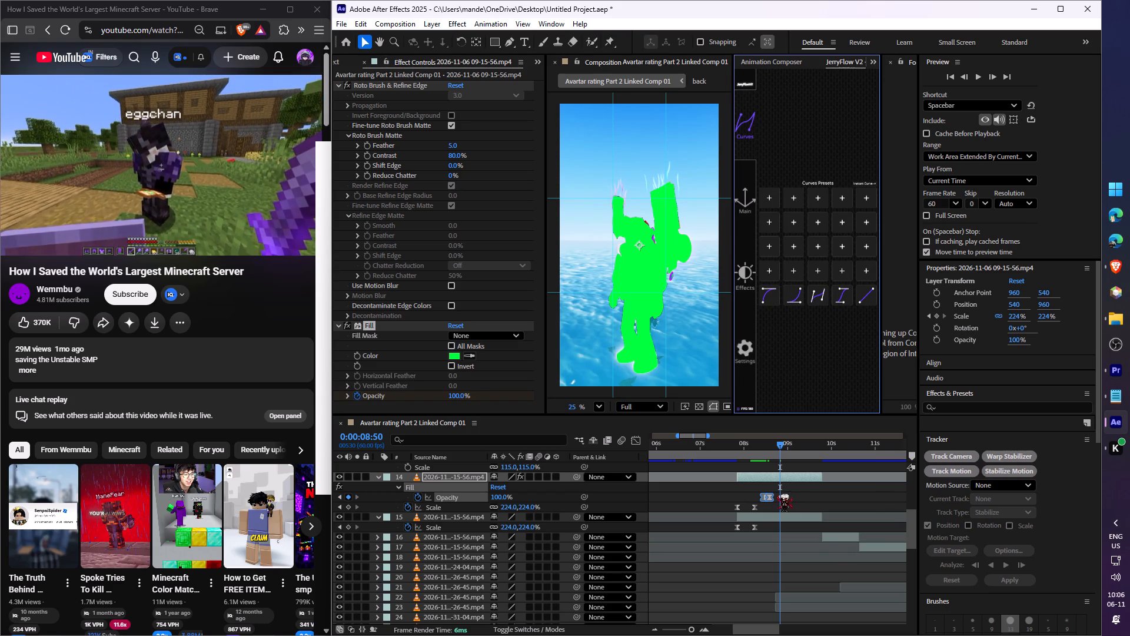
# Set the Fill Opacity to 0% at the last and first keyframes, and play back the green flash.
pyautogui.click(536, 498)
pyautogui.moveTo(501, 497); pyautogui.dragTo(370, 507)
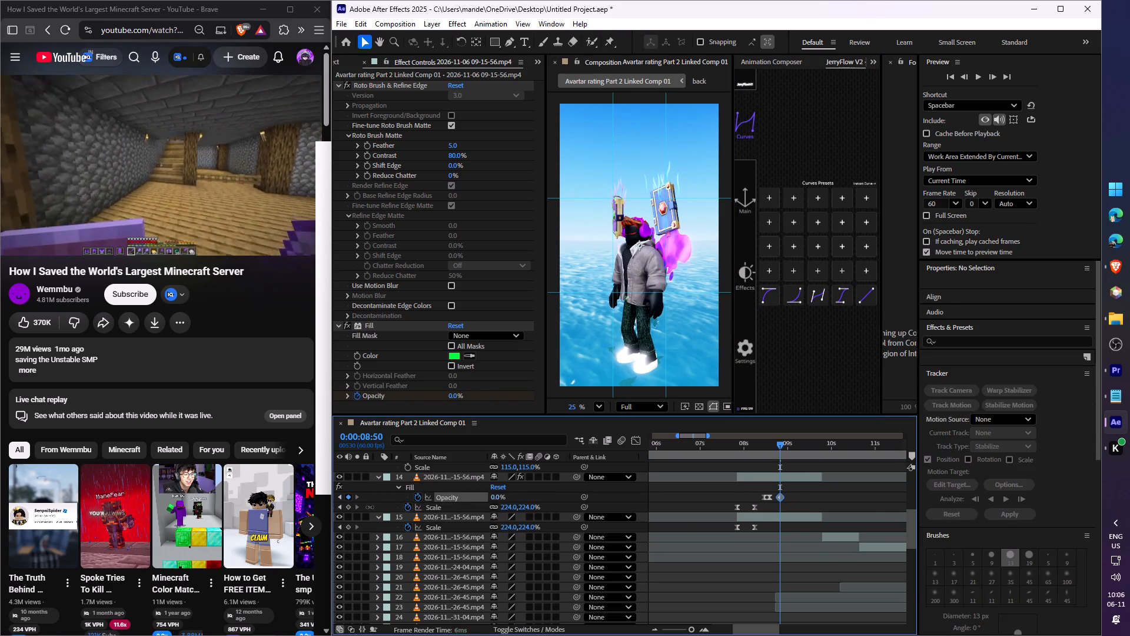
pyautogui.moveTo(370, 507); pyautogui.dragTo(275, 516)
pyautogui.doubleClick(340, 496)
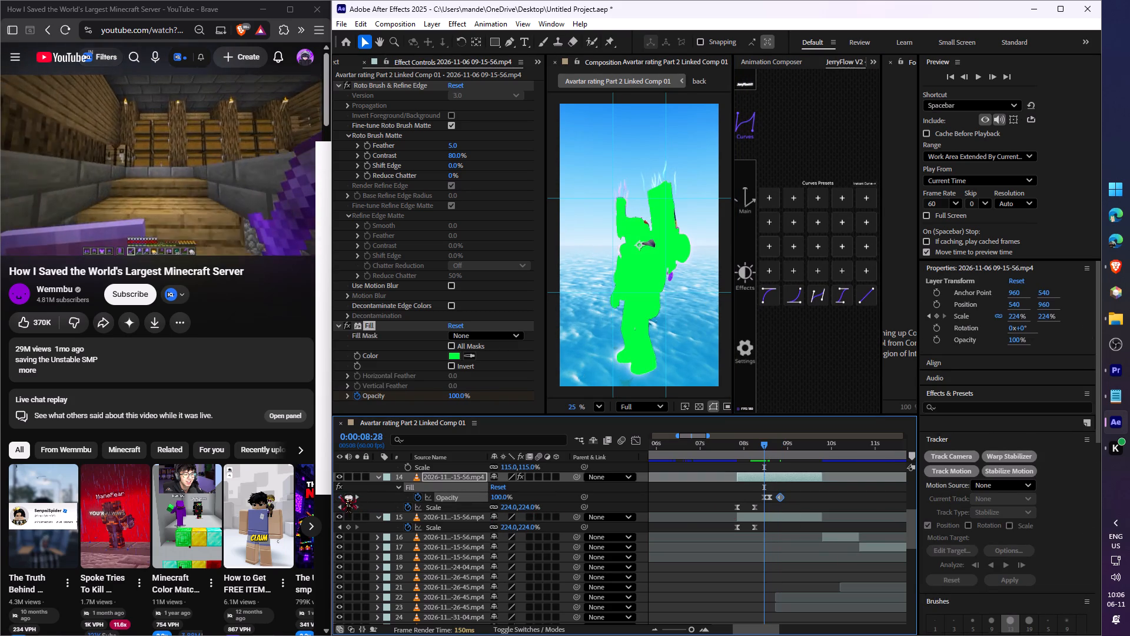
pyautogui.moveTo(500, 498); pyautogui.dragTo(310, 514)
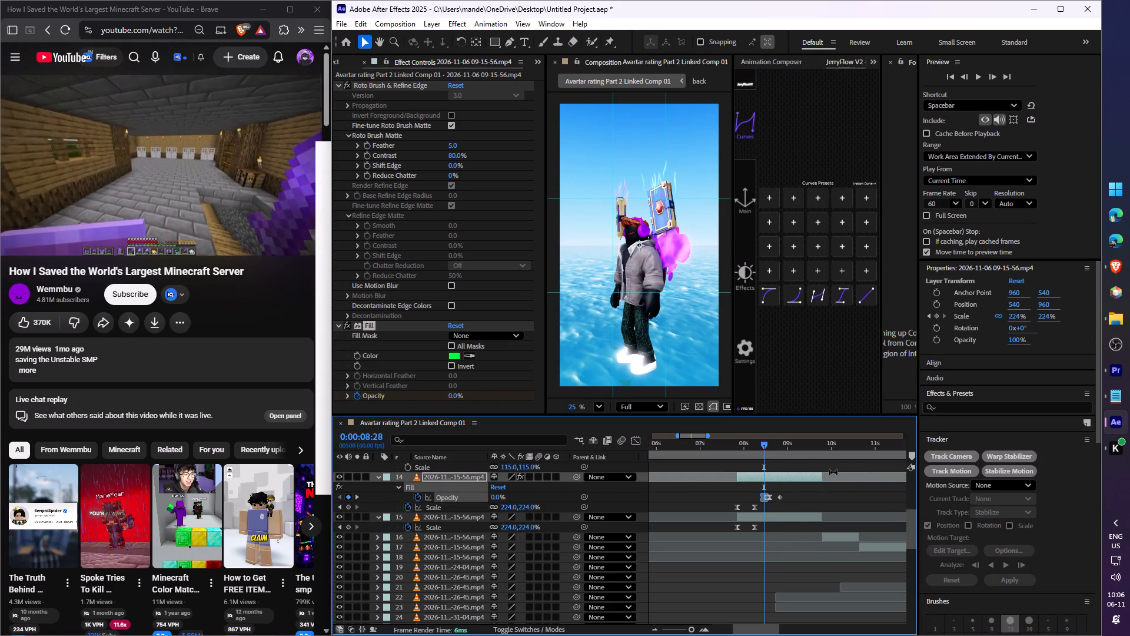
pyautogui.click(758, 450)
pyautogui.press('space')
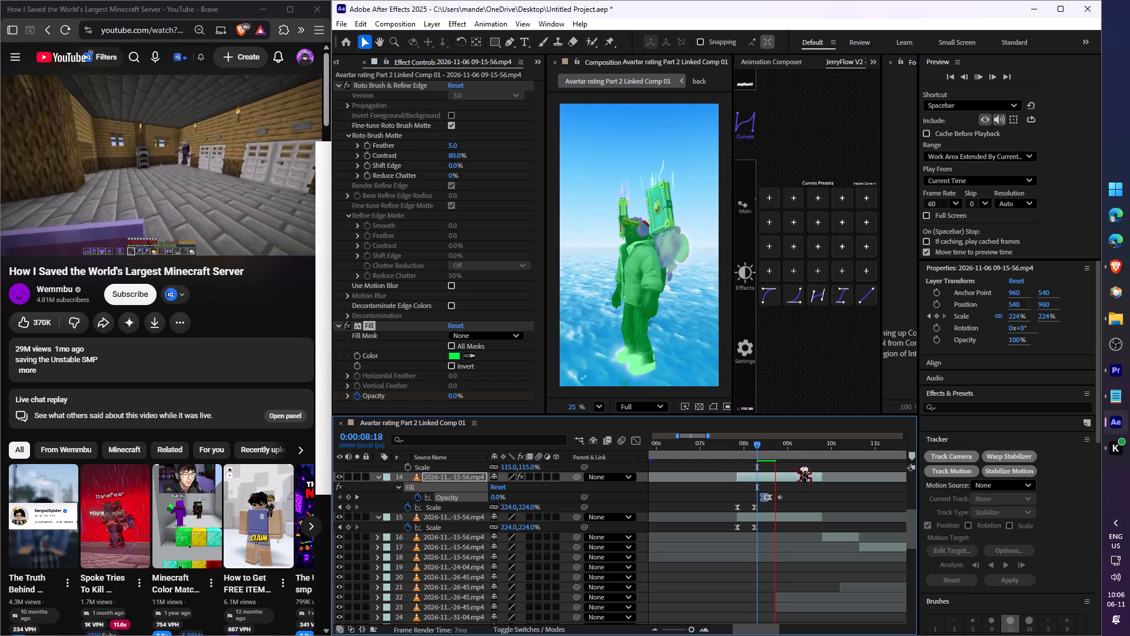
pyautogui.press('space')
# Shift the three Fill Opacity keyframes slightly later on the timeline.
pyautogui.moveTo(795, 495); pyautogui.dragTo(713, 506)
pyautogui.click(808, 491)
pyautogui.moveTo(797, 487); pyautogui.dragTo(752, 499)
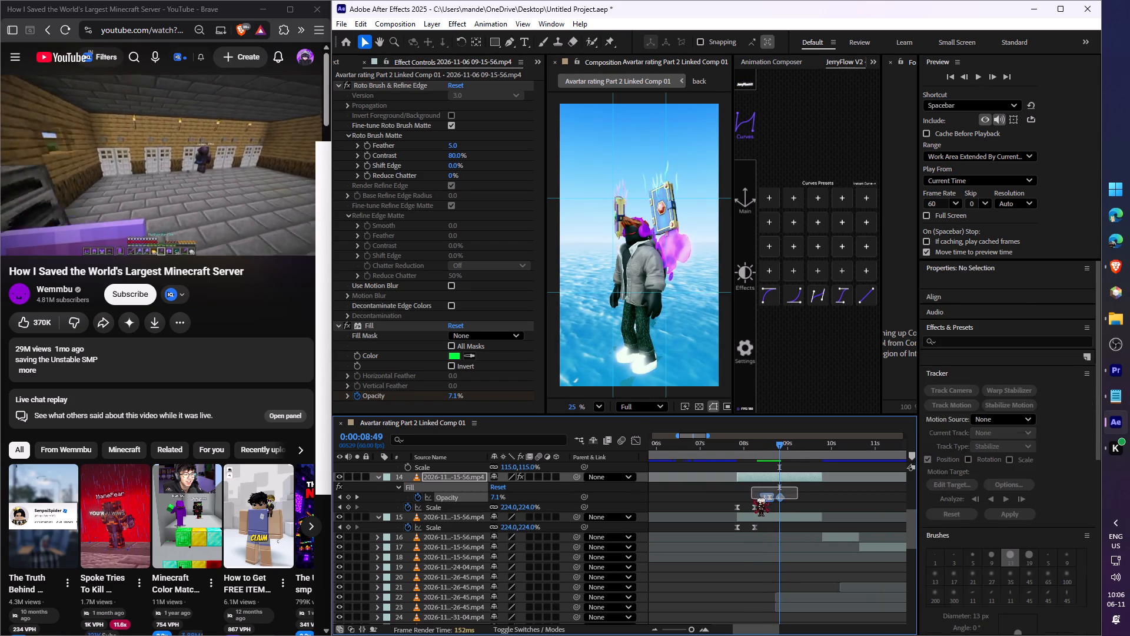
pyautogui.click(782, 495)
pyautogui.click(799, 492)
pyautogui.moveTo(792, 490); pyautogui.dragTo(772, 499)
pyautogui.click(784, 497)
# Play back the green flash several times to check its timing against the clip.
pyautogui.click(765, 449)
pyautogui.press('space')
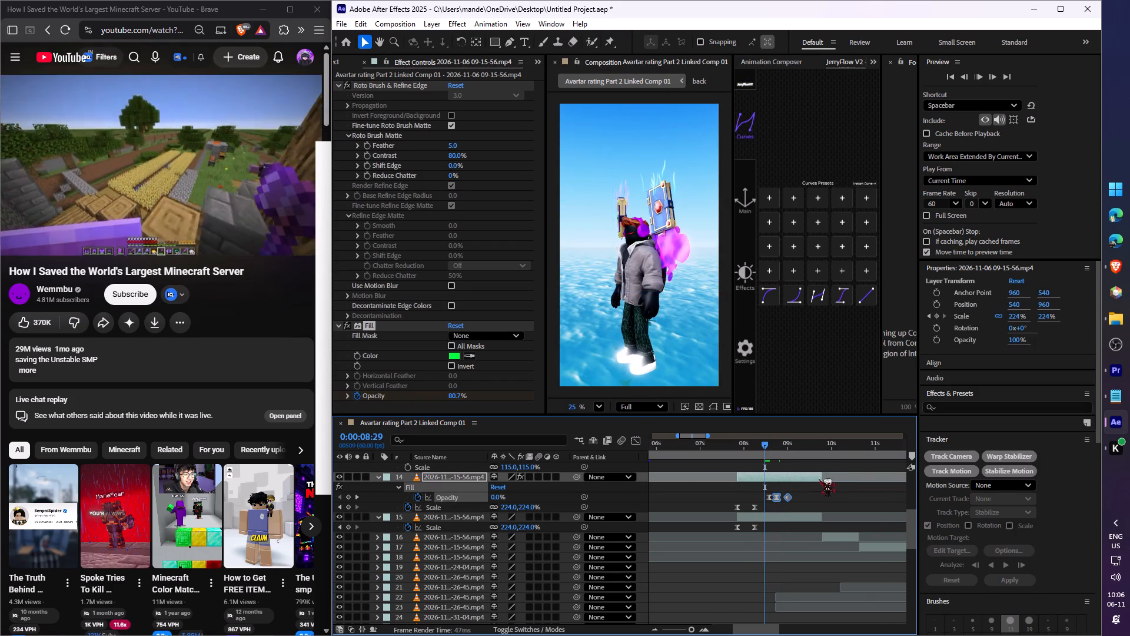
pyautogui.press('space')
pyautogui.click(765, 453)
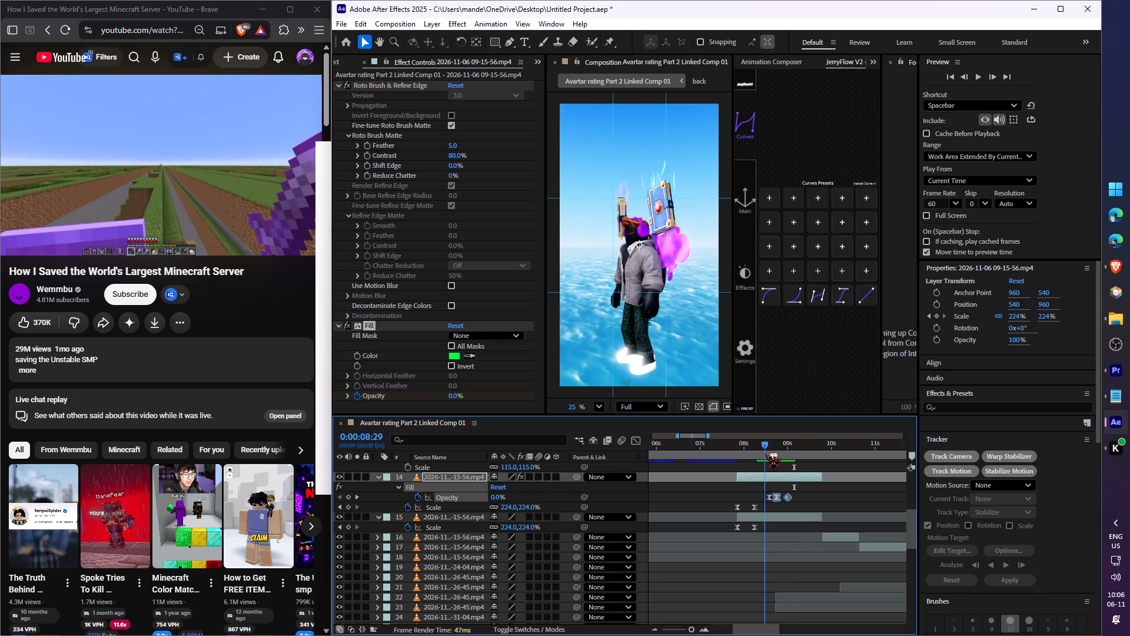
pyautogui.press('space')
pyautogui.press('space')
pyautogui.click(761, 456)
pyautogui.press('space')
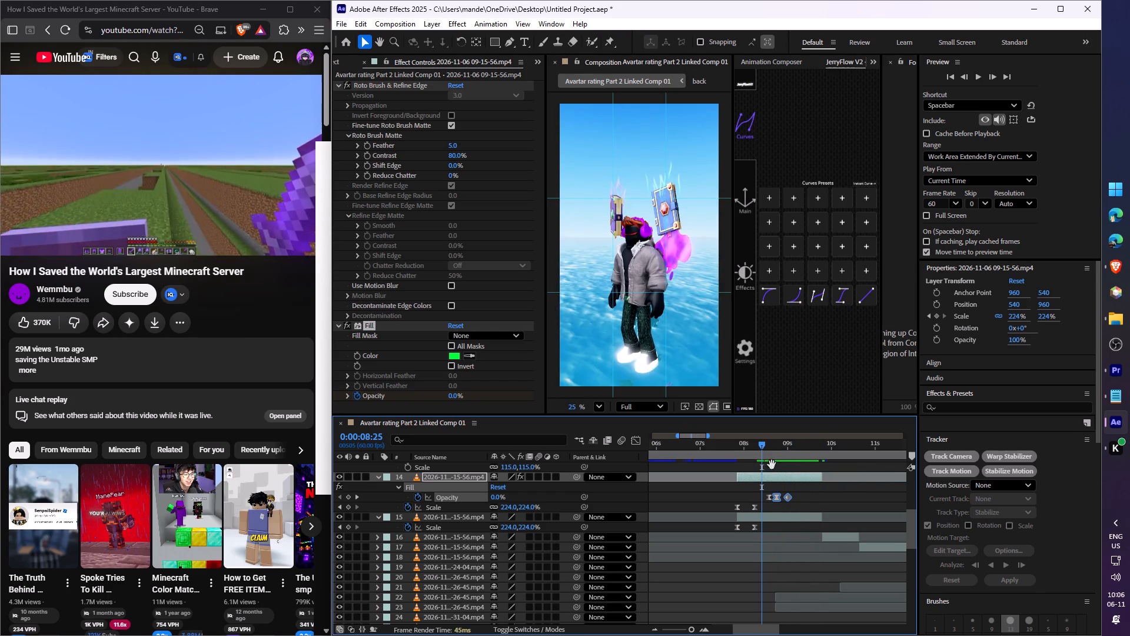
pyautogui.press('space')
pyautogui.click(774, 449)
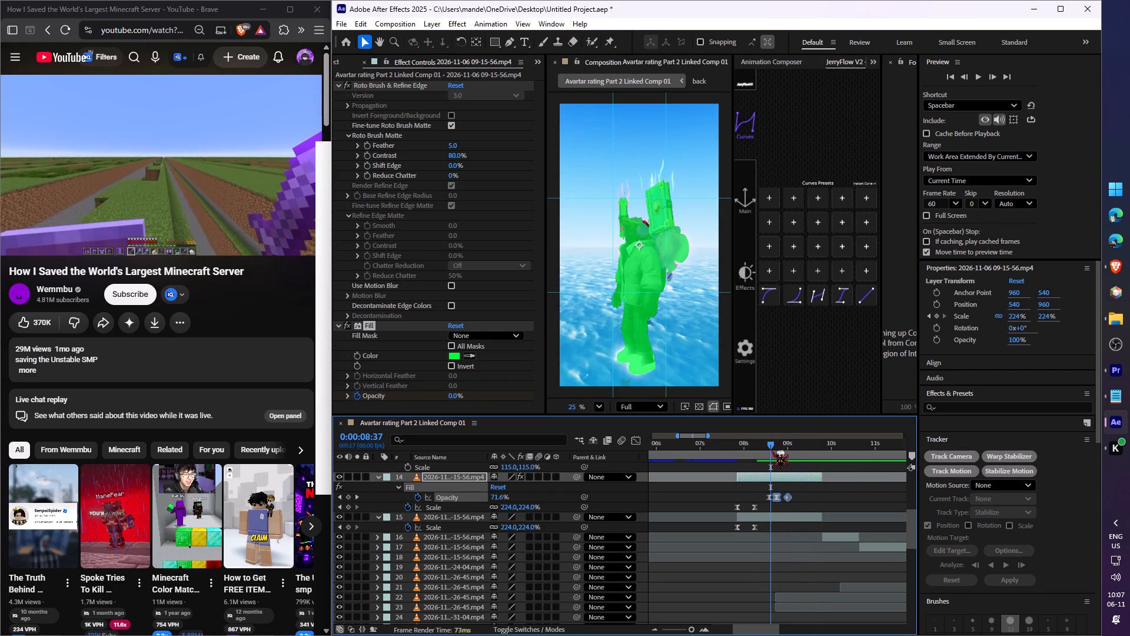
pyautogui.press('space')
pyautogui.press('space')
pyautogui.click(760, 449)
pyautogui.press('space')
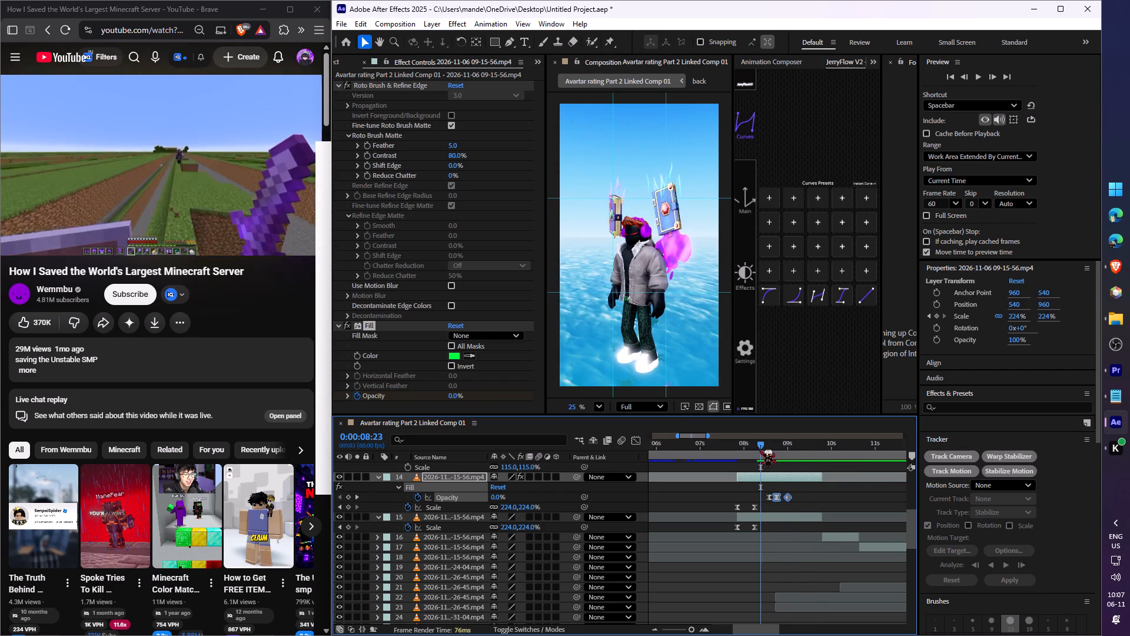
pyautogui.press('space')
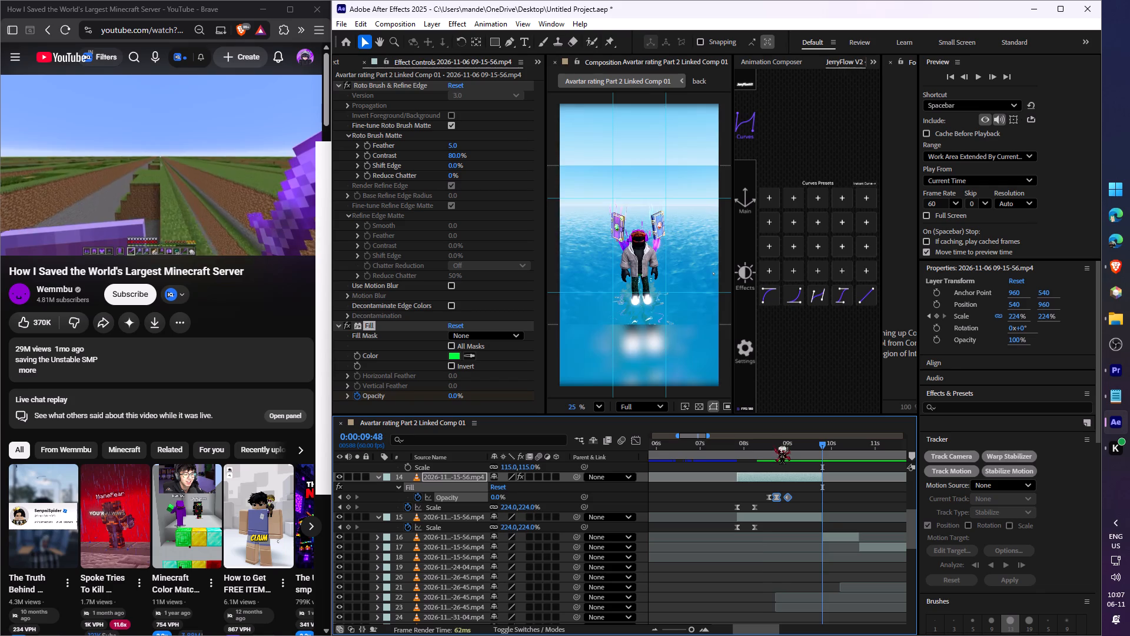
# Lower the middle Fill Opacity keyframe to 81%.
pyautogui.click(773, 445)
pyautogui.click(378, 496)
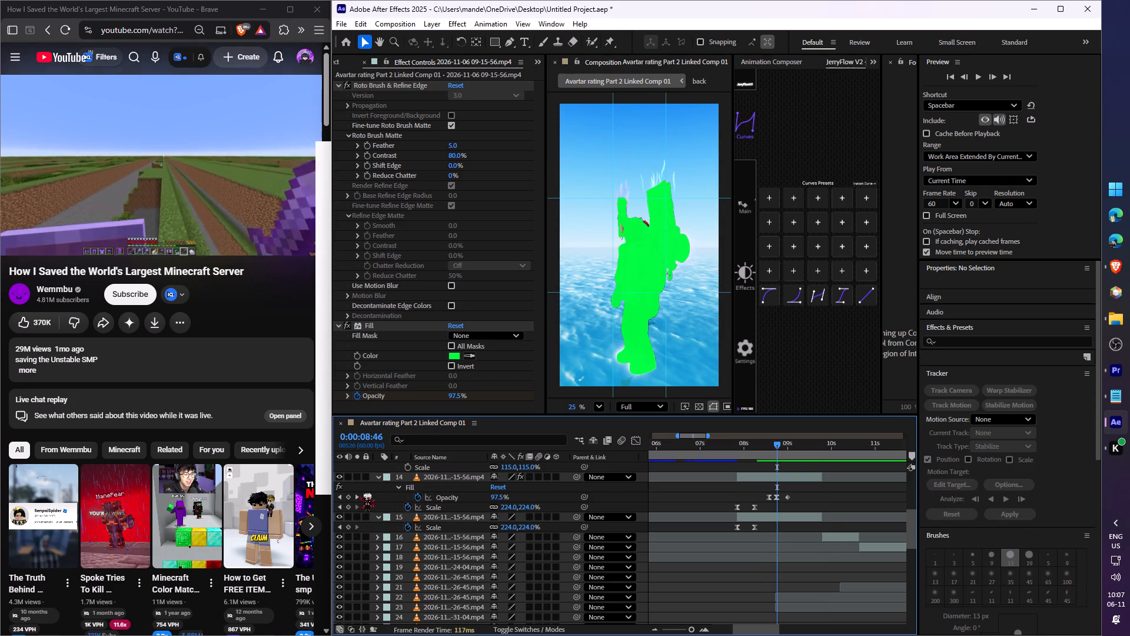
pyautogui.click(341, 498)
pyautogui.moveTo(500, 499); pyautogui.dragTo(488, 499)
# Play back the softened green flash through to the start of the following clip.
pyautogui.click(763, 442)
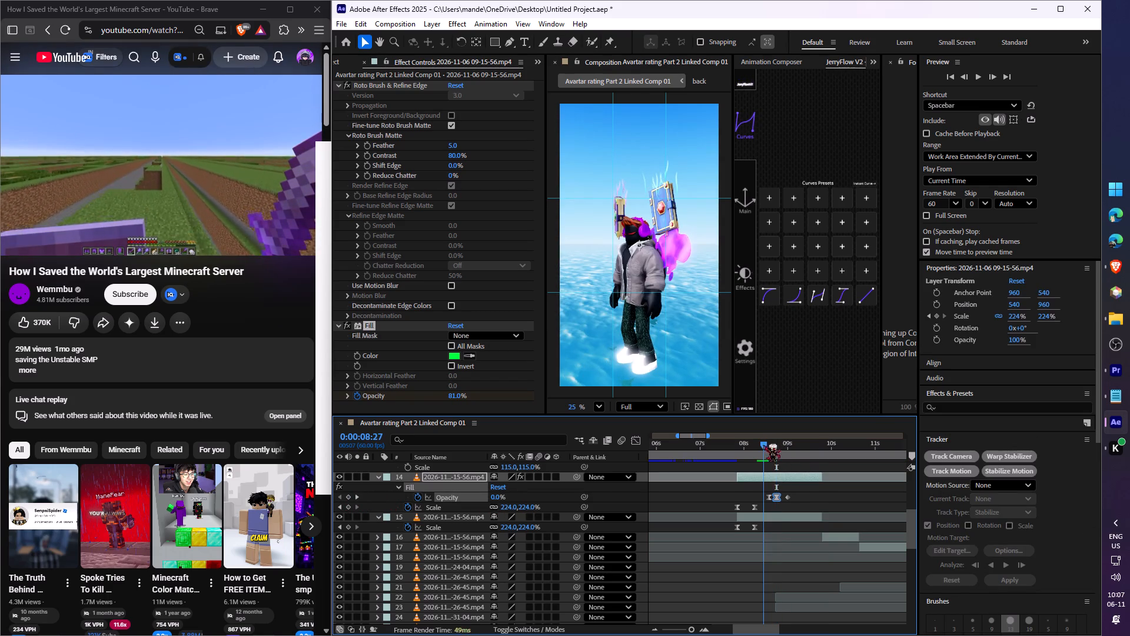
pyautogui.press('space')
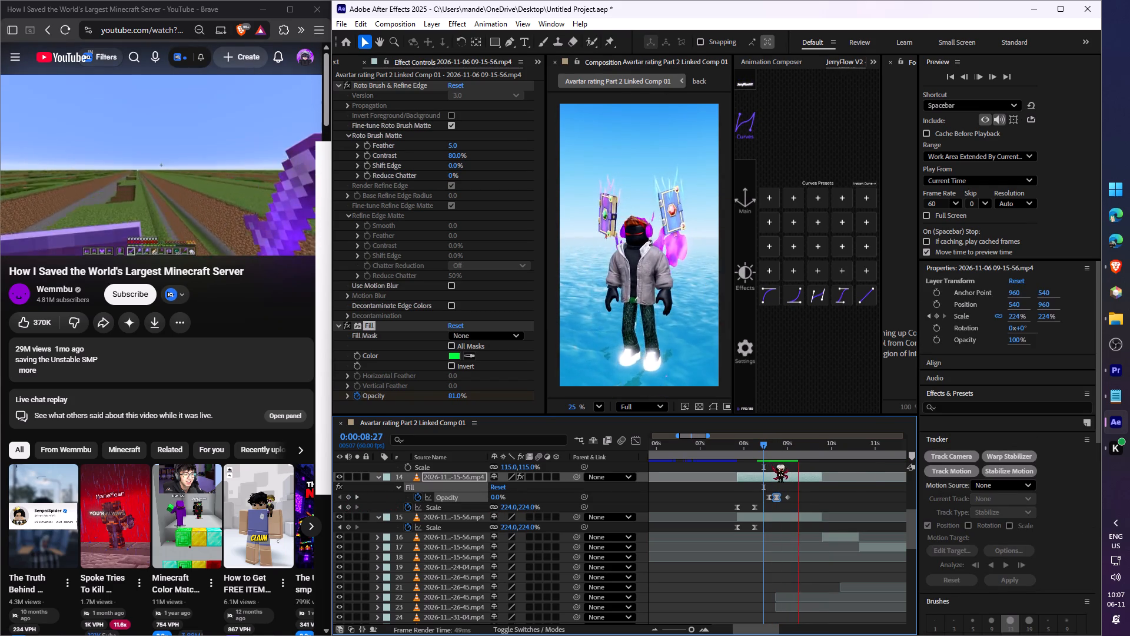
pyautogui.press('space')
pyautogui.moveTo(789, 461); pyautogui.dragTo(782, 459)
pyautogui.click(782, 450)
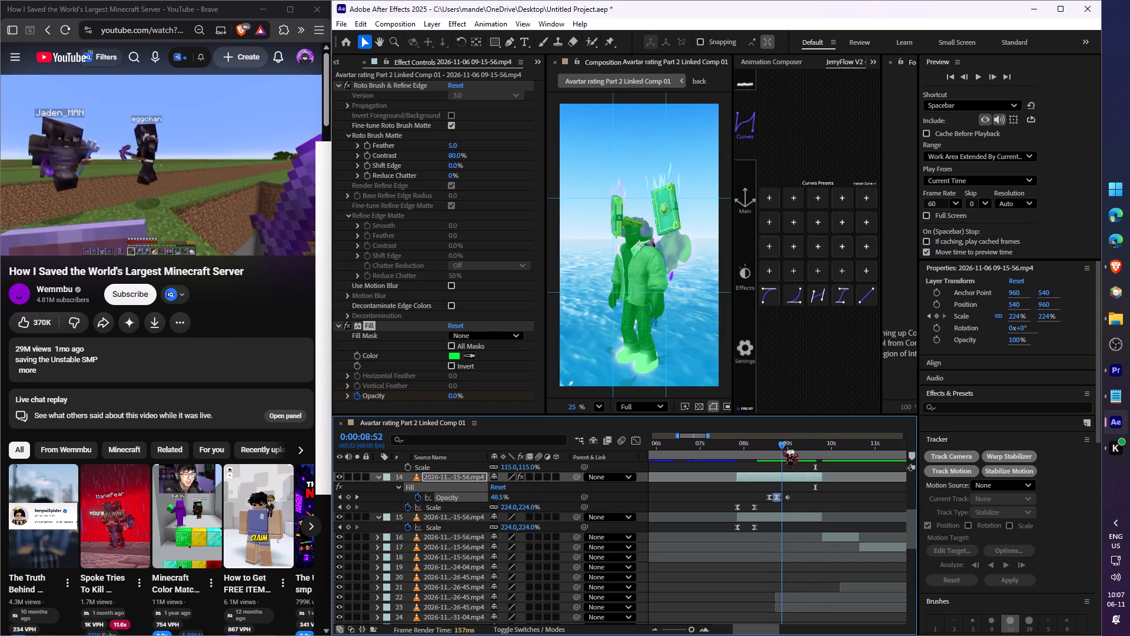
pyautogui.press('space')
pyautogui.press('space')
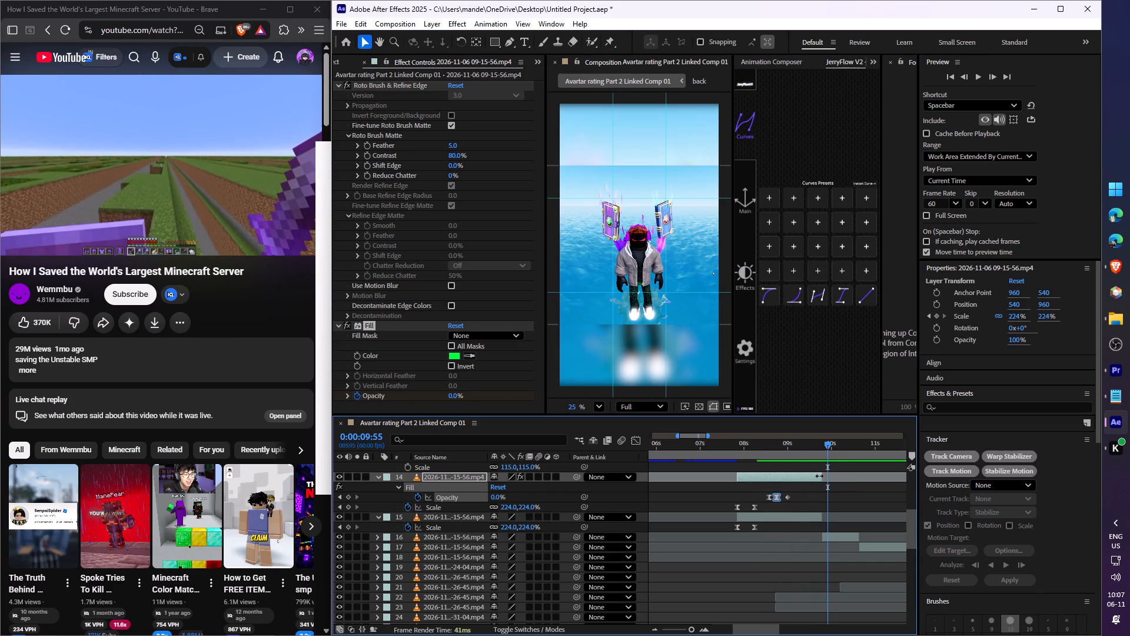
# Keyframe layer 16's Scale from 100% at its start, 0:00:09:48, to 171% at 0:00:10:04, easing both keyframes with the first curve preset.
pyautogui.click(825, 455)
pyautogui.click(823, 454)
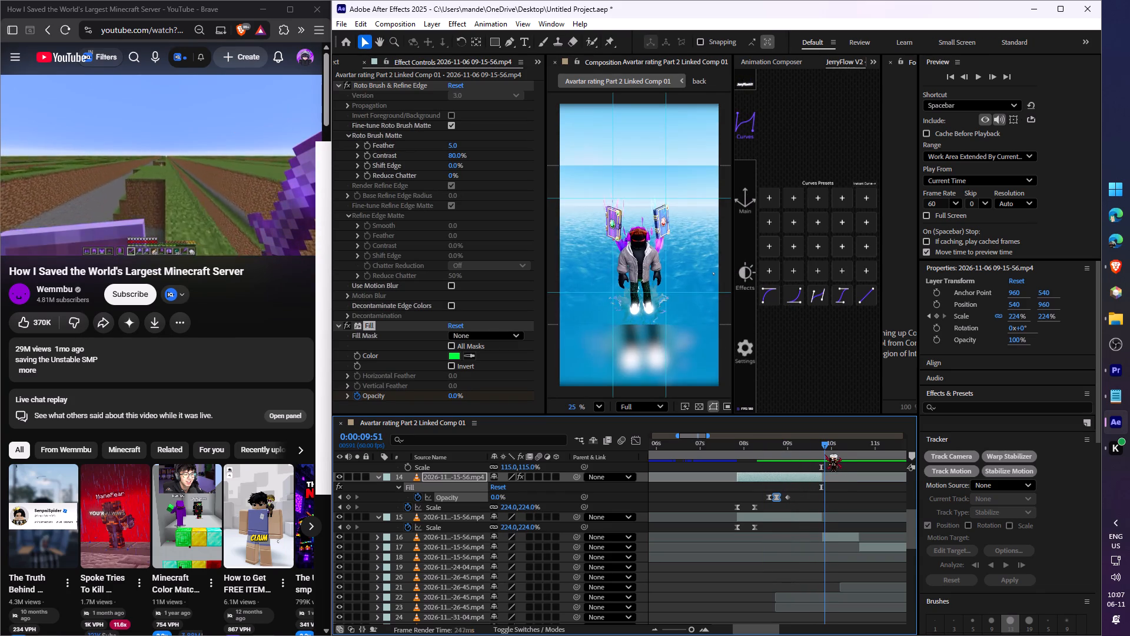
pyautogui.click(847, 537)
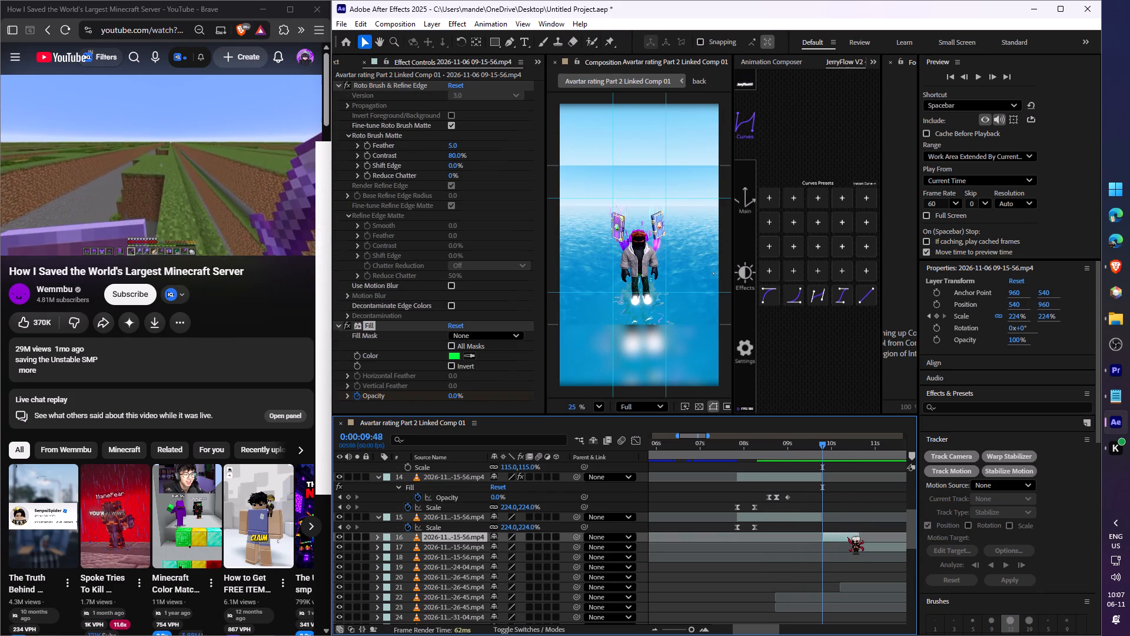
pyautogui.press('s')
pyautogui.click(406, 548)
pyautogui.moveTo(826, 446); pyautogui.dragTo(828, 446)
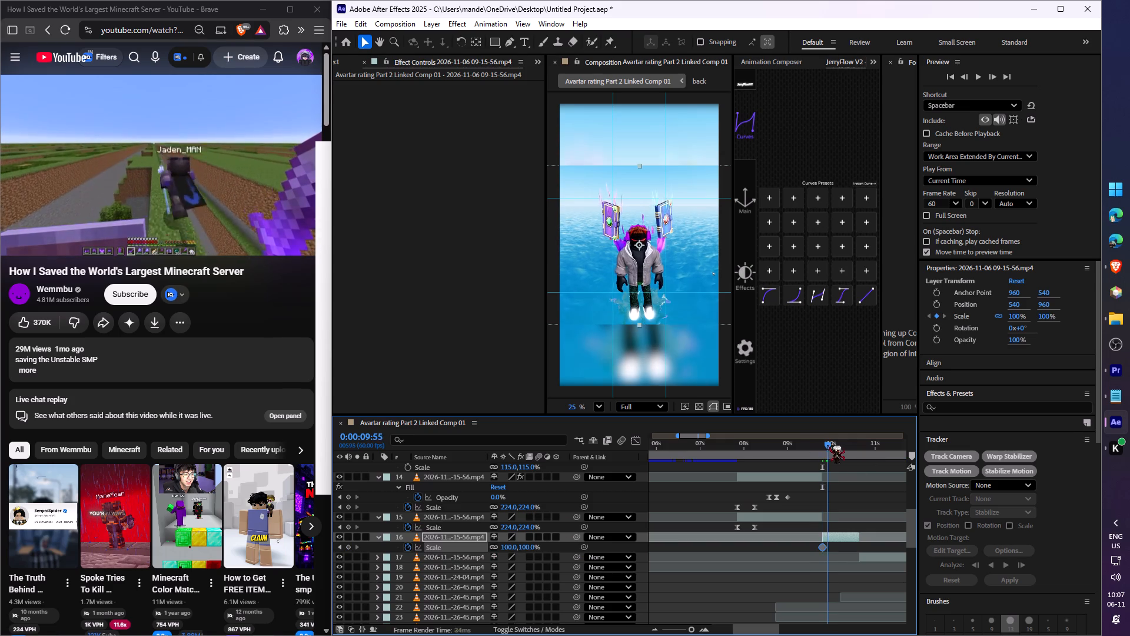
pyautogui.moveTo(828, 446); pyautogui.dragTo(834, 448)
pyautogui.moveTo(509, 544); pyautogui.dragTo(546, 539)
pyautogui.moveTo(851, 546); pyautogui.dragTo(809, 559)
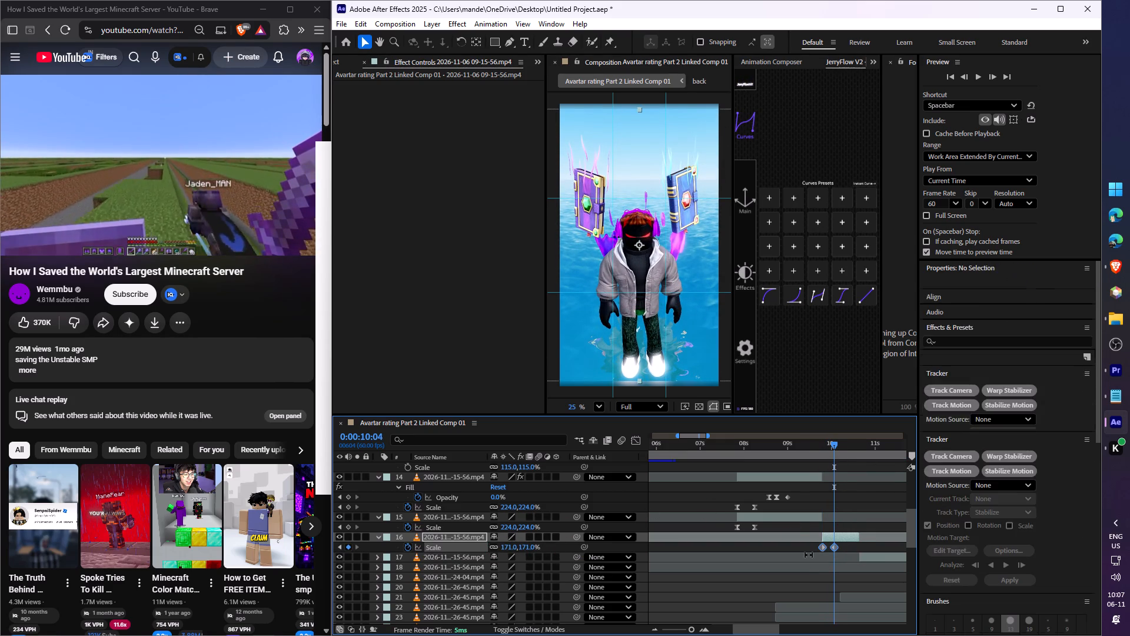
pyautogui.click(773, 300)
# Play back layer 16's zoom from just before its start into the following clip.
pyautogui.click(815, 447)
pyautogui.press('space')
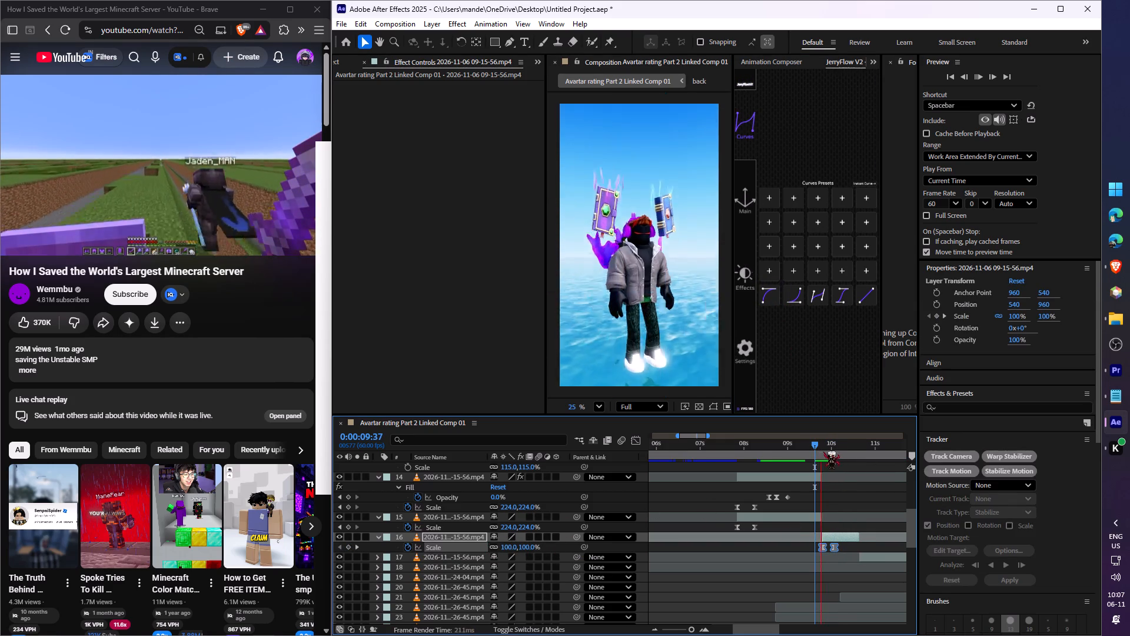
pyautogui.press('space')
pyautogui.click(820, 452)
pyautogui.press('space')
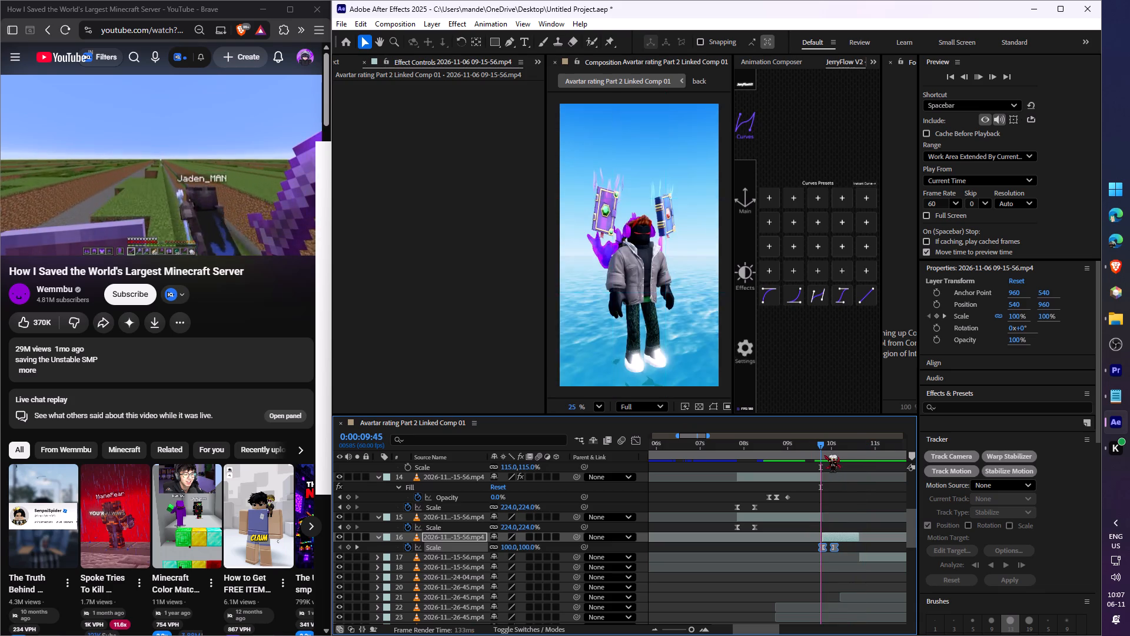
pyautogui.press('space')
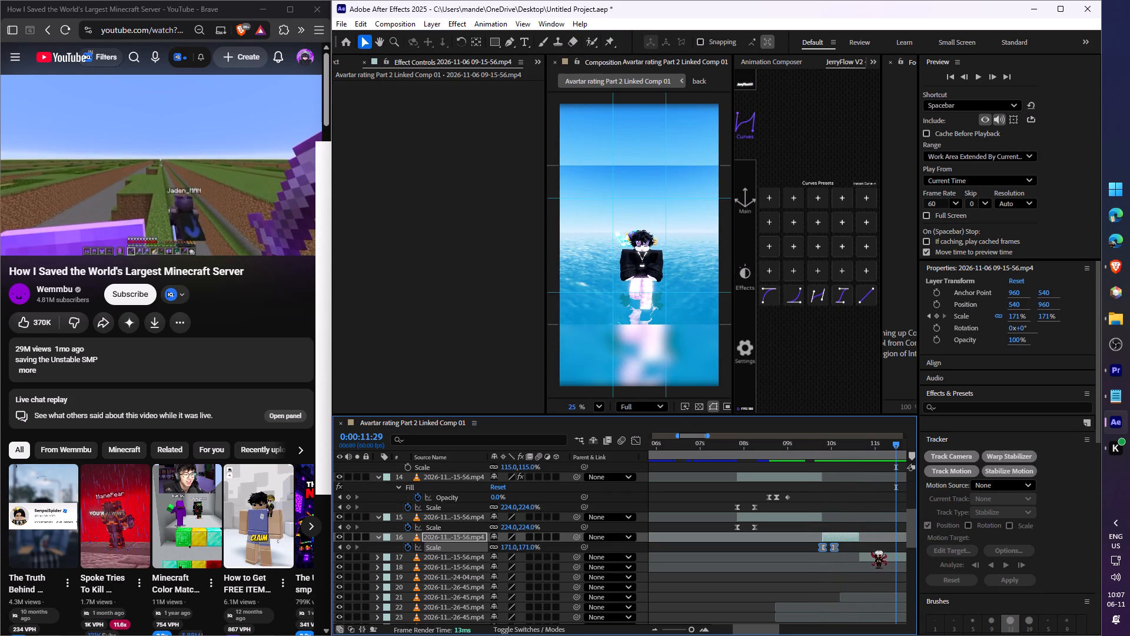
# Keyframe layer 17's Scale from 100% at 0:00:10:39 to 225% at 0:00:10:56, easing both keyframes with the first curve preset.
pyautogui.moveTo(770, 634); pyautogui.dragTo(779, 634)
pyautogui.moveTo(773, 634); pyautogui.dragTo(779, 634)
pyautogui.moveTo(767, 632); pyautogui.dragTo(779, 631)
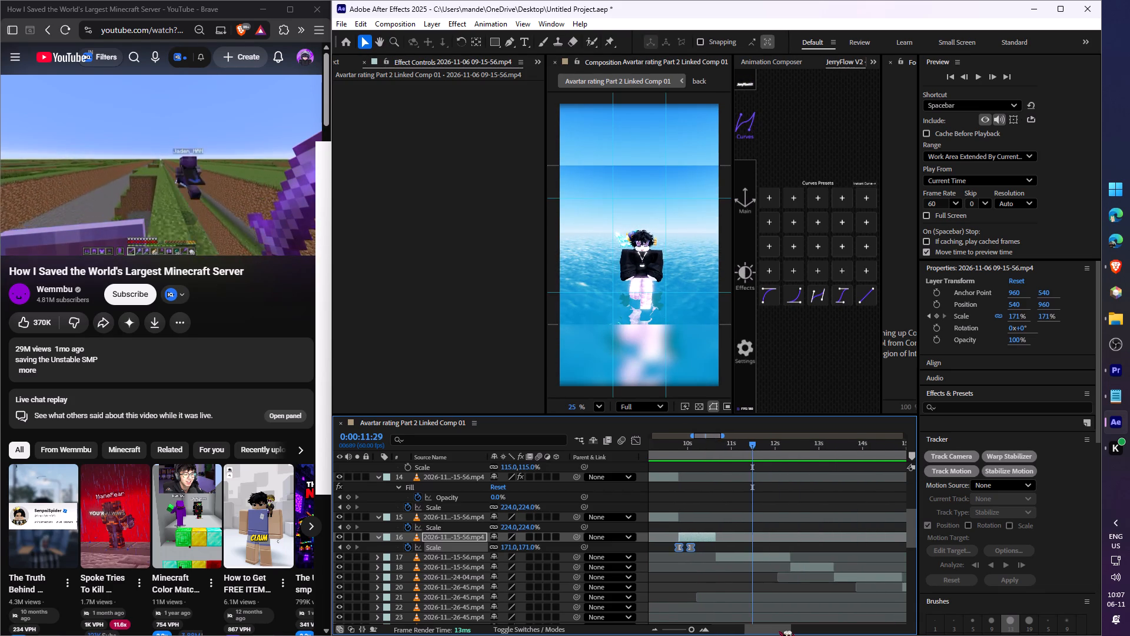
pyautogui.moveTo(779, 631); pyautogui.dragTo(777, 631)
pyautogui.moveTo(747, 446); pyautogui.dragTo(737, 446)
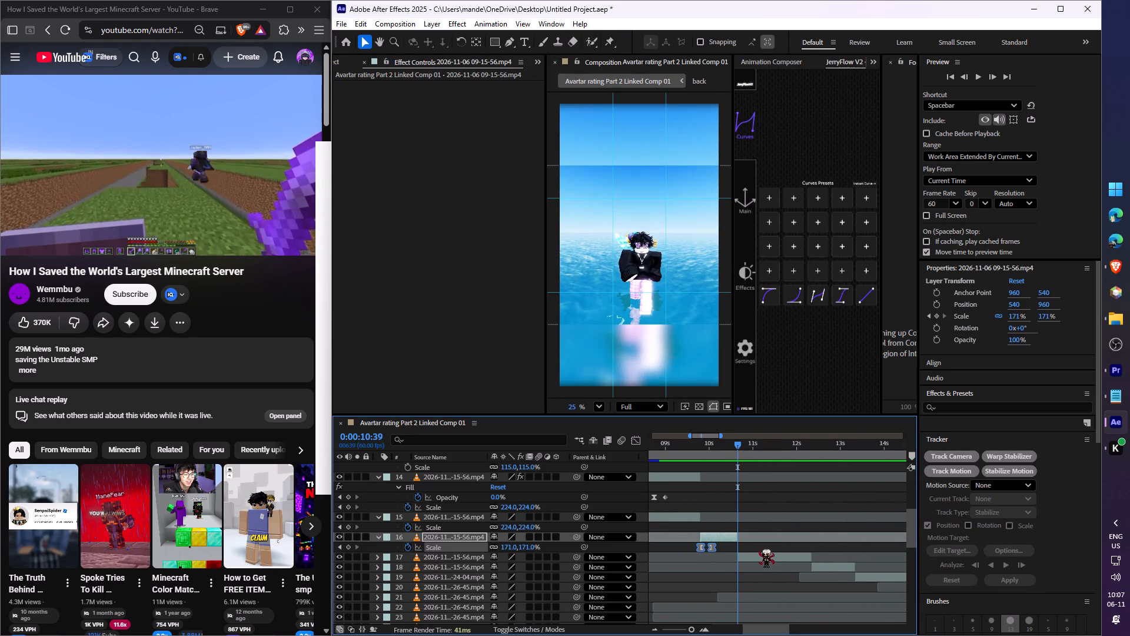
pyautogui.click(758, 554)
pyautogui.scroll(-2, 766, 531)
pyautogui.press('s')
pyautogui.click(408, 510)
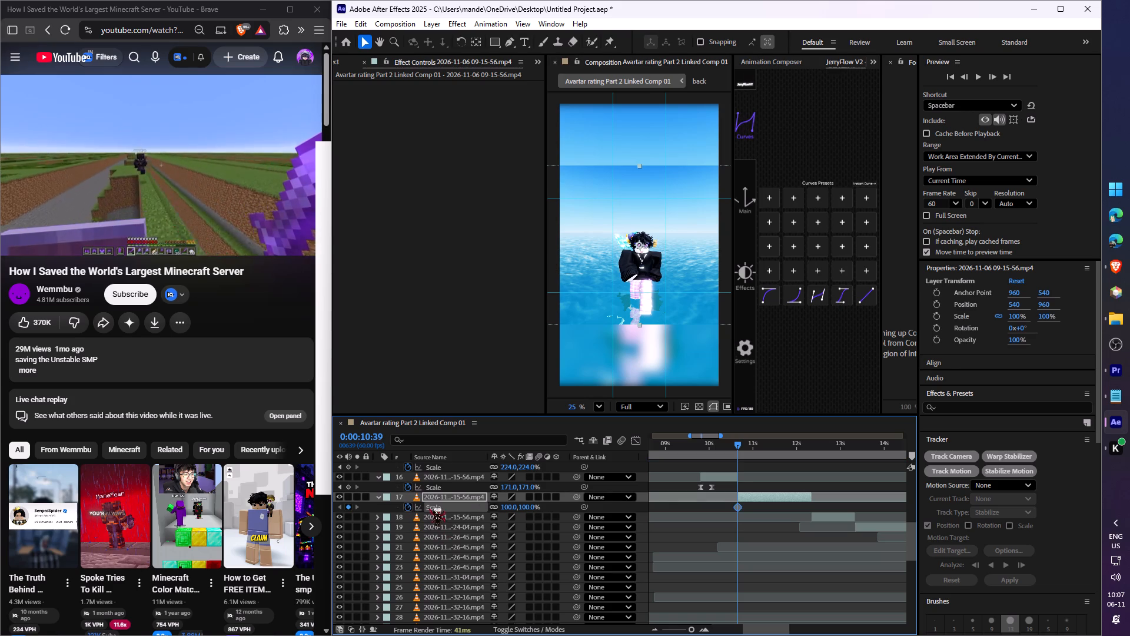
pyautogui.moveTo(743, 449); pyautogui.dragTo(750, 446)
pyautogui.moveTo(511, 506); pyautogui.dragTo(546, 507)
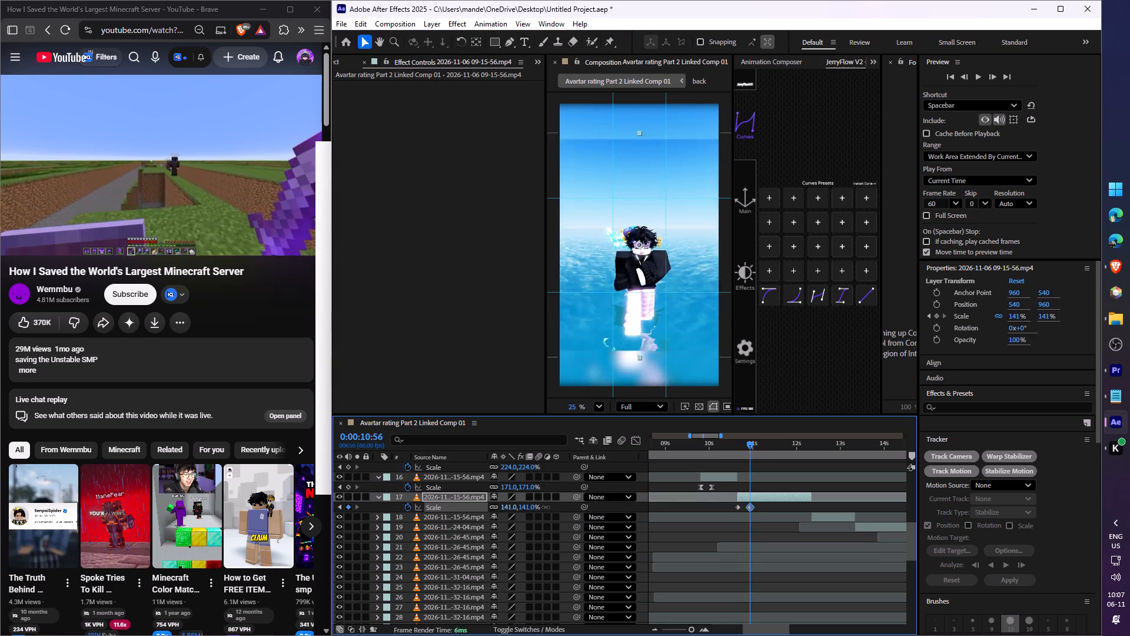
pyautogui.moveTo(546, 507); pyautogui.dragTo(584, 505)
pyautogui.moveTo(760, 509); pyautogui.dragTo(713, 516)
pyautogui.click(769, 291)
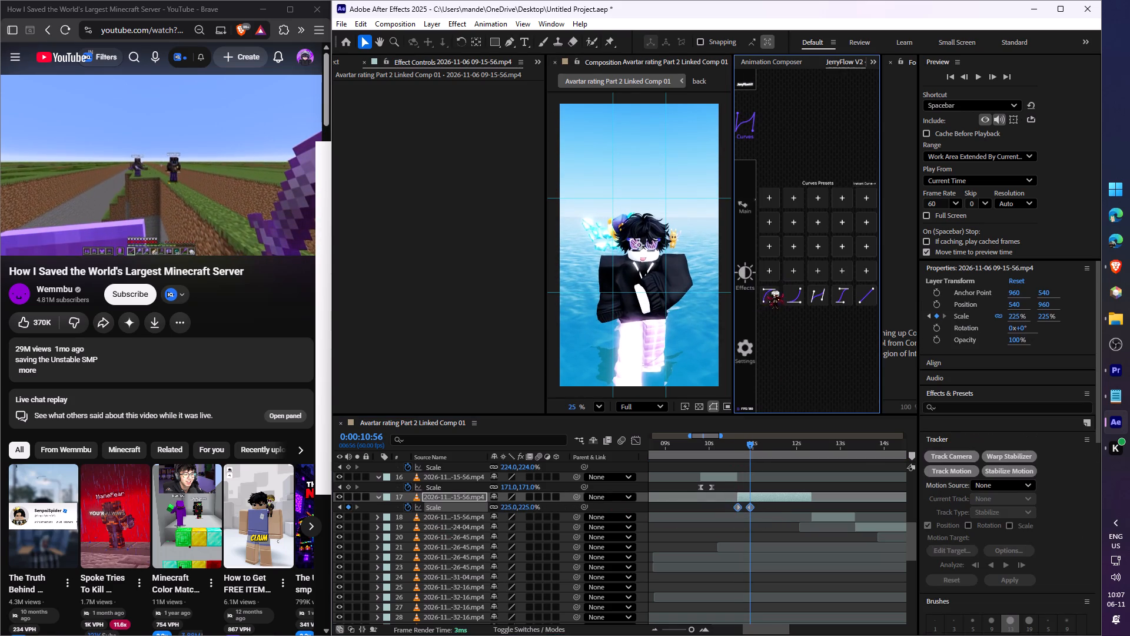
# Play back layer 17's zoom through to the start of the layer 18 clip.
pyautogui.click(723, 438)
pyautogui.click(729, 446)
pyautogui.press('space')
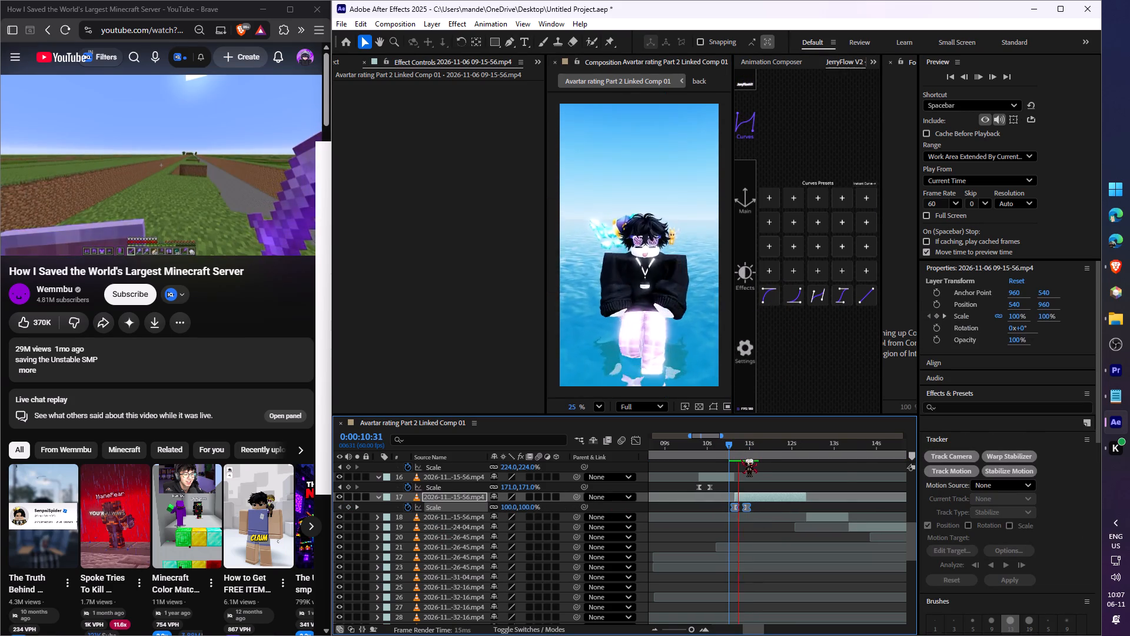
pyautogui.press('space')
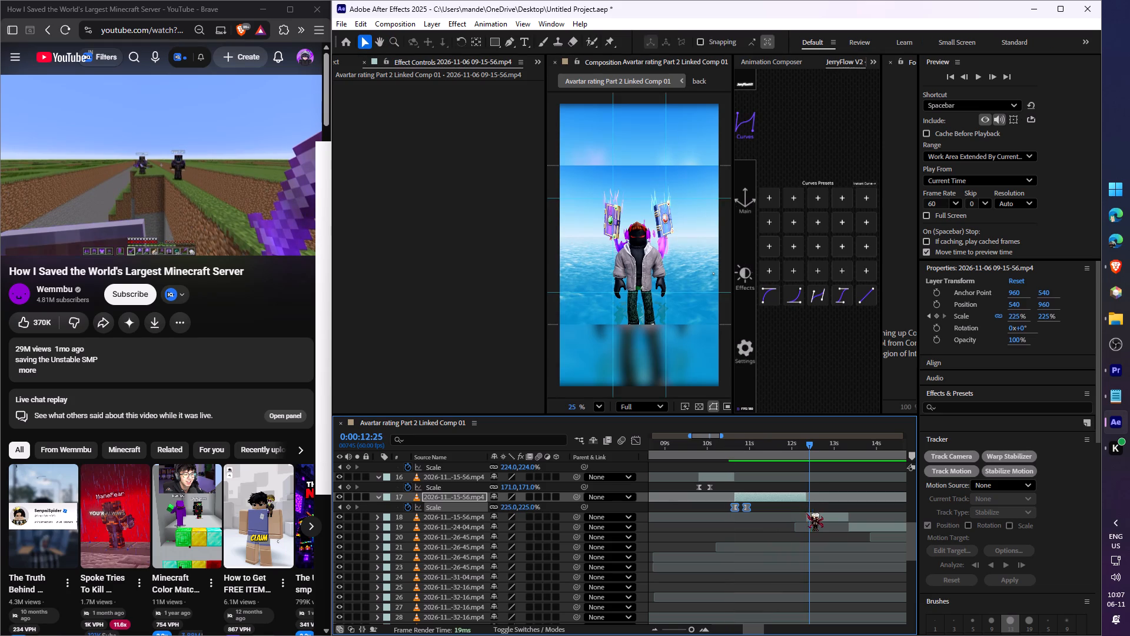
pyautogui.press('space')
pyautogui.press('space')
# Set layer 18's Scale to a constant 182% without keyframes and play the clip back into the profile-page clip.
pyautogui.click(831, 523)
pyautogui.click(833, 515)
pyautogui.press('s')
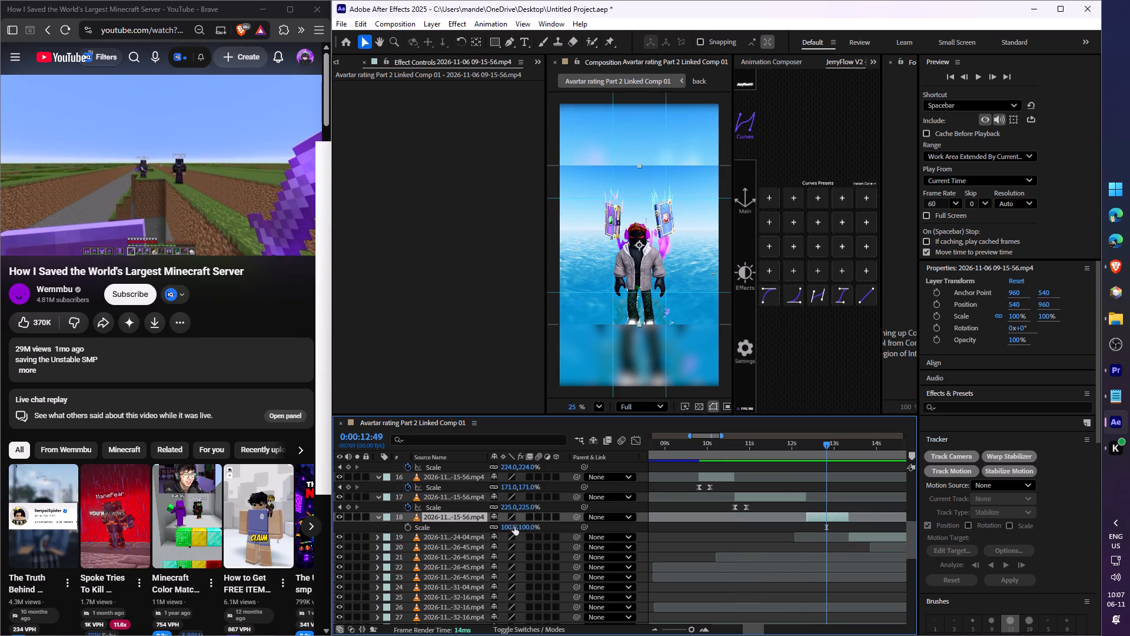
pyautogui.moveTo(514, 526); pyautogui.dragTo(559, 523)
pyautogui.moveTo(815, 450); pyautogui.dragTo(793, 452)
pyautogui.press('space')
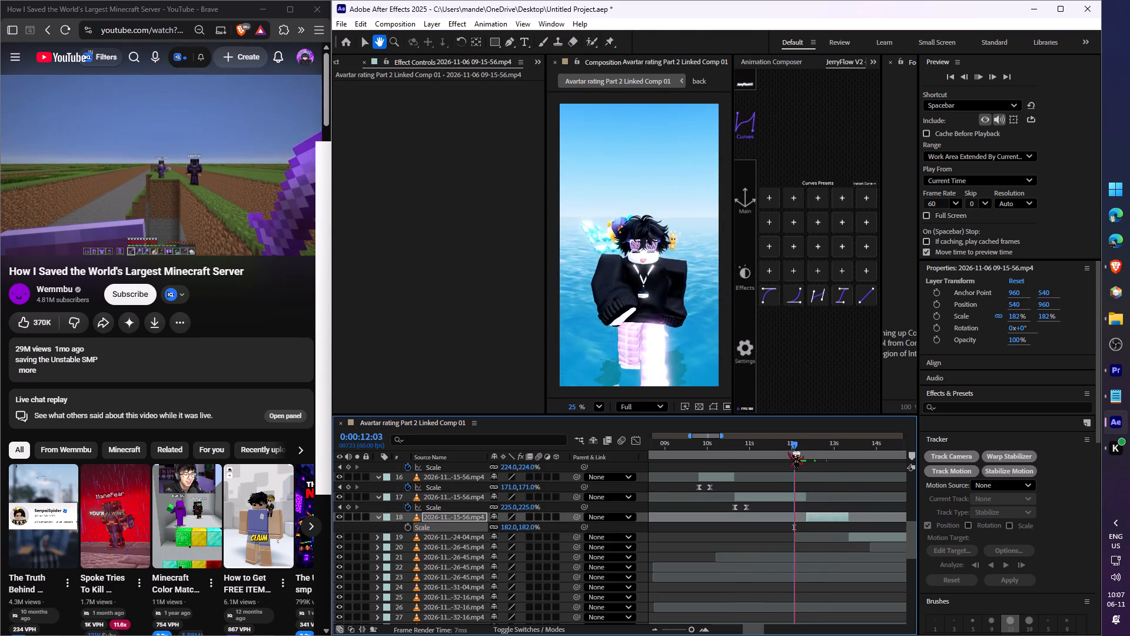
pyautogui.press('space')
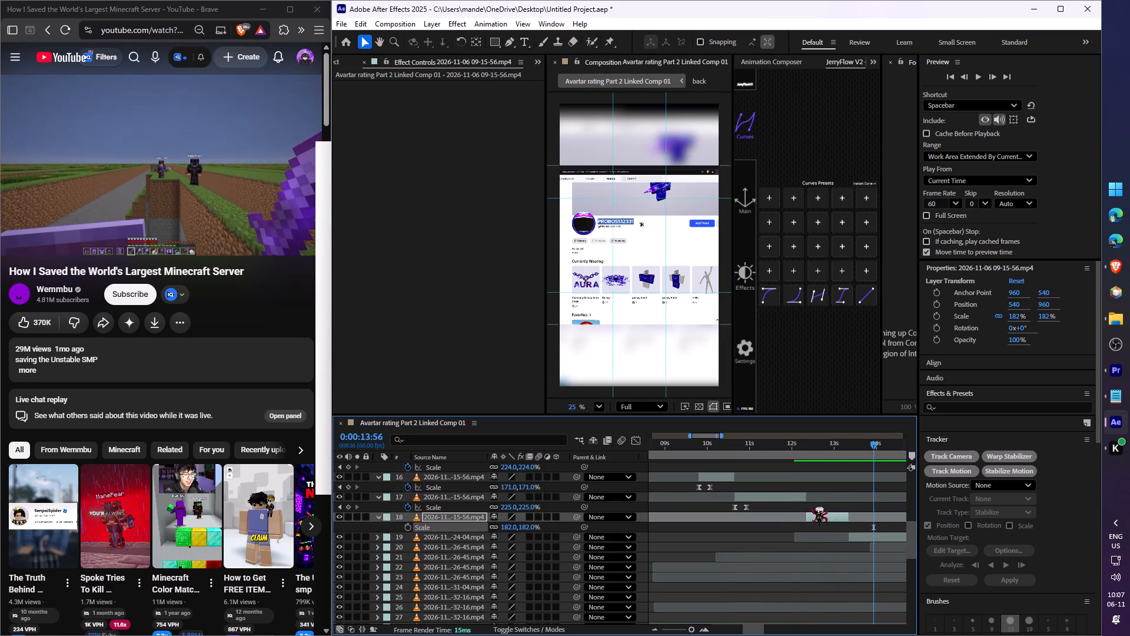
# Duplicate the layer 19 profile-page clip, undoing the surplus duplicate so only one extra copy is kept.
pyautogui.click(870, 535)
pyautogui.moveTo(755, 635); pyautogui.dragTo(762, 635)
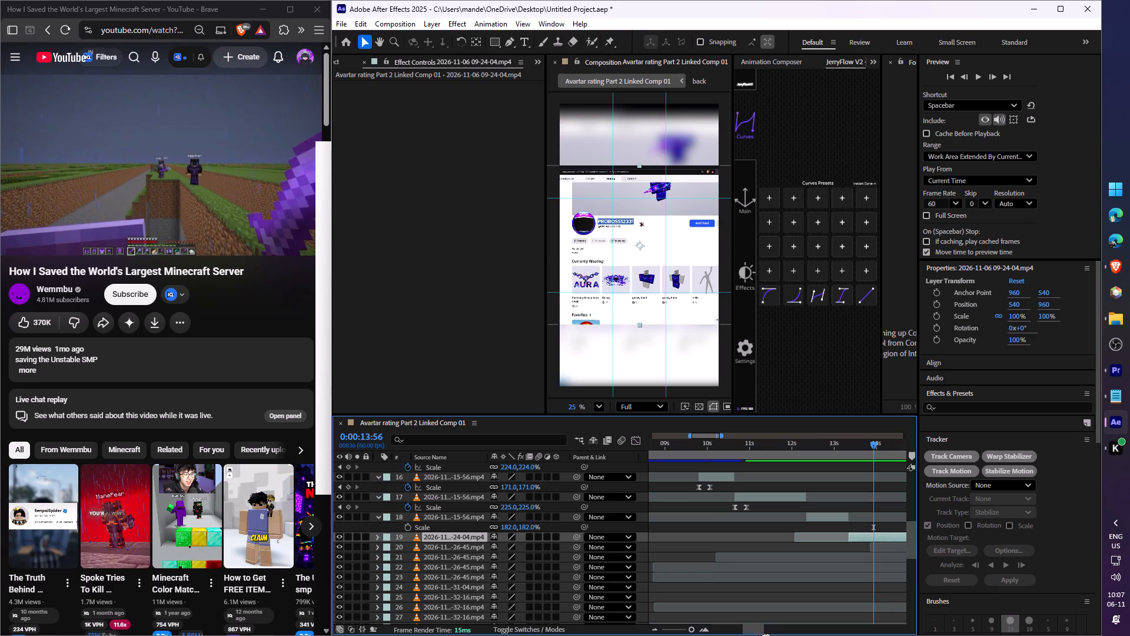
pyautogui.moveTo(756, 627); pyautogui.dragTo(772, 629)
pyautogui.hotkey('ctrl', 'd')
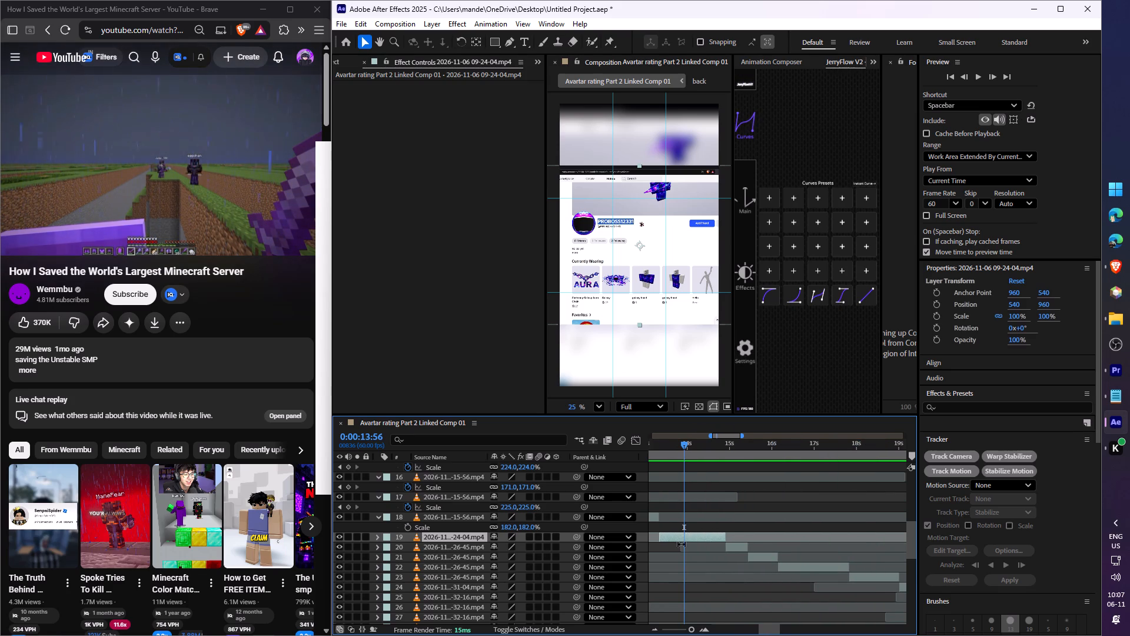
pyautogui.hotkey('ctrl', 'd')
pyautogui.click(700, 556)
pyautogui.click(672, 445)
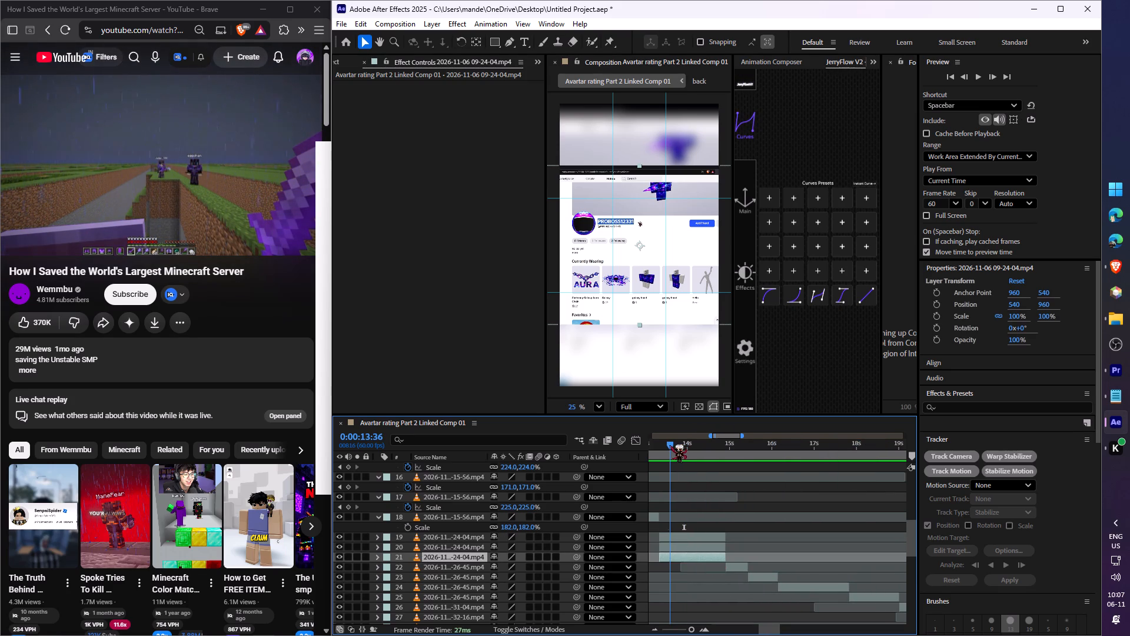
pyautogui.hotkey('ctrl', 'z')
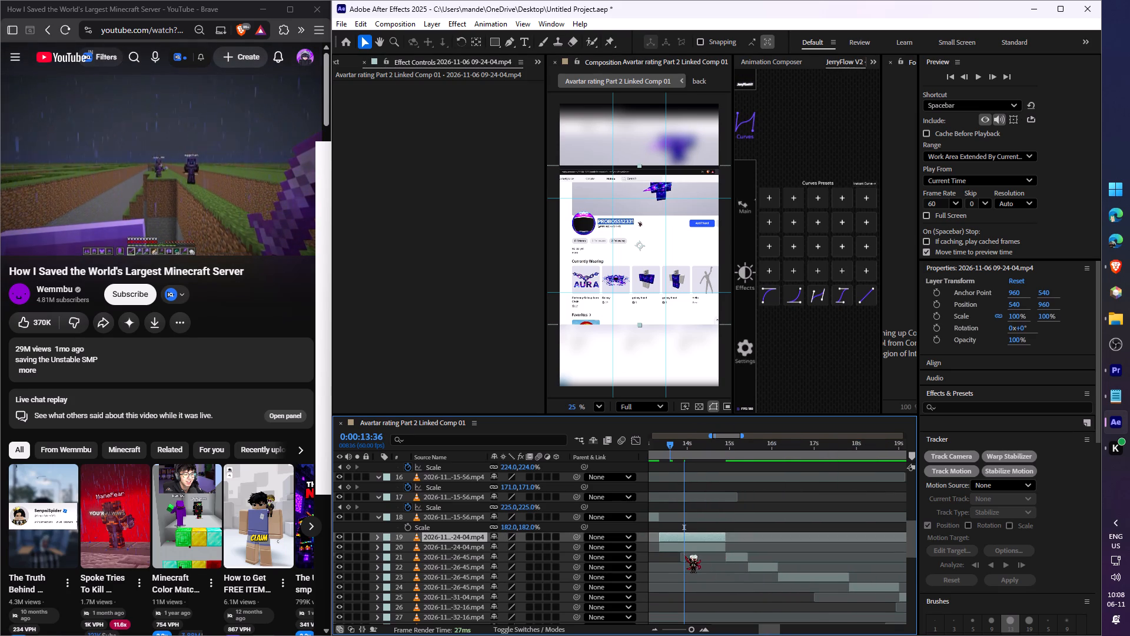
# Split the lower copy of the profile-page clip at 0:00:13:38.
pyautogui.click(683, 547)
pyautogui.click(676, 446)
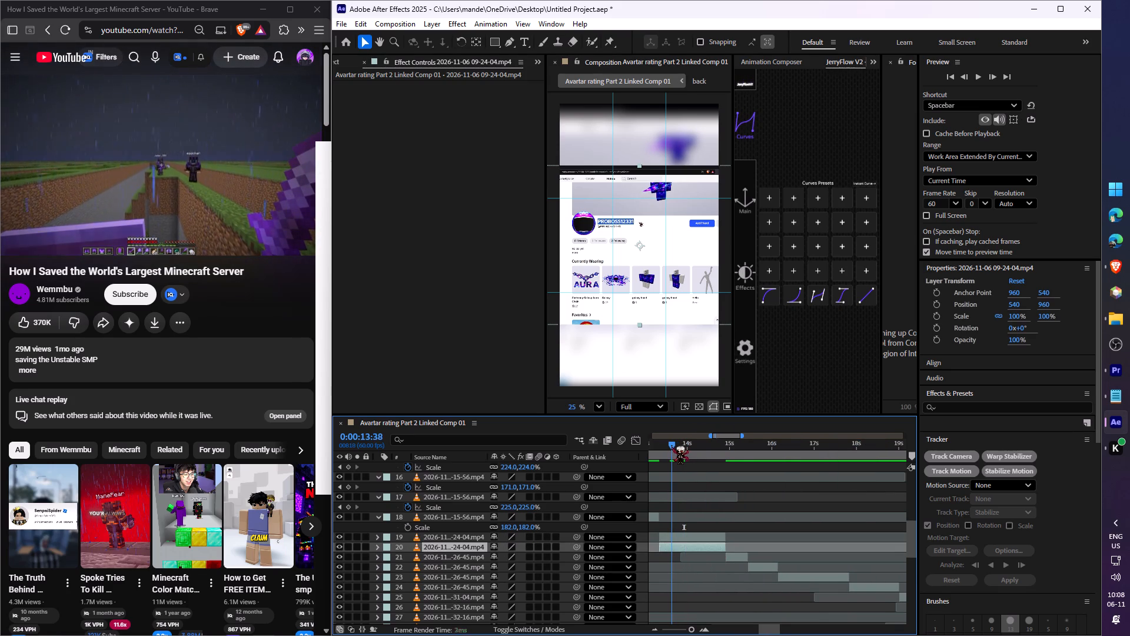
pyautogui.hotkey('ctrl', 'shift', 'd')
# Apply Gaussian Blur to the later part of the split profile-page copy.
pyautogui.click(696, 551)
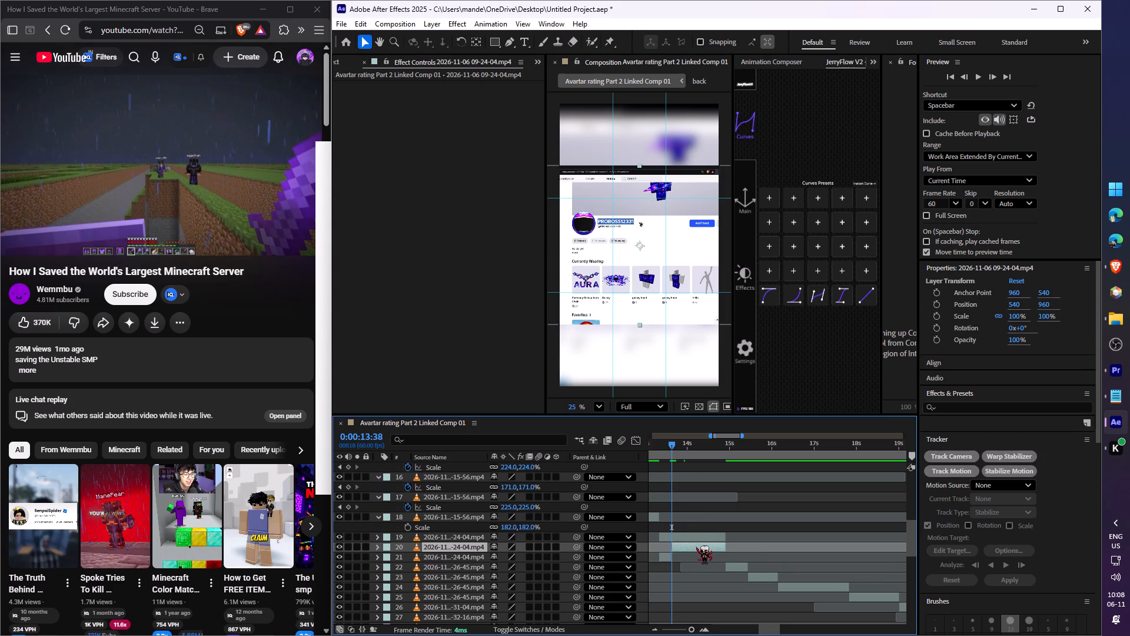
pyautogui.hotkey('ctrl', 'space')
pyautogui.write('ga')
pyautogui.write('us')
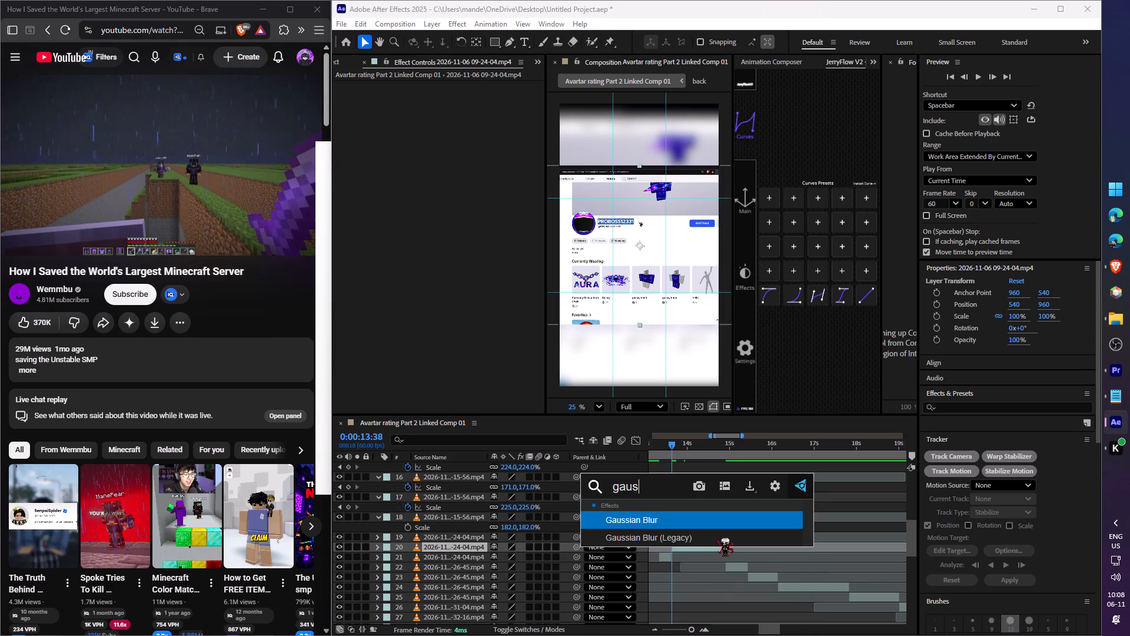
pyautogui.press('Return')
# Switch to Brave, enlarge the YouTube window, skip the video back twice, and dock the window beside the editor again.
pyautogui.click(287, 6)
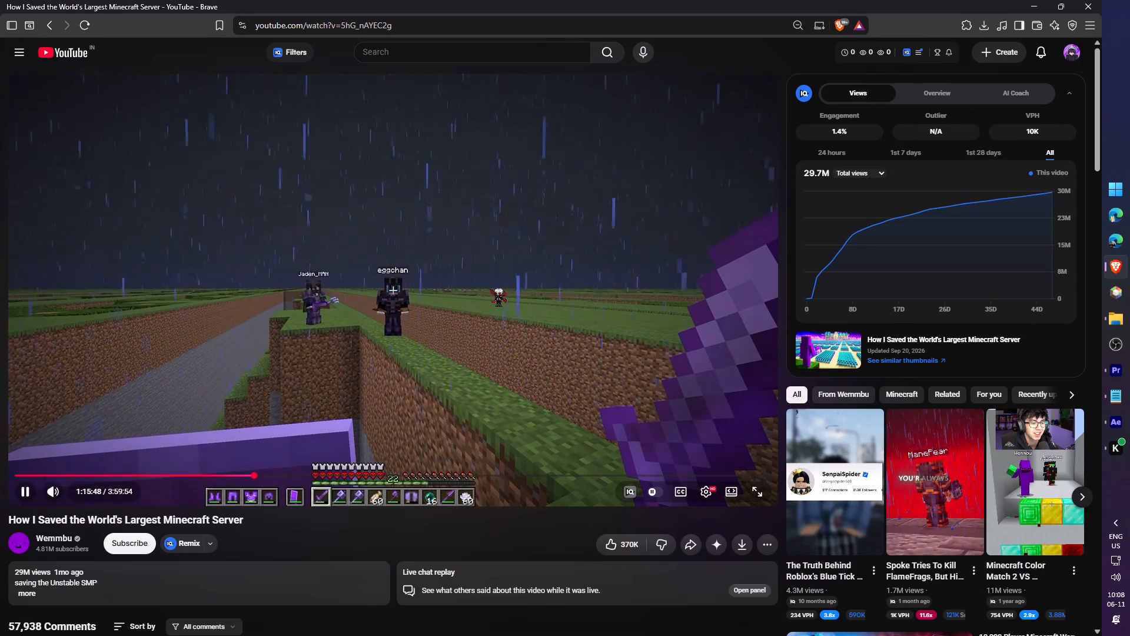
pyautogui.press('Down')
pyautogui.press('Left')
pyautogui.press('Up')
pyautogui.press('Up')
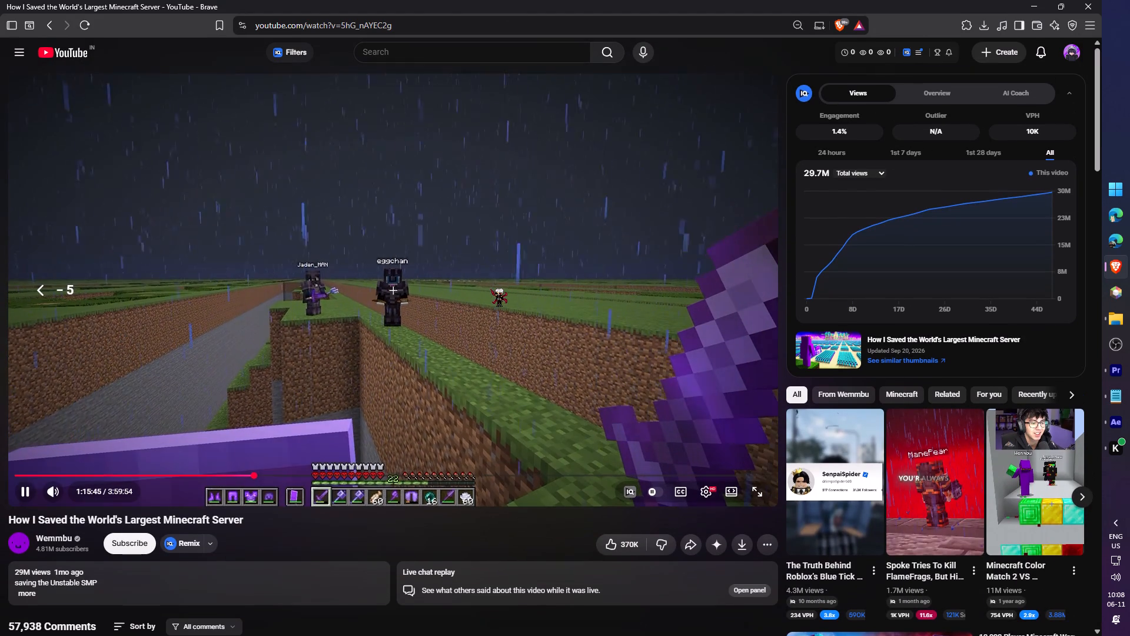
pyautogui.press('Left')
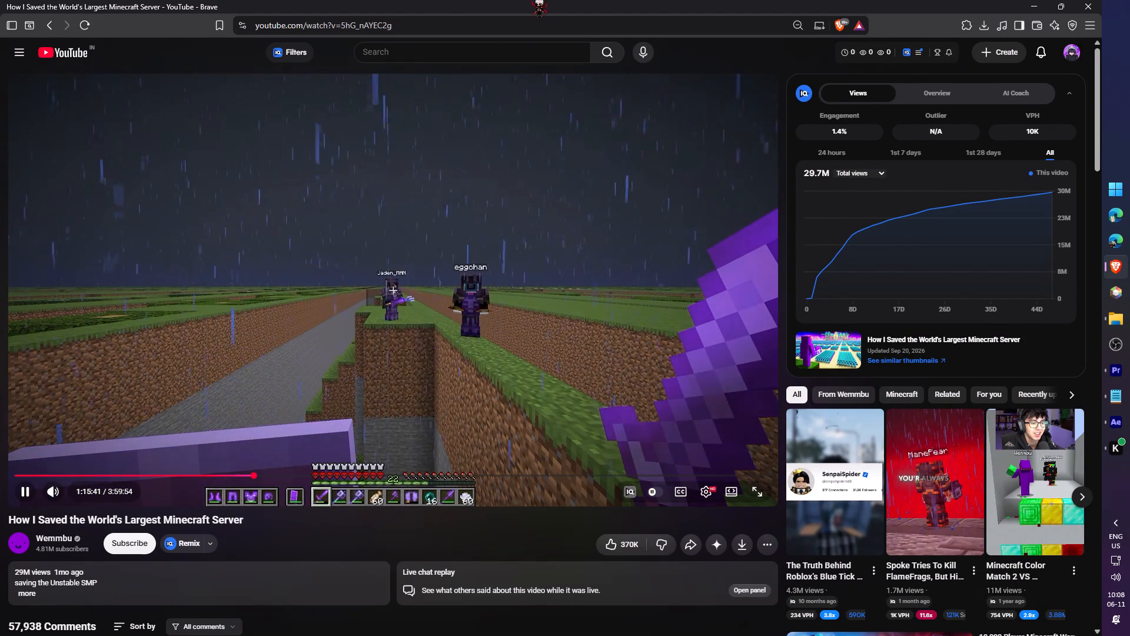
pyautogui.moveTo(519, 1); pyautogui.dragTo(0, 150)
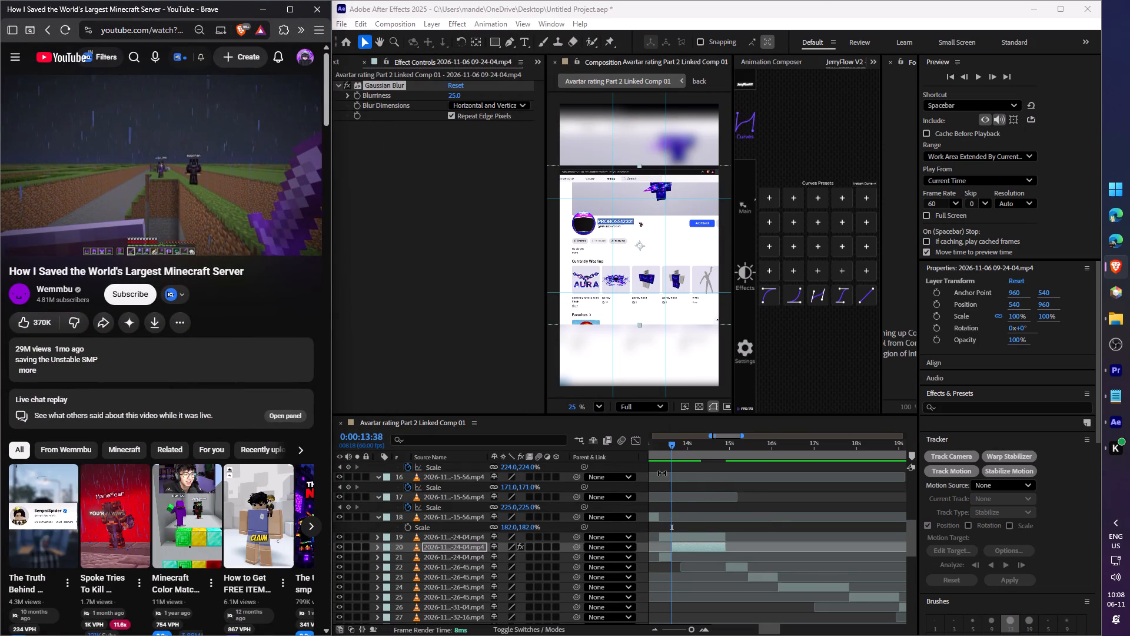
# Draw a rectangular mask on the top profile-page layer around the profile picture, username and friend and follower counts.
pyautogui.click(689, 535)
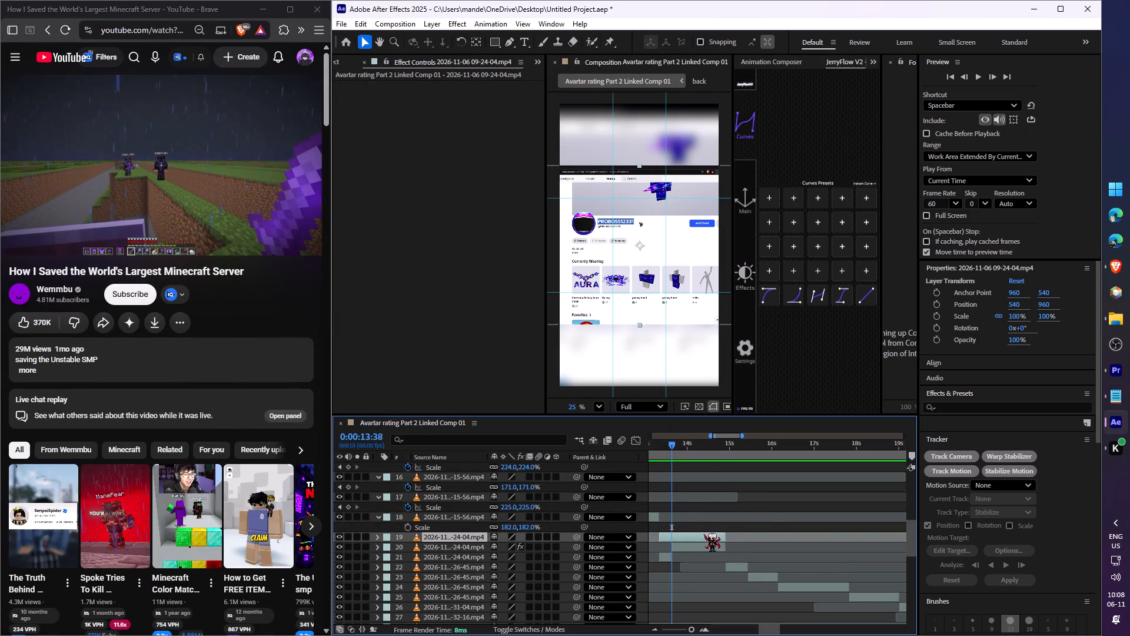
pyautogui.scroll(6, 594, 214)
pyautogui.scroll(-2, 597, 222)
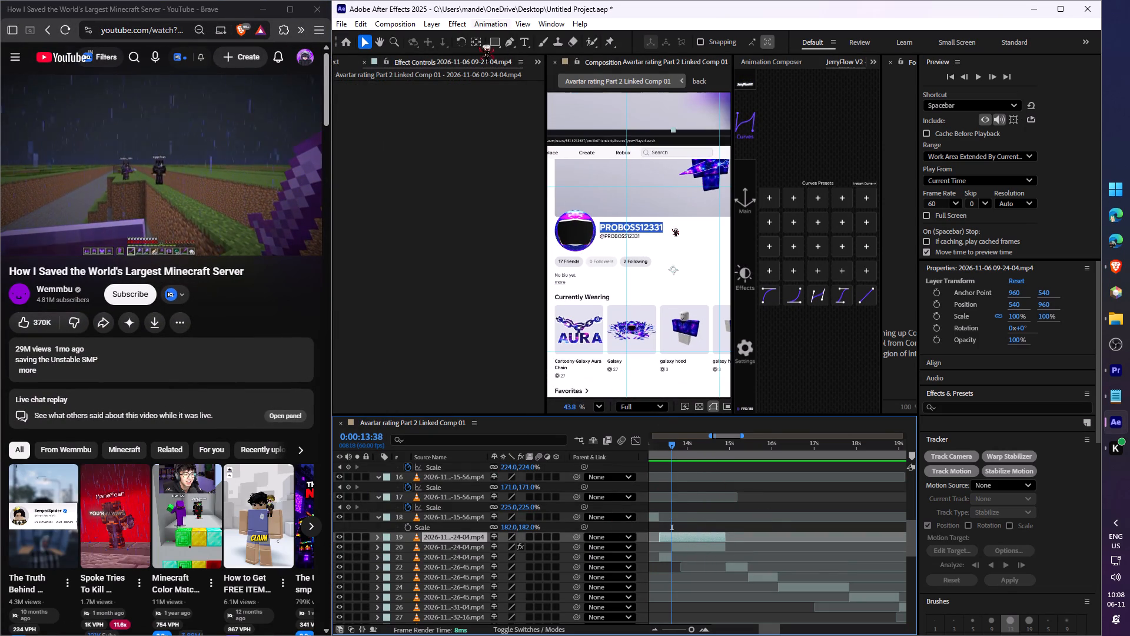
pyautogui.click(491, 42)
pyautogui.moveTo(552, 208); pyautogui.dragTo(619, 283)
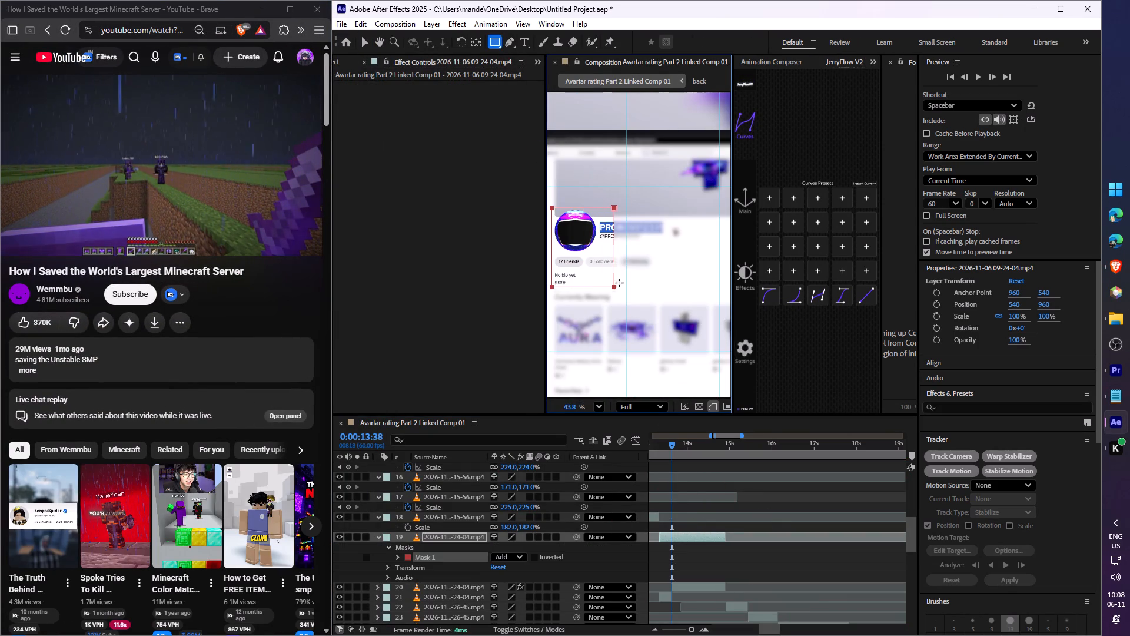
pyautogui.moveTo(619, 283); pyautogui.dragTo(672, 271)
# Add Position and Scale keyframes to the masked profile-header layer at 0:00:13:21.
pyautogui.click(685, 536)
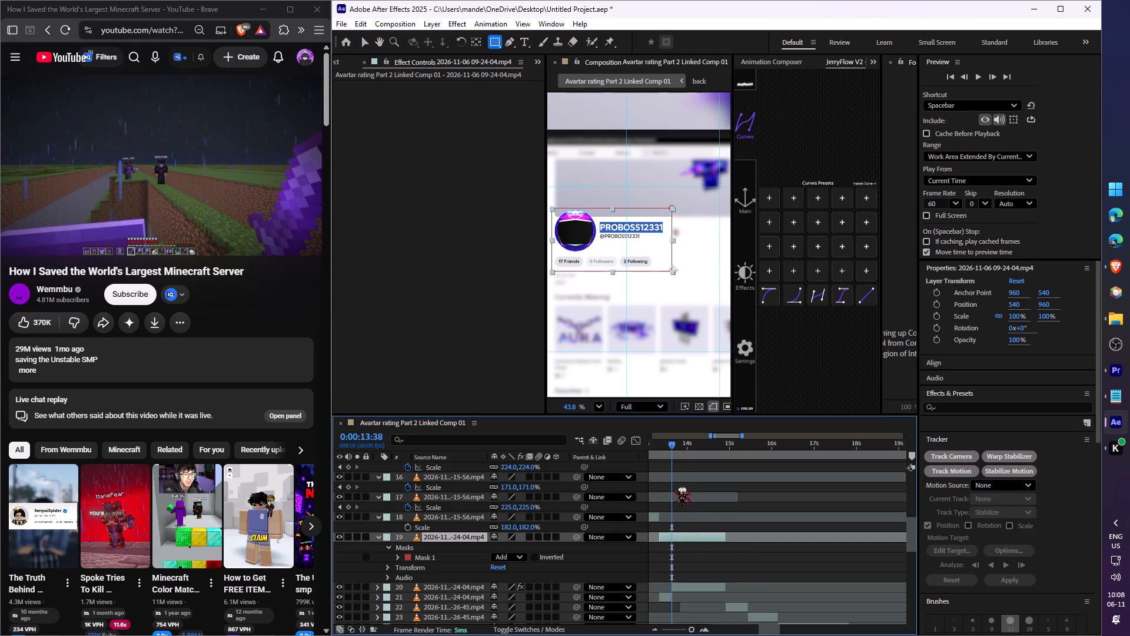
pyautogui.moveTo(670, 450); pyautogui.dragTo(659, 449)
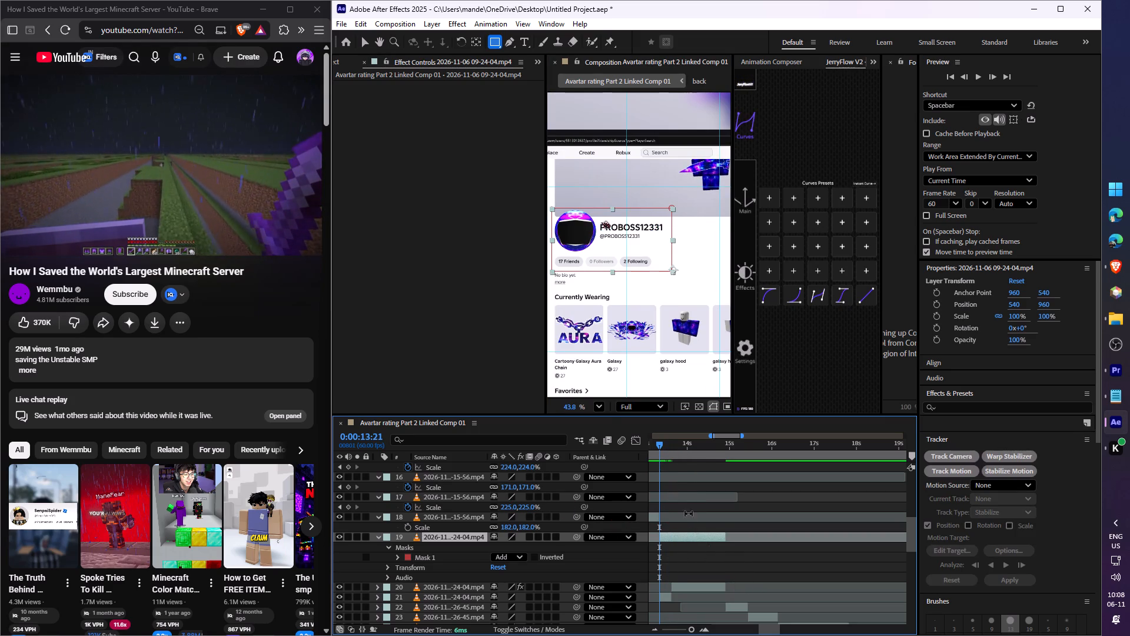
pyautogui.click(597, 408)
pyautogui.click(622, 177)
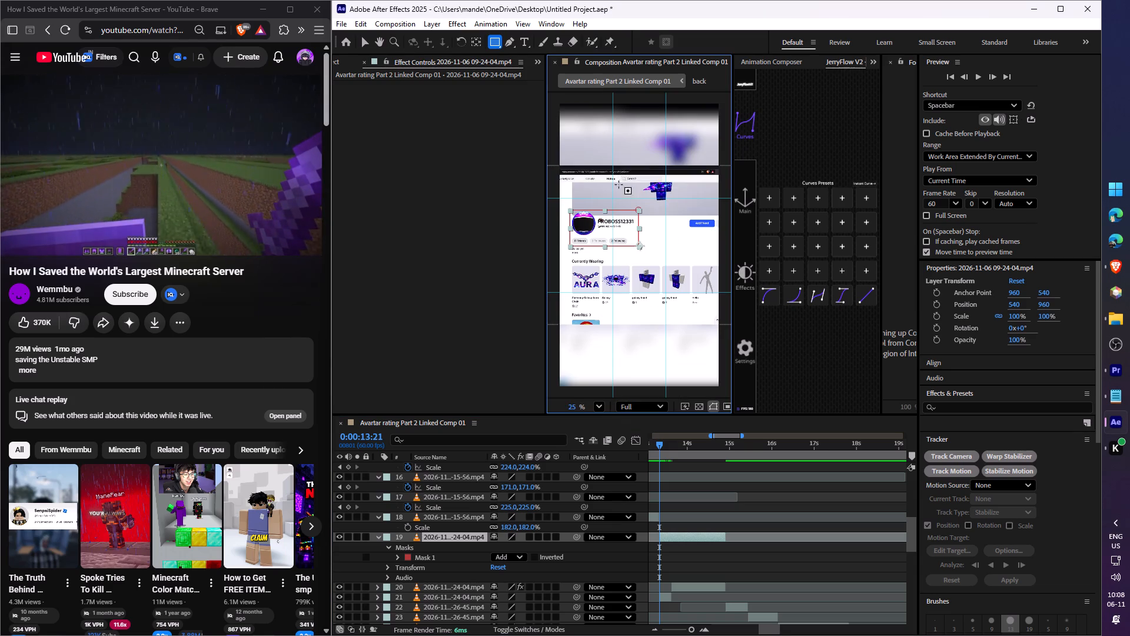
pyautogui.click(660, 453)
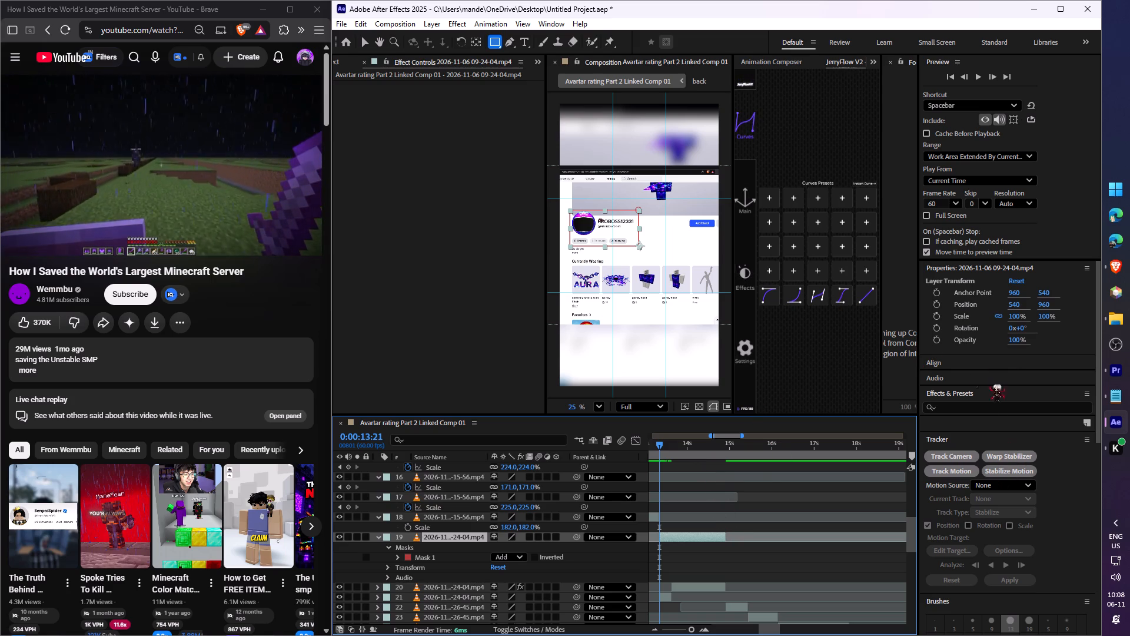
pyautogui.click(935, 302)
pyautogui.click(939, 312)
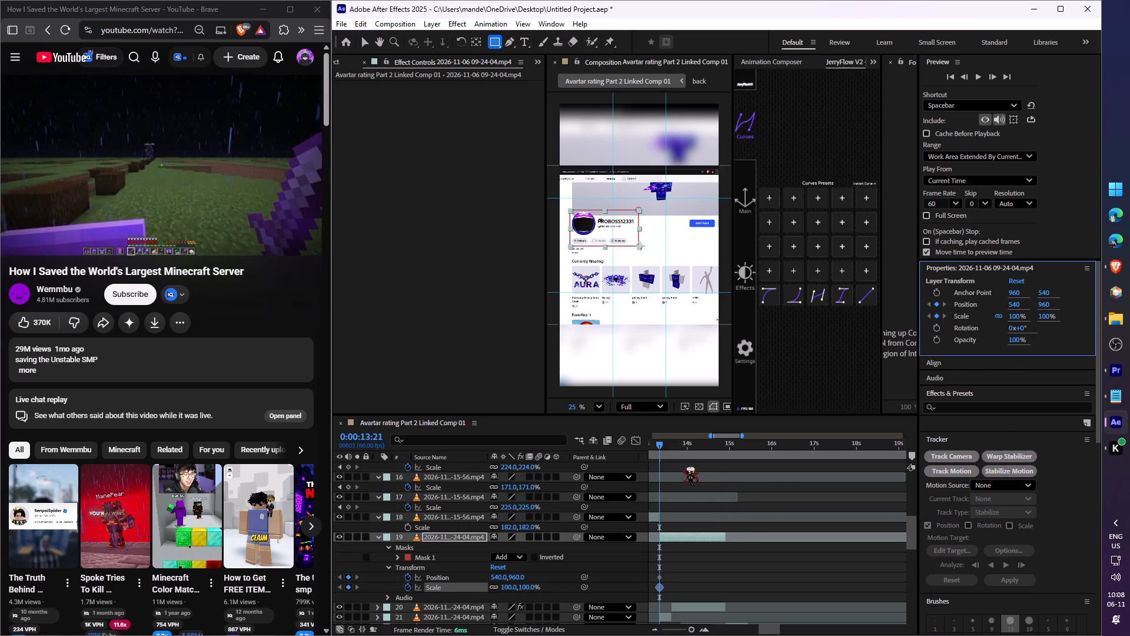
# At 0:00:13:37, set the masked header layer's scale to 200% and its position to 1010, 940.
pyautogui.click(667, 445)
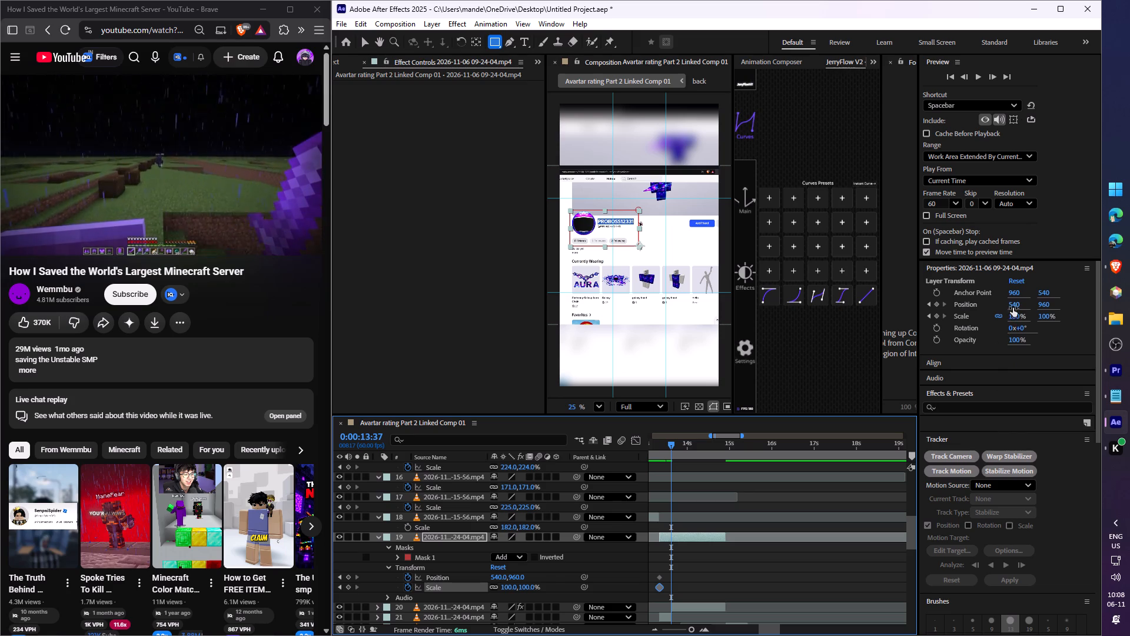
pyautogui.keyDown('shift'); pyautogui.moveTo(1017, 316); pyautogui.dragTo(1029, 317); pyautogui.keyUp('shift')
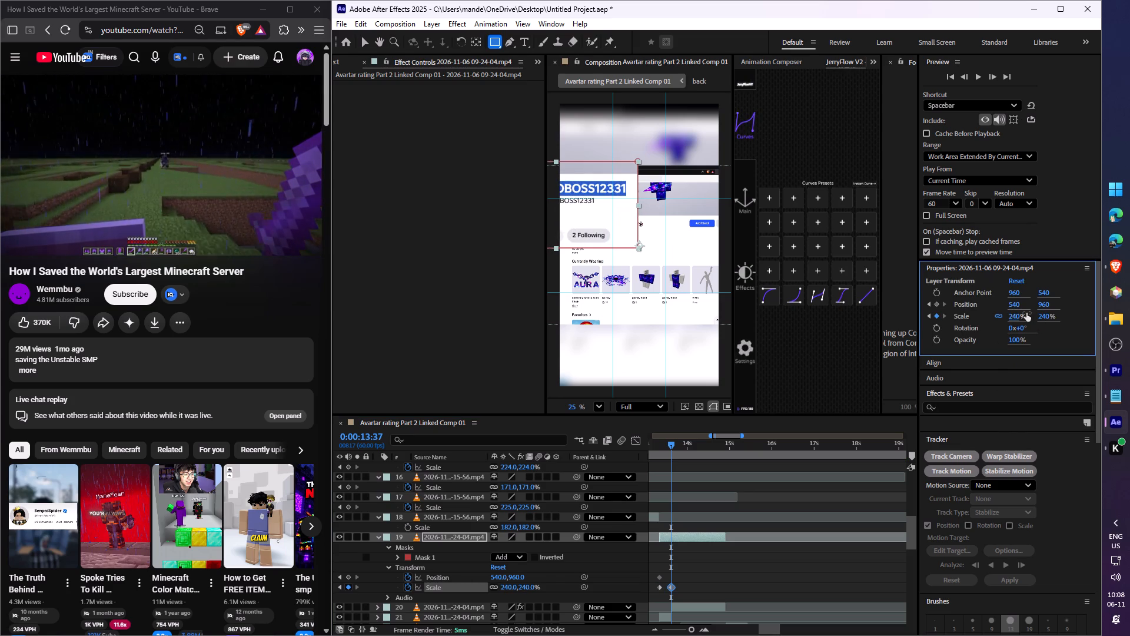
pyautogui.keyDown('shift'); pyautogui.moveTo(1013, 304); pyautogui.dragTo(1049, 305); pyautogui.keyUp('shift')
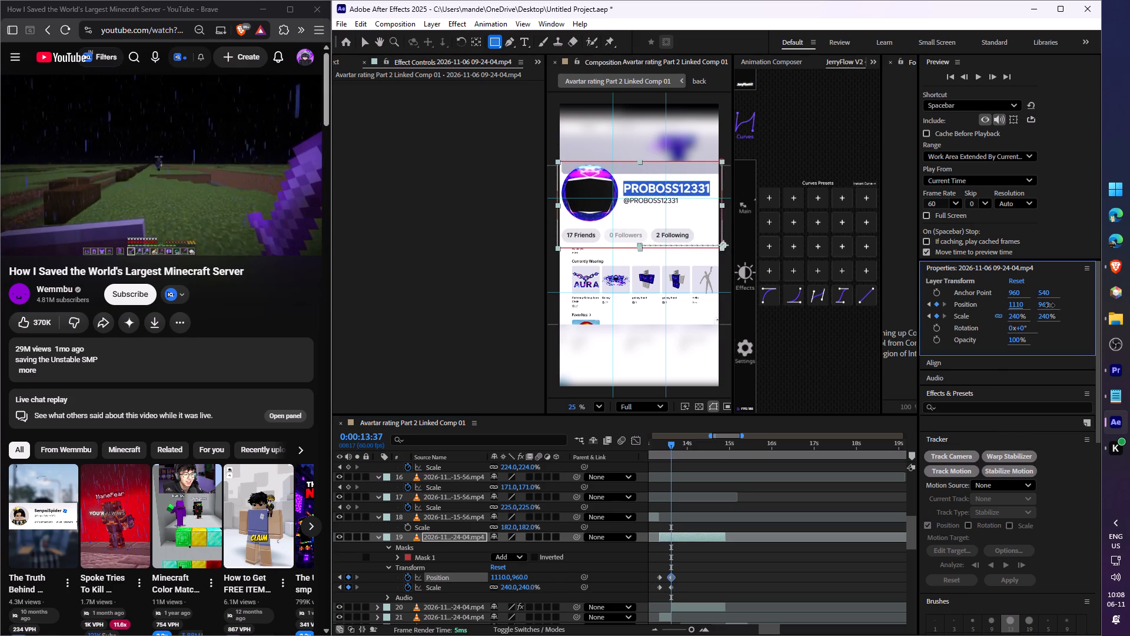
pyautogui.keyDown('shift'); pyautogui.moveTo(1049, 305); pyautogui.dragTo(1048, 305); pyautogui.keyUp('shift')
pyautogui.keyDown('shift'); pyautogui.moveTo(1018, 316); pyautogui.dragTo(1013, 315); pyautogui.keyUp('shift')
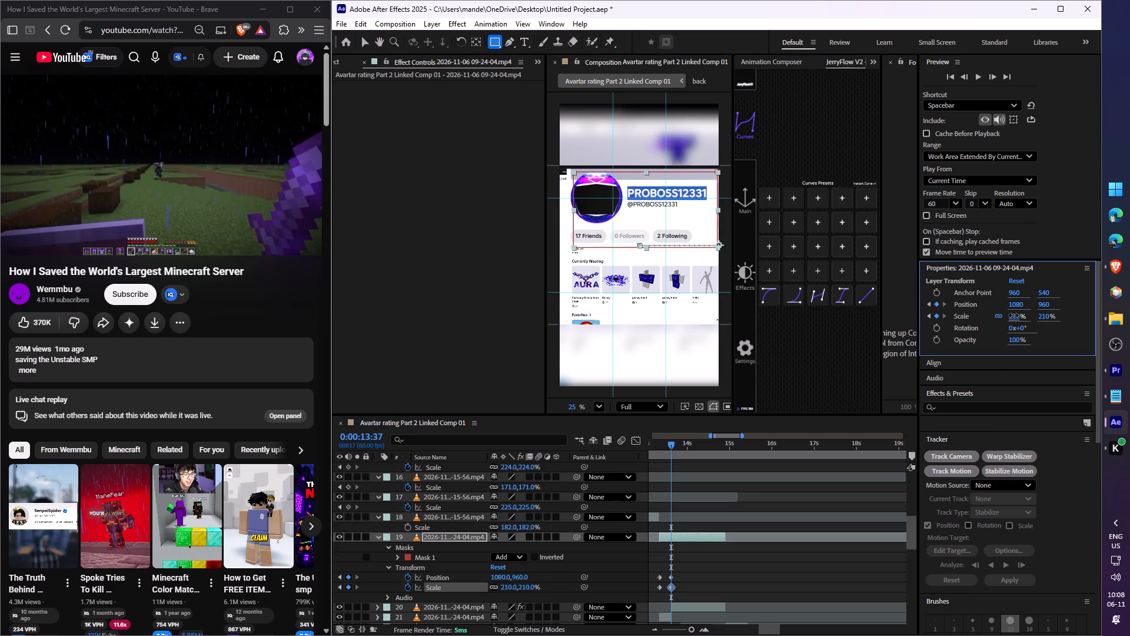
pyautogui.keyDown('shift'); pyautogui.moveTo(1013, 315); pyautogui.dragTo(1013, 315); pyautogui.keyUp('shift')
pyautogui.keyDown('shift'); pyautogui.moveTo(1014, 307); pyautogui.dragTo(1007, 307); pyautogui.keyUp('shift')
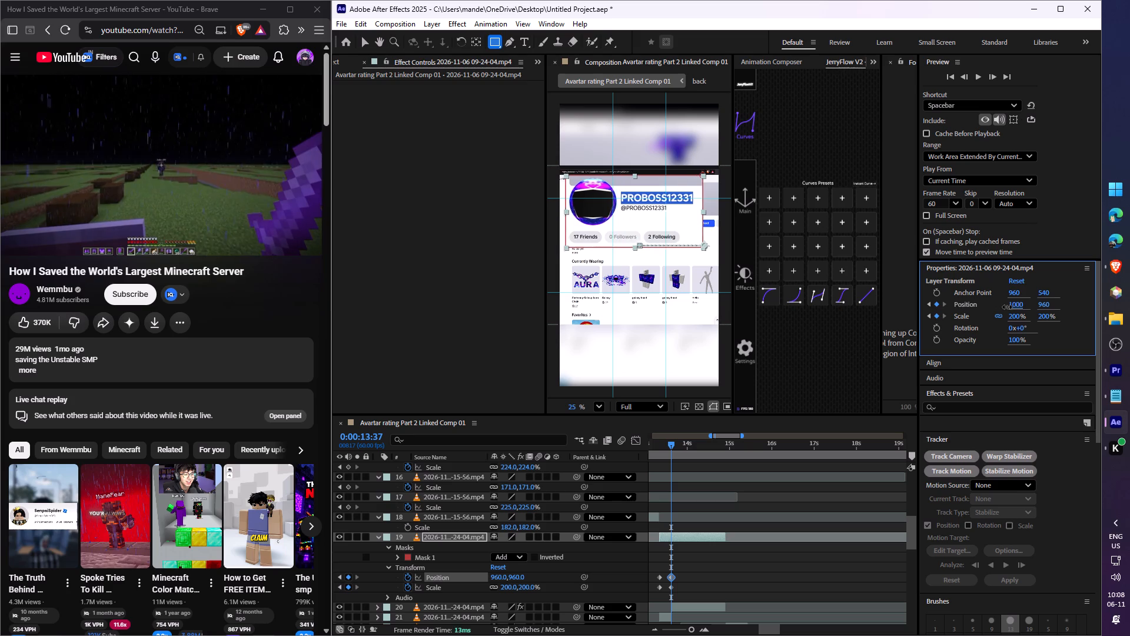
pyautogui.keyDown('shift'); pyautogui.moveTo(1007, 307); pyautogui.dragTo(1008, 307); pyautogui.keyUp('shift')
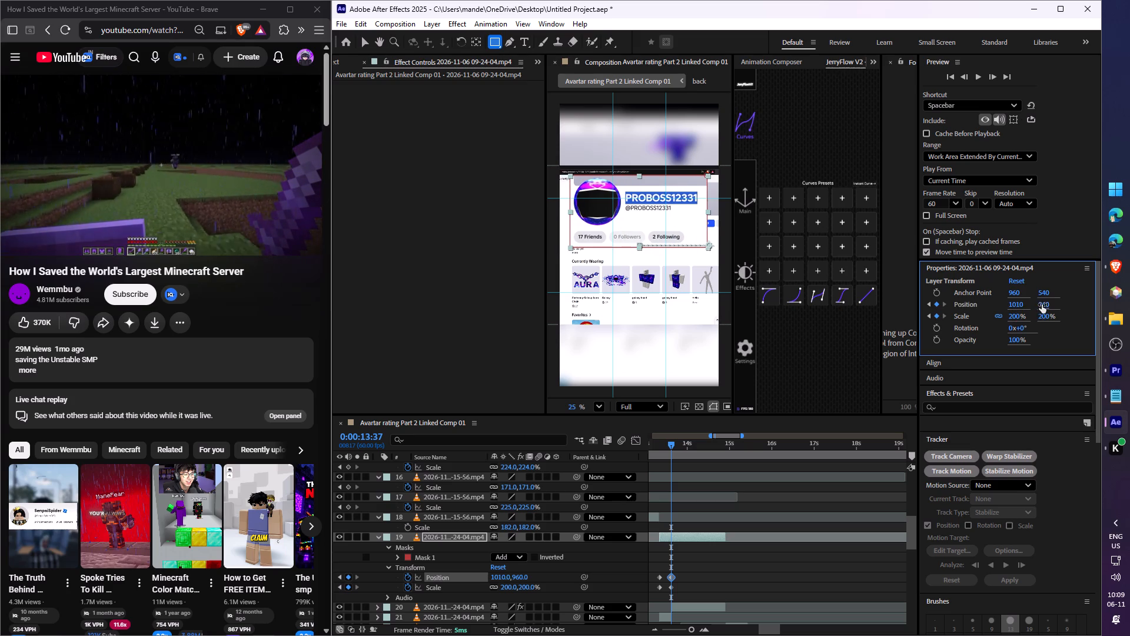
pyautogui.keyDown('shift'); pyautogui.click(1042, 304); pyautogui.keyUp('shift')
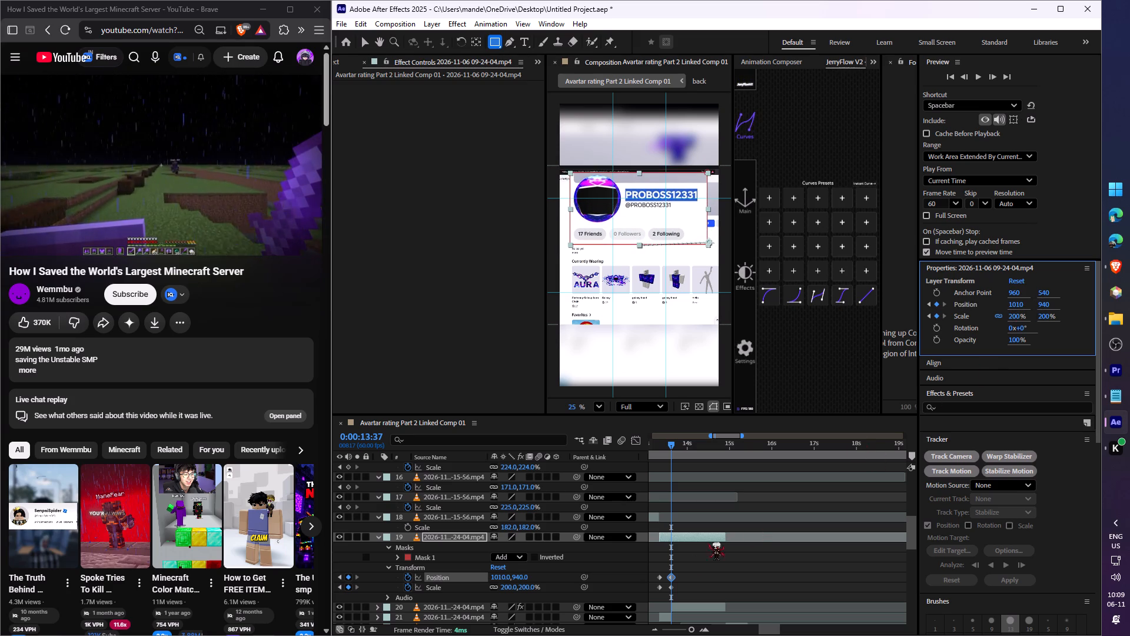
# Apply a JerryFlow easing curve preset to the masked header's Position and Scale keyframes and preview the zoom.
pyautogui.moveTo(686, 562); pyautogui.dragTo(657, 589)
pyautogui.click(773, 299)
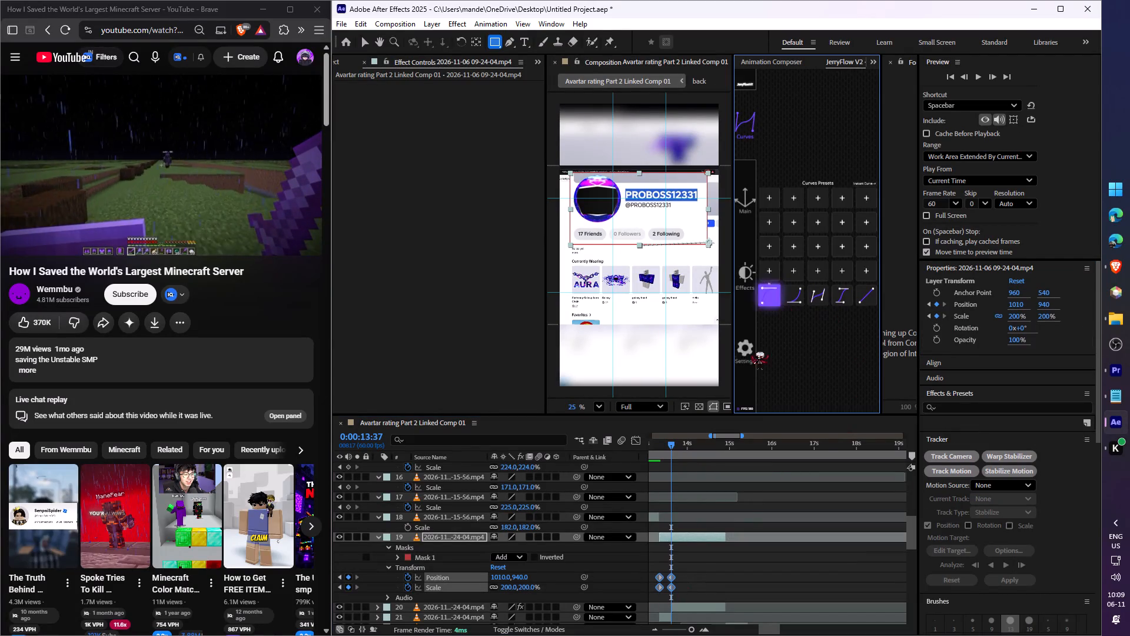
pyautogui.click(656, 449)
pyautogui.press('space')
pyautogui.press('space')
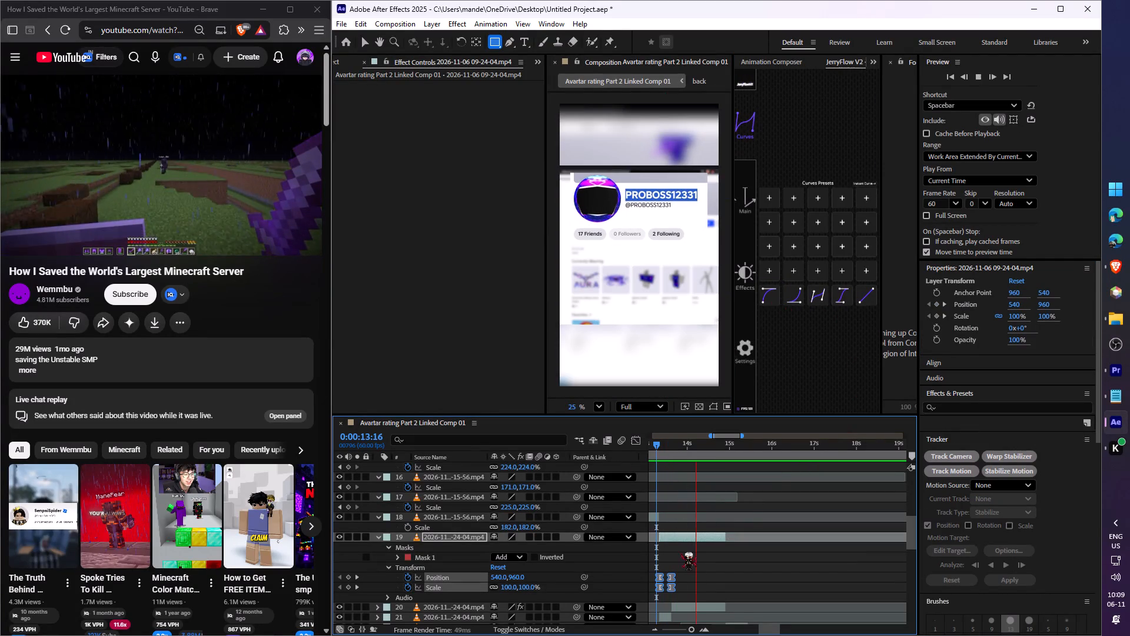
# Extend the start of the blurred profile-page clip slightly earlier so the blur begins during the header zoom, and preview it.
pyautogui.moveTo(672, 605); pyautogui.dragTo(666, 605)
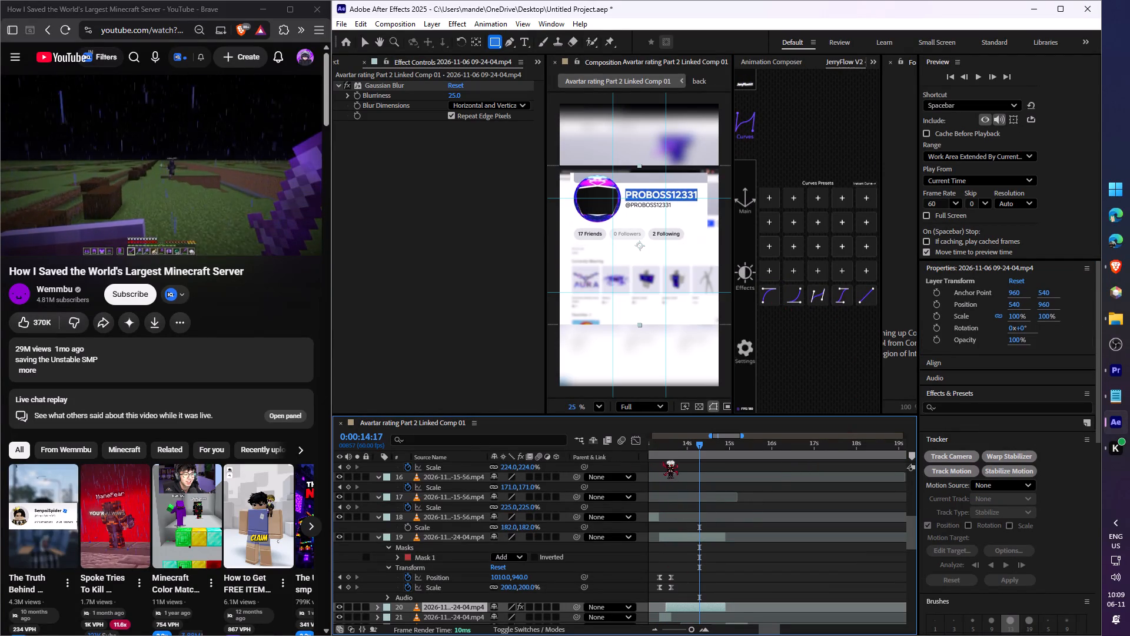
pyautogui.click(659, 451)
pyautogui.press('space')
pyautogui.press('space')
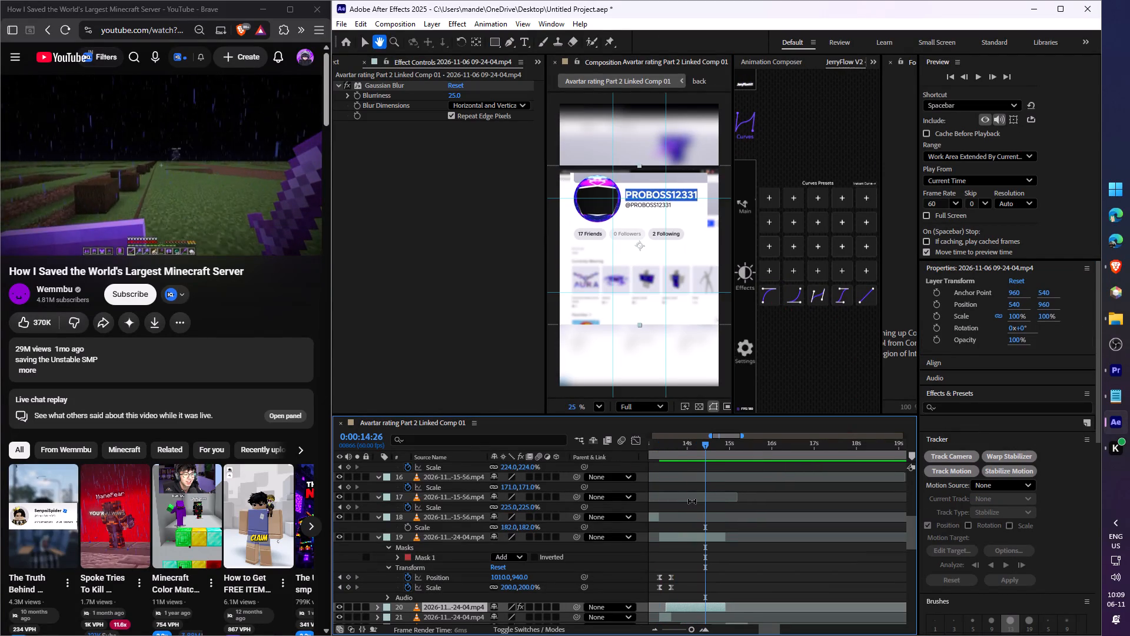
pyautogui.press('space')
pyautogui.press('space')
pyautogui.click(657, 455)
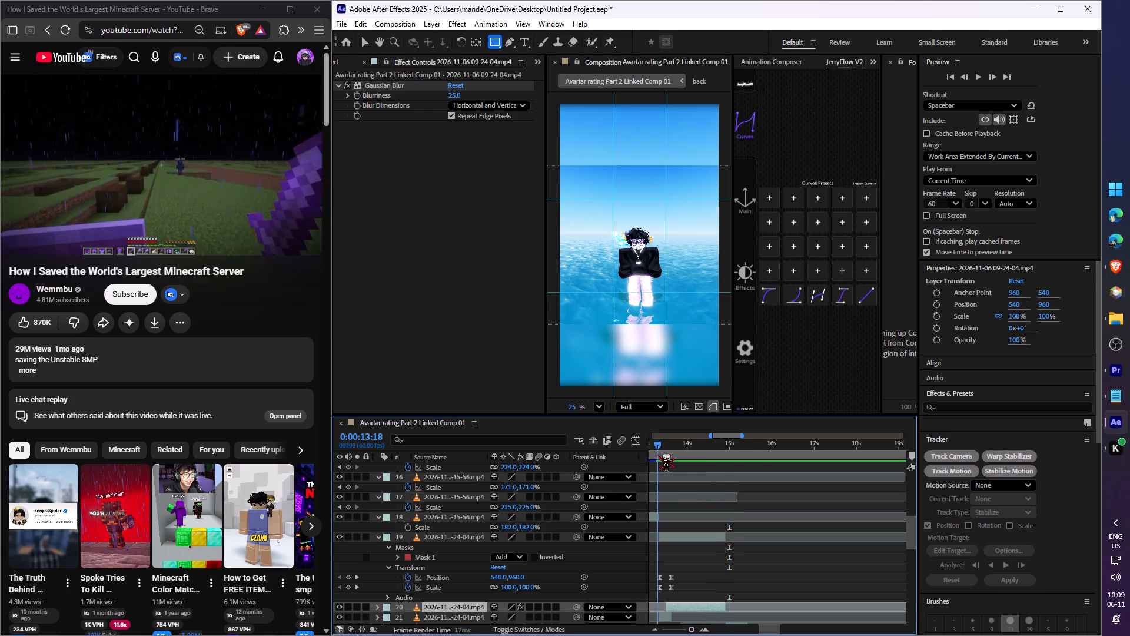
pyautogui.press('space')
pyautogui.press('space')
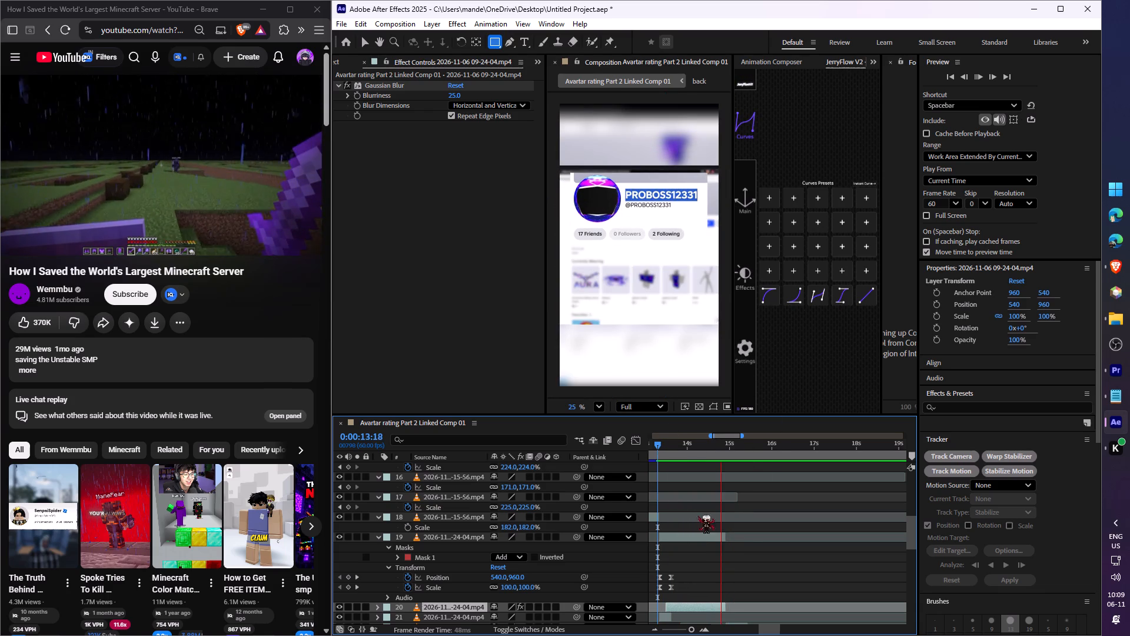
# Apply a Drop Shadow effect to the masked profile-header layer and play back the sequence from about 0:00:10:53.
pyautogui.click(694, 534)
pyautogui.hotkey('ctrl', 'space')
pyautogui.write('drop')
pyautogui.press('Return')
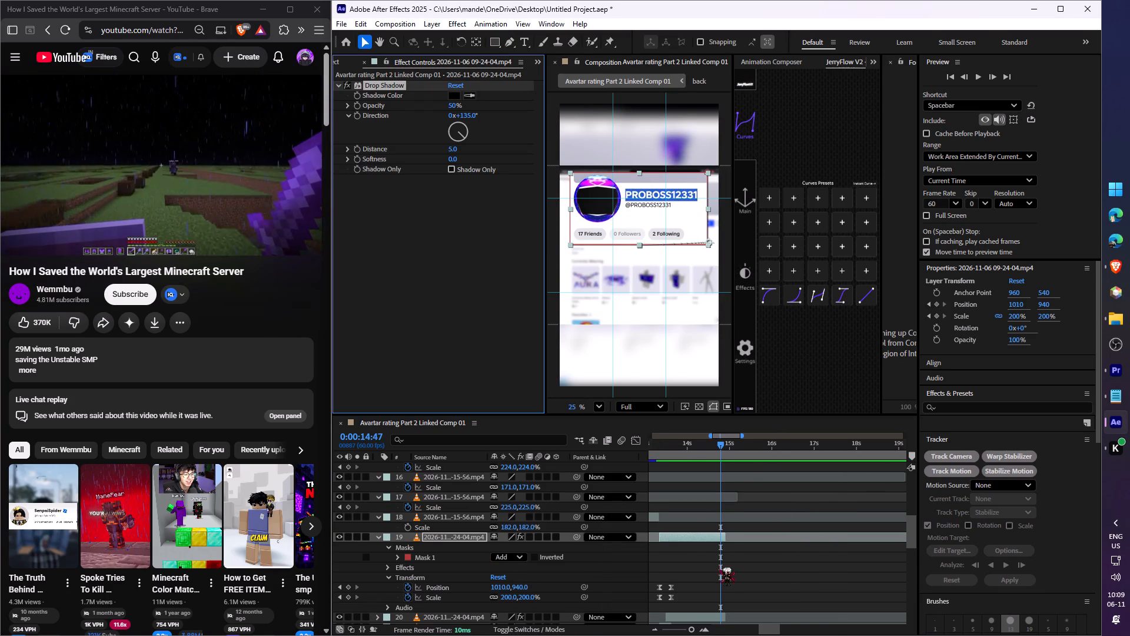
pyautogui.click(713, 569)
pyautogui.click(650, 455)
pyautogui.press('space')
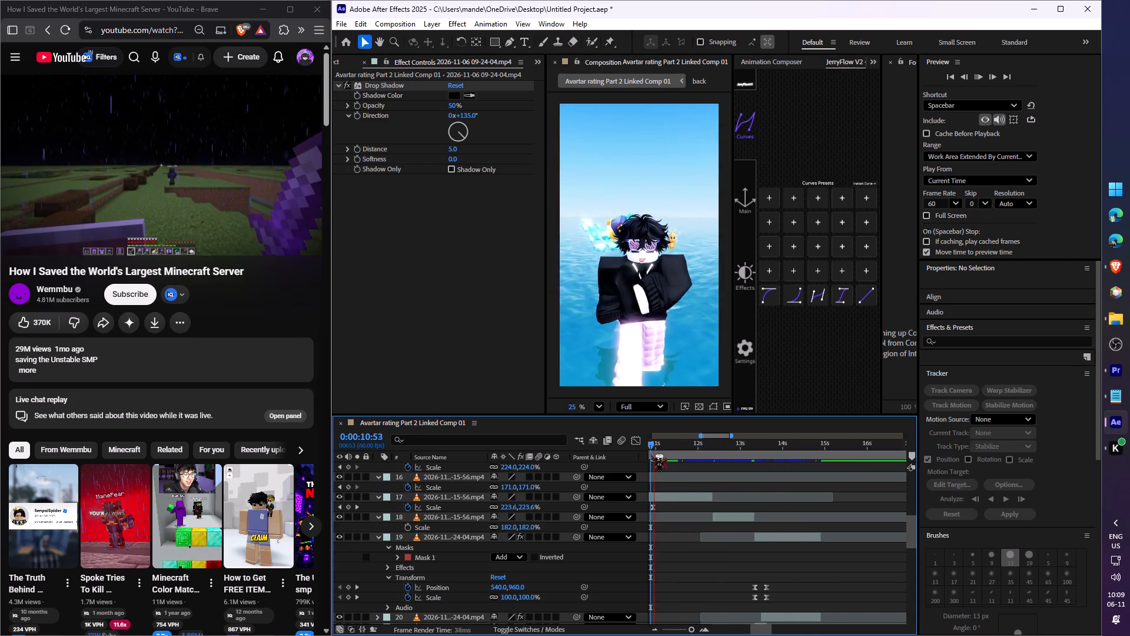
pyautogui.press('c')
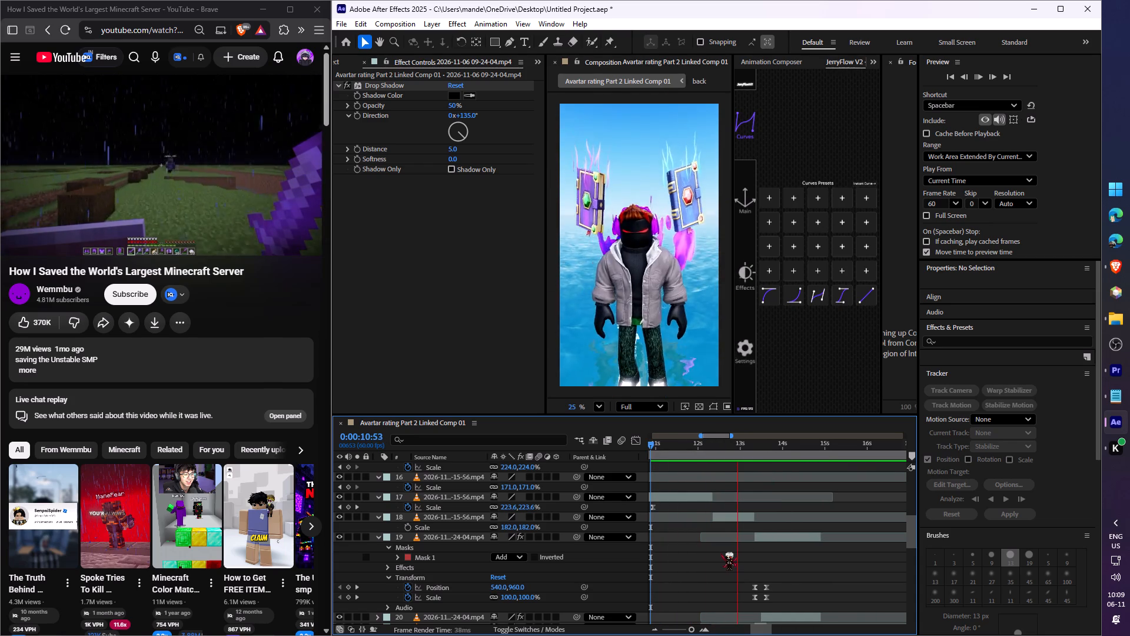
pyautogui.press('space')
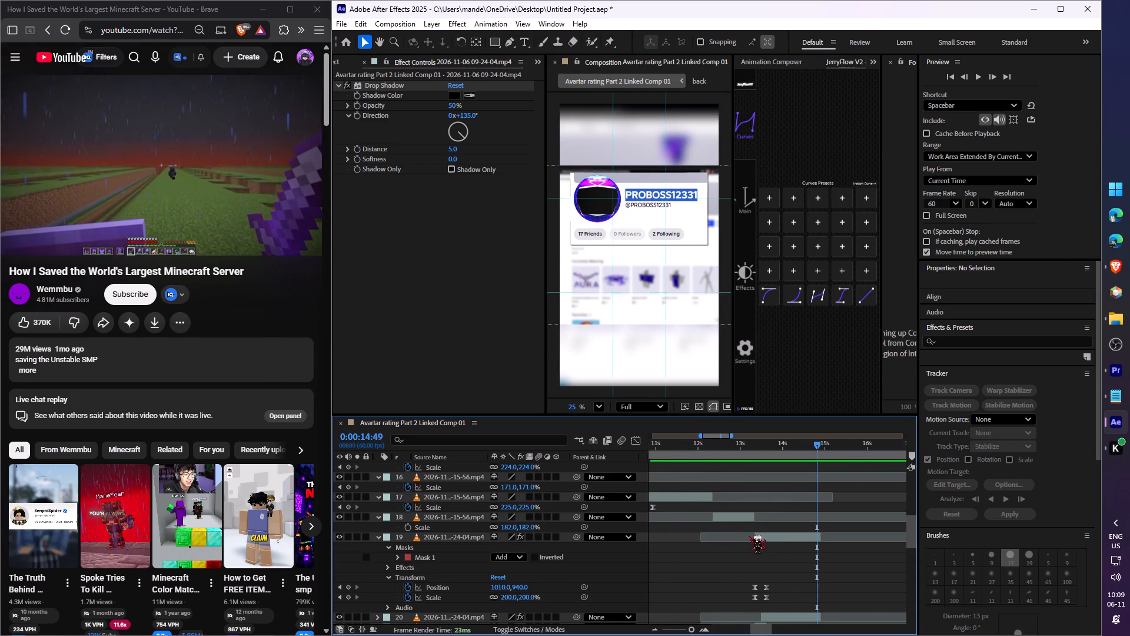
pyautogui.press('space')
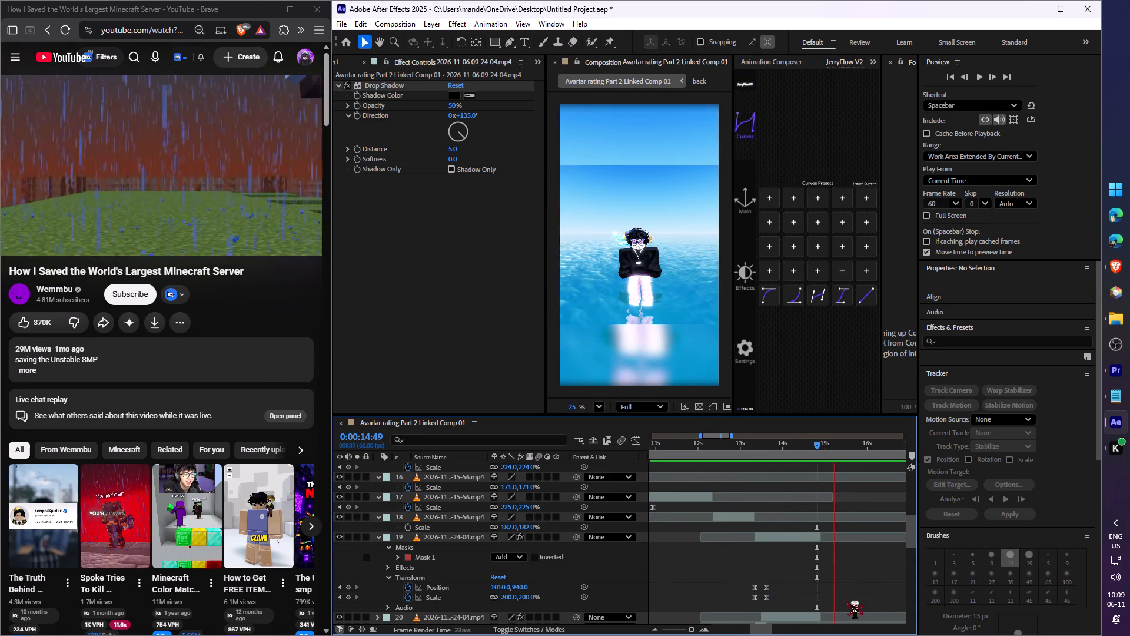
pyautogui.press('space')
# Animate the scale of the avatar clip following the profile page from 100% at 0:00:14:54 to 222% at 0:00:15:03.
pyautogui.moveTo(763, 630); pyautogui.dragTo(769, 628)
pyautogui.scroll(-3, 760, 562)
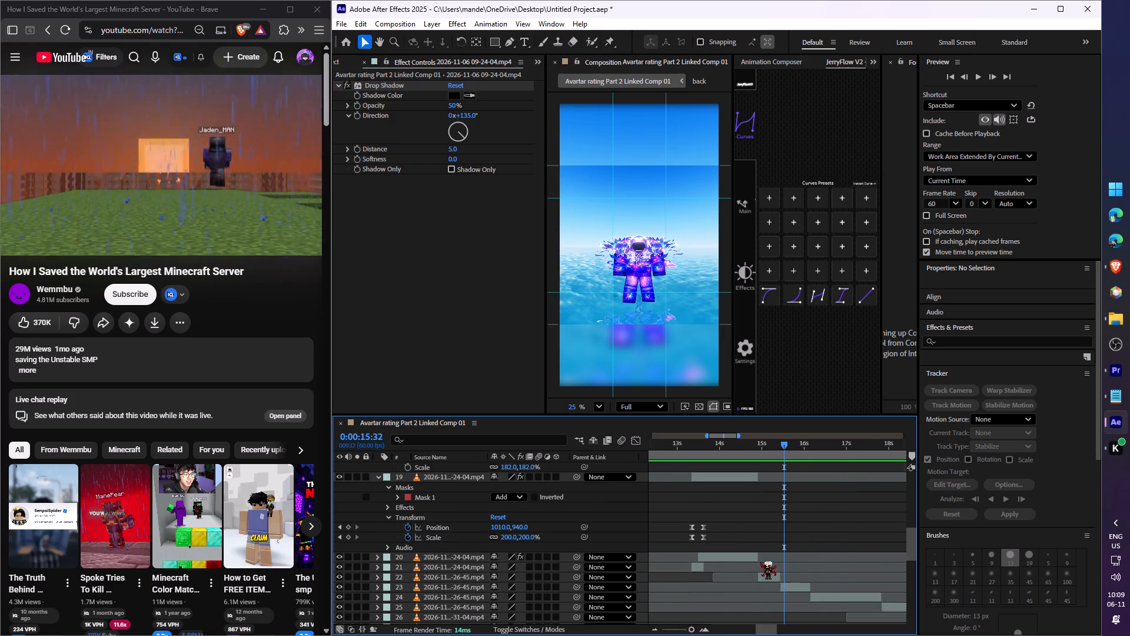
pyautogui.scroll(3, 494, 501)
pyautogui.click(378, 536)
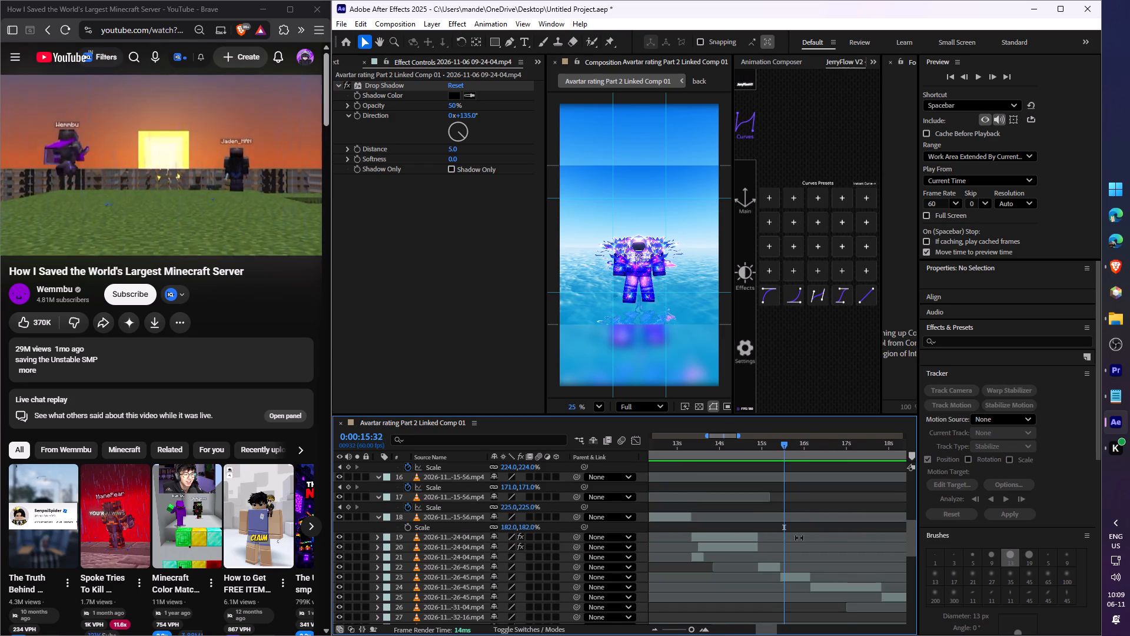
pyautogui.moveTo(764, 453); pyautogui.dragTo(756, 454)
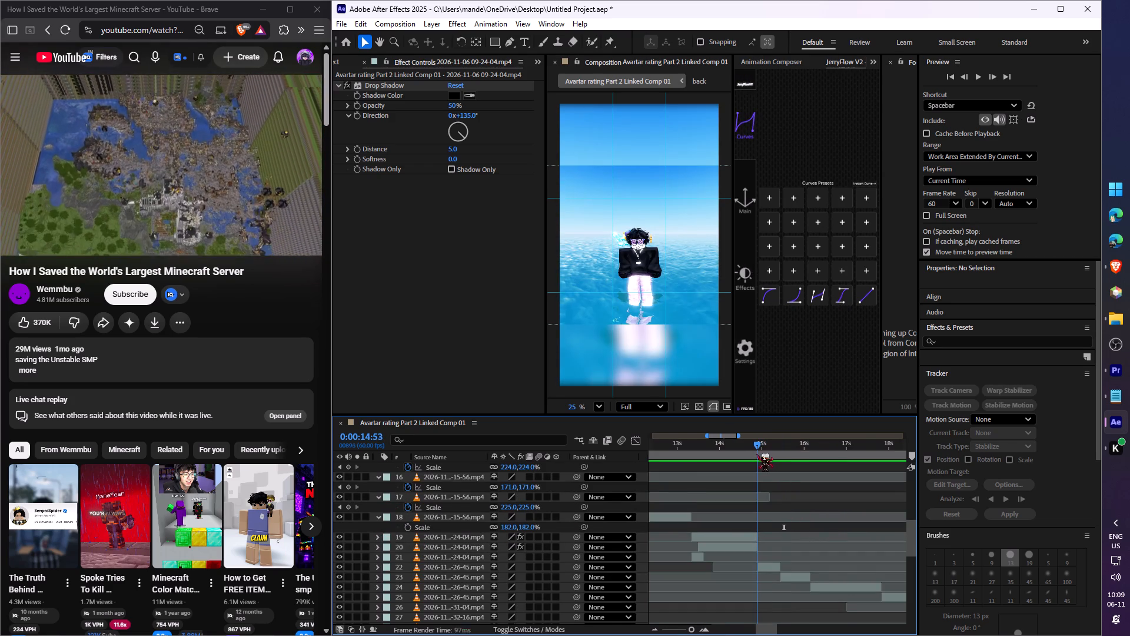
pyautogui.moveTo(756, 454); pyautogui.dragTo(757, 454)
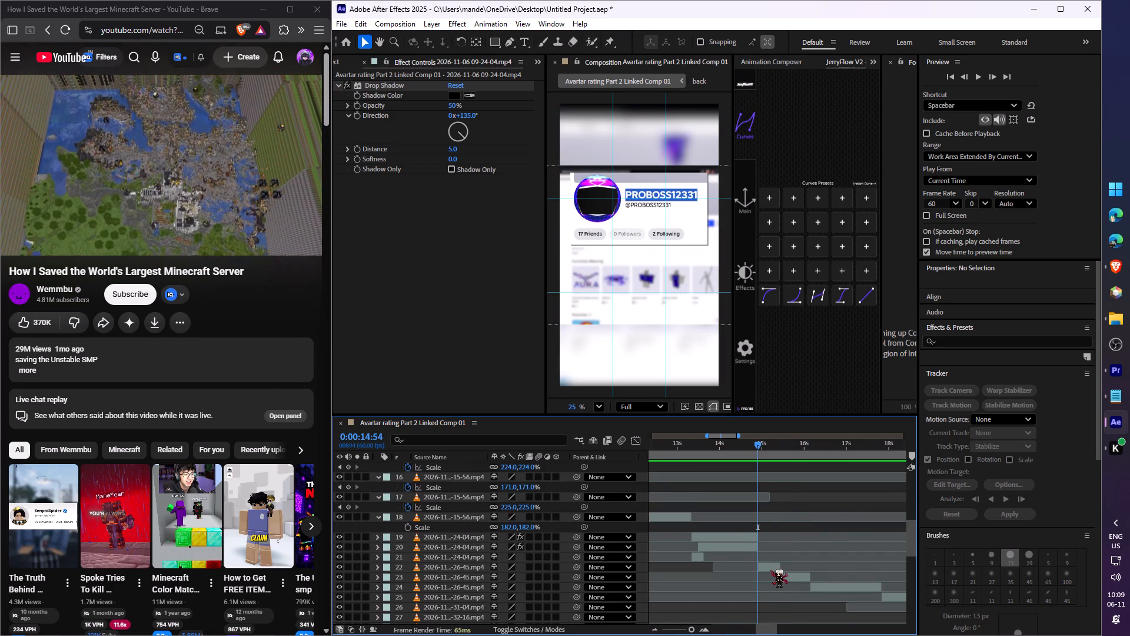
pyautogui.click(770, 570)
pyautogui.scroll(-3, 775, 529)
pyautogui.press('s')
pyautogui.click(409, 489)
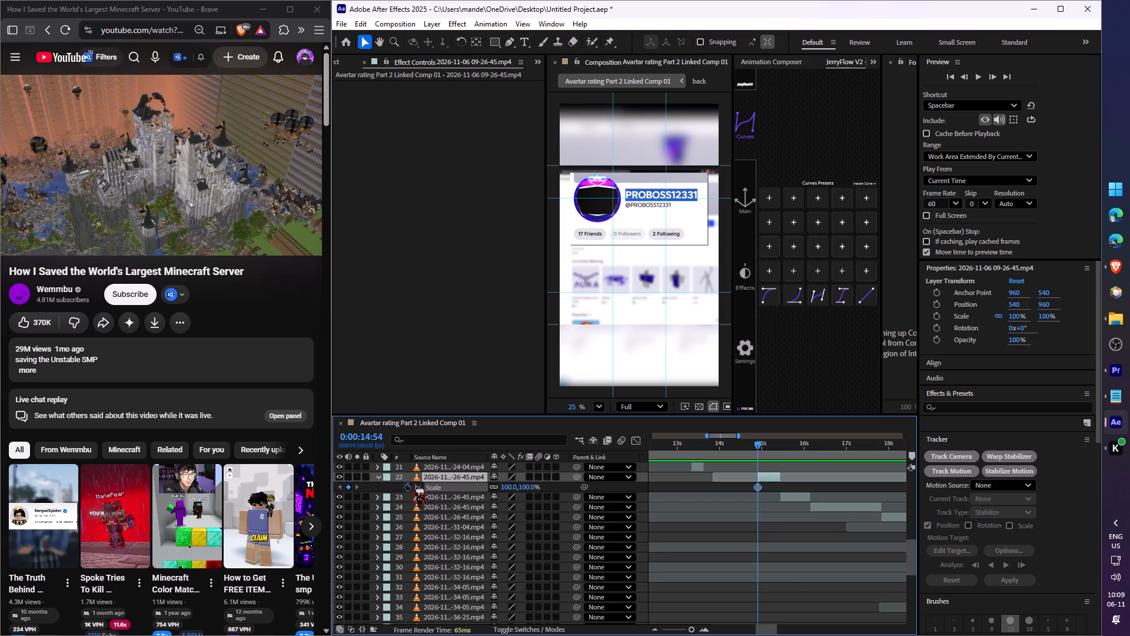
pyautogui.moveTo(752, 444); pyautogui.dragTo(764, 444)
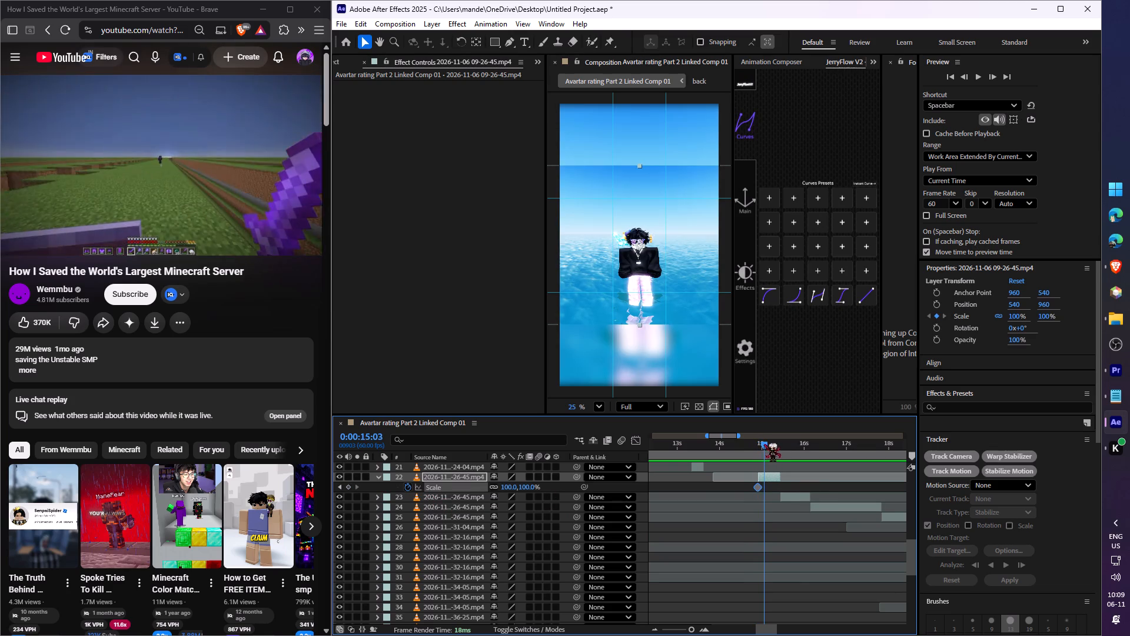
pyautogui.moveTo(507, 486); pyautogui.dragTo(583, 489)
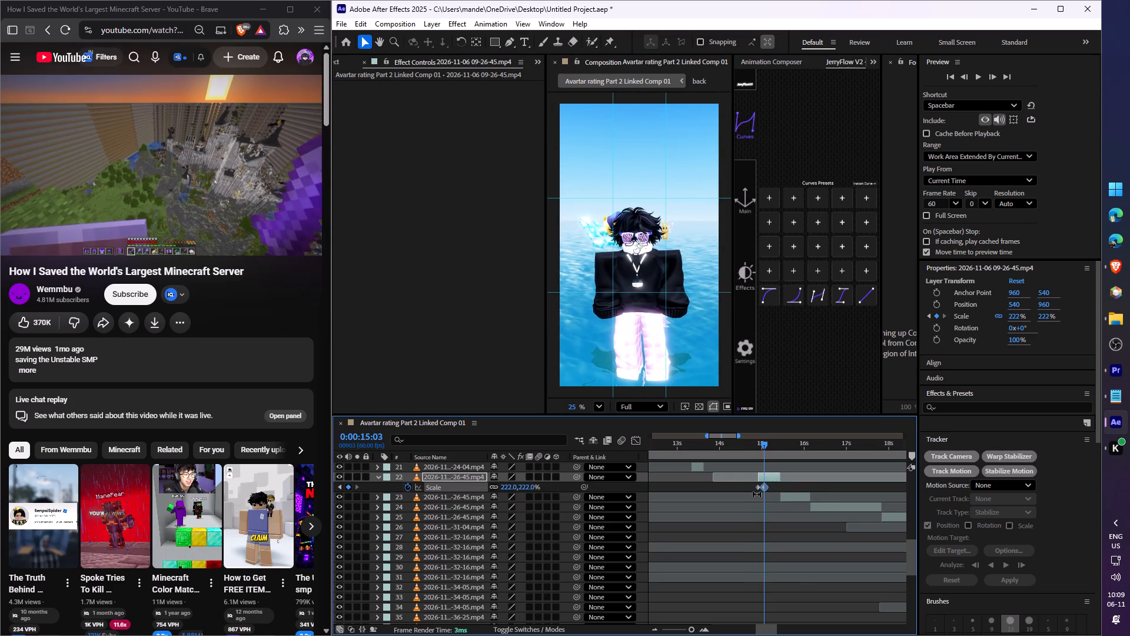
# Apply a JerryFlow easing curve preset to that avatar clip's two Scale keyframes and preview the zoom.
pyautogui.moveTo(776, 484); pyautogui.dragTo(725, 496)
pyautogui.click(765, 300)
pyautogui.click(752, 445)
pyautogui.press('space')
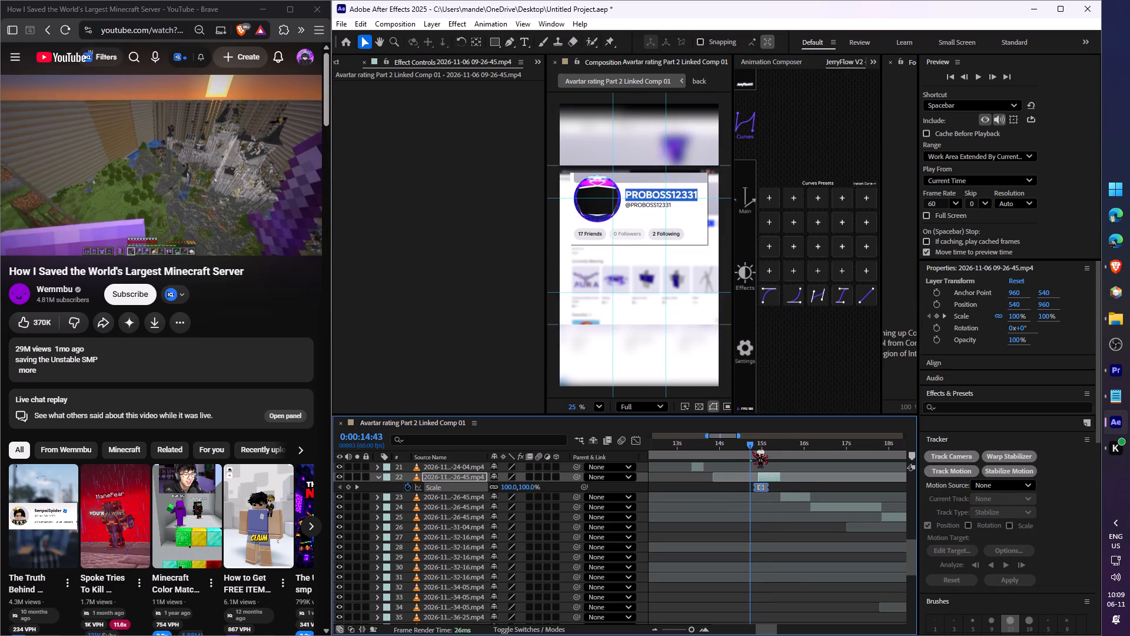
pyautogui.press('space')
pyautogui.press('space')
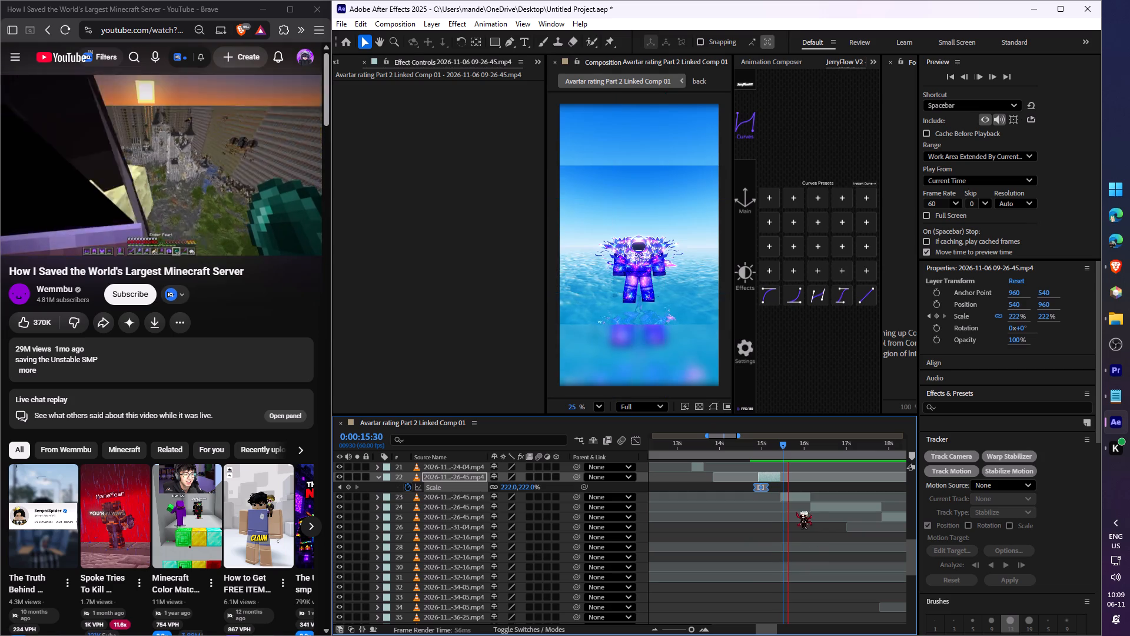
pyautogui.press('space')
# Set the scale of the purple avatar clip starting at about 0:00:15:31 to 199% and preview the cut into it.
pyautogui.click(792, 498)
pyautogui.press('space')
pyautogui.moveTo(805, 455); pyautogui.dragTo(783, 457)
pyautogui.press('c')
pyautogui.click(800, 498)
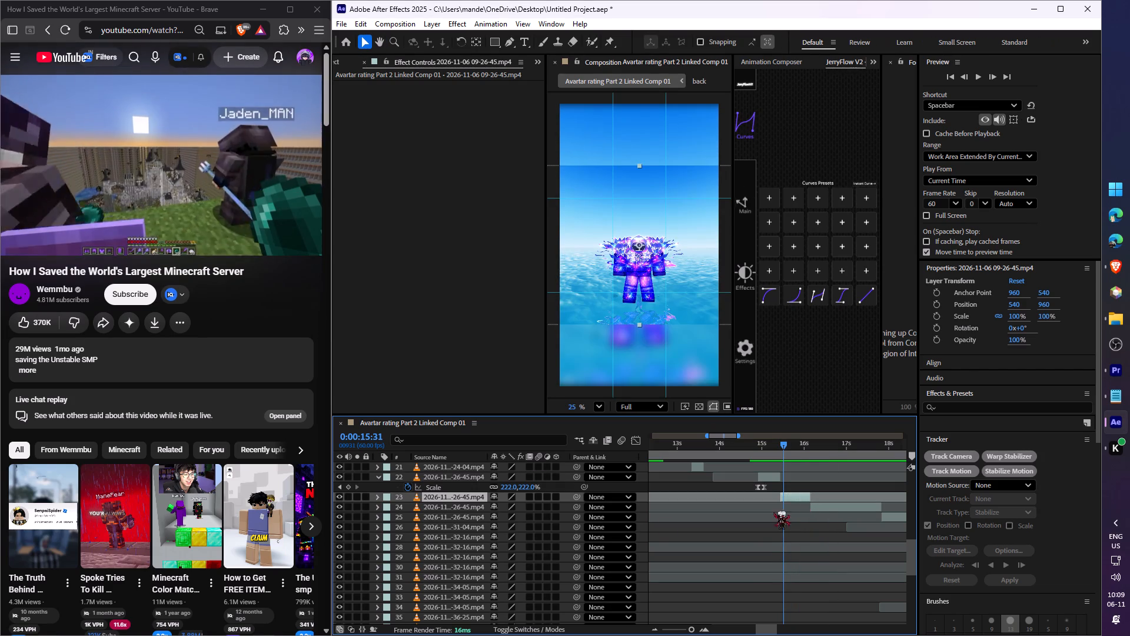
pyautogui.press('c')
pyautogui.press('s')
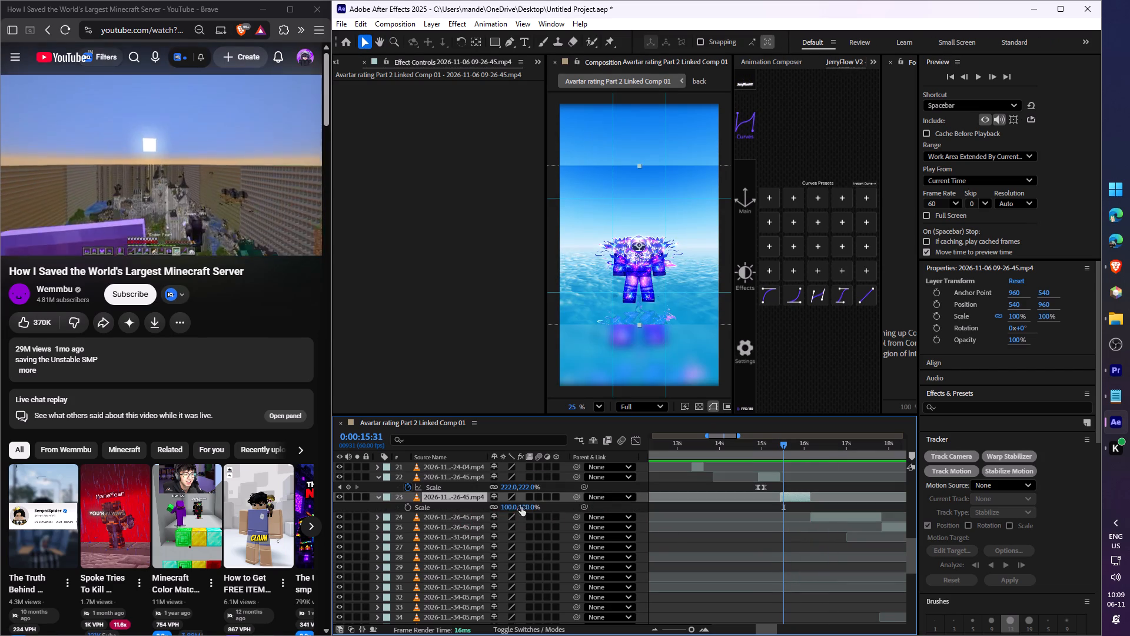
pyautogui.moveTo(506, 505); pyautogui.dragTo(563, 504)
pyautogui.click(772, 449)
pyautogui.press('space')
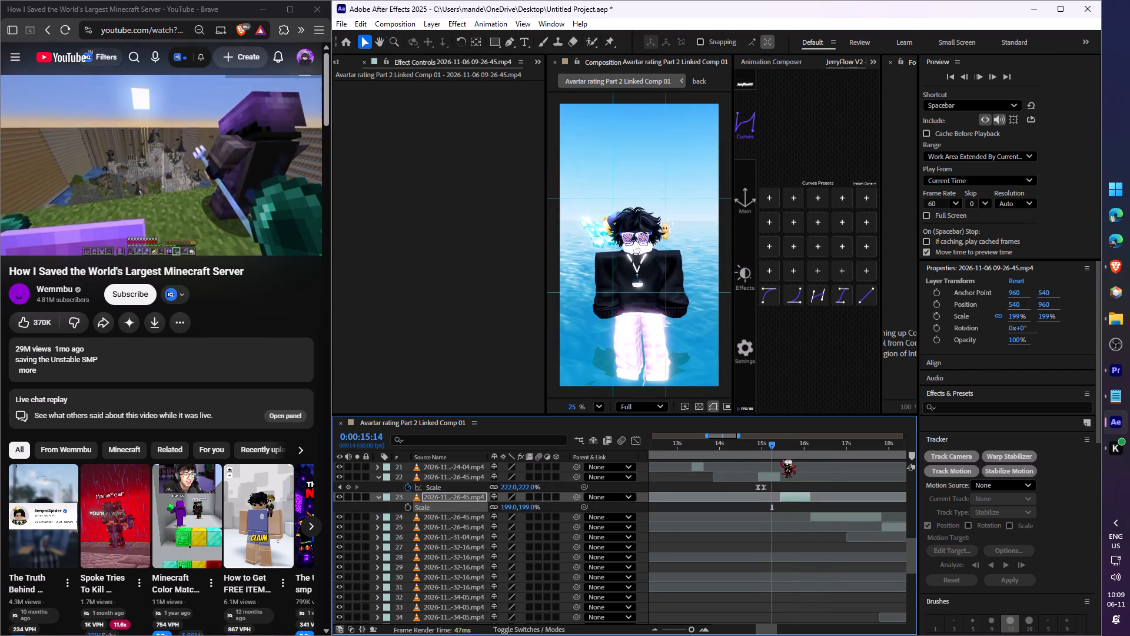
# Keyframe the scale of the glowing purple avatar clip starting at about 0:00:16:10 to 93% at 0:00:16:38 and preview the section.
pyautogui.press('space')
pyautogui.press('space')
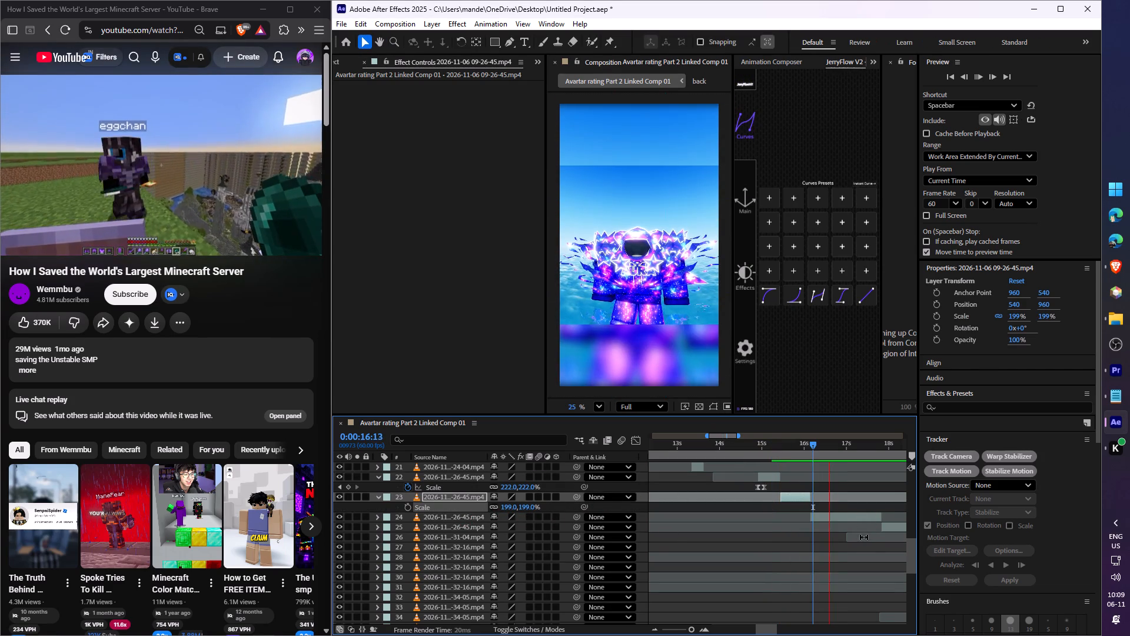
pyautogui.press('space')
pyautogui.click(852, 513)
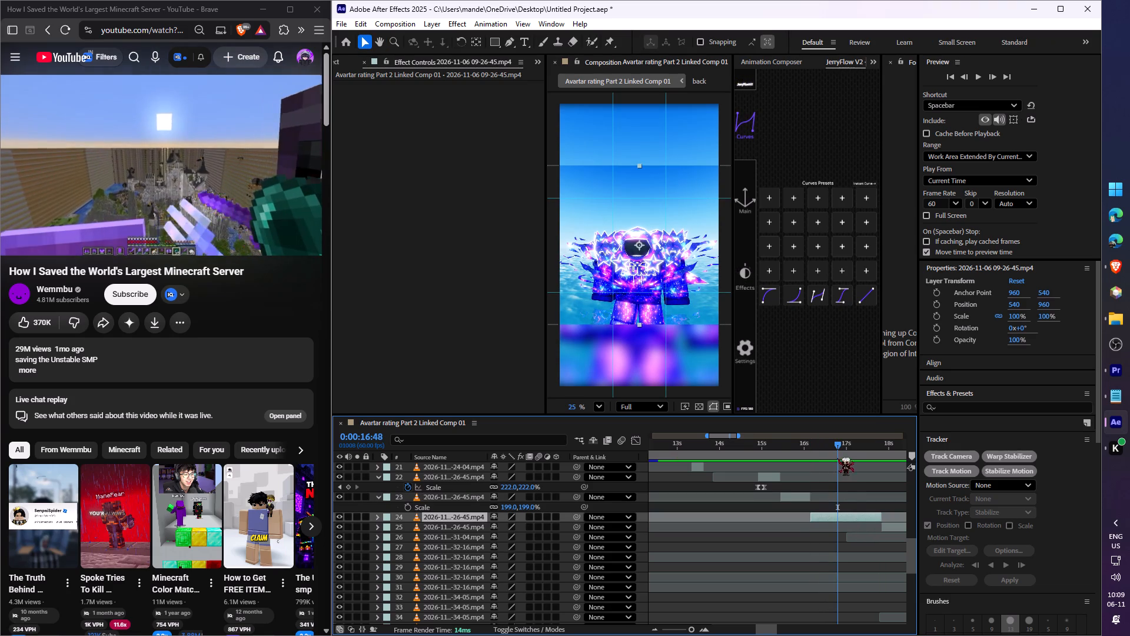
pyautogui.moveTo(836, 456); pyautogui.dragTo(830, 455)
pyautogui.press('s')
pyautogui.click(407, 528)
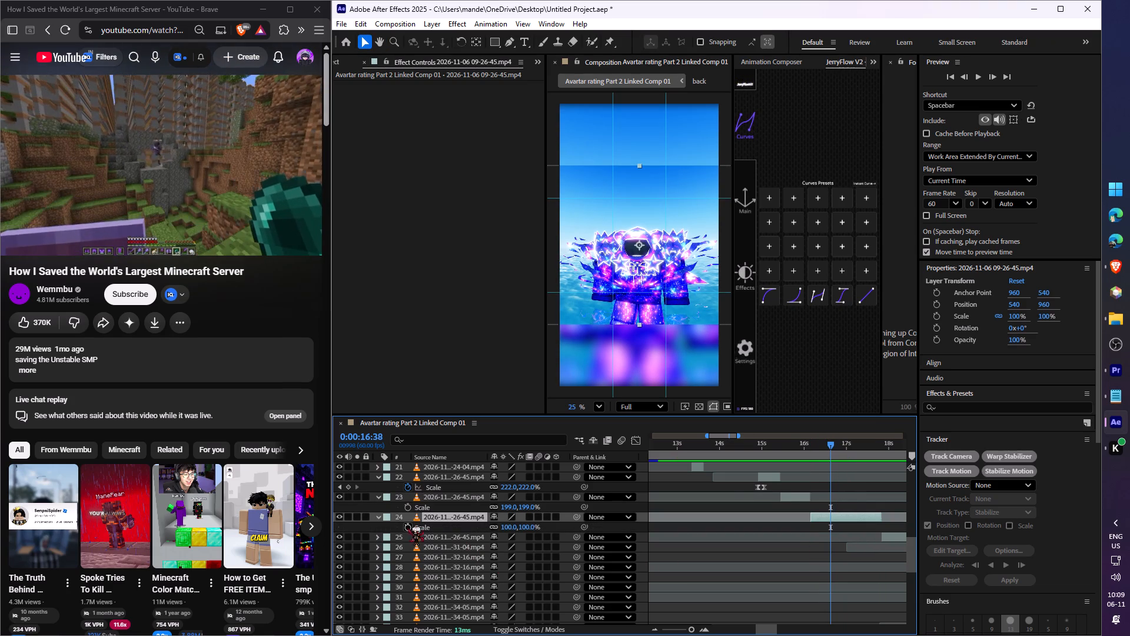
pyautogui.click(509, 526)
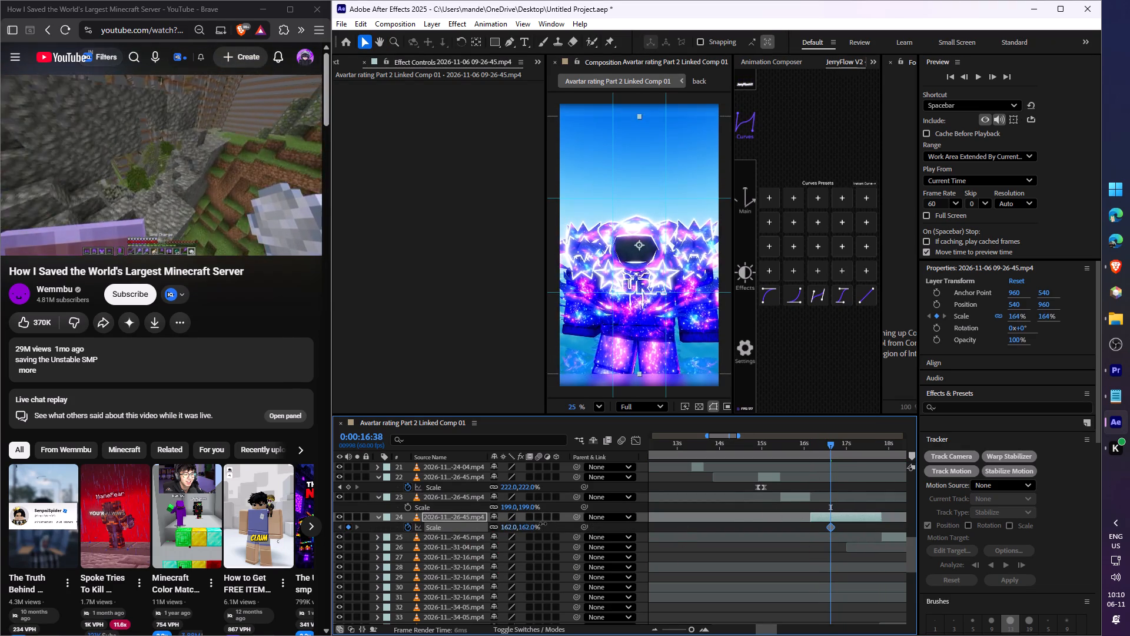
pyautogui.moveTo(832, 455); pyautogui.dragTo(813, 459)
pyautogui.press('space')
pyautogui.press('space')
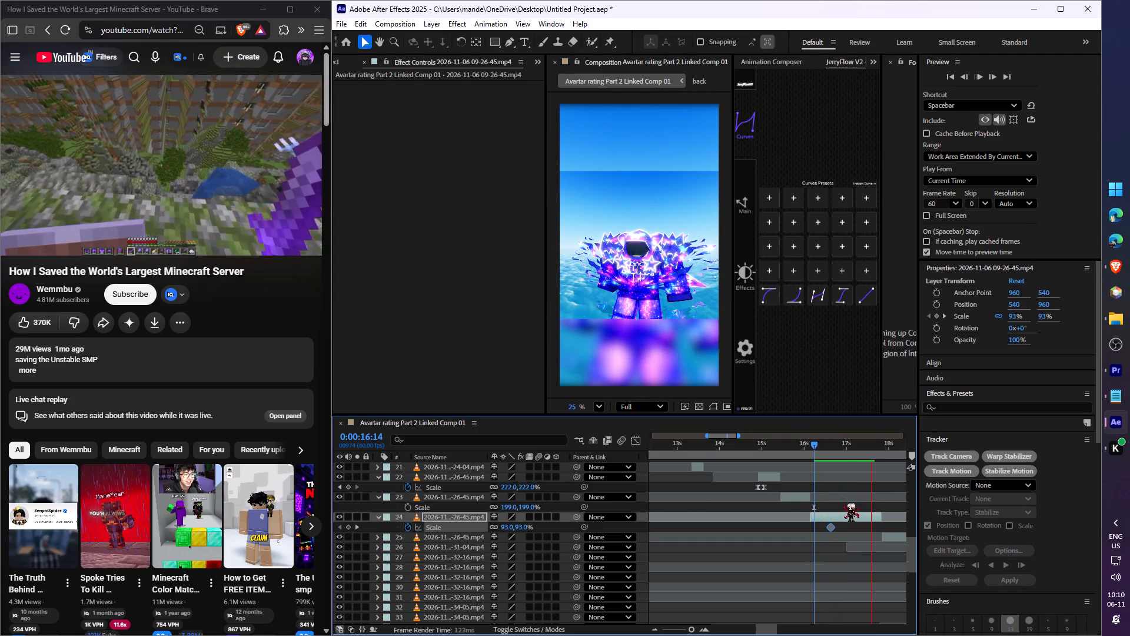
pyautogui.click(825, 454)
pyautogui.press('space')
pyautogui.press('space')
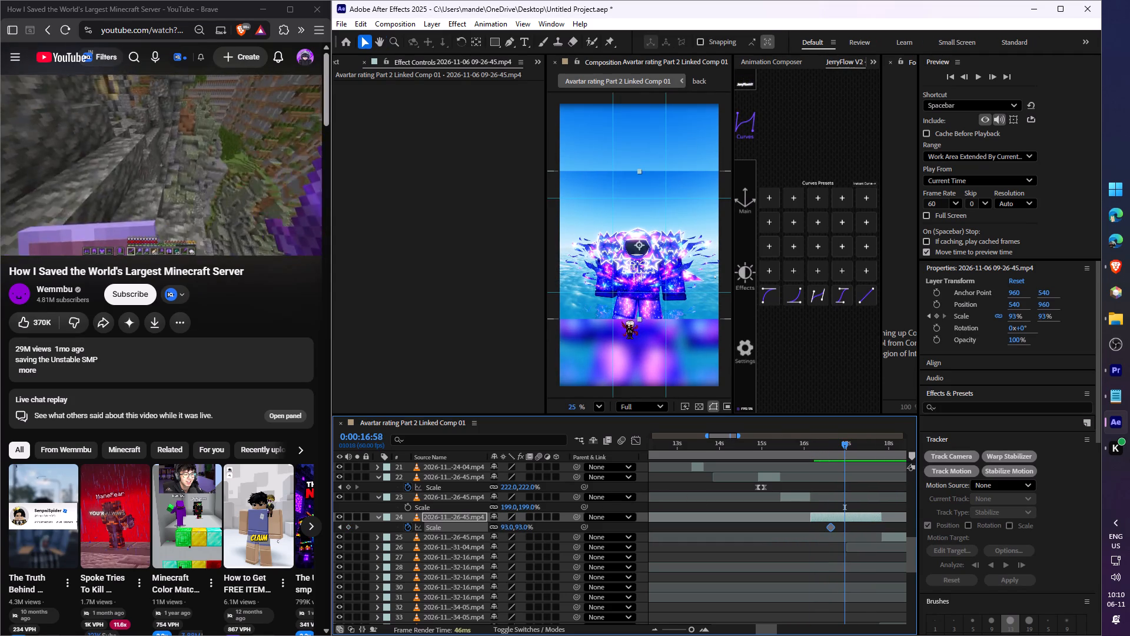
pyautogui.click(833, 442)
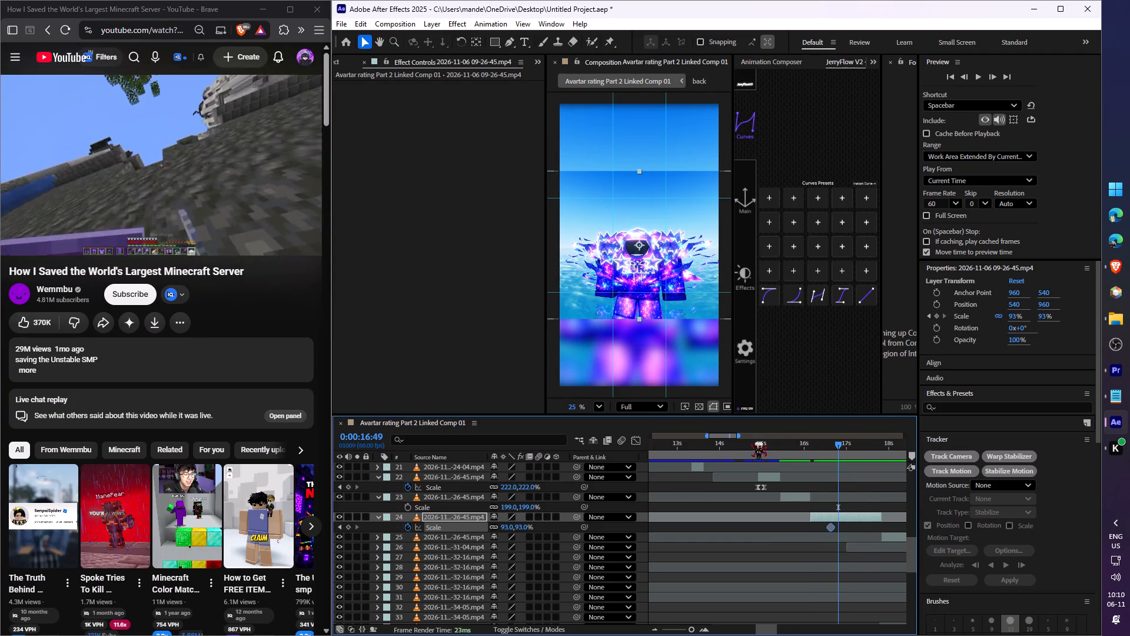
# Browse Animation Composer's typography, social media, transition and 2D Special Effects presets for an accent at 0:00:16:29 on the glowing purple avatar clip.
pyautogui.click(807, 526)
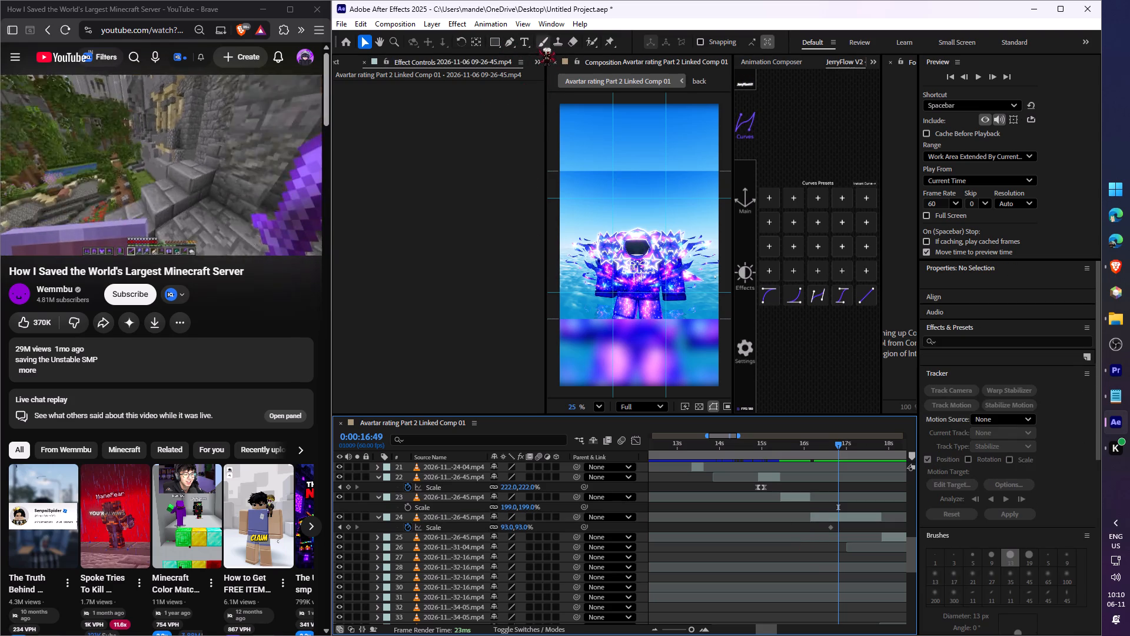
pyautogui.click(849, 516)
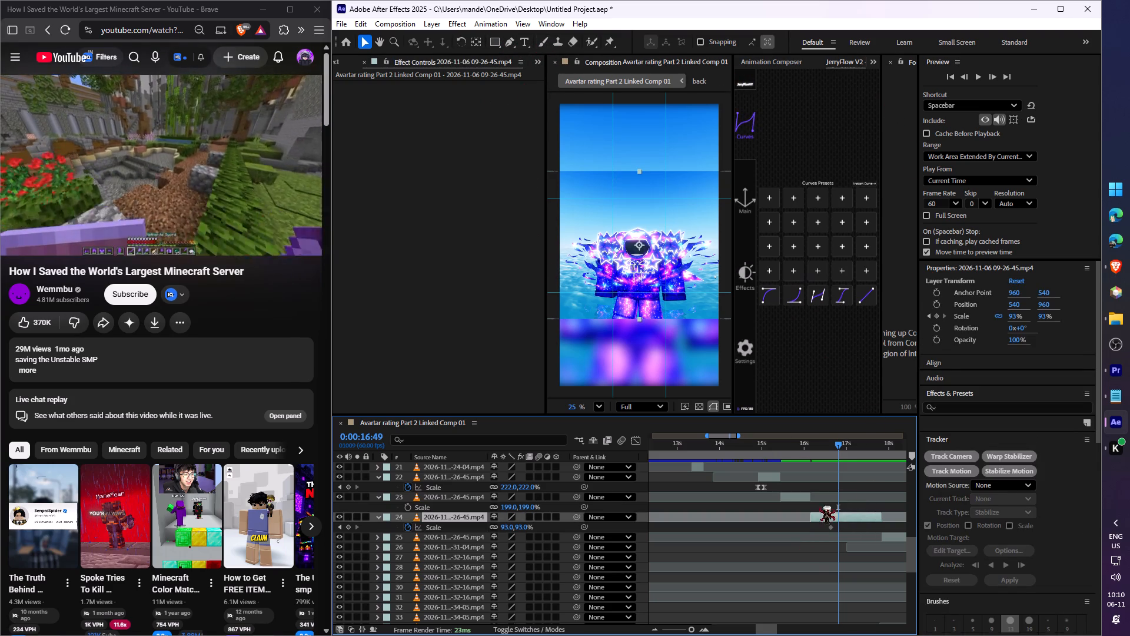
pyautogui.moveTo(830, 450); pyautogui.dragTo(825, 451)
pyautogui.click(749, 61)
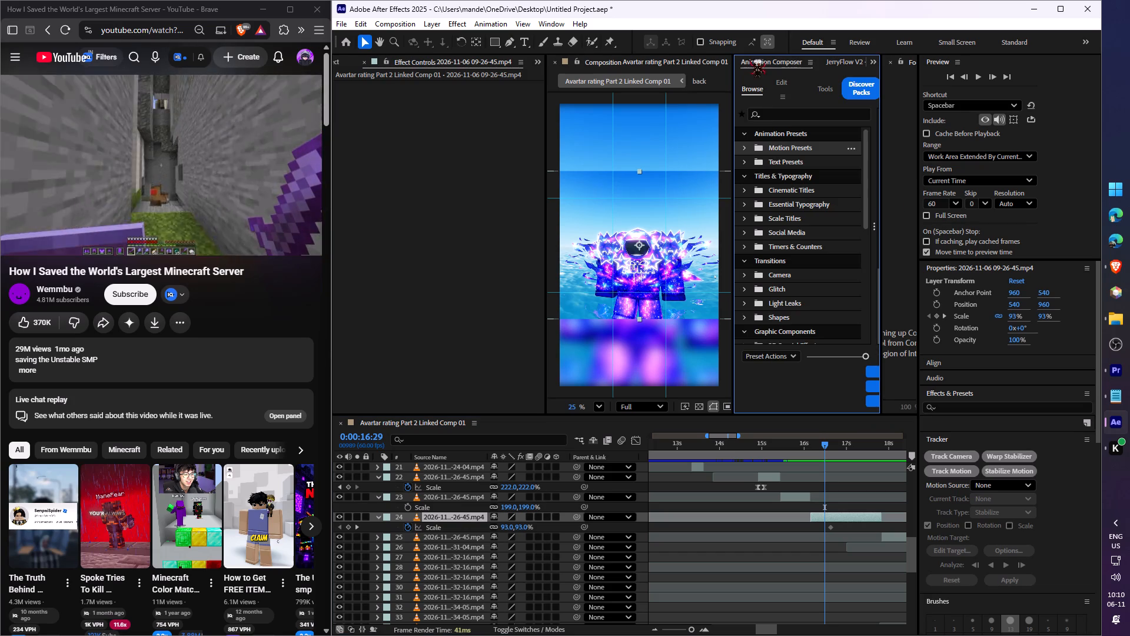
pyautogui.click(1062, 6)
pyautogui.click(704, 175)
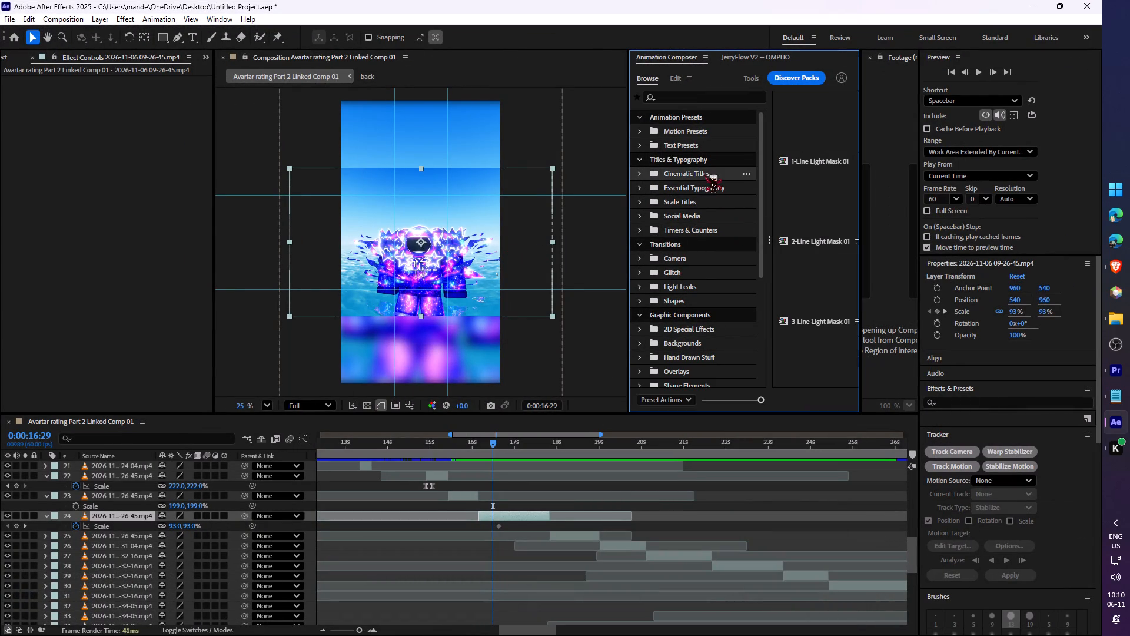
pyautogui.click(700, 190)
pyautogui.moveTo(627, 184); pyautogui.dragTo(569, 191)
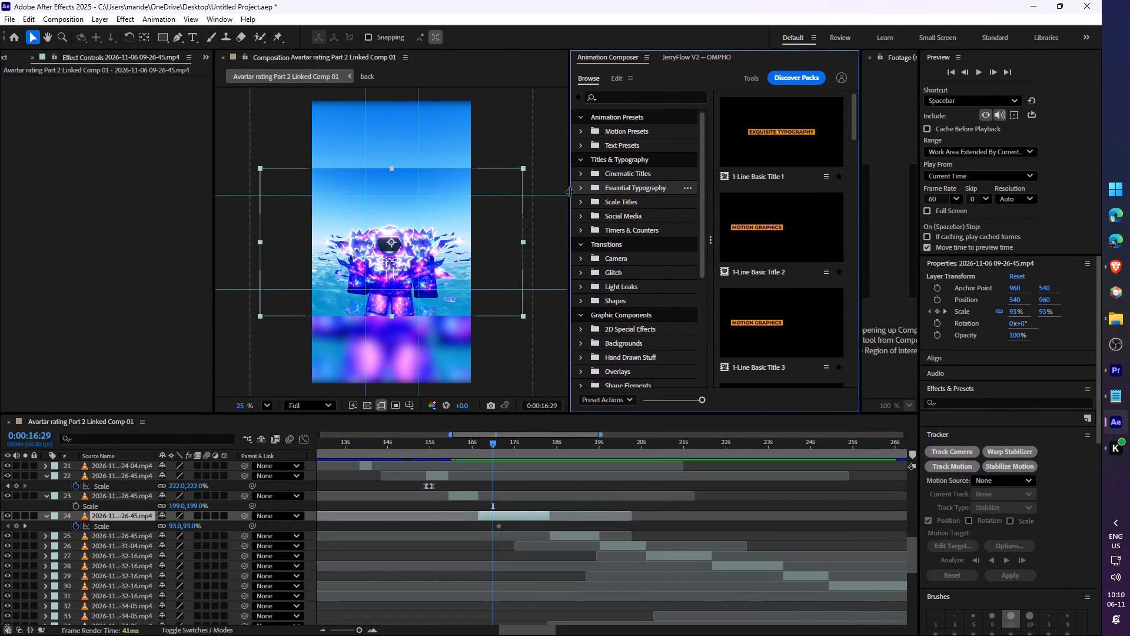
pyautogui.moveTo(569, 191); pyautogui.dragTo(551, 192)
pyautogui.click(619, 206)
pyautogui.click(621, 217)
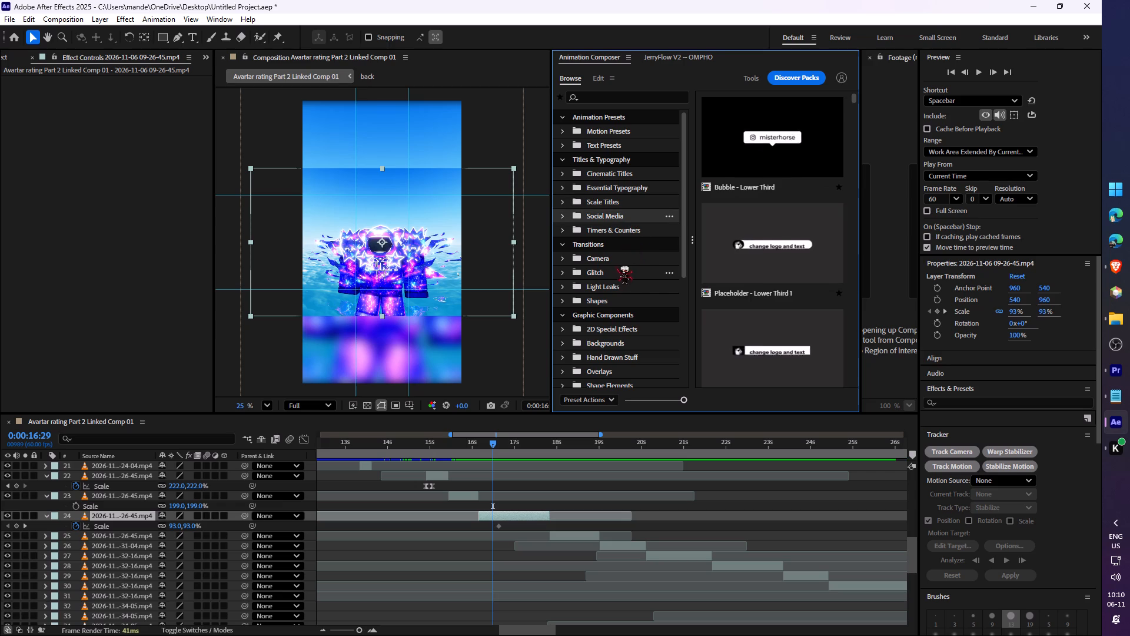
pyautogui.click(619, 259)
pyautogui.click(617, 276)
pyautogui.click(617, 290)
pyautogui.click(616, 308)
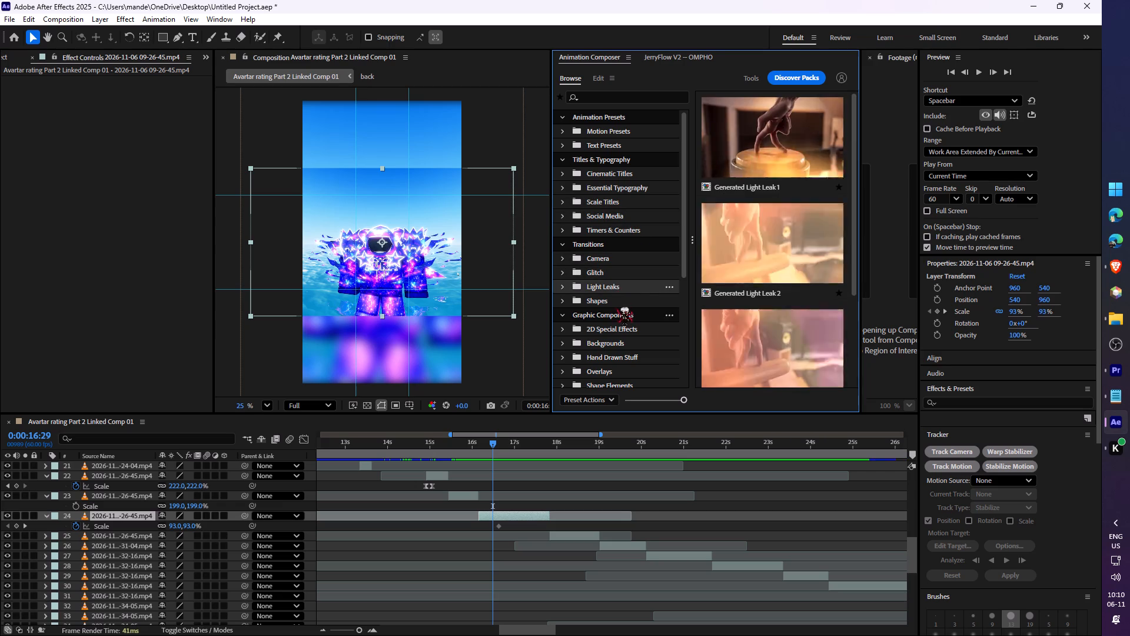
pyautogui.click(615, 307)
pyautogui.click(617, 304)
pyautogui.click(617, 323)
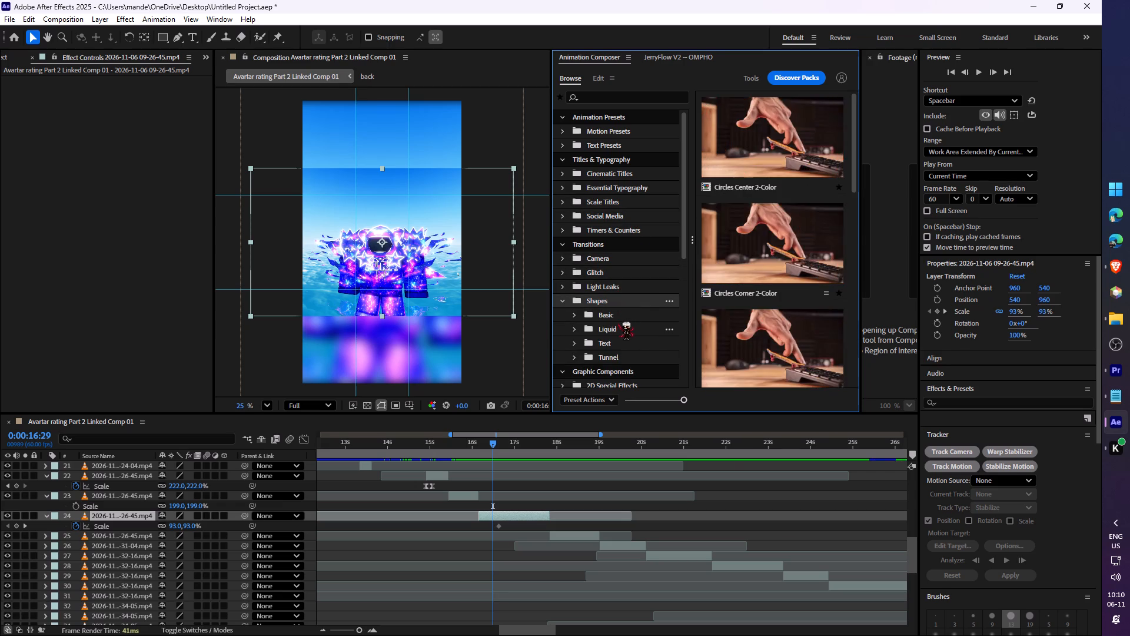
pyautogui.click(561, 299)
pyautogui.click(609, 329)
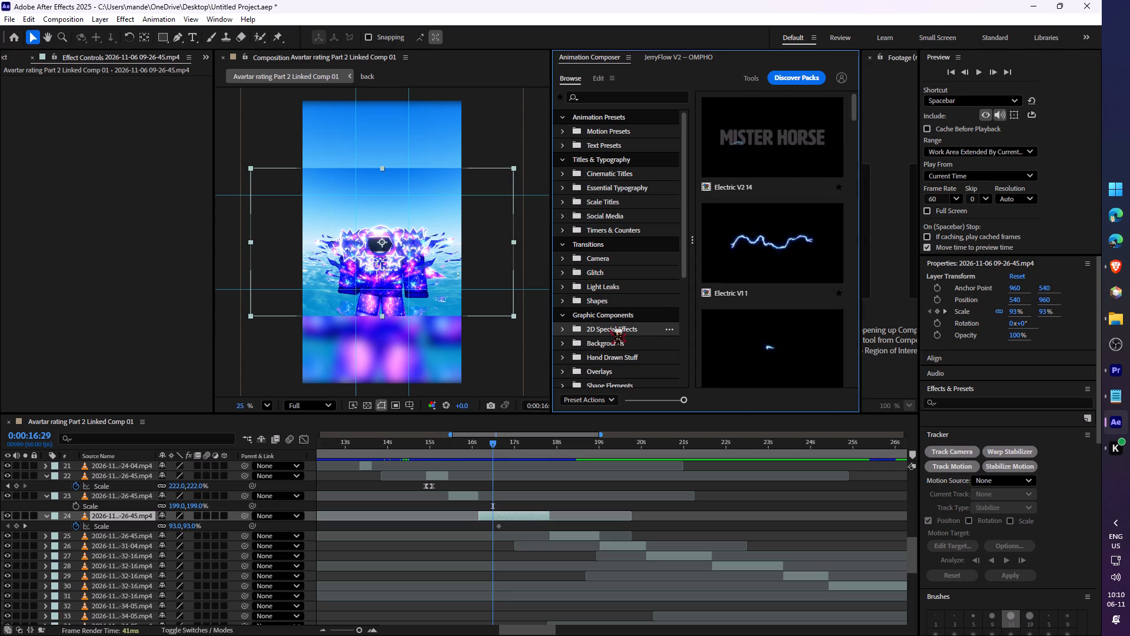
pyautogui.scroll(-2, 794, 272)
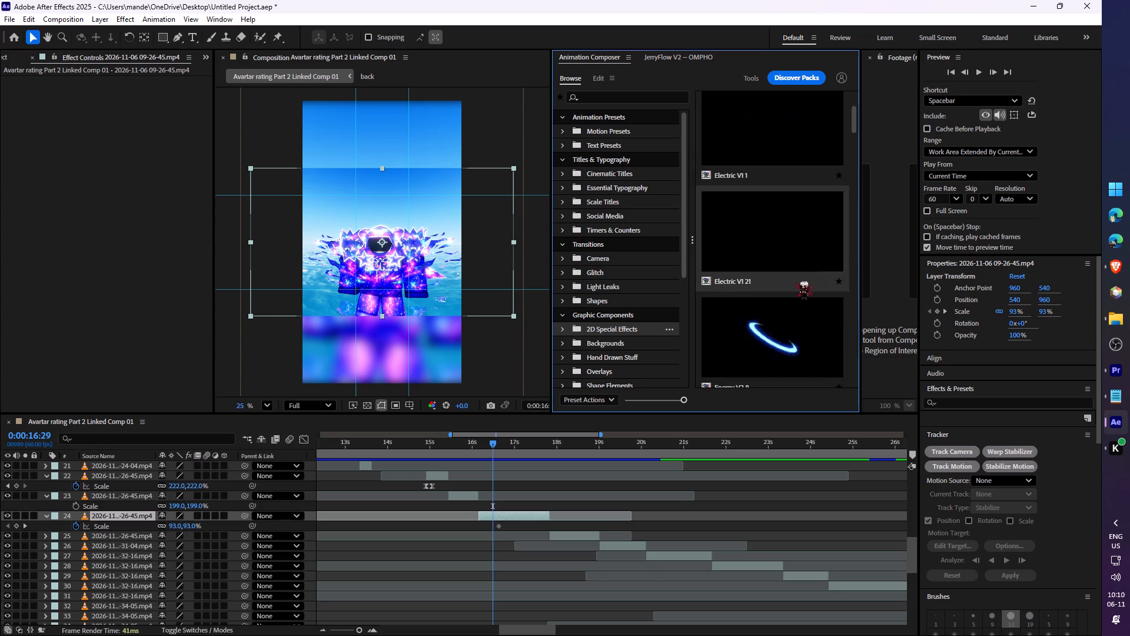
pyautogui.scroll(-7, 793, 293)
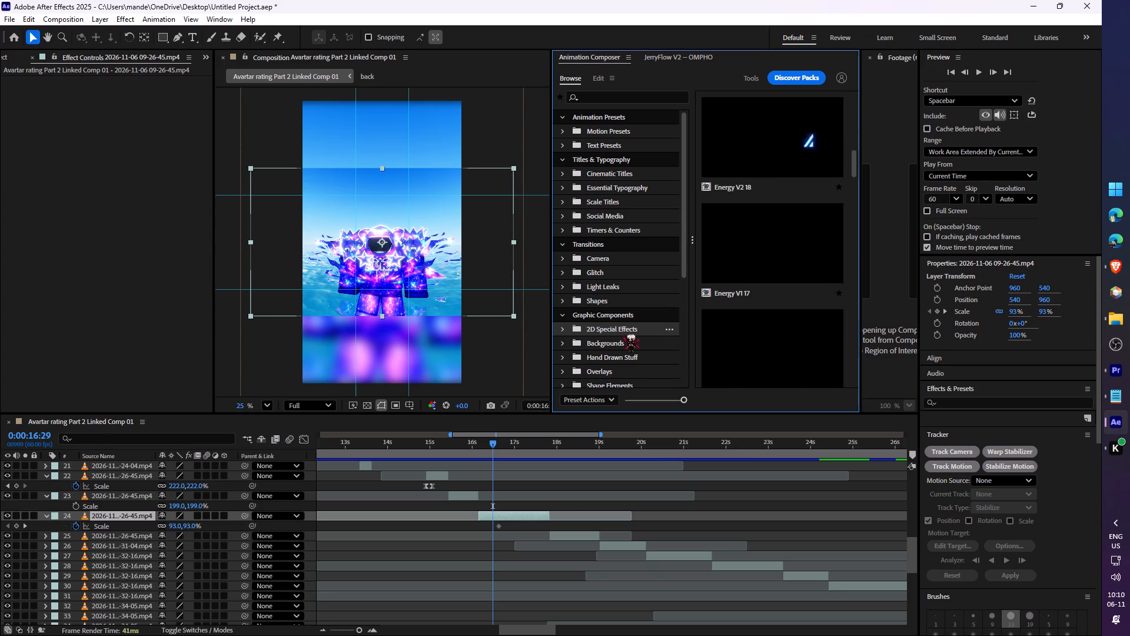
# Find the Highlight 5 circle among the Hand Drawn Stuff presets and add it above the glowing purple avatar clip.
pyautogui.click(622, 359)
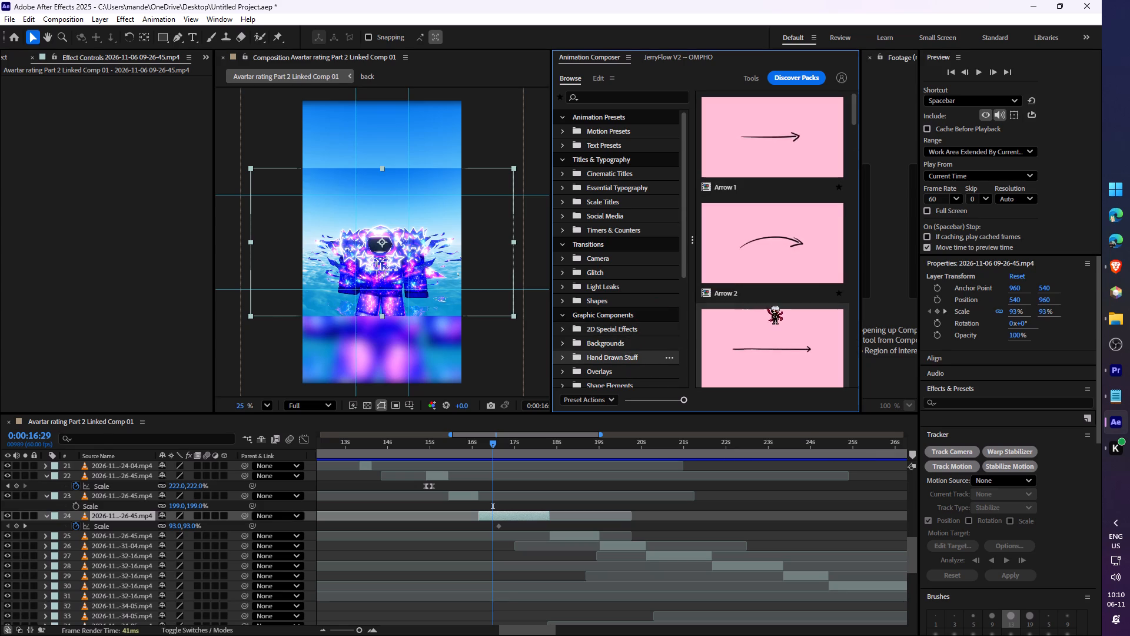
pyautogui.scroll(-11, 782, 324)
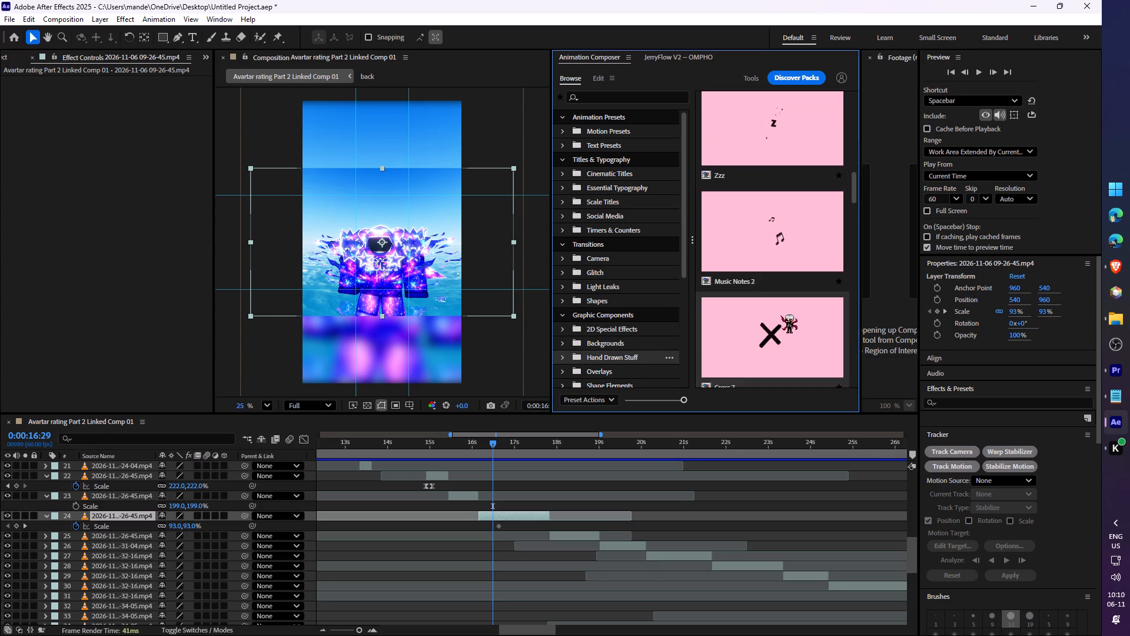
pyautogui.scroll(-7, 780, 316)
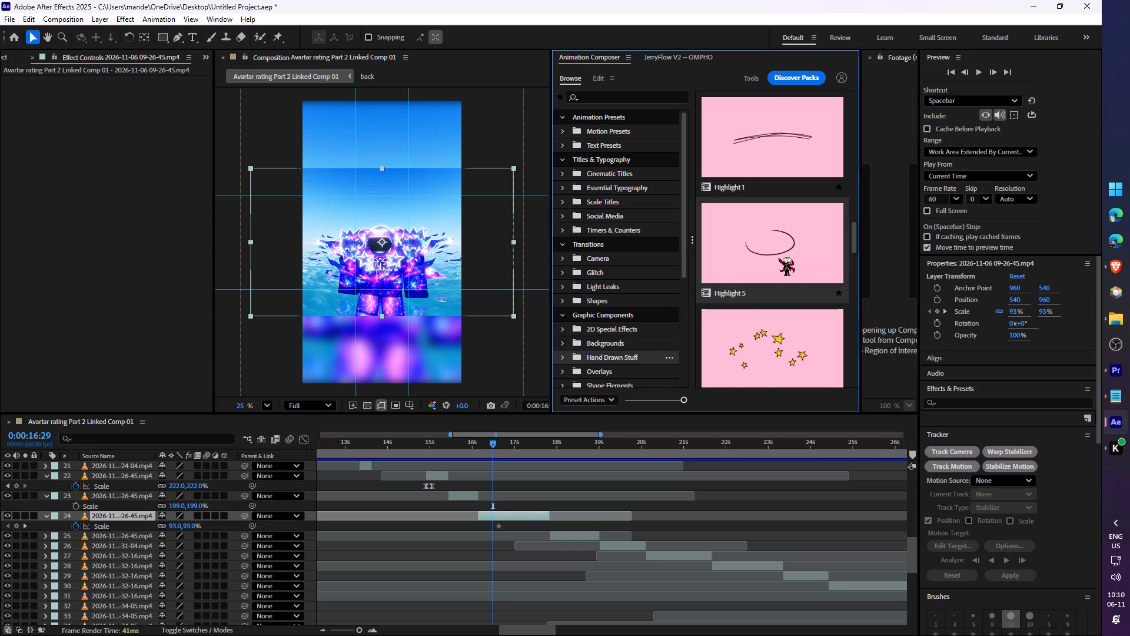
pyautogui.scroll(-5, 797, 277)
pyautogui.scroll(5, 786, 269)
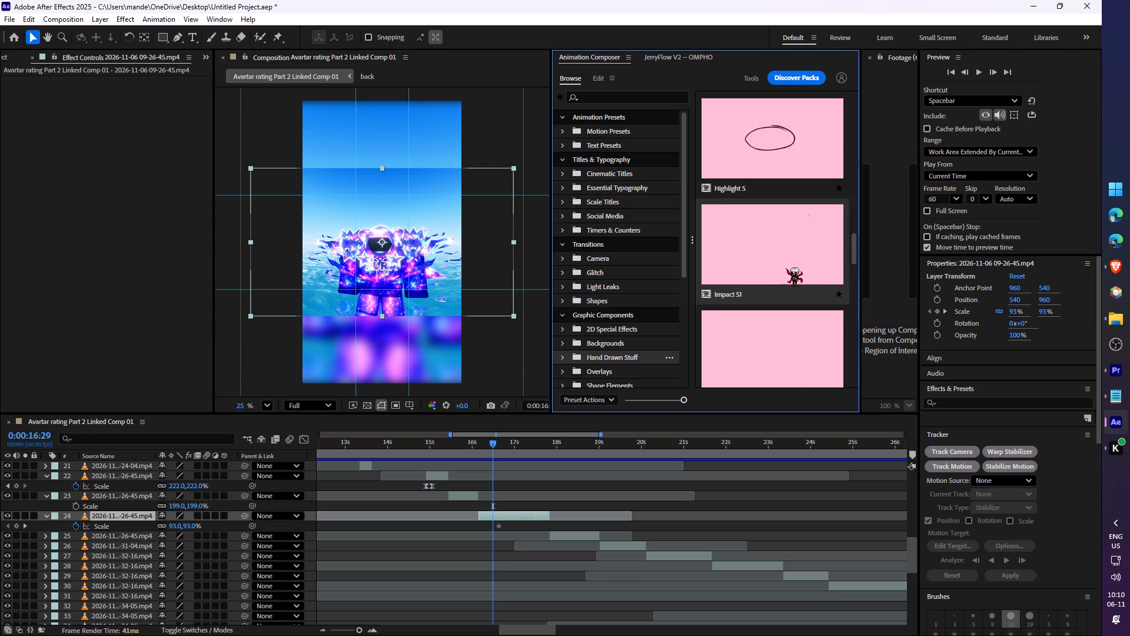
pyautogui.click(783, 244)
pyautogui.click(836, 400)
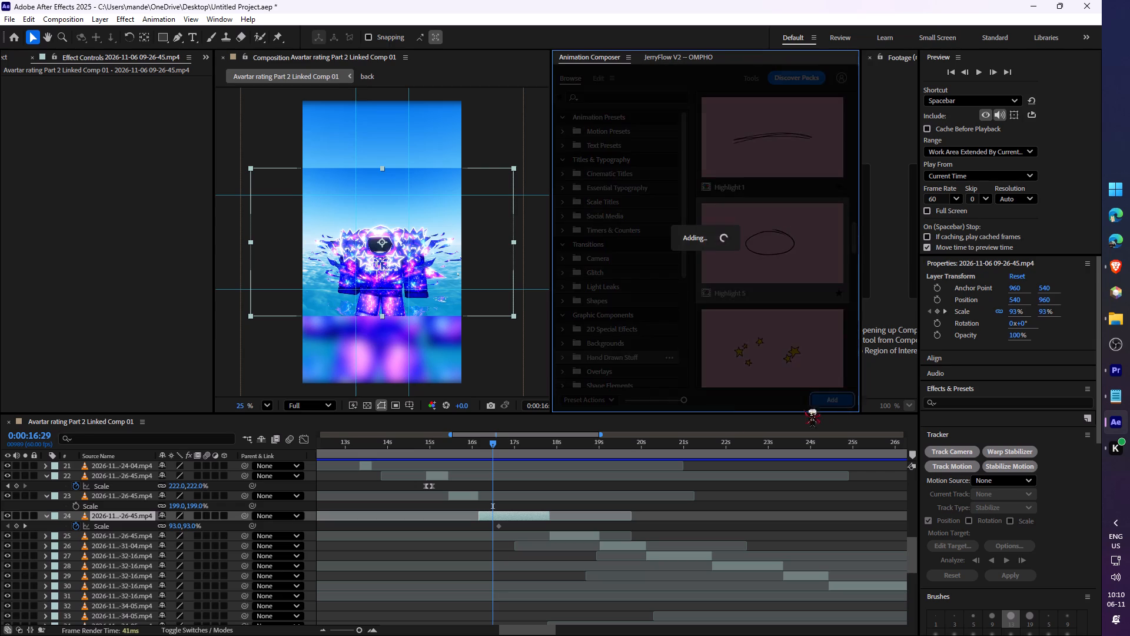
# Align the Highlight 5 layer's start with the glowing purple avatar clip and trim its end to match that clip's end.
pyautogui.moveTo(540, 520); pyautogui.dragTo(527, 520)
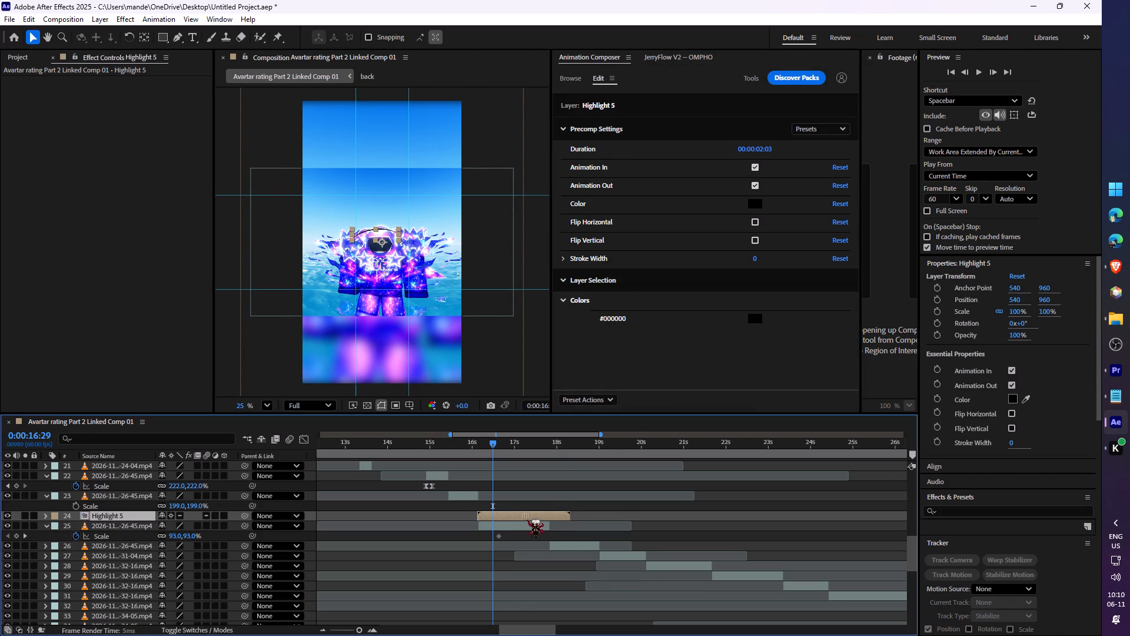
pyautogui.moveTo(527, 520); pyautogui.dragTo(526, 520)
pyautogui.moveTo(571, 518); pyautogui.dragTo(550, 525)
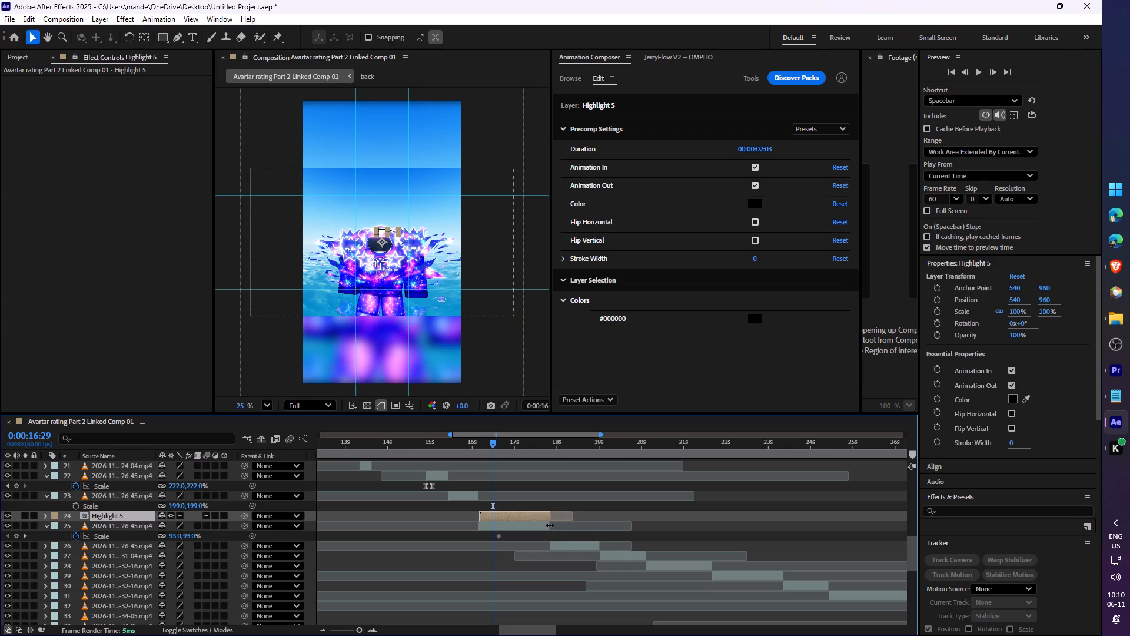
pyautogui.moveTo(550, 525); pyautogui.dragTo(549, 526)
pyautogui.click(530, 516)
# Move the Highlight 5 circle onto the avatar's chest, with its position at 567, 1125, checking it at 0:00:16:54.
pyautogui.moveTo(504, 440); pyautogui.dragTo(510, 442)
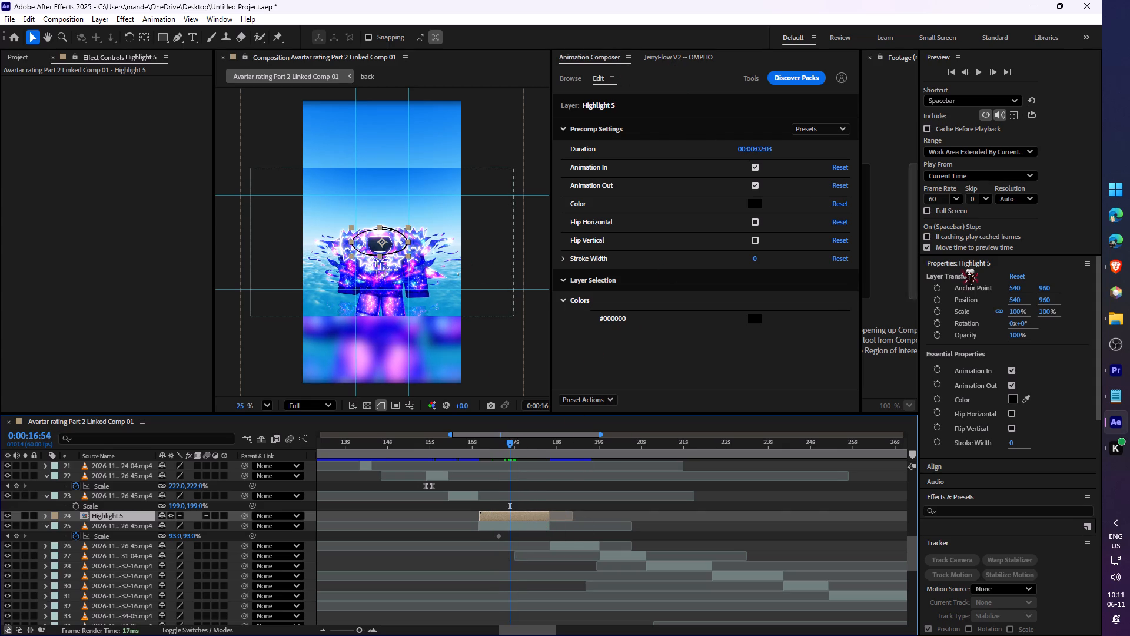
pyautogui.moveTo(1046, 295); pyautogui.dragTo(1119, 295)
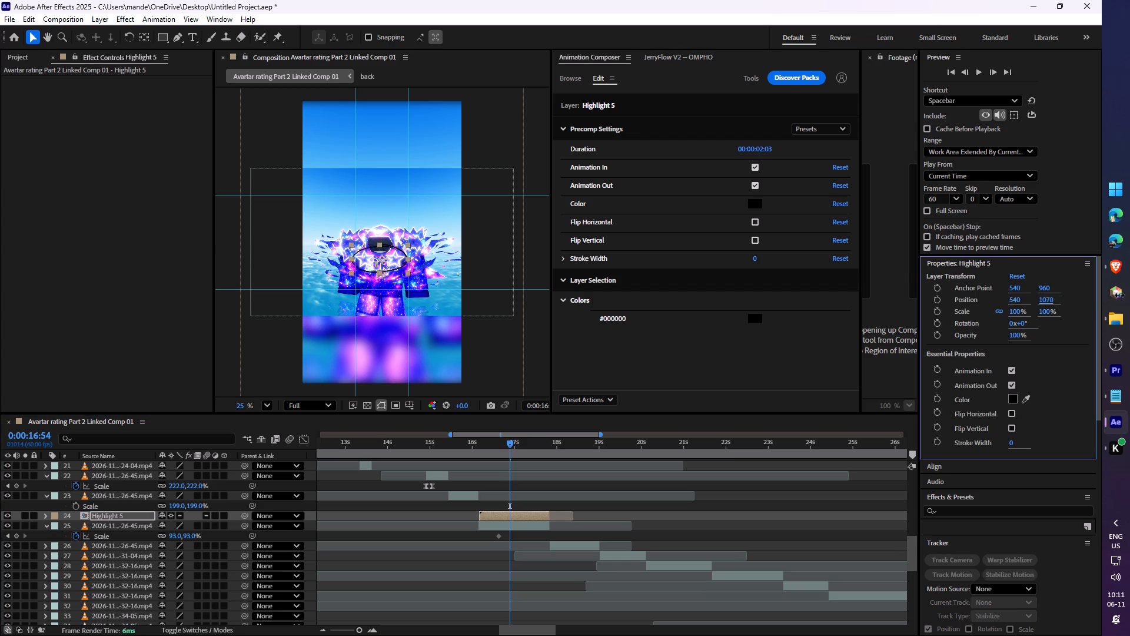
pyautogui.moveTo(1119, 295); pyautogui.dragTo(1129, 295)
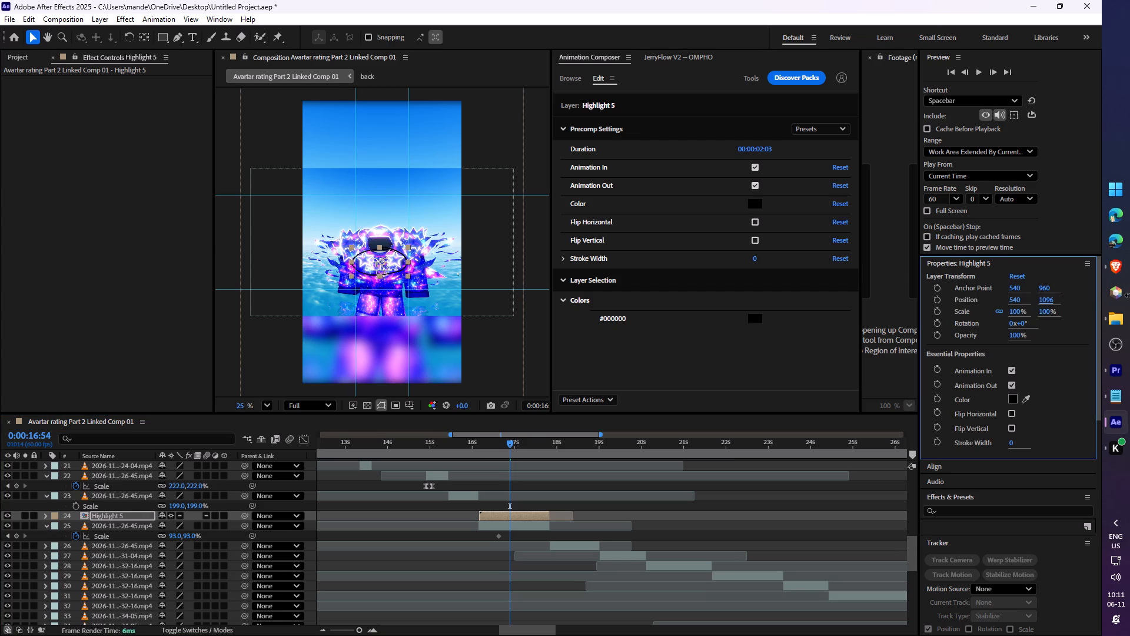
pyautogui.moveTo(1129, 295); pyautogui.dragTo(1129, 294)
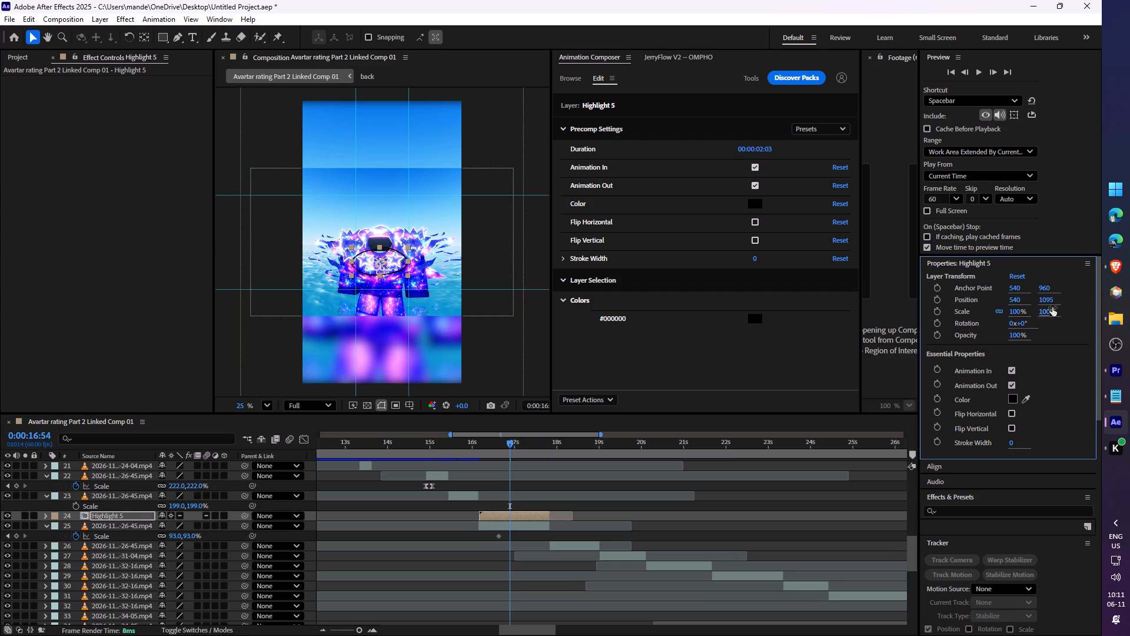
pyautogui.moveTo(1045, 299); pyautogui.dragTo(1063, 300)
pyautogui.moveTo(1016, 302); pyautogui.dragTo(1032, 302)
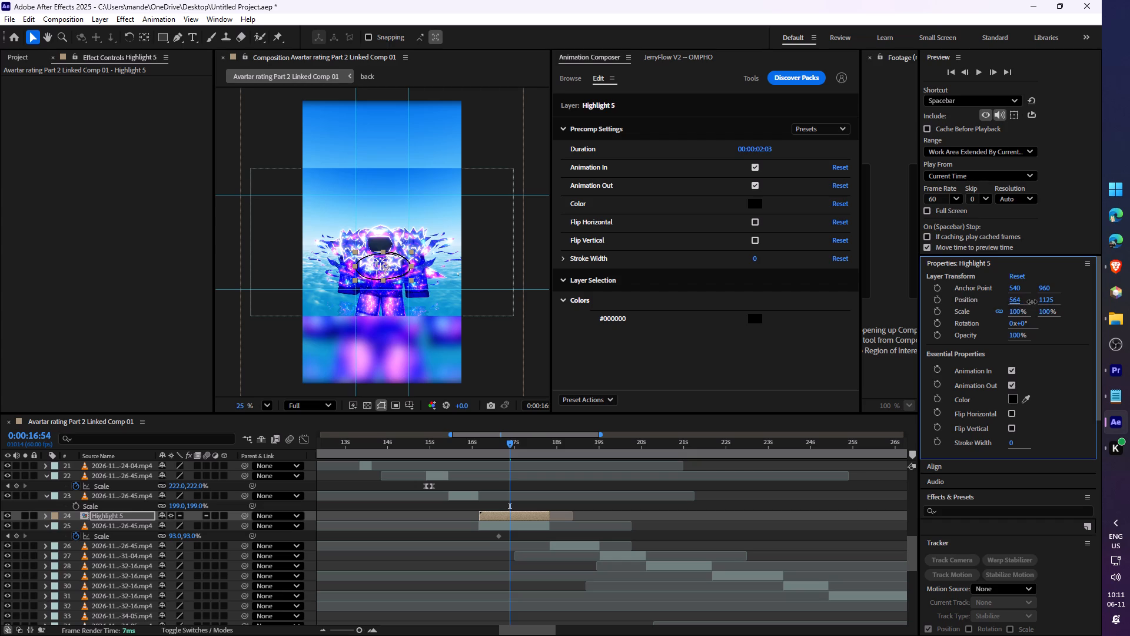
pyautogui.moveTo(1032, 302); pyautogui.dragTo(1033, 301)
# Change the Highlight 5 circle's color to red.
pyautogui.click(756, 204)
pyautogui.moveTo(541, 305); pyautogui.dragTo(644, 194)
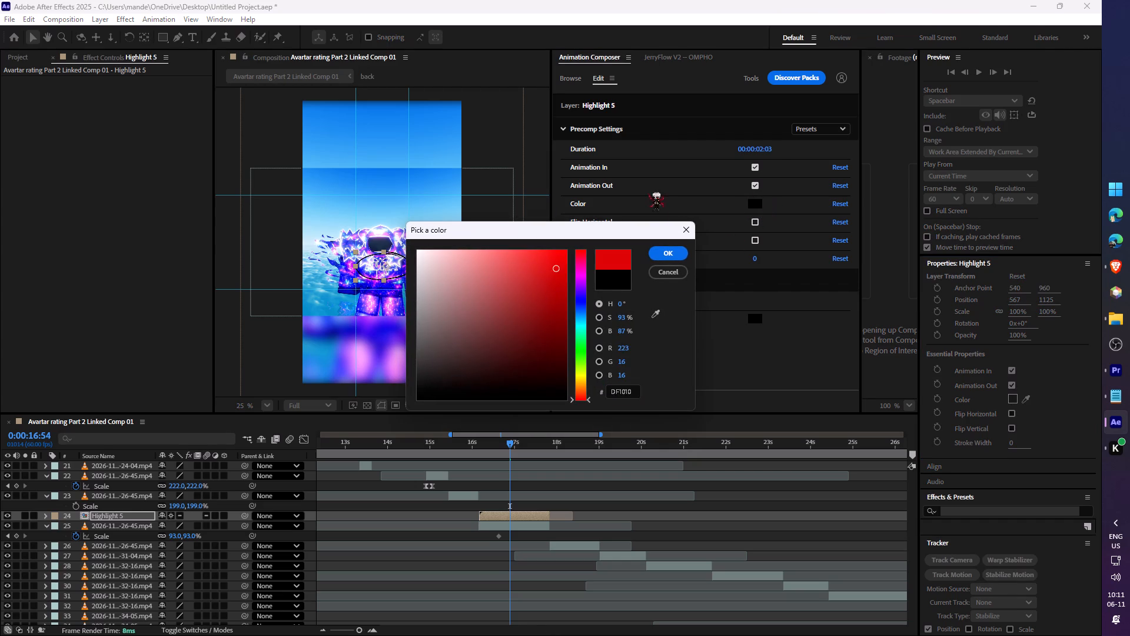
pyautogui.click(673, 257)
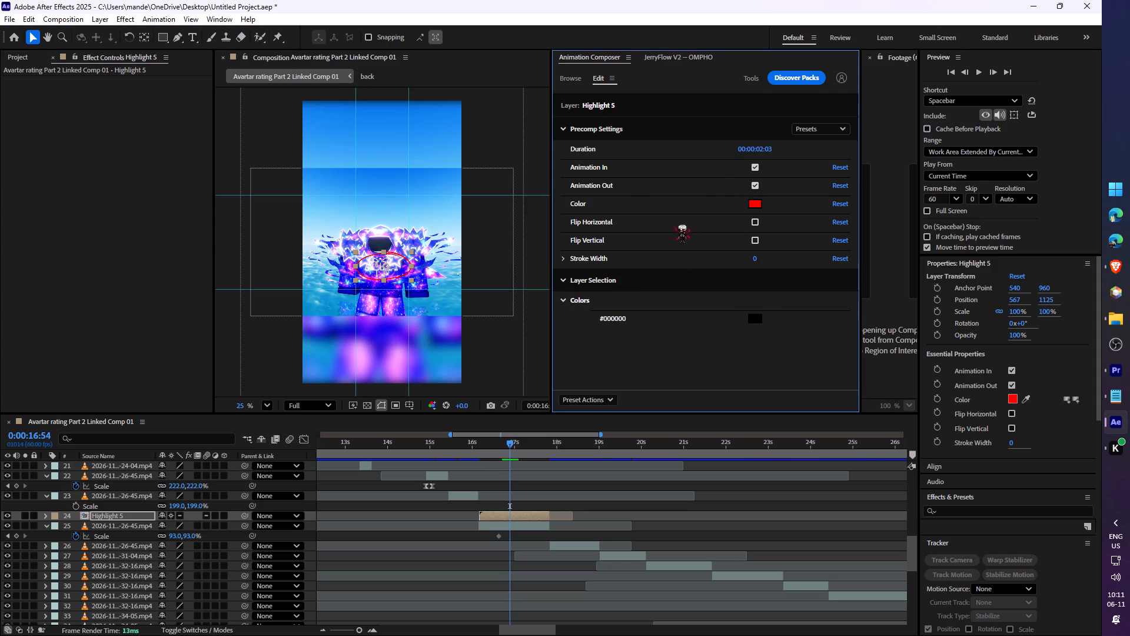
# Bring back the JerryFlow V2 curve presets and restore the After Effects window to its smaller size beside the browser.
pyautogui.click(573, 77)
pyautogui.click(667, 58)
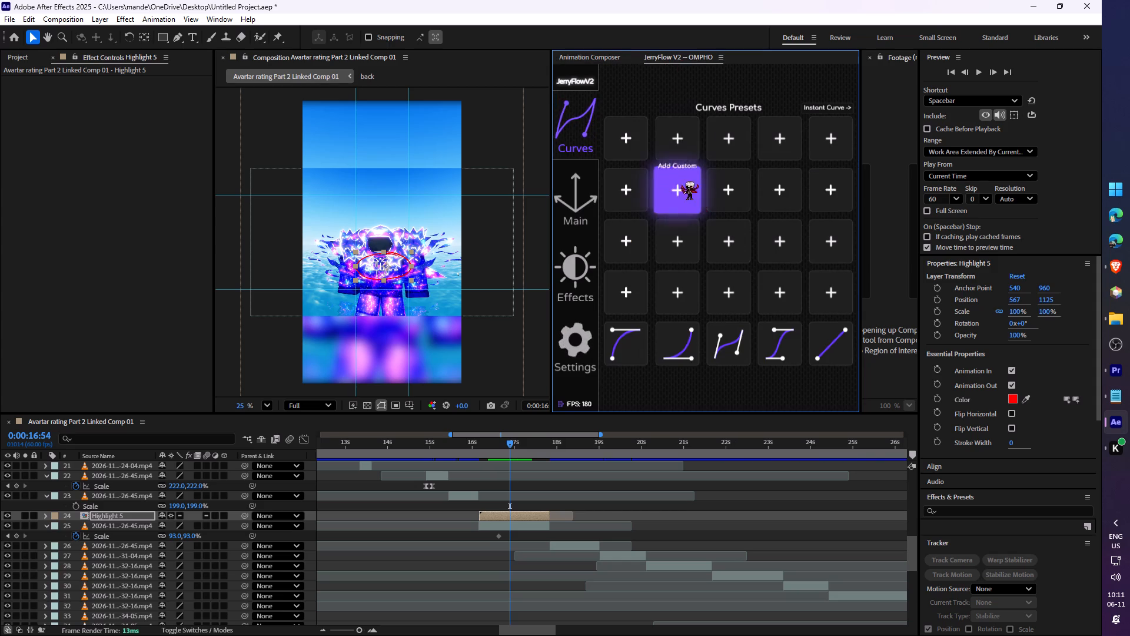
pyautogui.moveTo(611, 0); pyautogui.dragTo(1101, 209)
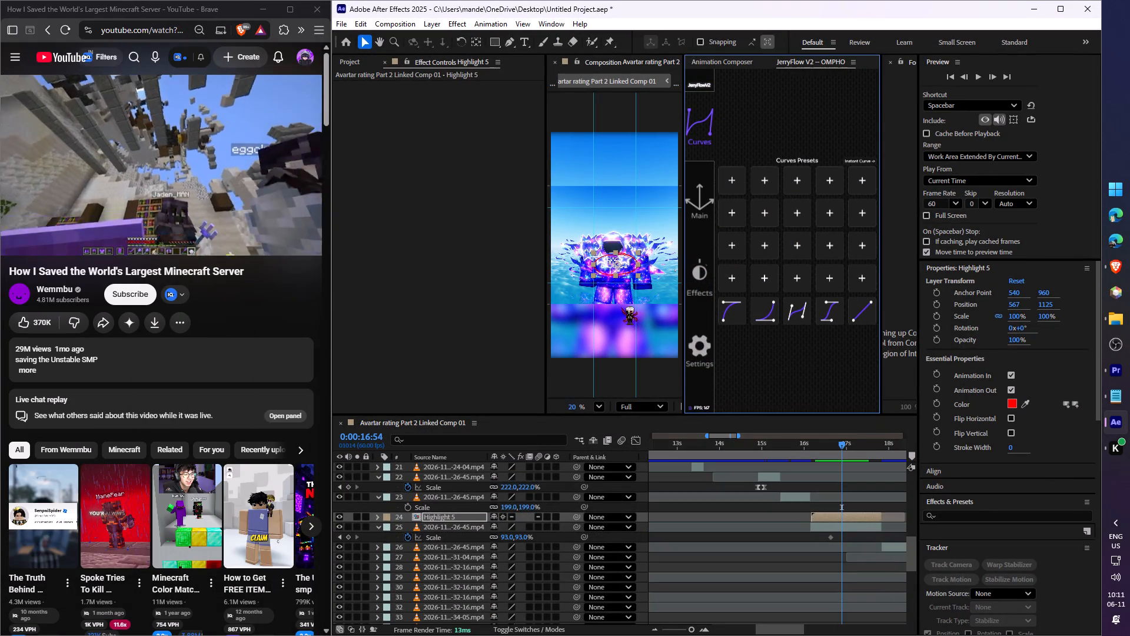
# Play back the red circle section and parent the Highlight 5 layer to the glowing purple avatar clip, layer 25.
pyautogui.click(806, 448)
pyautogui.press('space')
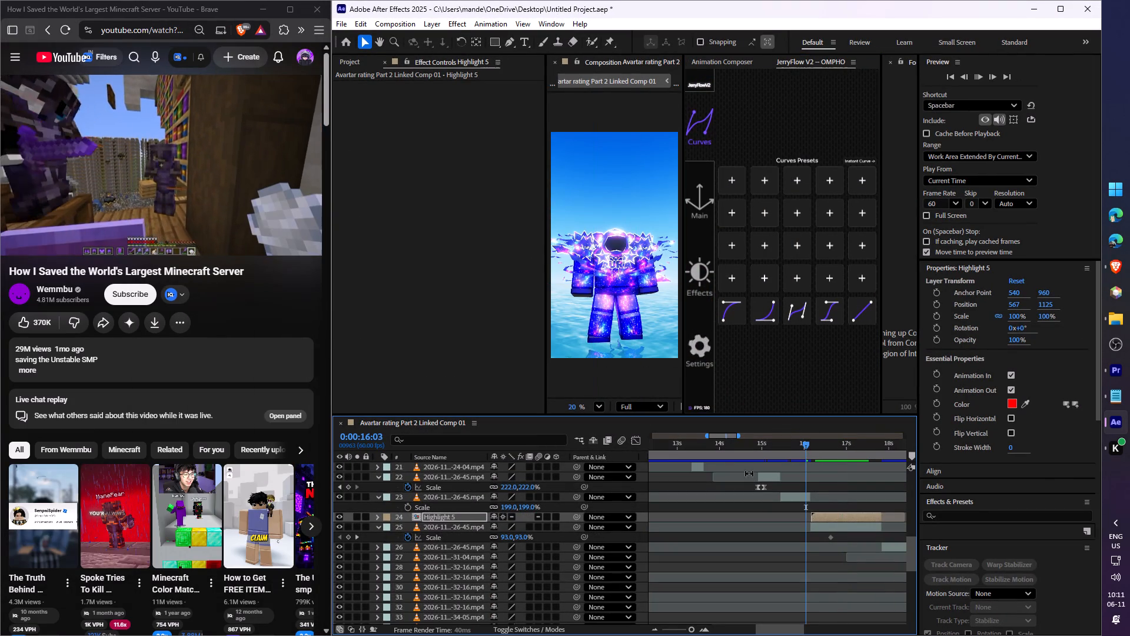
pyautogui.press('space')
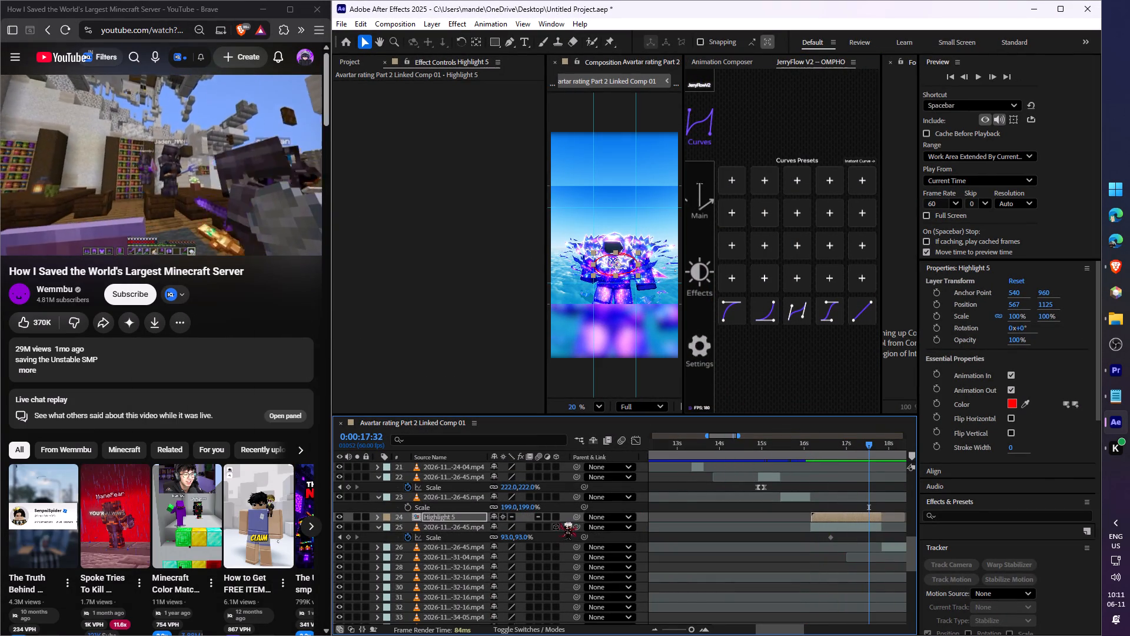
pyautogui.moveTo(575, 518); pyautogui.dragTo(461, 528)
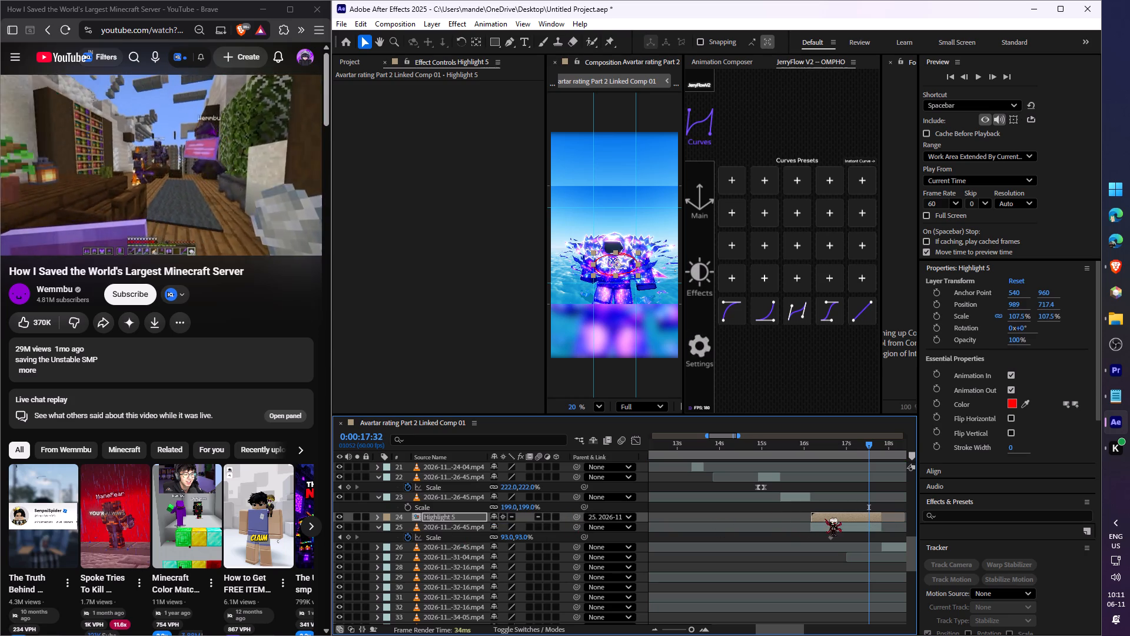
# Move layer 25's Scale keyframe to the clip's start, add a 151% keyframe at 0:00:17:47, Easy Ease both and preview the zoom.
pyautogui.click(821, 455)
pyautogui.moveTo(829, 536); pyautogui.dragTo(828, 536)
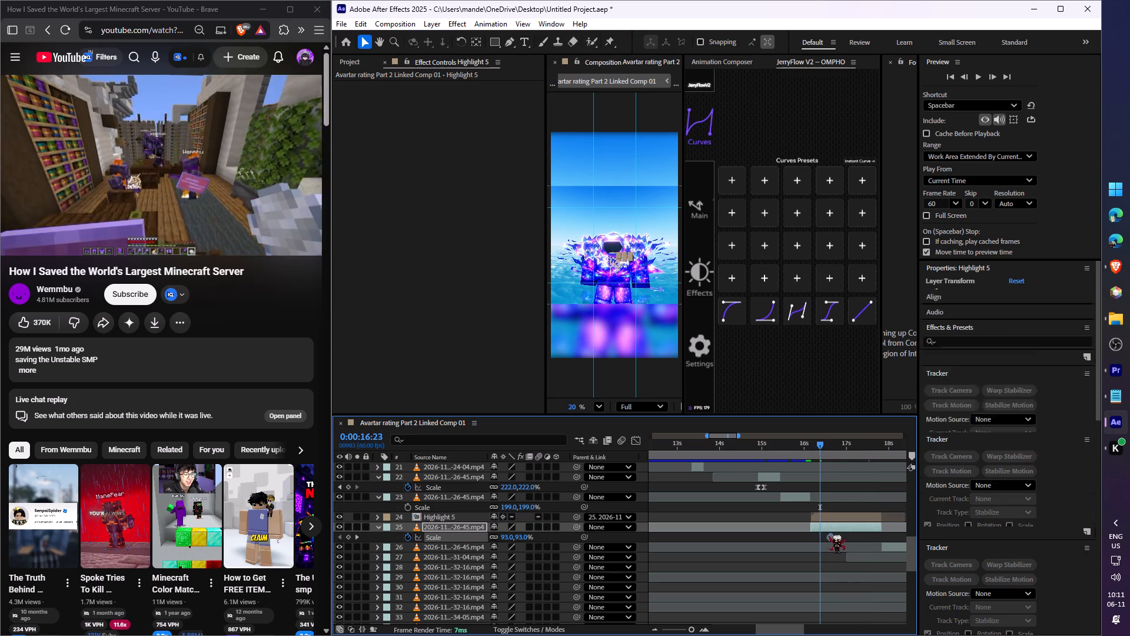
pyautogui.moveTo(828, 536); pyautogui.dragTo(810, 535)
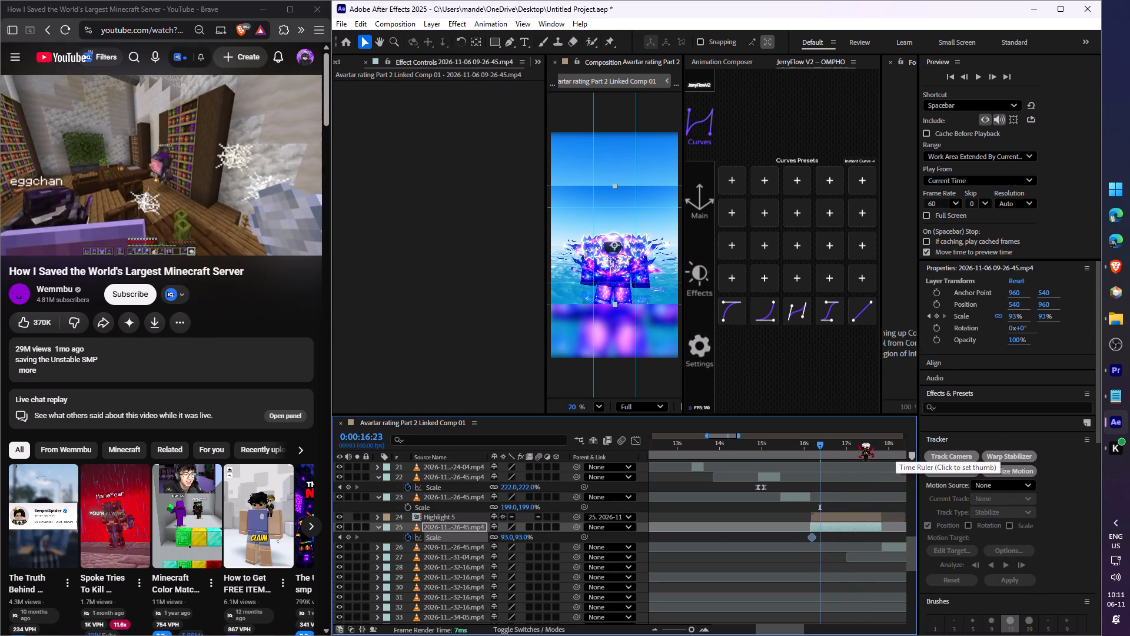
pyautogui.moveTo(857, 442); pyautogui.dragTo(879, 446)
pyautogui.moveTo(510, 536); pyautogui.dragTo(513, 536)
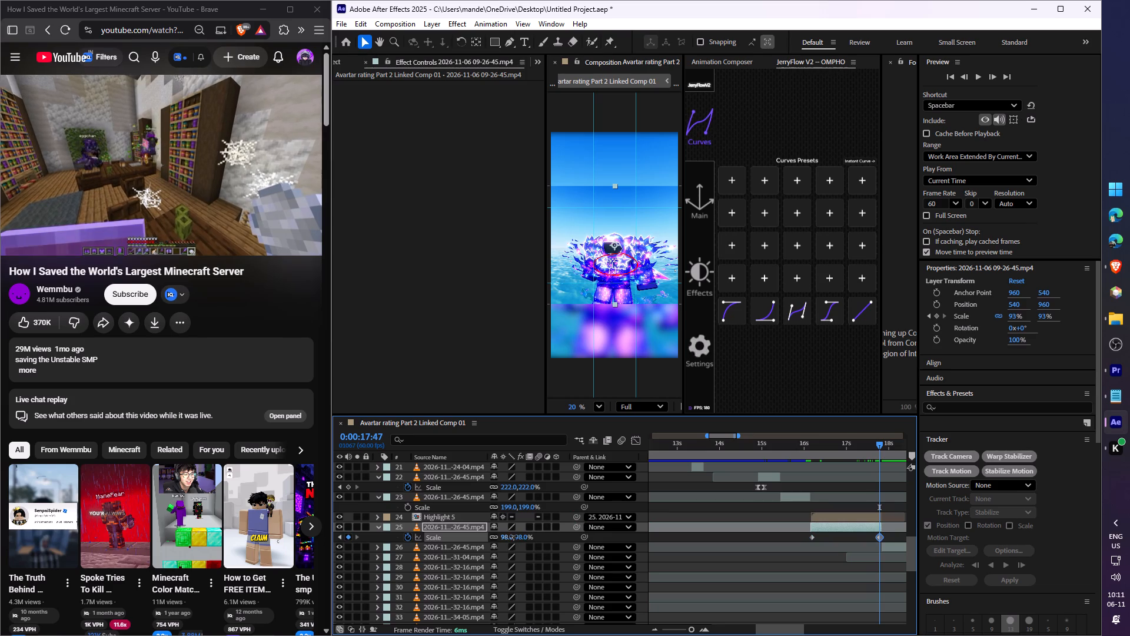
pyautogui.moveTo(513, 536); pyautogui.dragTo(541, 534)
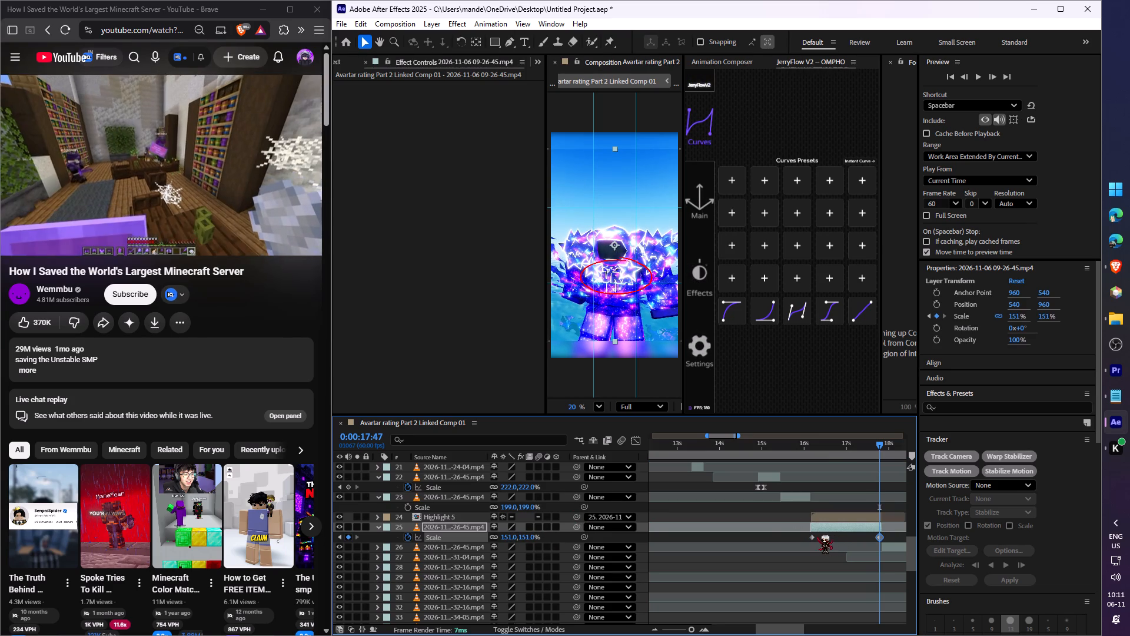
pyautogui.keyDown('shift'); pyautogui.click(814, 536); pyautogui.keyUp('shift')
pyautogui.press('F9')
pyautogui.click(812, 448)
pyautogui.press('space')
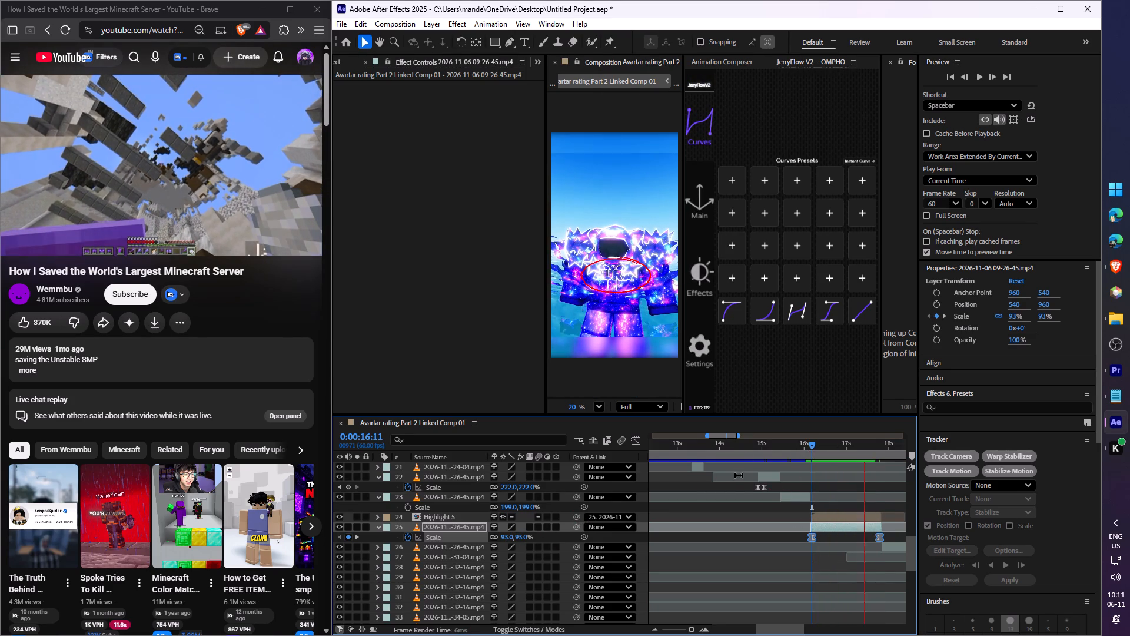
pyautogui.press('space')
pyautogui.click(803, 446)
pyautogui.press('space')
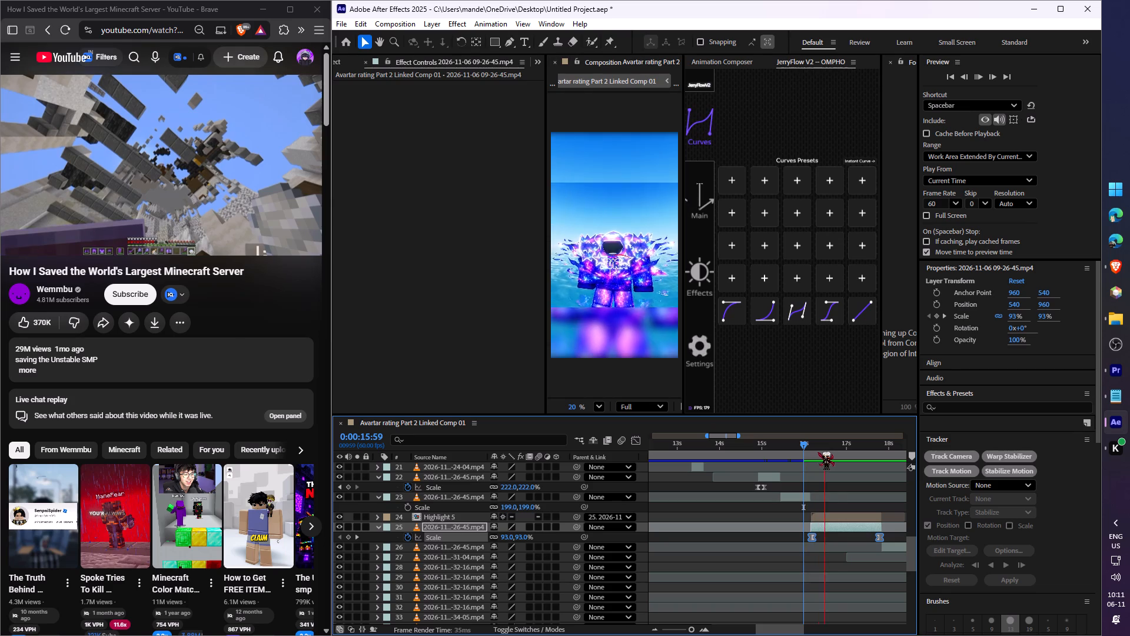
pyautogui.press('space')
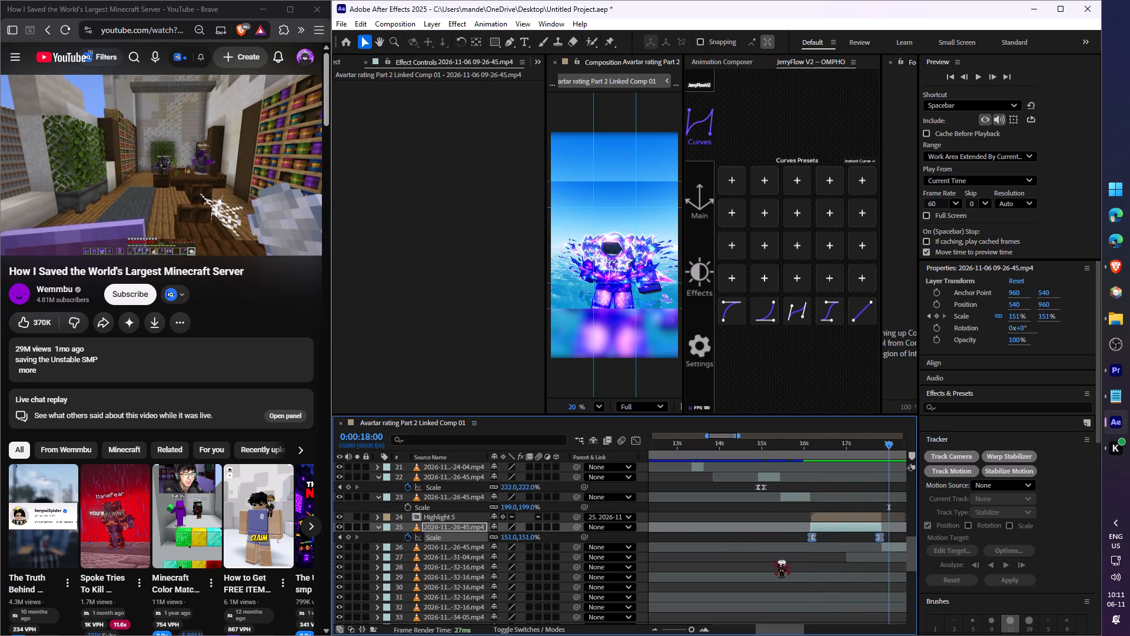
# Animate layer 26's Scale from 100% at 0:00:17:50 to 190% shortly after, apply a JerryFlow curve preset to both keyframes and preview.
pyautogui.moveTo(774, 627); pyautogui.dragTo(789, 629)
pyautogui.click(743, 546)
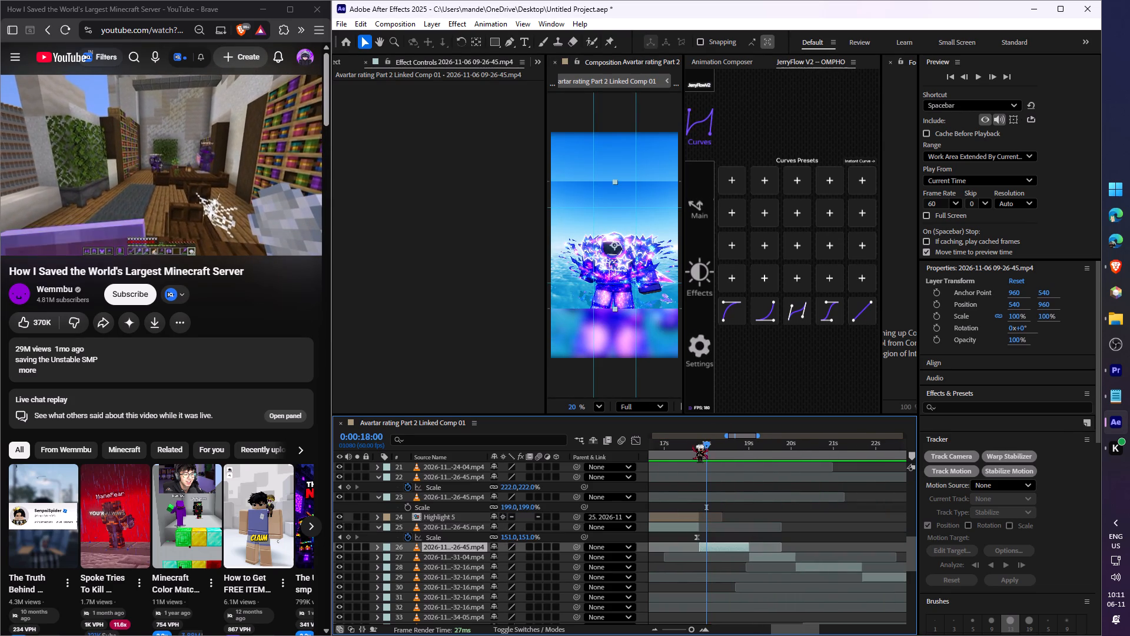
pyautogui.click(697, 445)
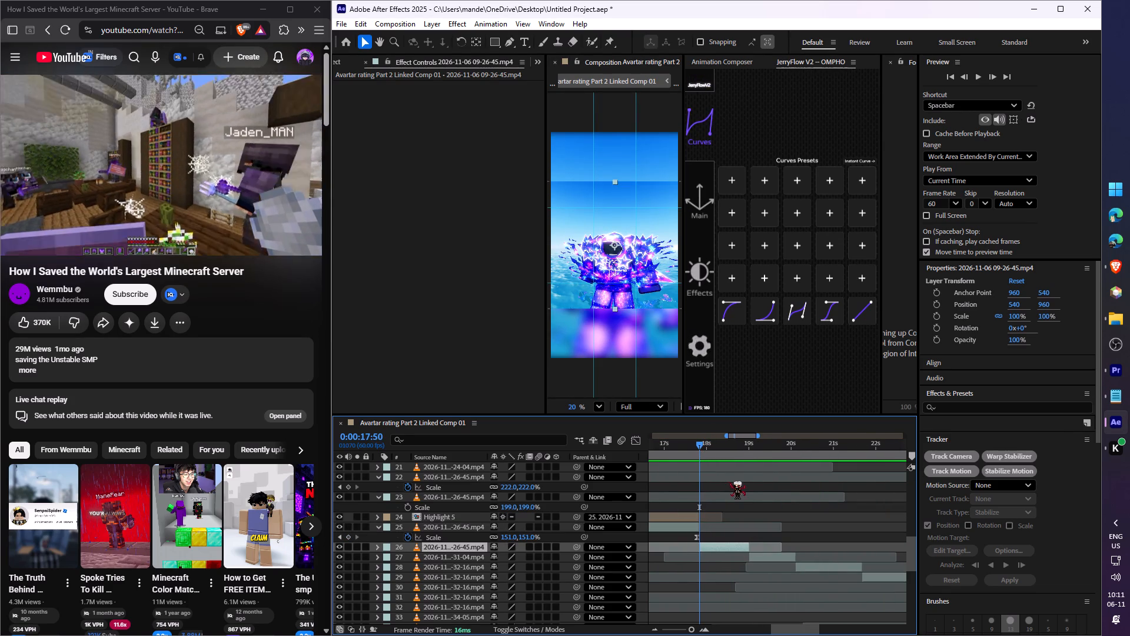
pyautogui.scroll(-1, 729, 482)
pyautogui.press('s')
pyautogui.click(407, 526)
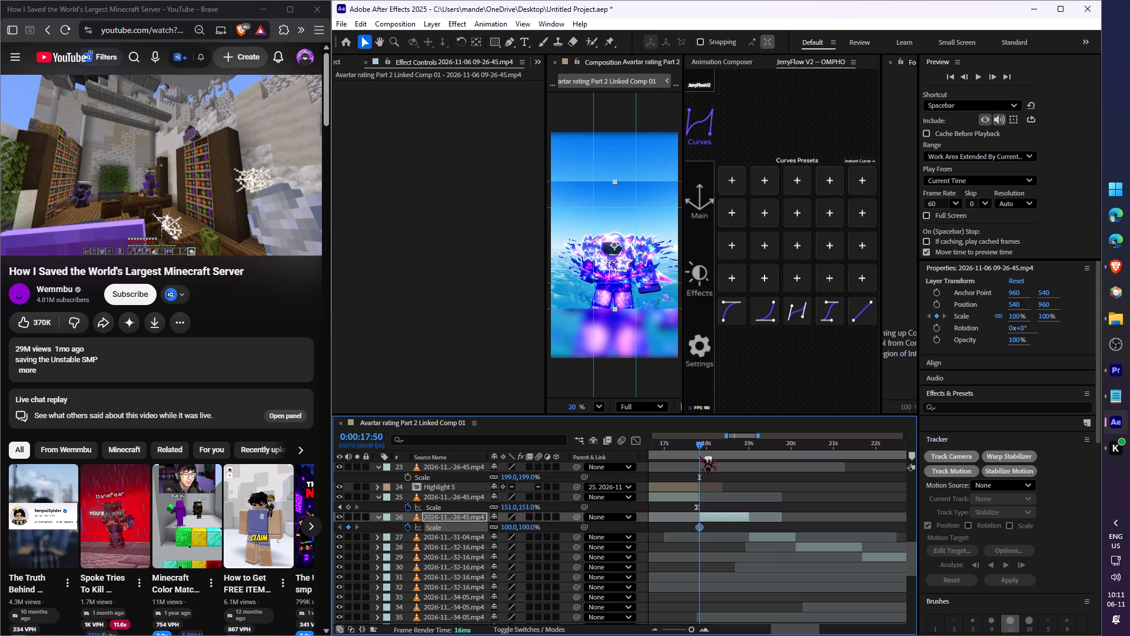
pyautogui.moveTo(704, 451); pyautogui.dragTo(712, 450)
pyautogui.moveTo(507, 529); pyautogui.dragTo(552, 521)
pyautogui.moveTo(731, 525); pyautogui.dragTo(660, 536)
pyautogui.click(735, 317)
pyautogui.click(687, 442)
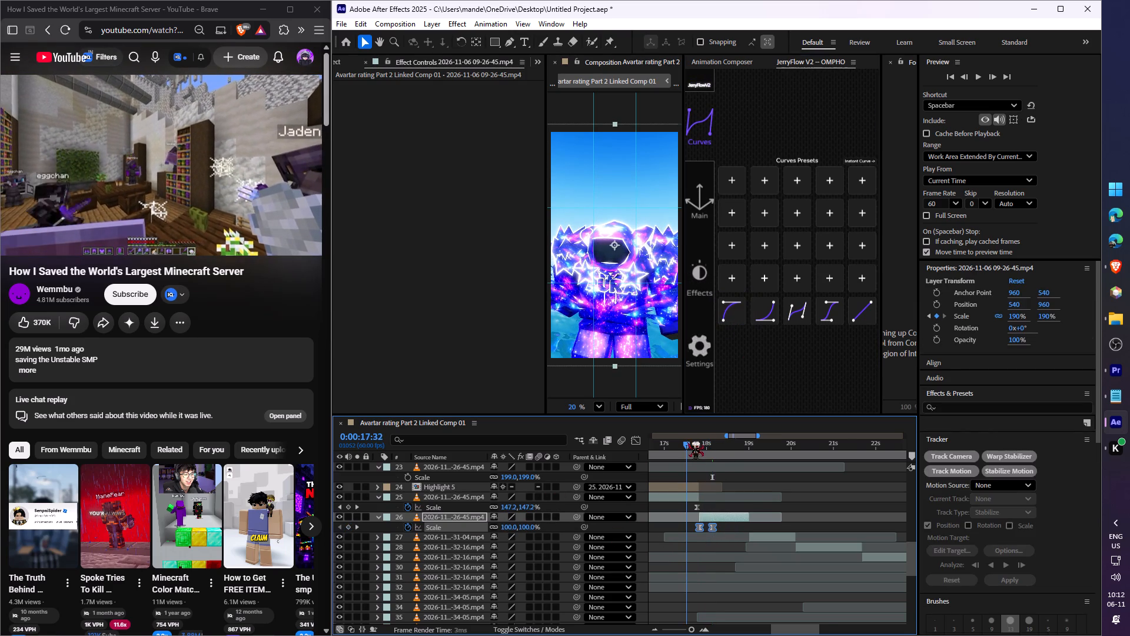
pyautogui.press('space')
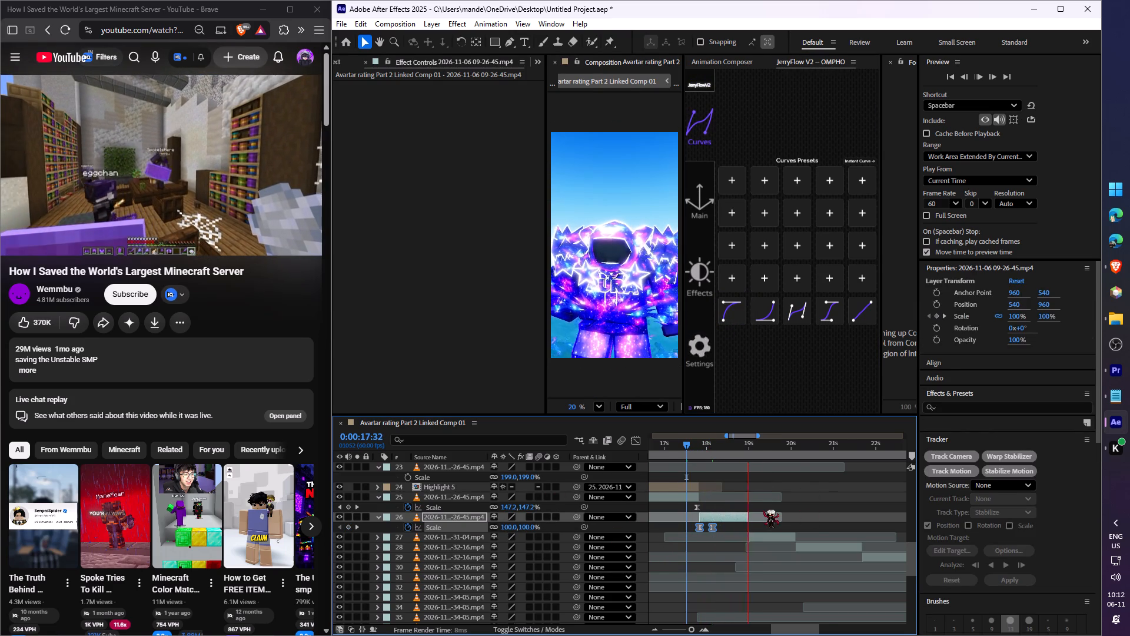
pyautogui.press('space')
# Animate layer 27's Scale from 197% at 0:00:19:01 to 166% at 0:00:20:05, apply Easy Ease and preview the zoom-out.
pyautogui.click(769, 541)
pyautogui.press('s')
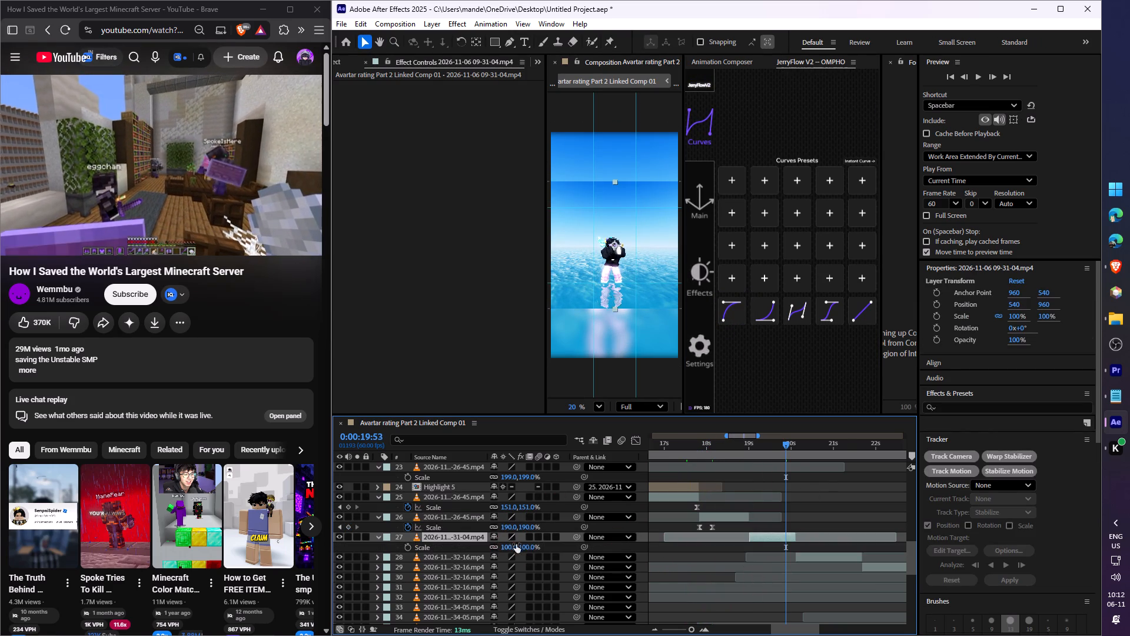
pyautogui.moveTo(513, 548); pyautogui.dragTo(569, 546)
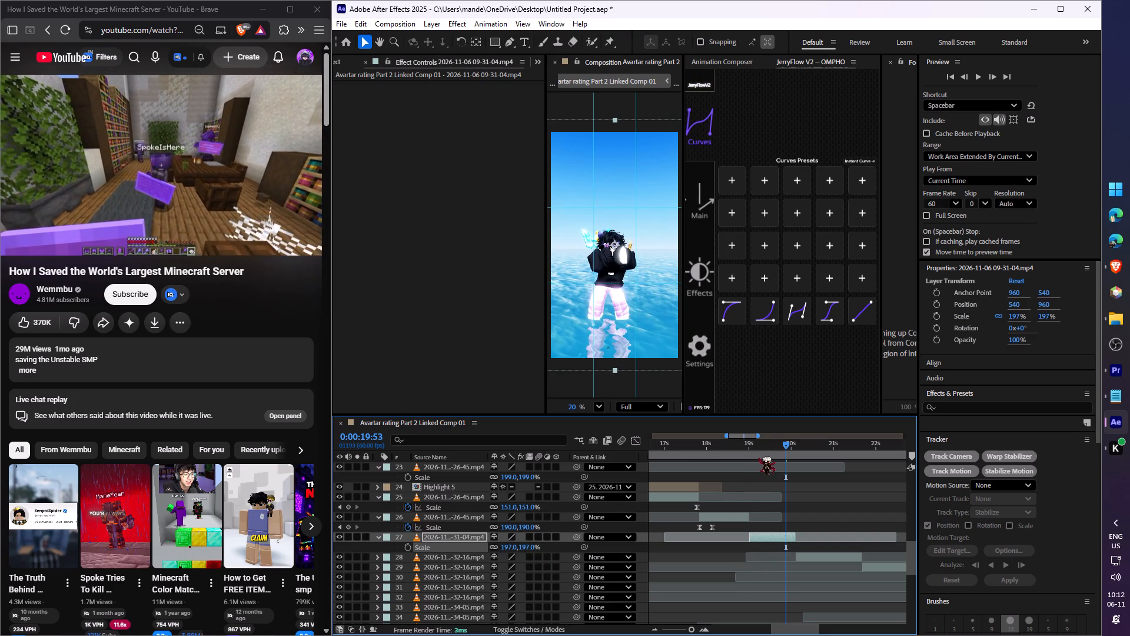
pyautogui.moveTo(756, 456); pyautogui.dragTo(749, 455)
pyautogui.click(405, 548)
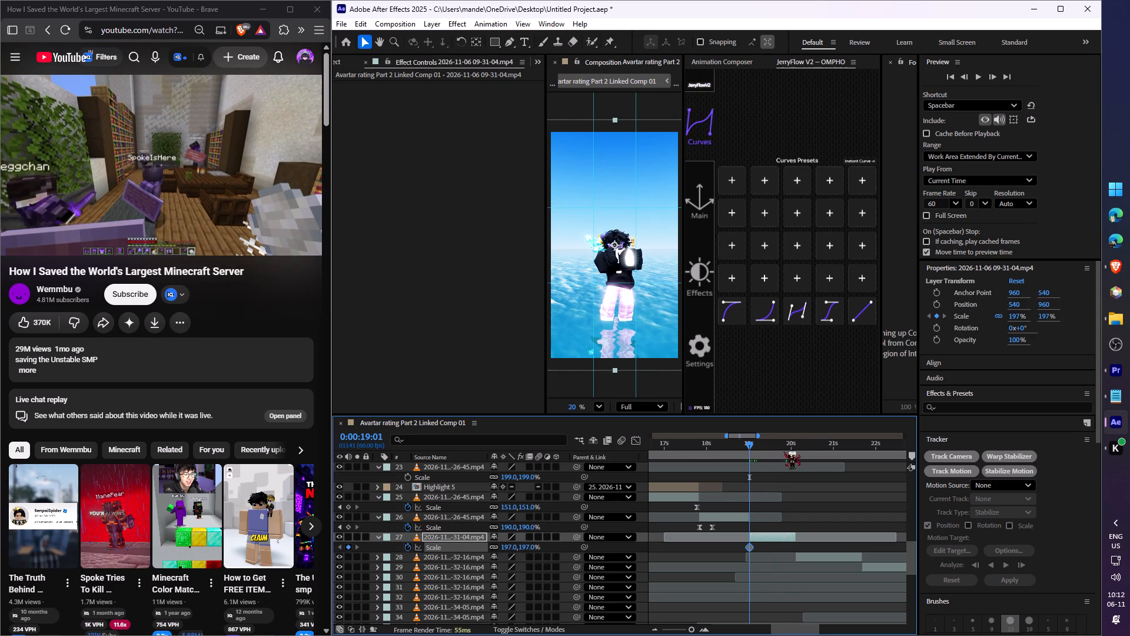
pyautogui.moveTo(777, 444); pyautogui.dragTo(795, 446)
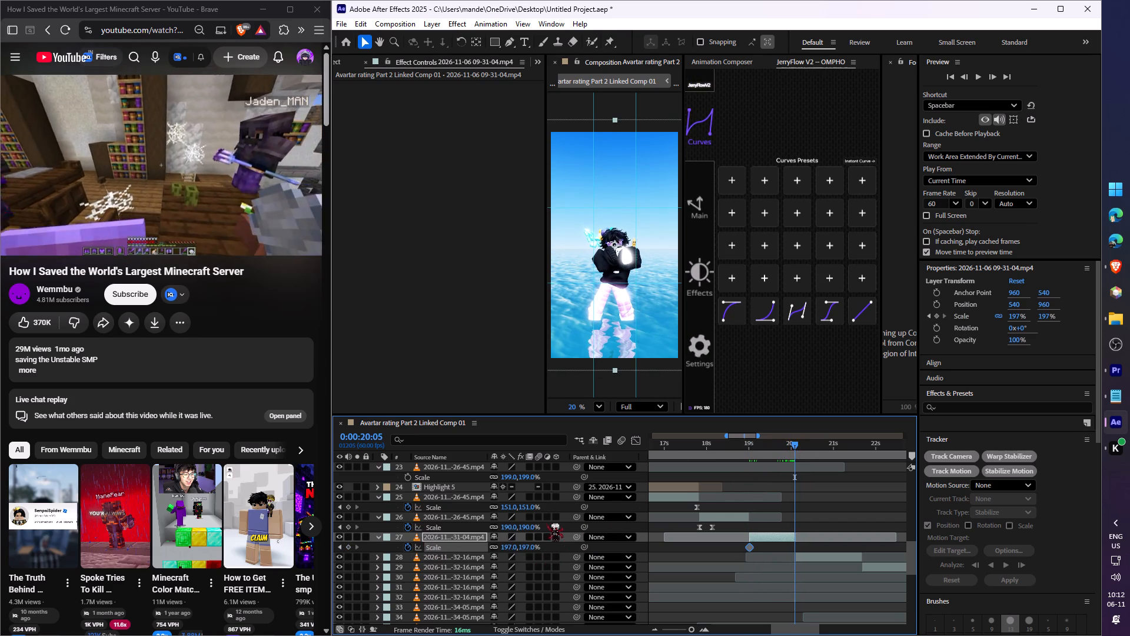
pyautogui.moveTo(512, 546); pyautogui.dragTo(500, 546)
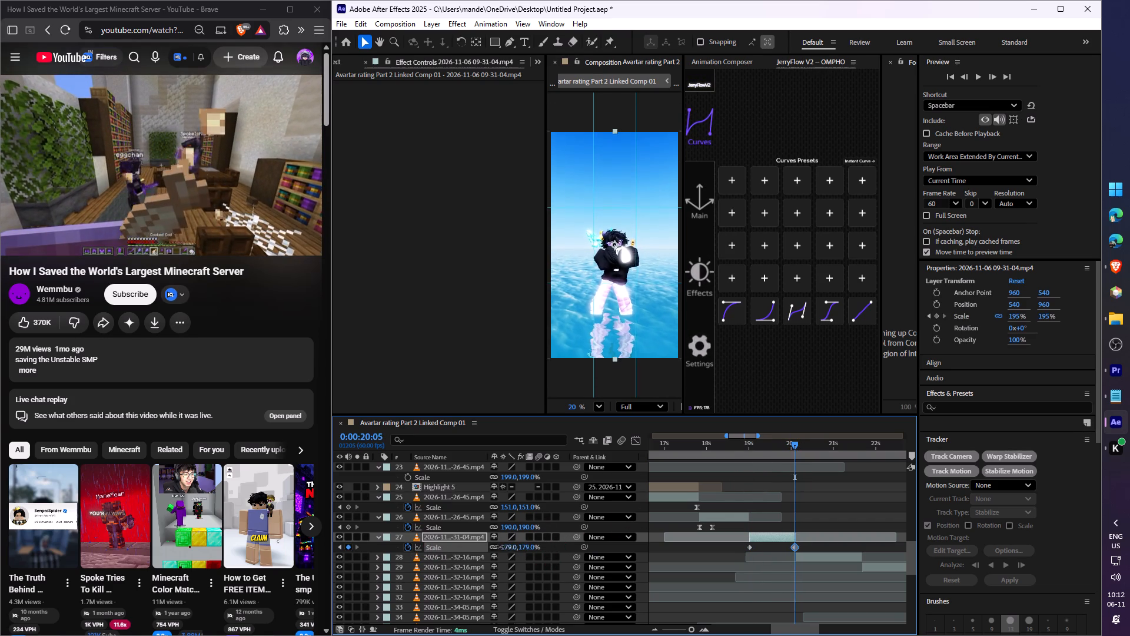
pyautogui.moveTo(500, 546); pyautogui.dragTo(494, 546)
pyautogui.keyDown('shift'); pyautogui.click(747, 545); pyautogui.keyUp('shift')
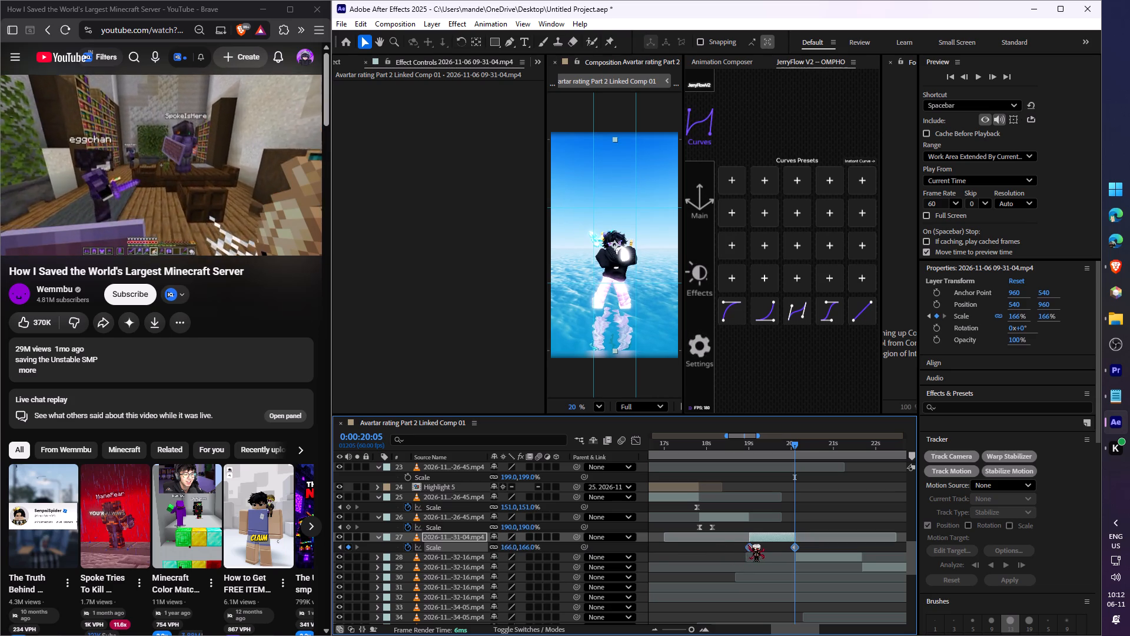
pyautogui.press('F9')
pyautogui.click(745, 456)
pyautogui.press('space')
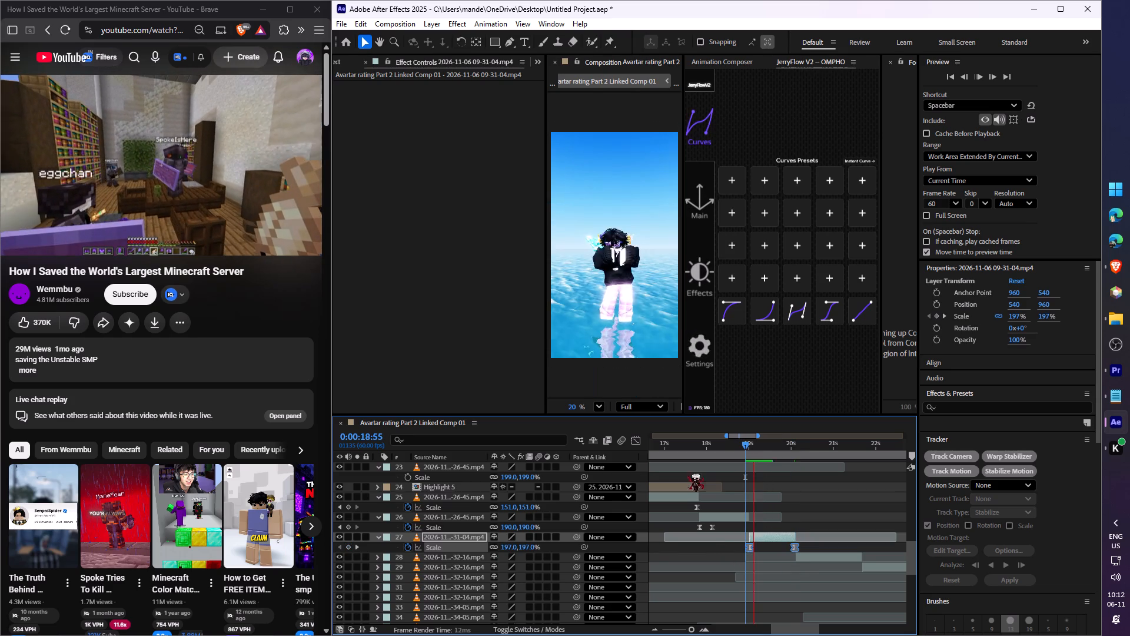
# Shift both of layer 27's Scale keyframes slightly earlier, with the first at about 0:00:18:52, and preview through the profile page clip.
pyautogui.press('space')
pyautogui.moveTo(749, 546); pyautogui.dragTo(742, 547)
pyautogui.click(743, 448)
pyautogui.press('space')
pyautogui.press('space')
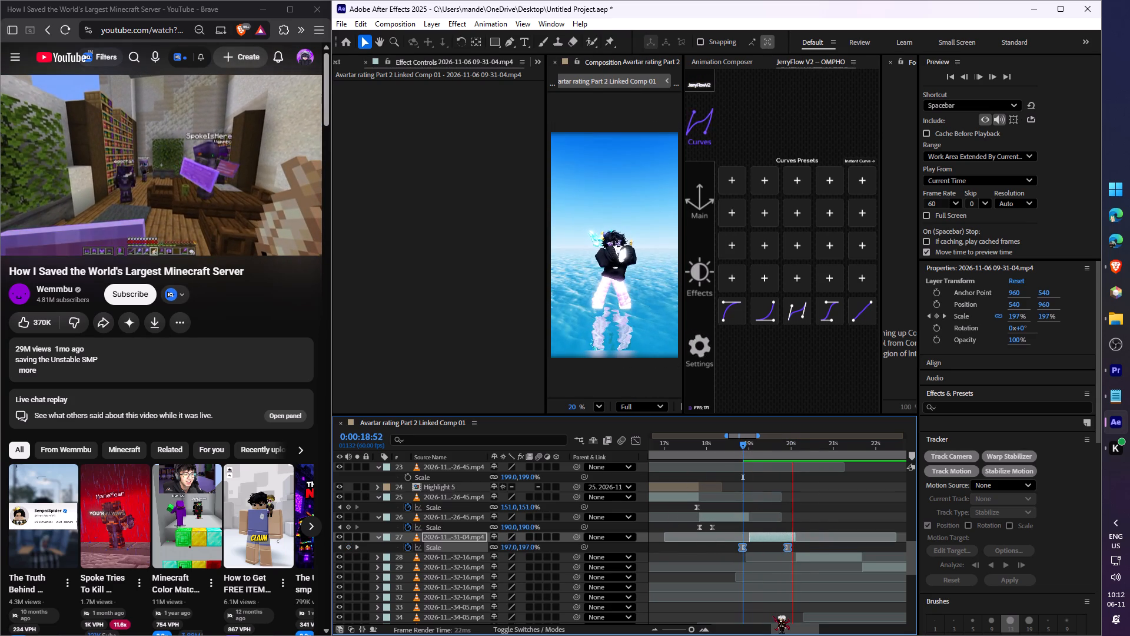
pyautogui.press('space')
pyautogui.press('space')
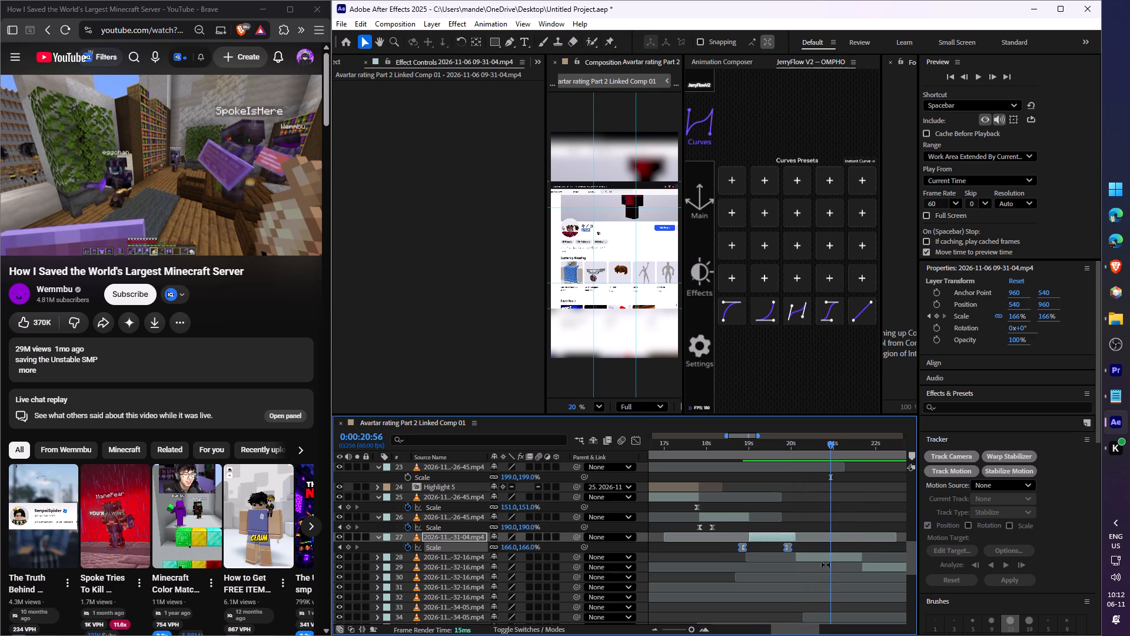
# Duplicate the profile page clip, layer 28, split the lower copy at 0:00:20:16 and apply Gaussian Blur to its later part.
pyautogui.click(826, 565)
pyautogui.click(823, 557)
pyautogui.hotkey('ctrl', 'd')
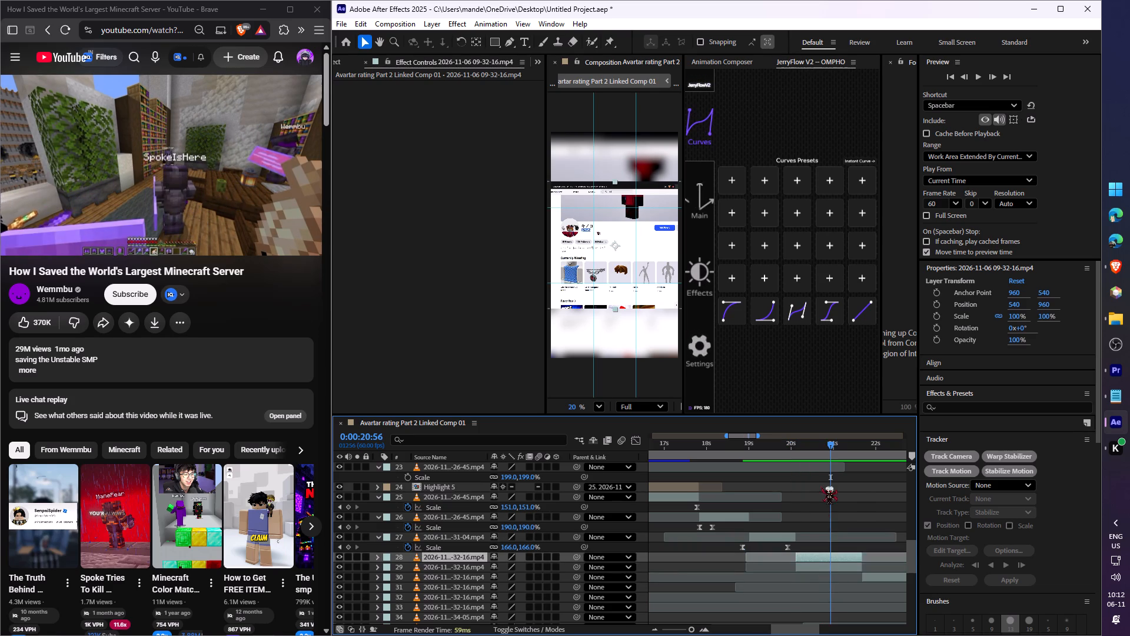
pyautogui.moveTo(812, 449); pyautogui.dragTo(802, 450)
pyautogui.click(815, 566)
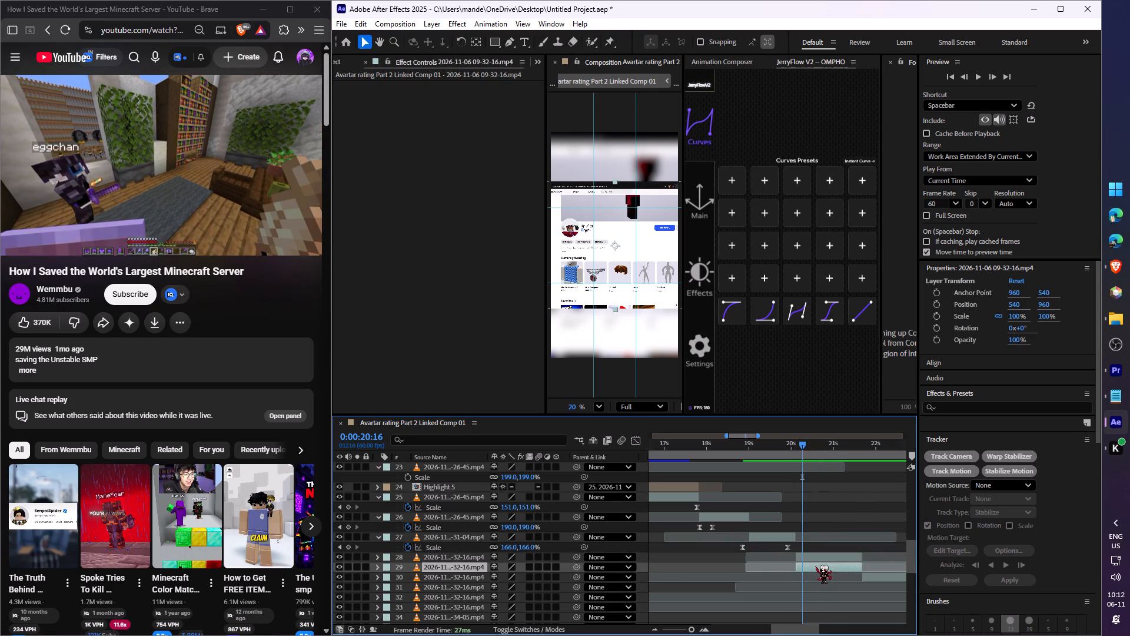
pyautogui.hotkey('ctrl', 'shift', 'd')
pyautogui.click(816, 566)
pyautogui.hotkey('ctrl', 'space')
pyautogui.write('gau')
pyautogui.press('Return')
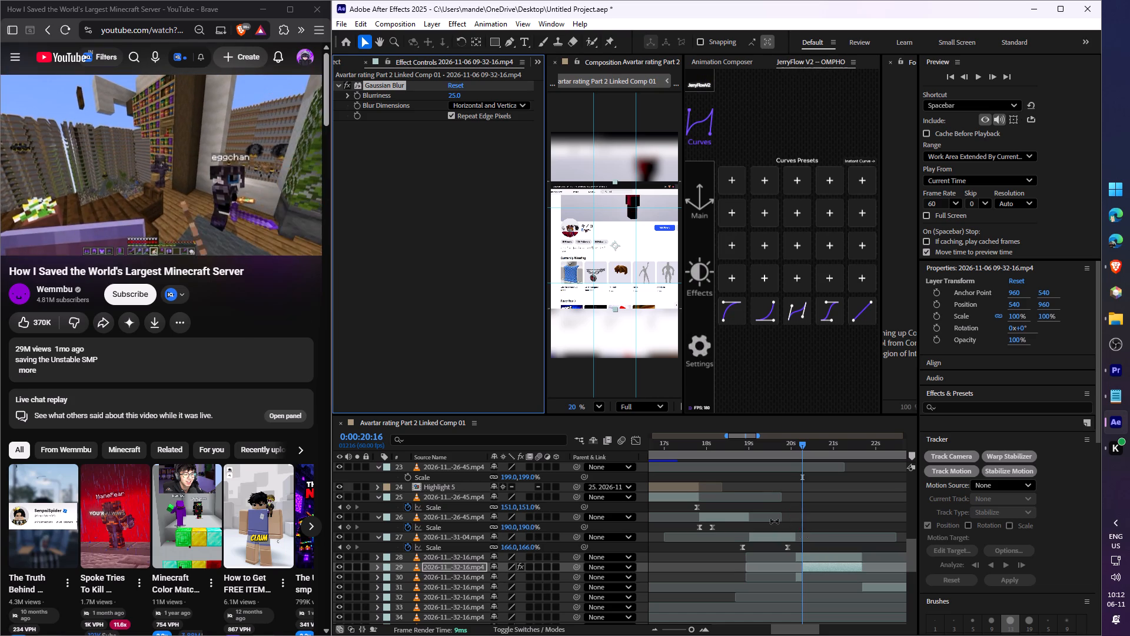
# On the upper profile page clip, layer 28, draw a rectangular mask around the avatar picture, name and follower counts at 0:00:20:08.
pyautogui.click(804, 556)
pyautogui.moveTo(802, 449); pyautogui.dragTo(795, 448)
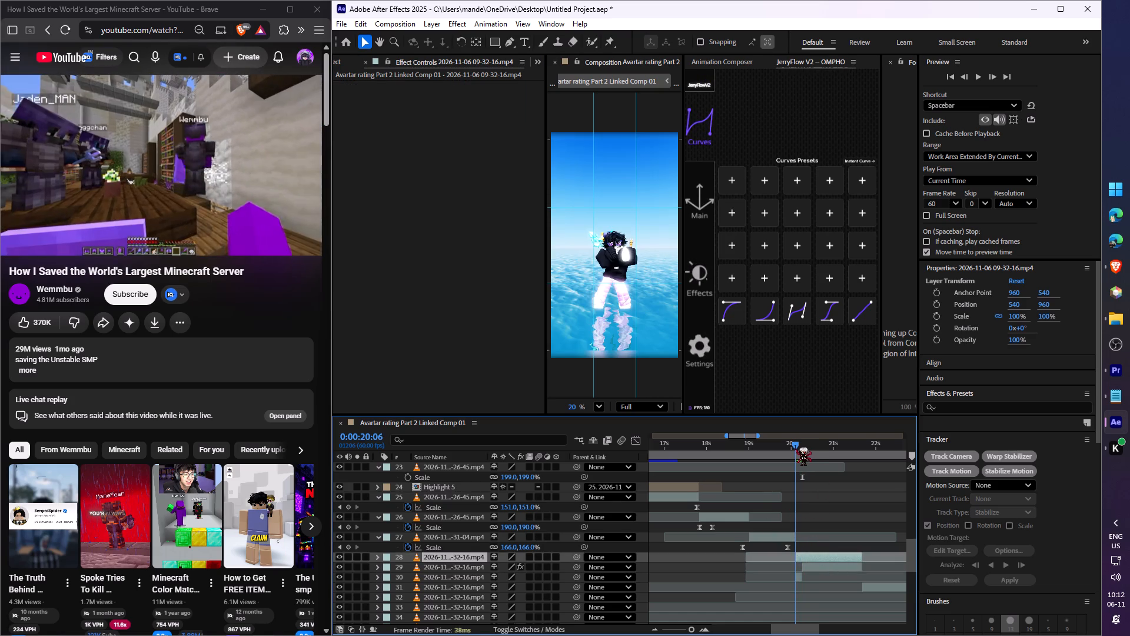
pyautogui.moveTo(795, 448); pyautogui.dragTo(795, 448)
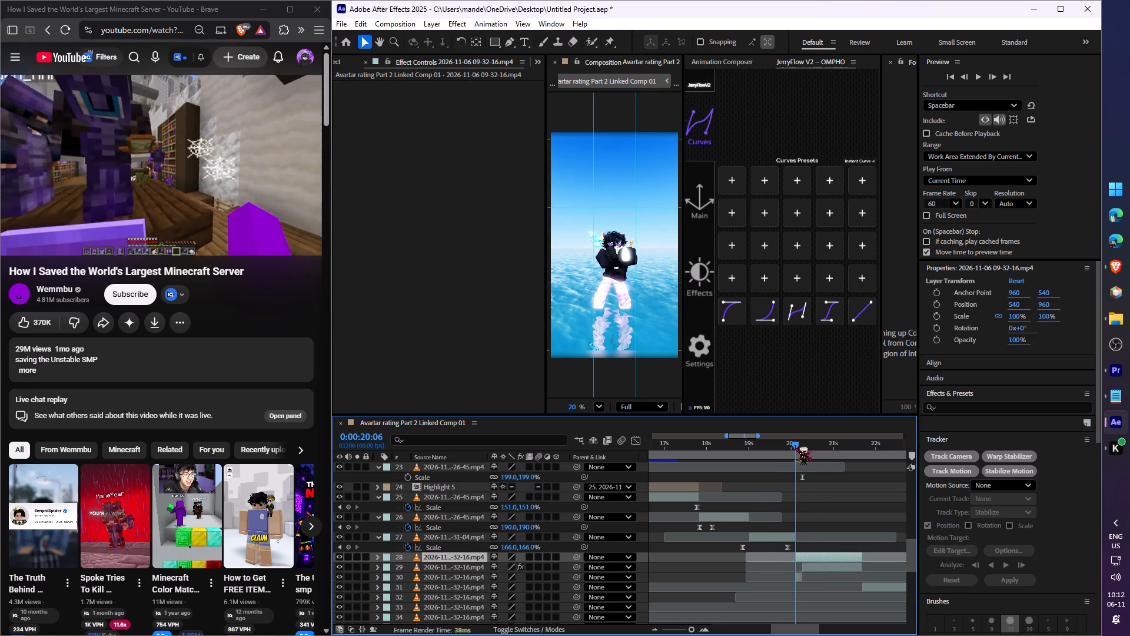
pyautogui.moveTo(795, 448); pyautogui.dragTo(796, 448)
pyautogui.scroll(4, 609, 249)
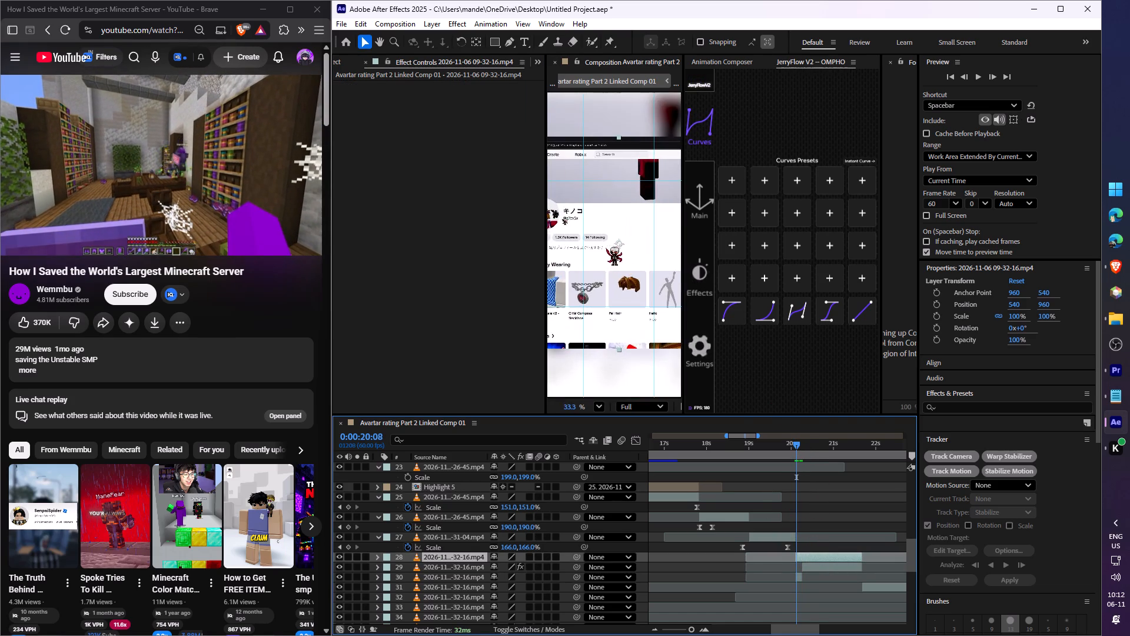
pyautogui.scroll(-3, 598, 253)
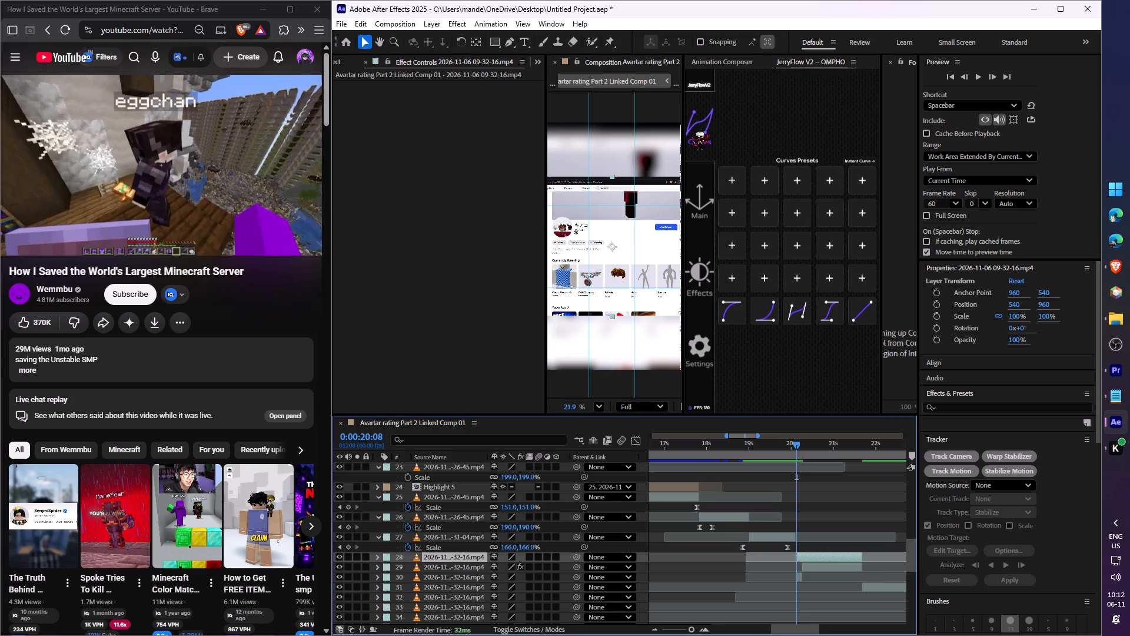
pyautogui.moveTo(683, 132); pyautogui.dragTo(744, 141)
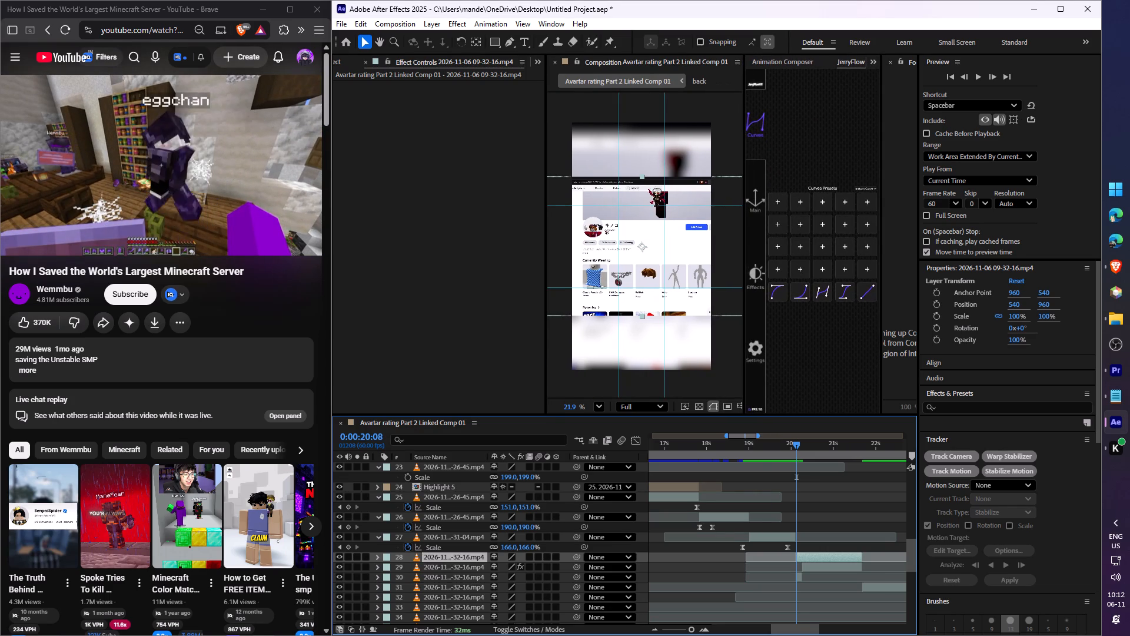
pyautogui.scroll(5, 577, 234)
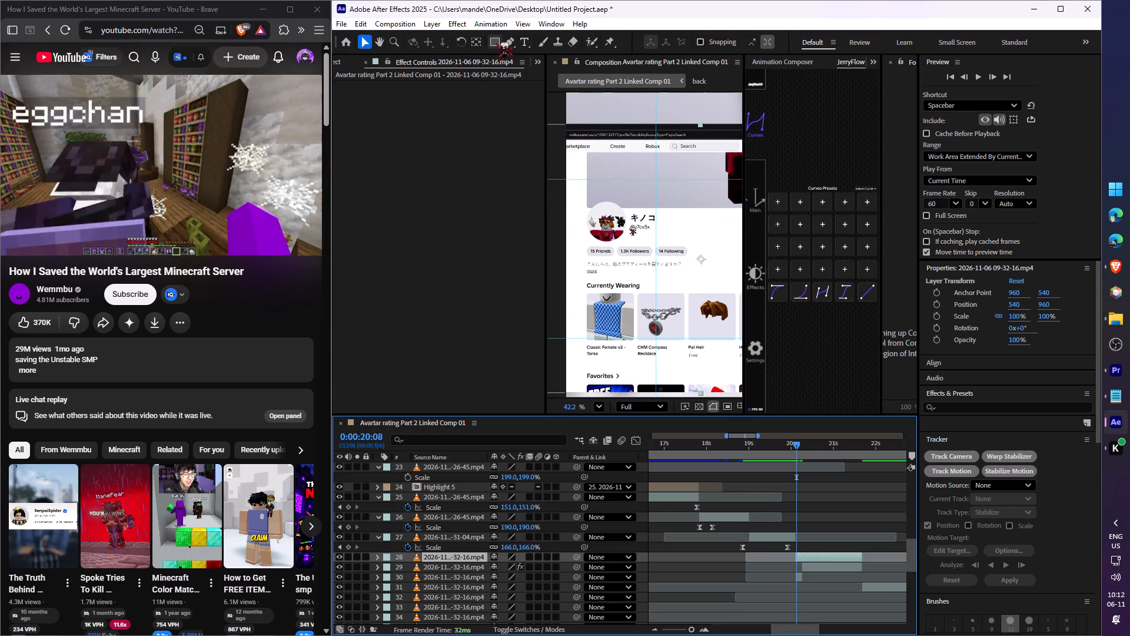
pyautogui.click(496, 43)
pyautogui.moveTo(584, 198); pyautogui.dragTo(605, 230)
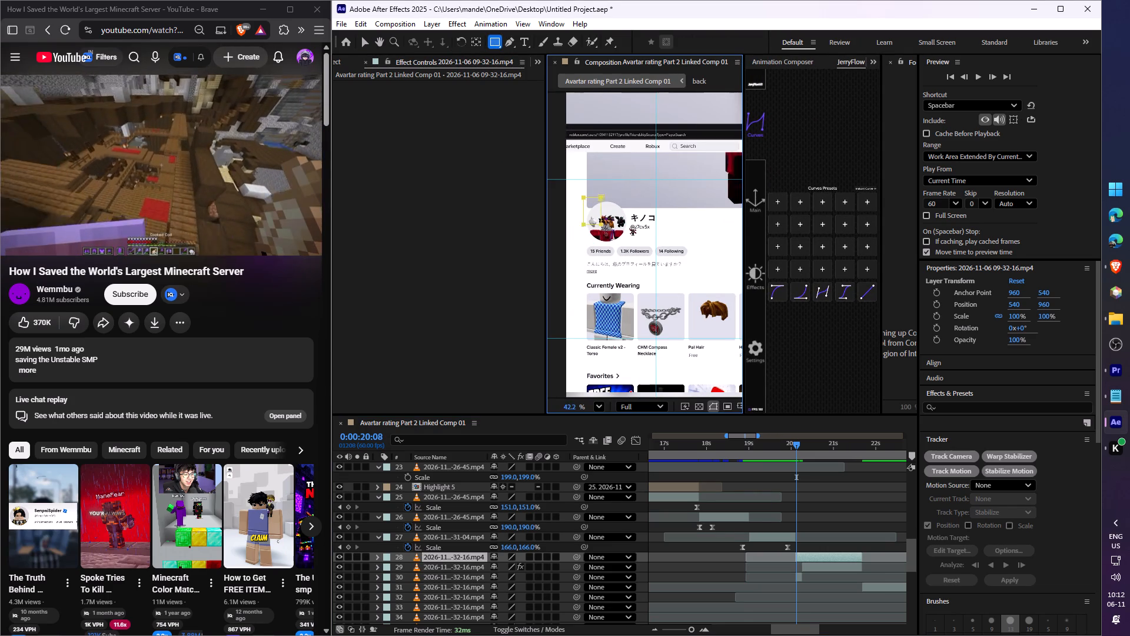
pyautogui.moveTo(605, 230); pyautogui.dragTo(692, 260)
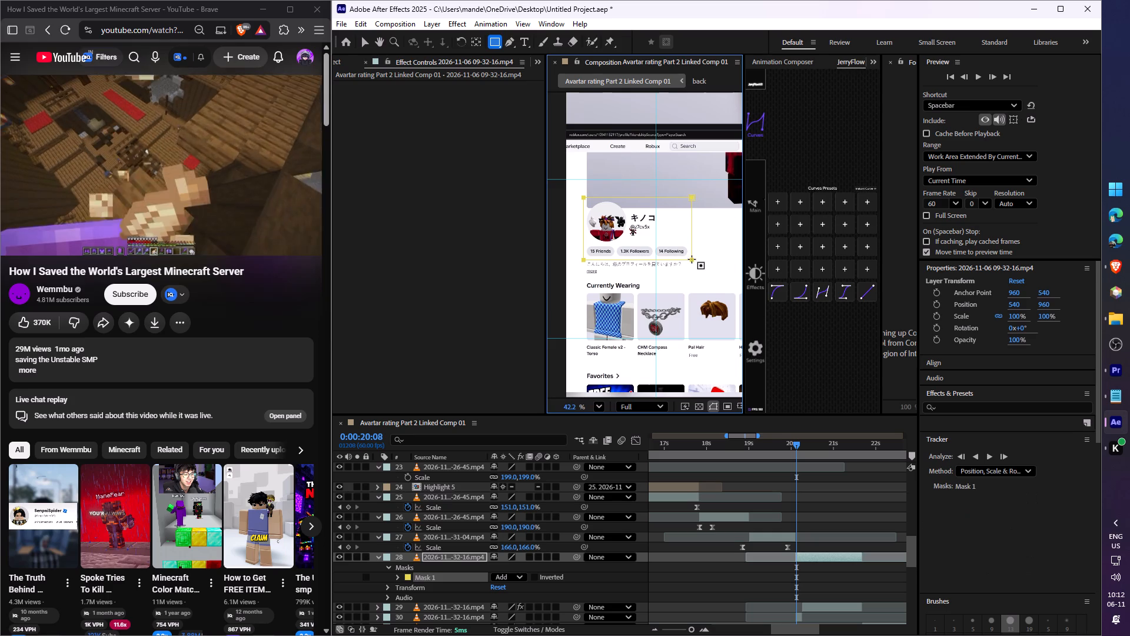
# Keyframe layer 28's Position and Scale from 540, 960 and 100% at 0:00:20:08 to 1120, 1020 and 230% at 0:00:20:25.
pyautogui.click(600, 406)
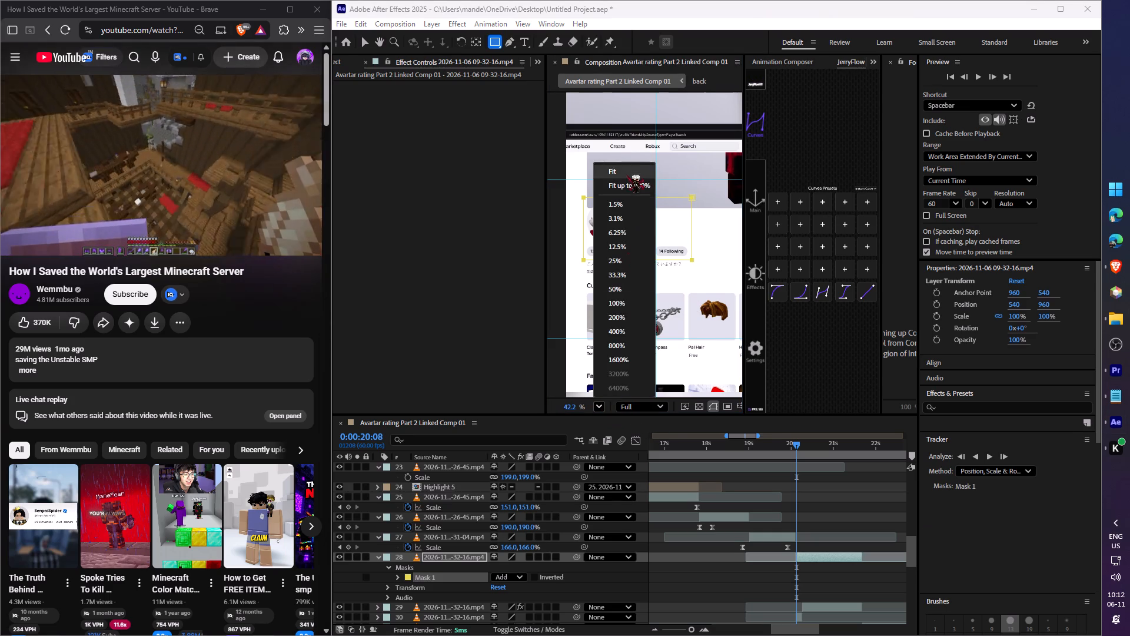
pyautogui.click(626, 174)
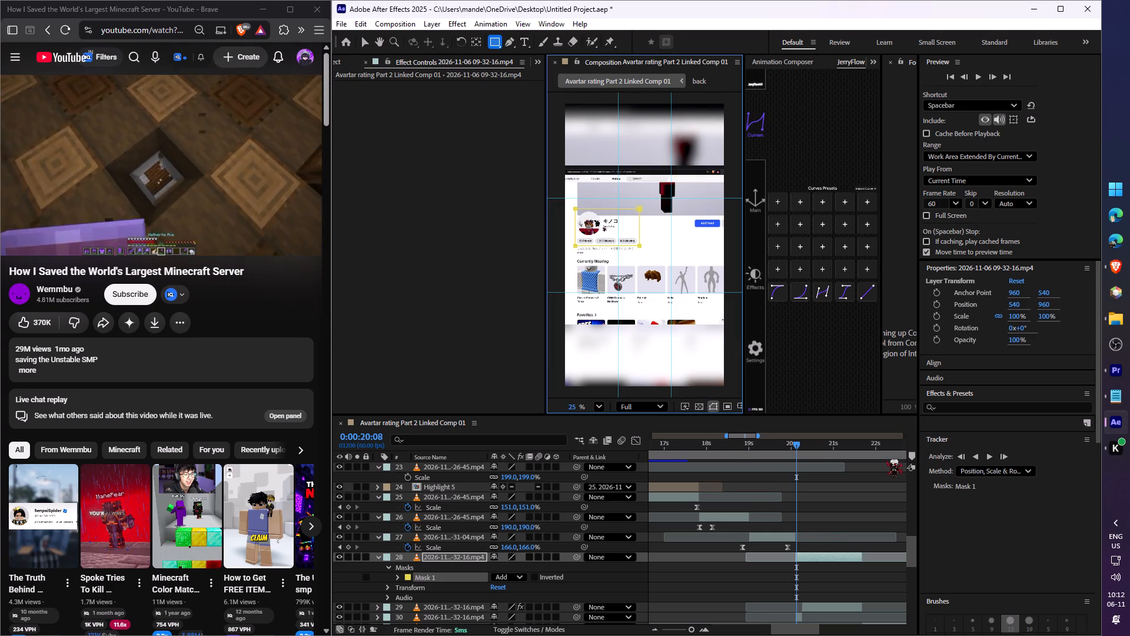
pyautogui.click(819, 556)
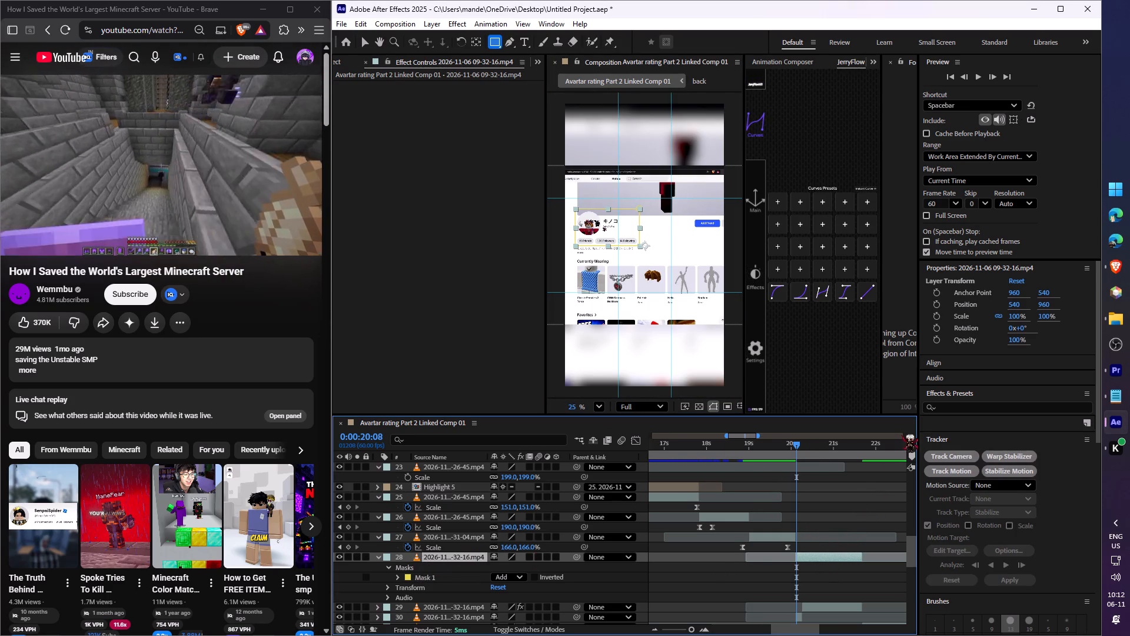
pyautogui.click(938, 304)
pyautogui.click(935, 312)
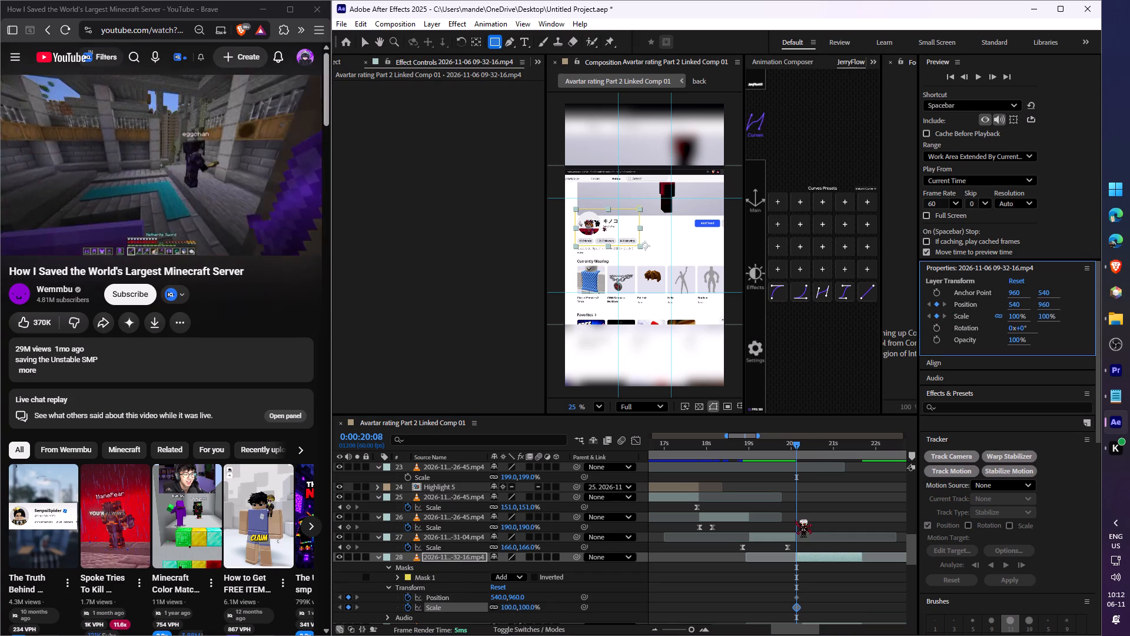
pyautogui.moveTo(800, 450); pyautogui.dragTo(809, 451)
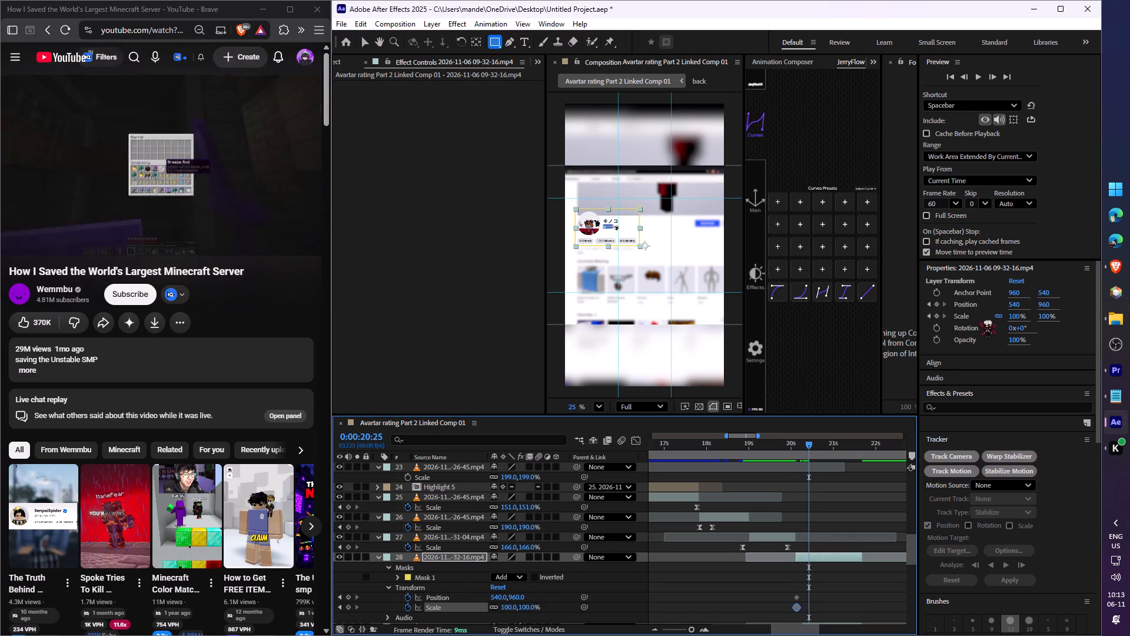
pyautogui.keyDown('shift'); pyautogui.moveTo(1016, 314); pyautogui.dragTo(1031, 320); pyautogui.keyUp('shift')
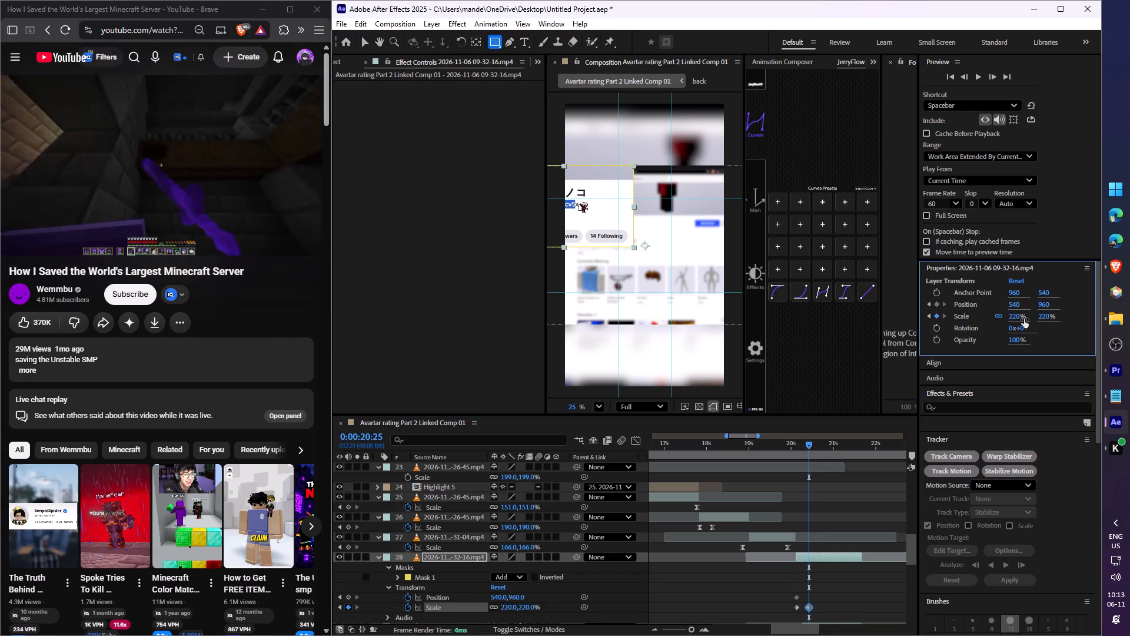
pyautogui.keyDown('shift'); pyautogui.moveTo(1015, 306); pyautogui.dragTo(1051, 307); pyautogui.keyUp('shift')
pyautogui.keyDown('shift'); pyautogui.click(1018, 317); pyautogui.keyUp('shift')
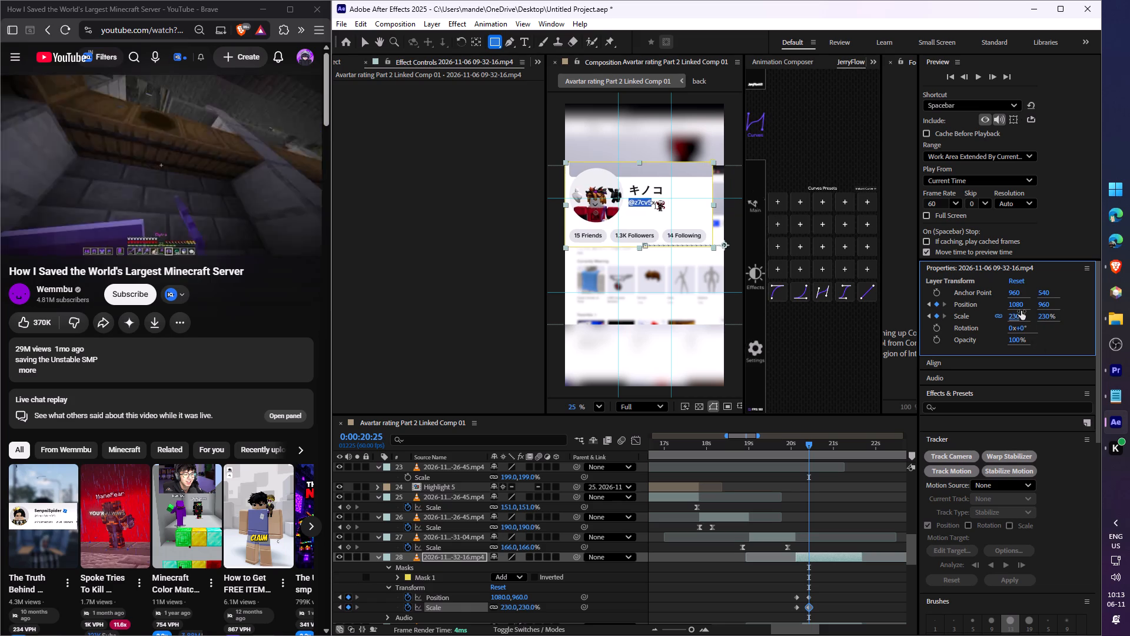
pyautogui.keyDown('shift'); pyautogui.click(1017, 307); pyautogui.keyUp('shift')
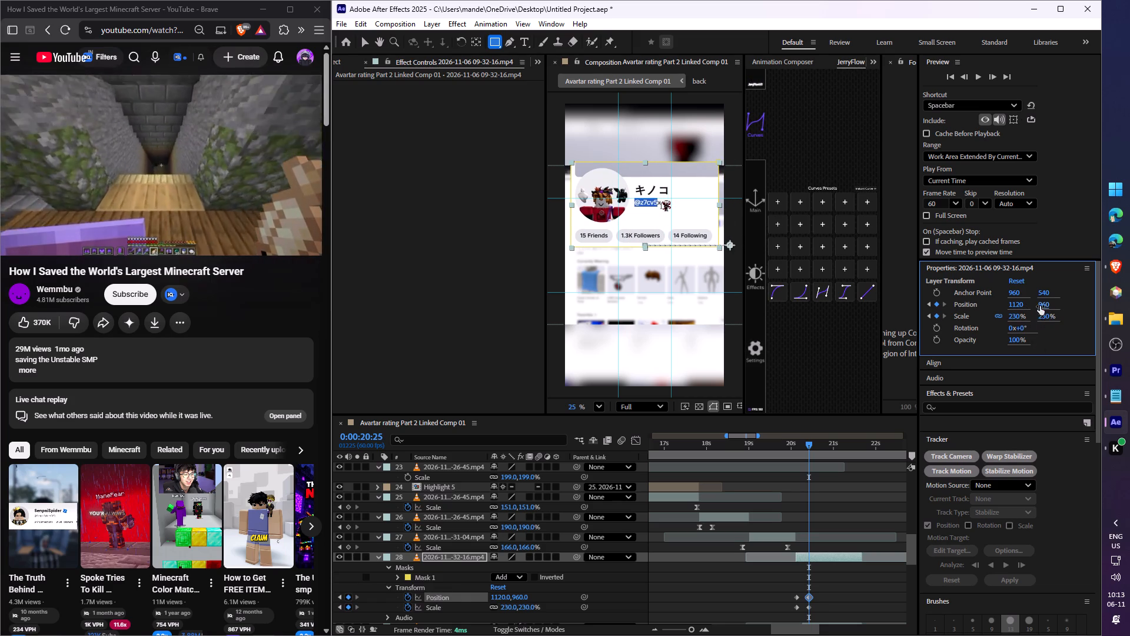
pyautogui.keyDown('shift'); pyautogui.click(1043, 305); pyautogui.keyUp('shift')
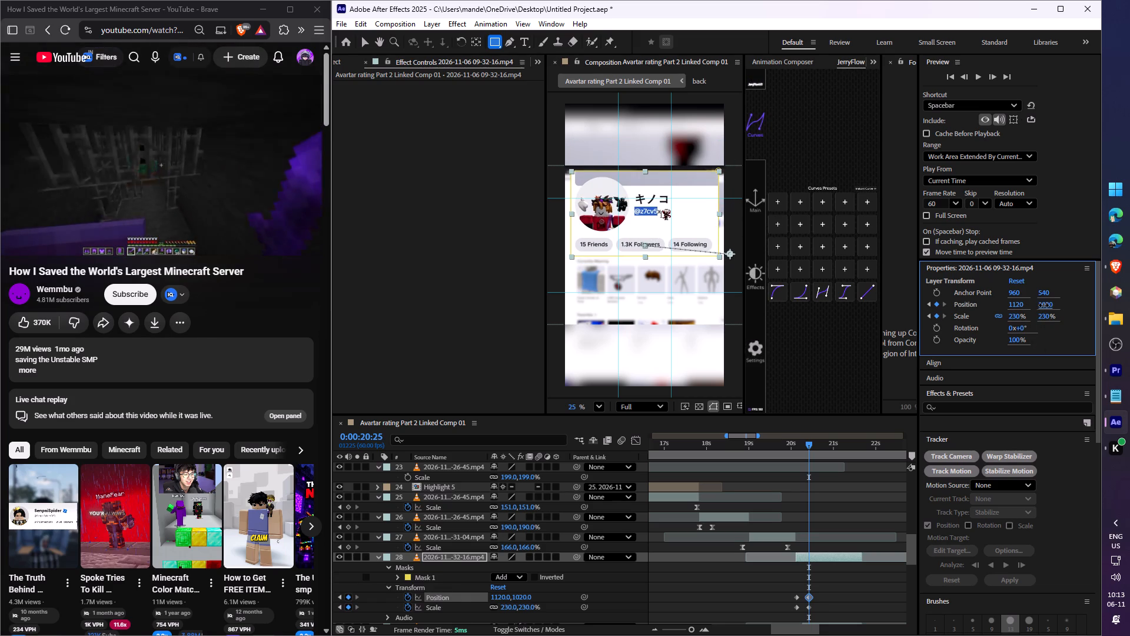
# Apply the first JerryFlow curve preset to all four of layer 28's Position and Scale keyframes and preview the header zoom.
pyautogui.moveTo(832, 587); pyautogui.dragTo(788, 612)
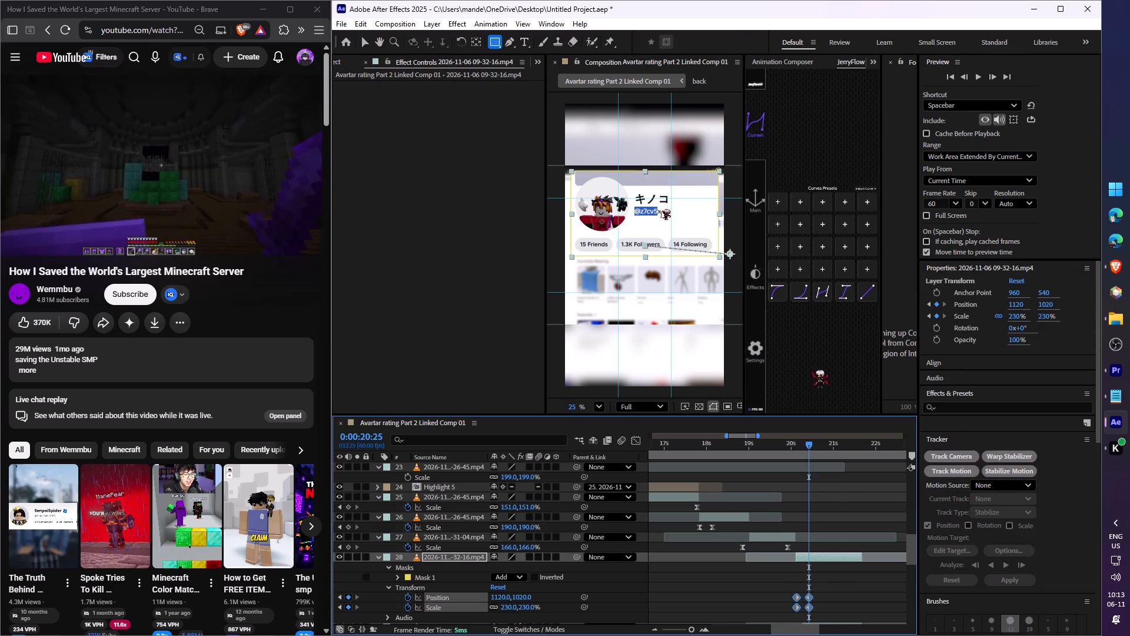
pyautogui.click(778, 295)
pyautogui.click(790, 447)
pyautogui.press('space')
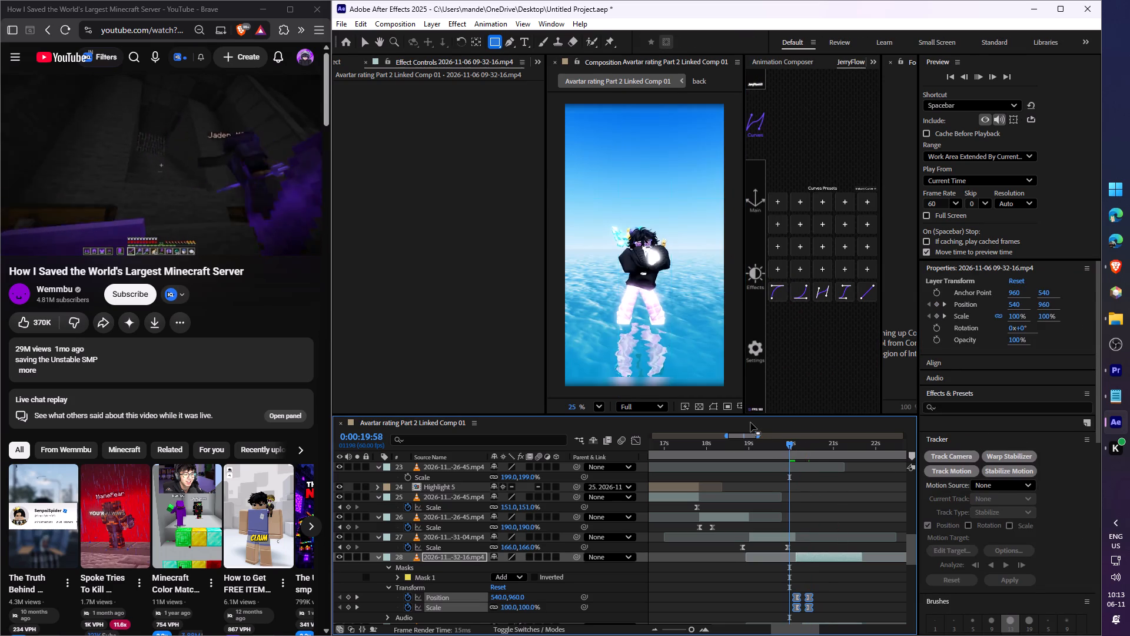
pyautogui.press('space')
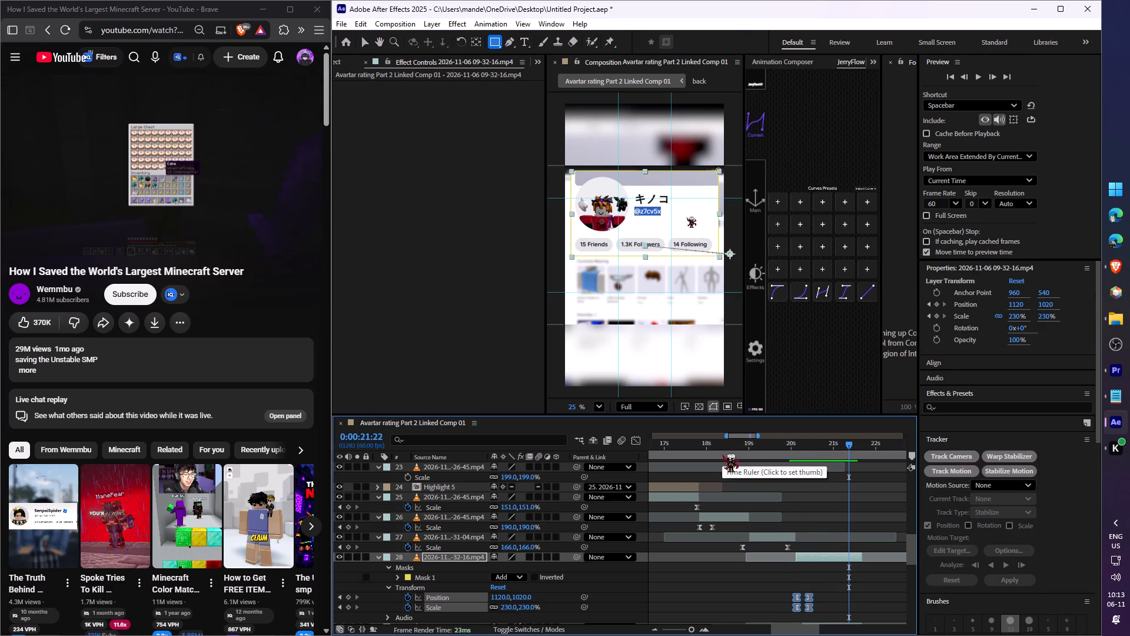
pyautogui.press('space')
pyautogui.press('space')
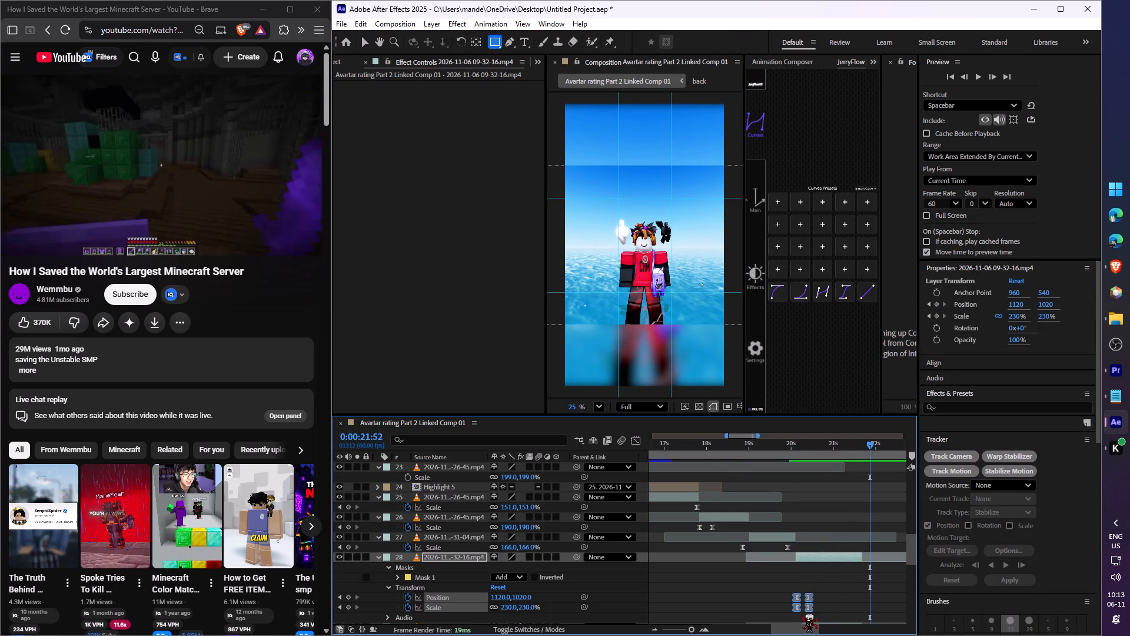
# Collapse the expanded properties of layers 28, 27, 26, 25 and 23 in the timeline.
pyautogui.click(378, 554)
pyautogui.click(380, 539)
pyautogui.click(380, 519)
pyautogui.click(377, 493)
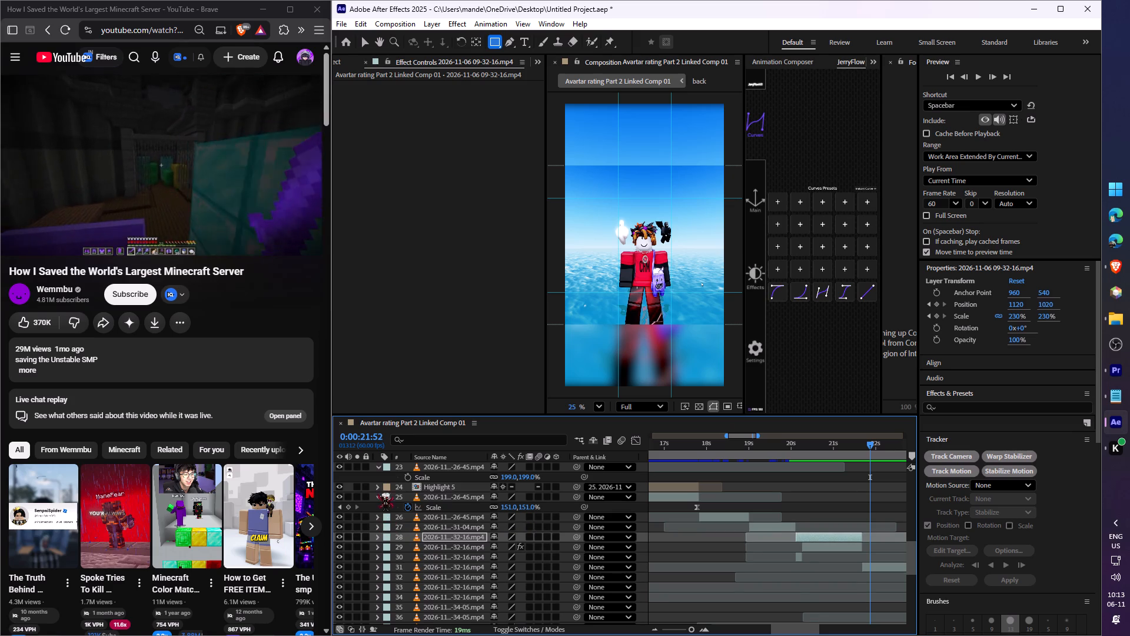
pyautogui.click(377, 468)
# Animate the avatar clip on layer 31 with Scale keyframes from 100% near 0:00:22:19 to 170% at 0:00:23:20.
pyautogui.moveTo(796, 632); pyautogui.dragTo(800, 631)
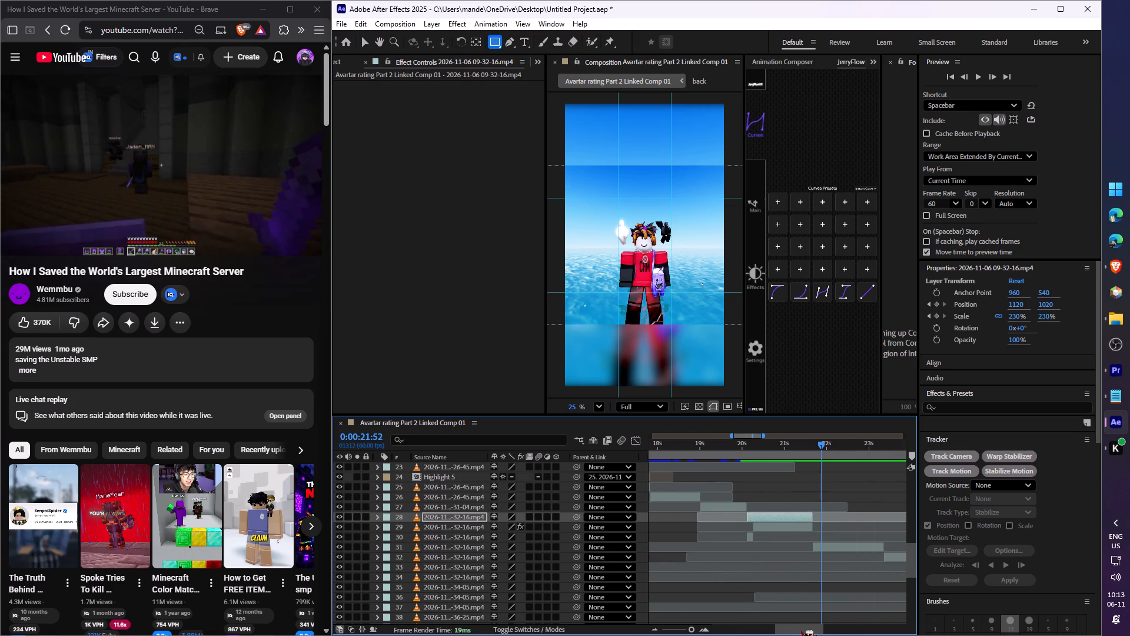
pyautogui.moveTo(800, 631); pyautogui.dragTo(811, 632)
pyautogui.click(690, 443)
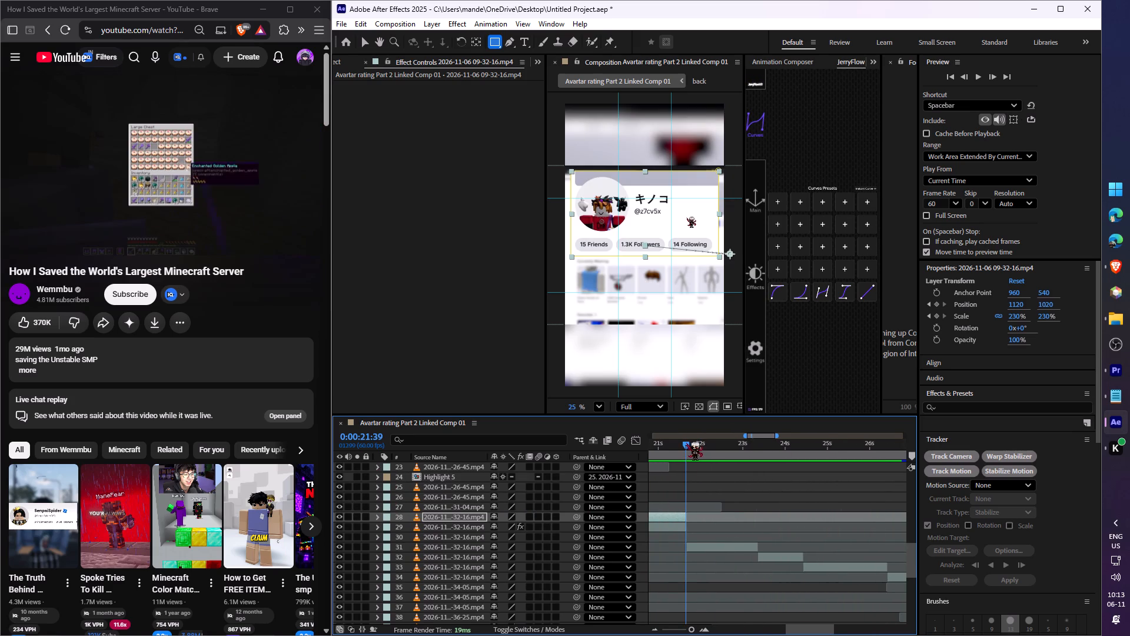
pyautogui.press('space')
pyautogui.press('space')
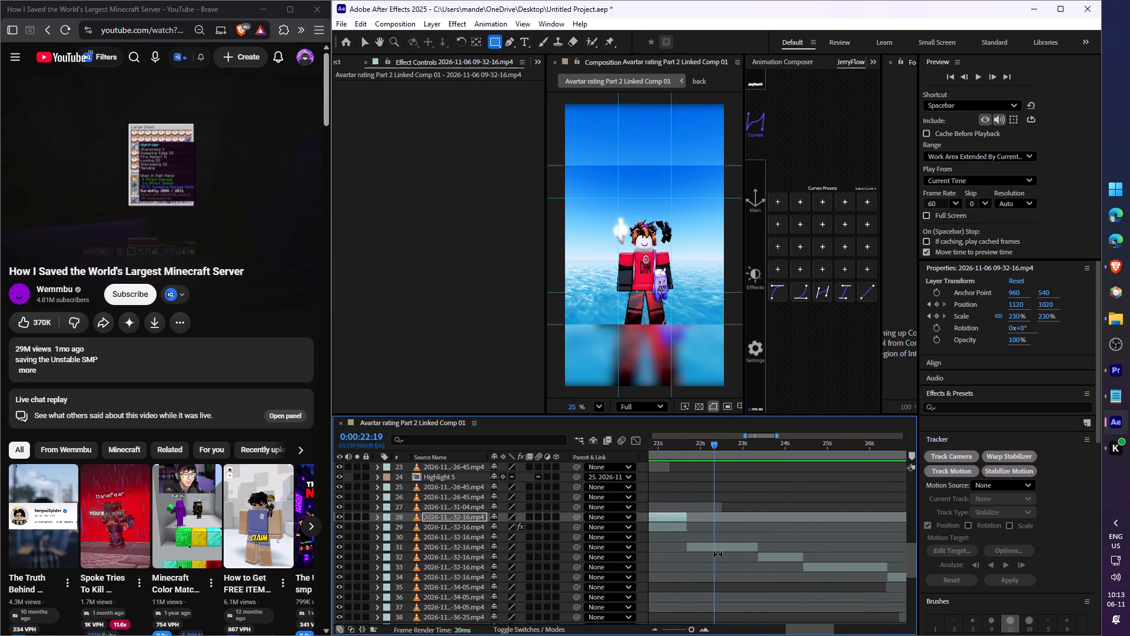
pyautogui.click(721, 546)
pyautogui.press('s')
pyautogui.click(712, 446)
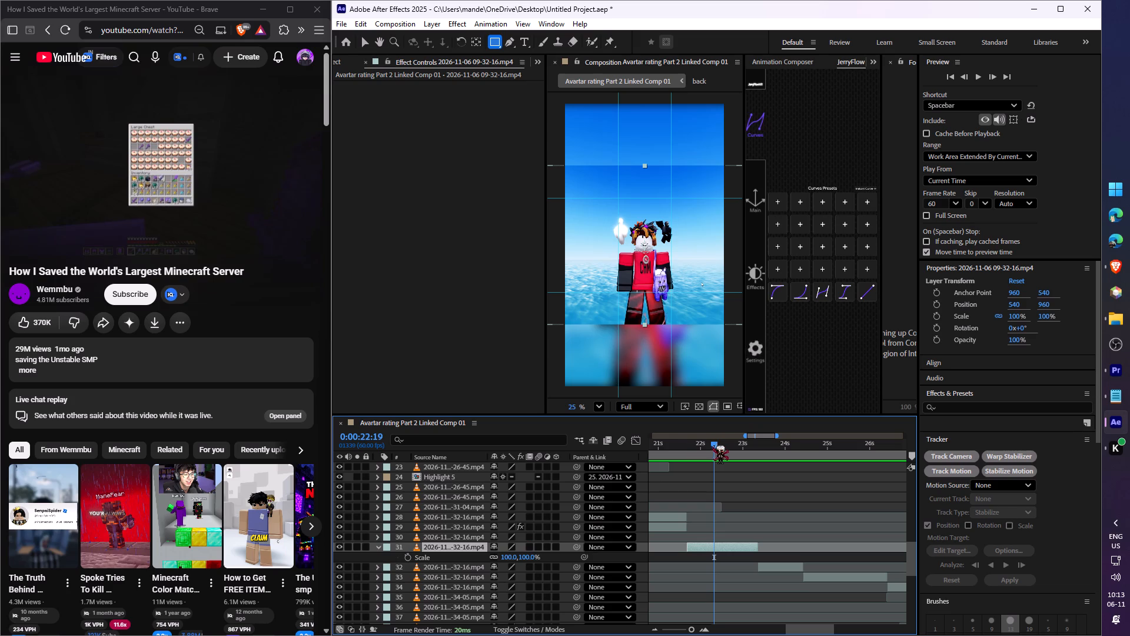
pyautogui.click(408, 555)
pyautogui.moveTo(739, 447); pyautogui.dragTo(753, 447)
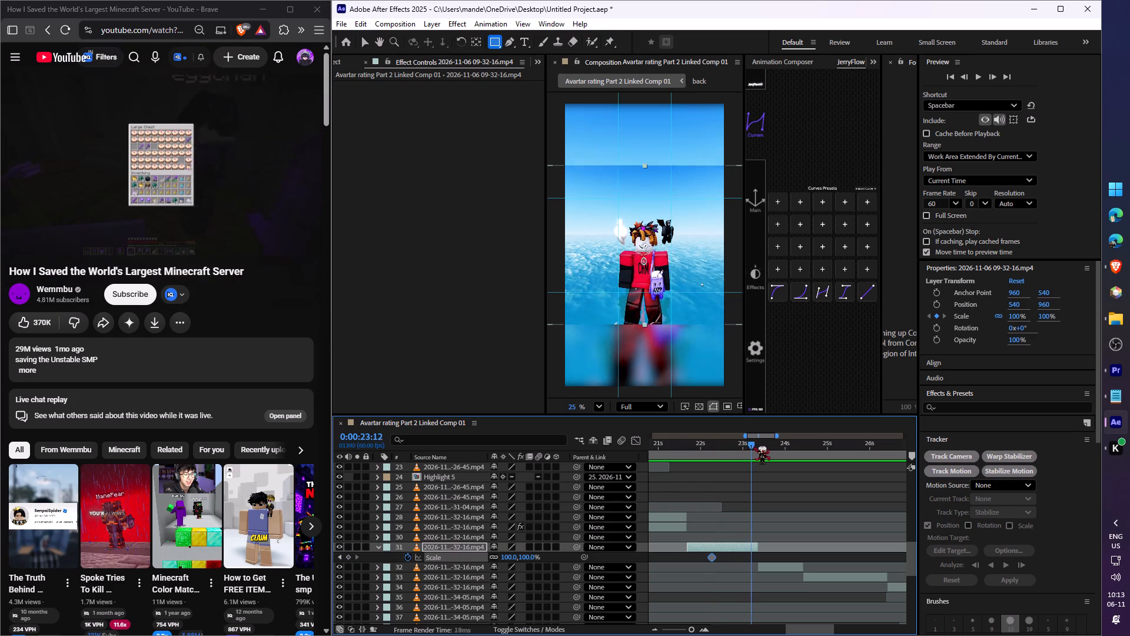
pyautogui.moveTo(753, 447); pyautogui.dragTo(756, 448)
pyautogui.moveTo(510, 556); pyautogui.dragTo(511, 556)
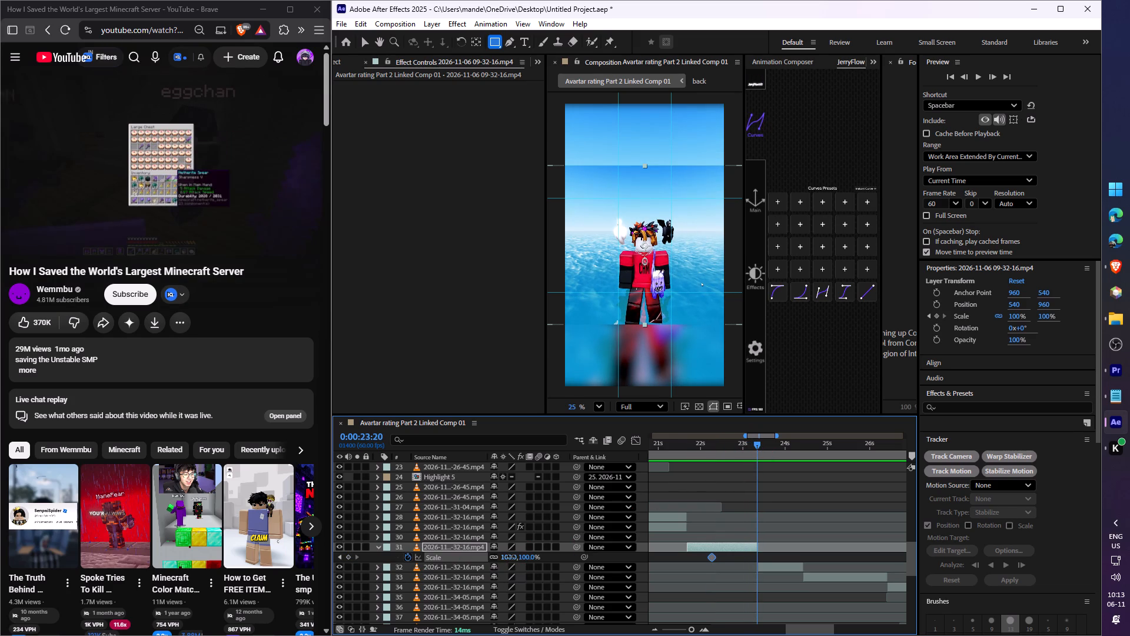
pyautogui.moveTo(511, 556); pyautogui.dragTo(550, 554)
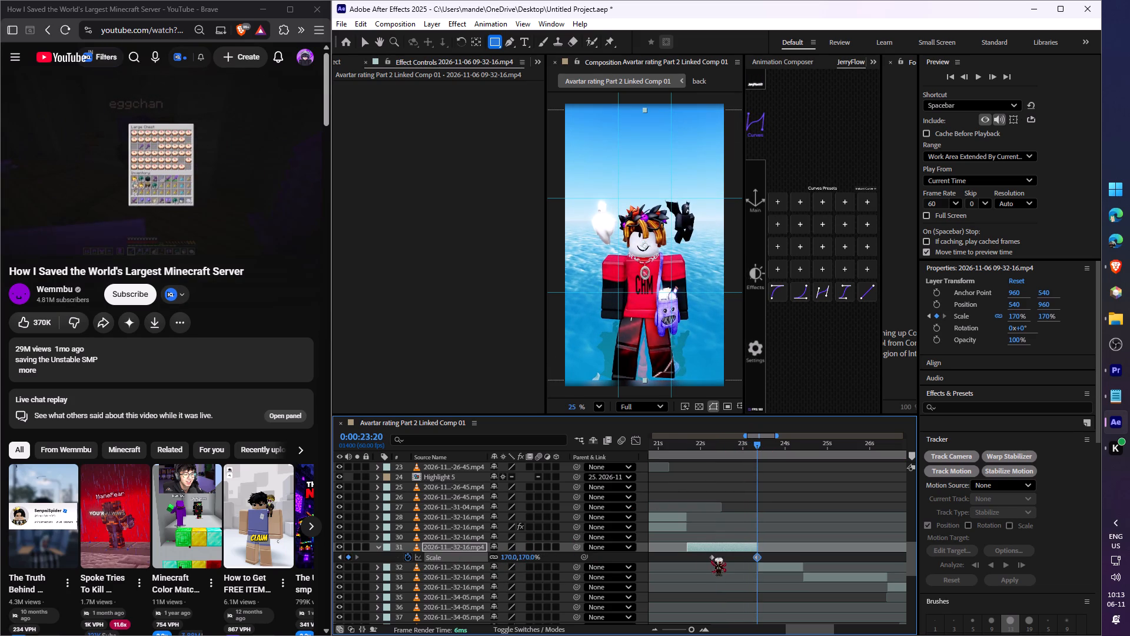
# Apply Easy Ease to both of layer 31's Scale keyframes and preview the zoom into the following profile clip.
pyautogui.keyDown('shift'); pyautogui.click(710, 558); pyautogui.keyUp('shift')
pyautogui.press('F9')
pyautogui.click(720, 453)
pyautogui.press('space')
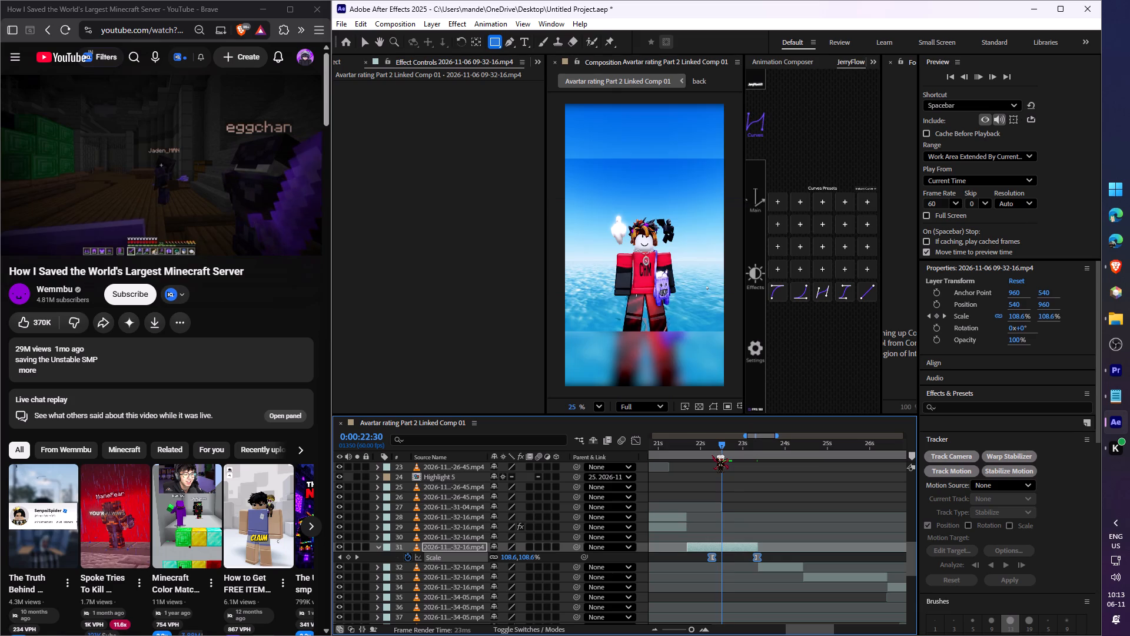
pyautogui.press('space')
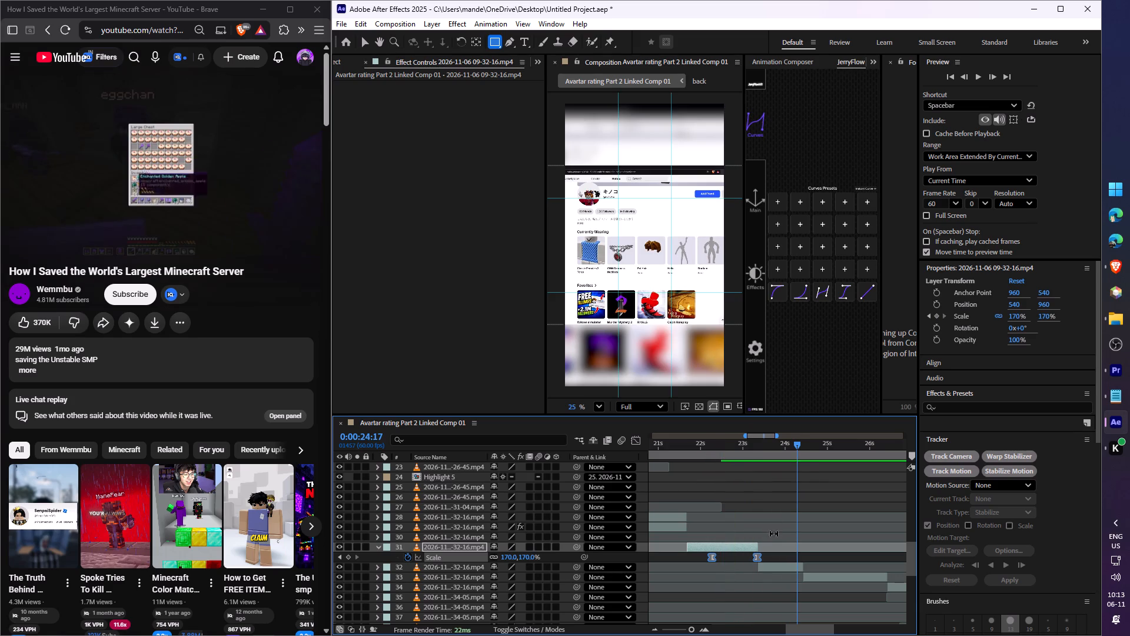
# Scale the profile page clip on layer 32 to 176% and set its Position to 936, 735.
pyautogui.click(783, 565)
pyautogui.hotkey('ctrl', 'z')
pyautogui.moveTo(765, 452); pyautogui.dragTo(757, 452)
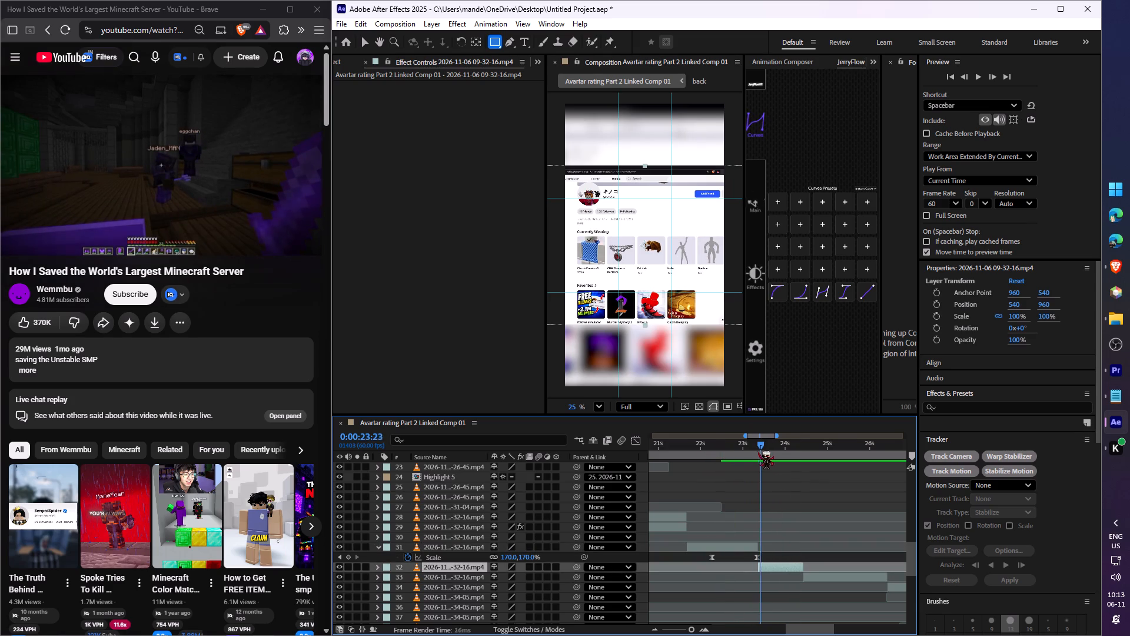
pyautogui.moveTo(757, 452); pyautogui.dragTo(757, 451)
pyautogui.press('p')
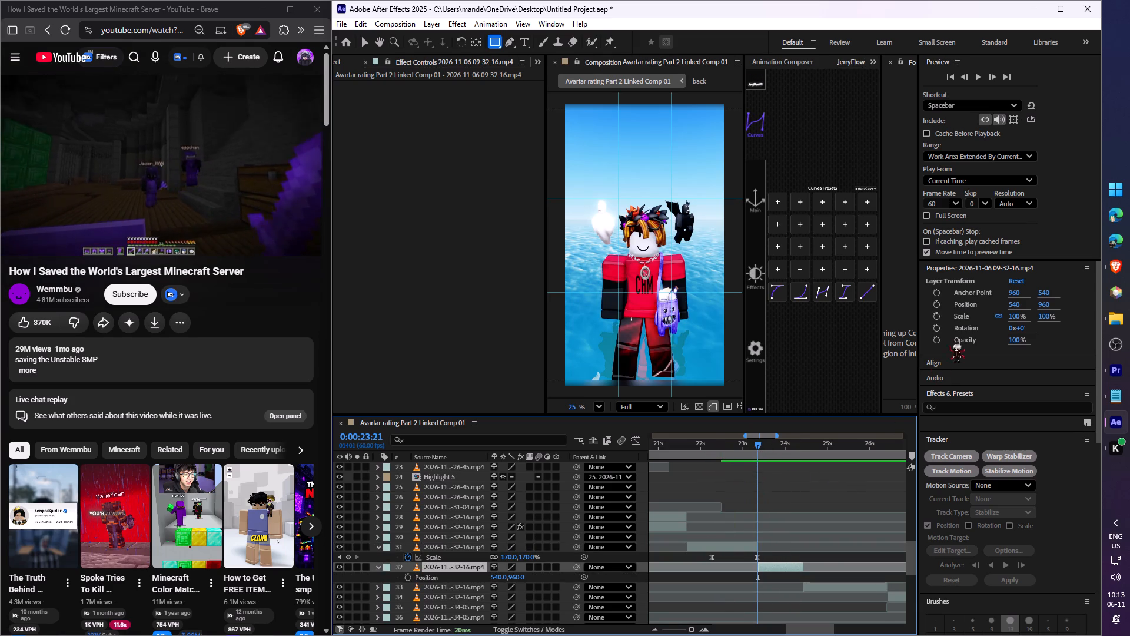
pyautogui.moveTo(1010, 314); pyautogui.dragTo(1034, 319)
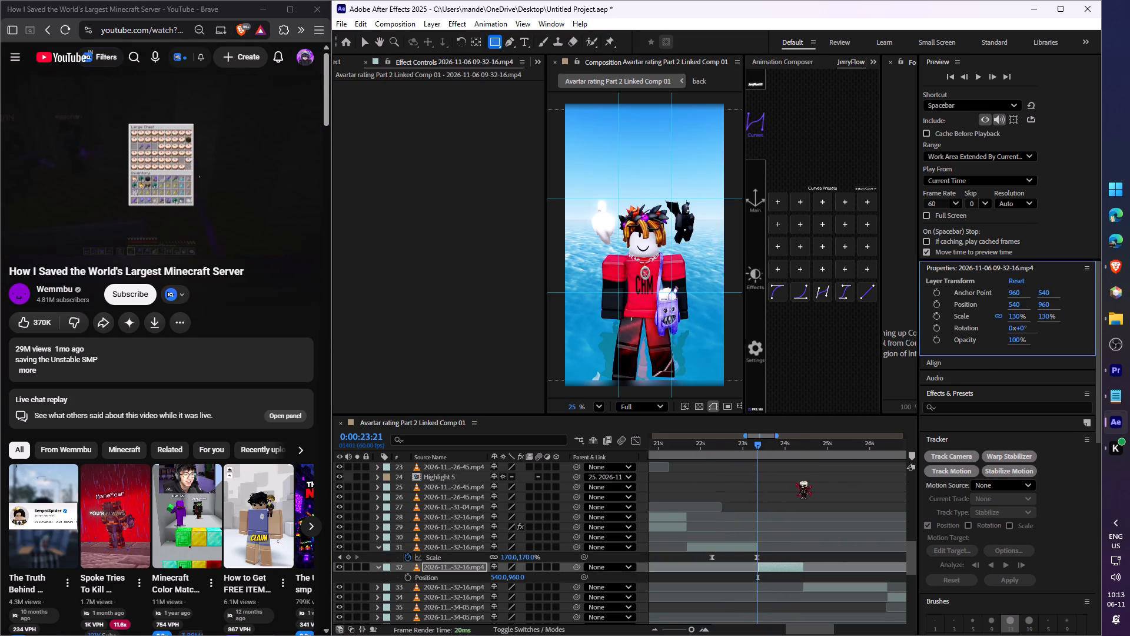
pyautogui.moveTo(753, 451); pyautogui.dragTo(760, 450)
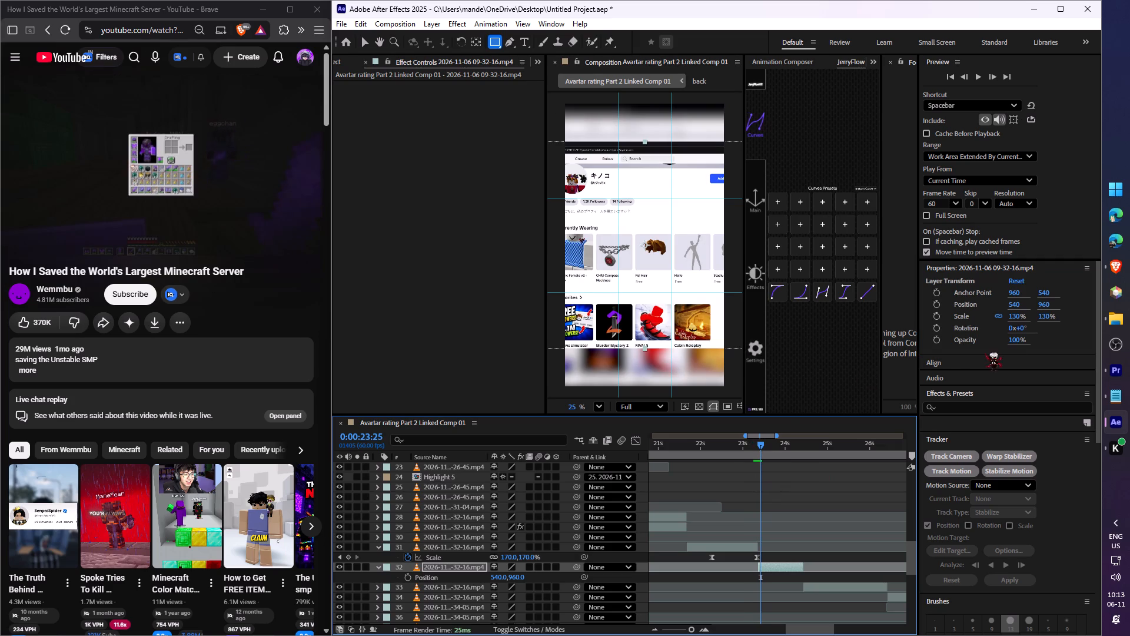
pyautogui.moveTo(1015, 313); pyautogui.dragTo(1045, 314)
pyautogui.moveTo(1045, 302); pyautogui.dragTo(890, 322)
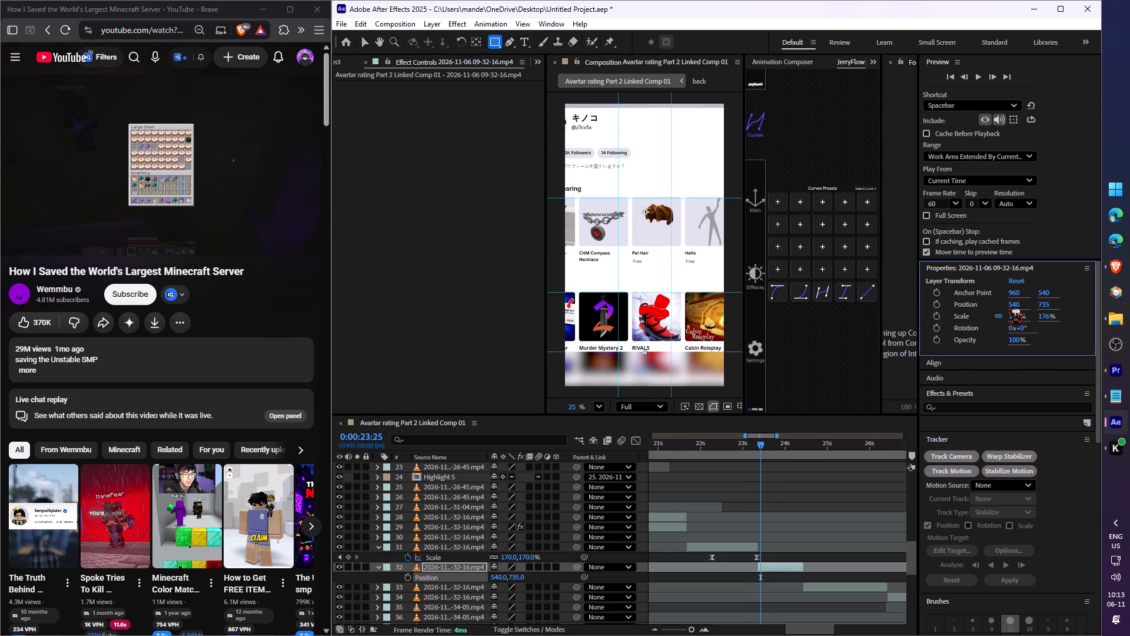
pyautogui.moveTo(1011, 304); pyautogui.dragTo(1129, 299)
pyautogui.moveTo(1009, 306); pyautogui.dragTo(1045, 303)
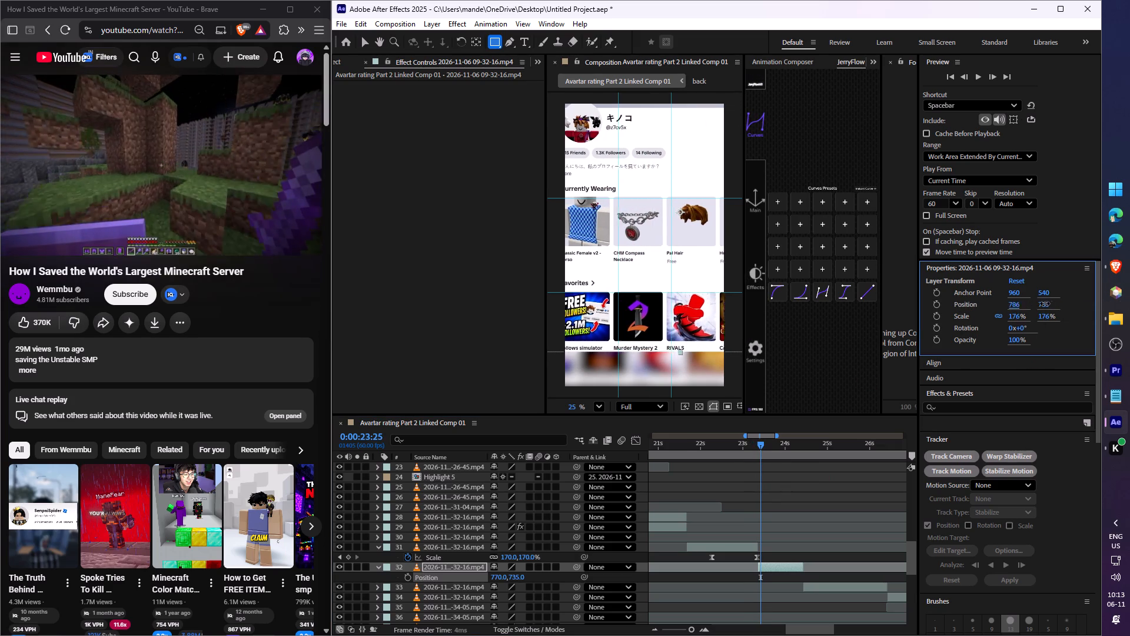
pyautogui.moveTo(1045, 303); pyautogui.dragTo(1119, 302)
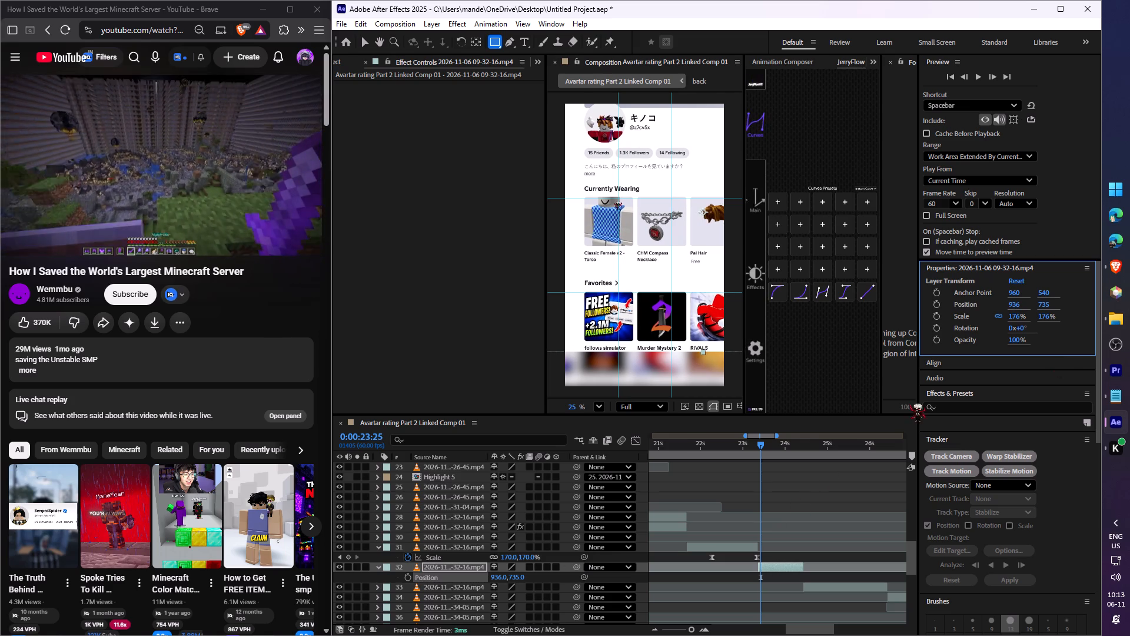
# Animate layer 32's Position from 936, 735 at 0:00:23:25 to -344, 735 at 0:00:24:23 to pan across the worn items.
pyautogui.click(940, 306)
pyautogui.click(932, 306)
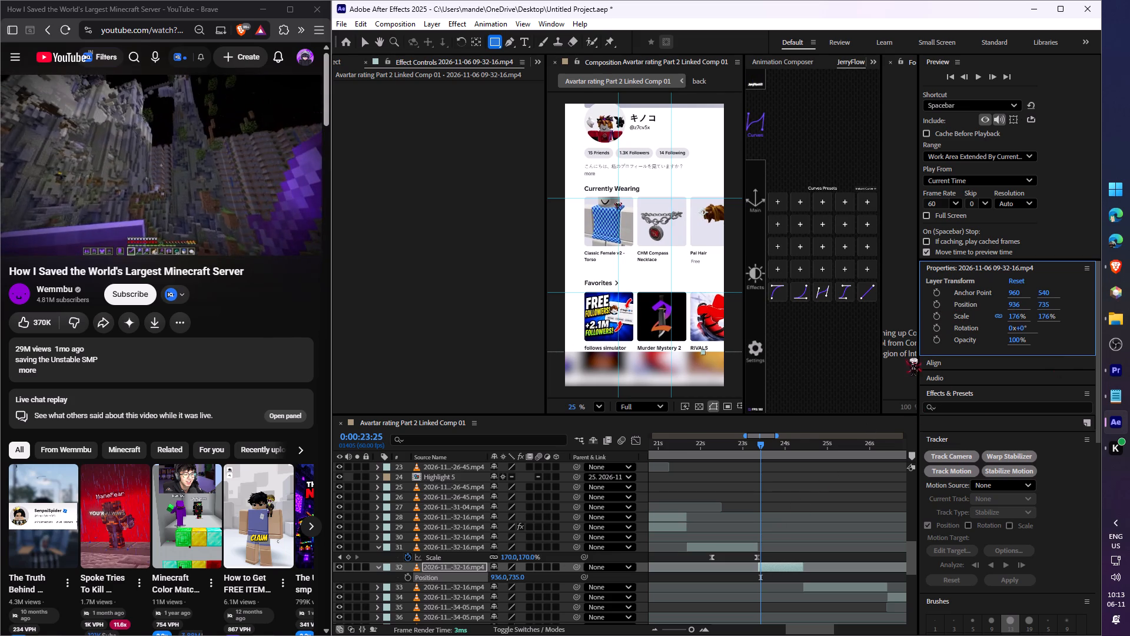
pyautogui.click(935, 304)
pyautogui.moveTo(789, 448); pyautogui.dragTo(799, 448)
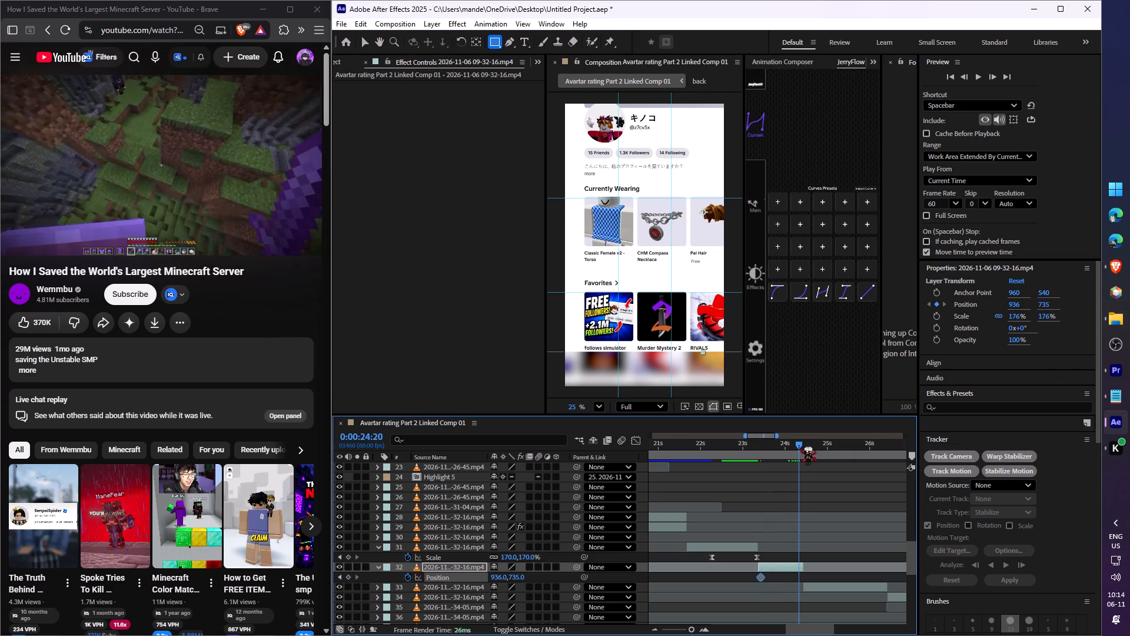
pyautogui.moveTo(799, 448); pyautogui.dragTo(801, 446)
pyautogui.keyDown('shift'); pyautogui.moveTo(1012, 307); pyautogui.dragTo(991, 309); pyautogui.keyUp('shift')
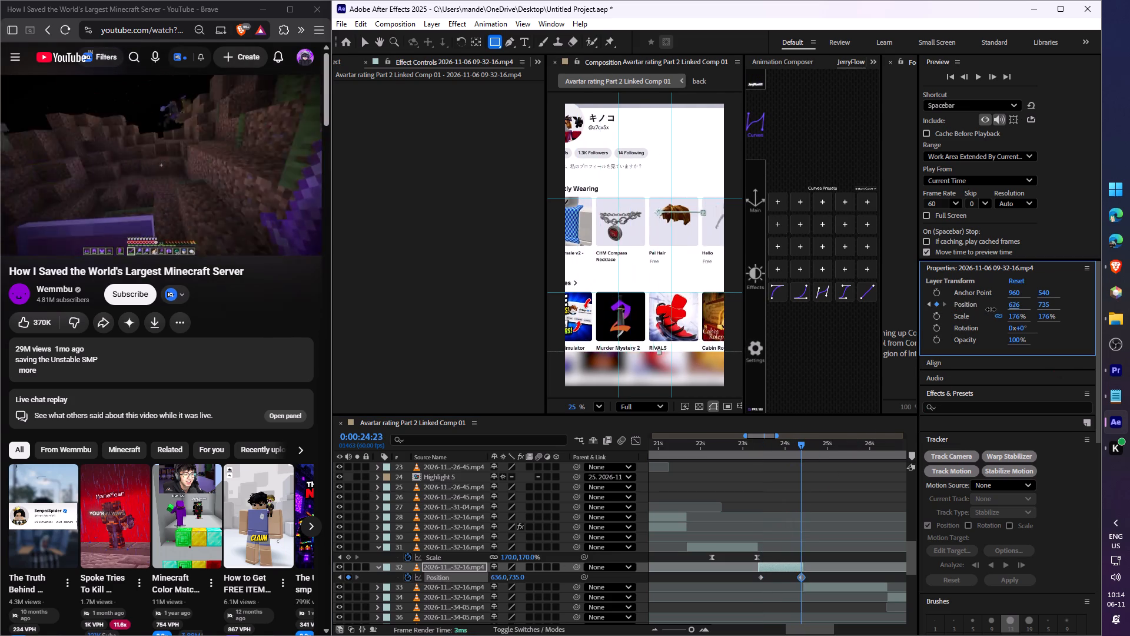
pyautogui.keyDown('shift'); pyautogui.moveTo(991, 309); pyautogui.dragTo(930, 303); pyautogui.keyUp('shift')
# Apply Easy Ease to both of layer 32's Position keyframes and preview the pan from 0:00:22:58.
pyautogui.keyDown('shift'); pyautogui.click(762, 575); pyautogui.keyUp('shift')
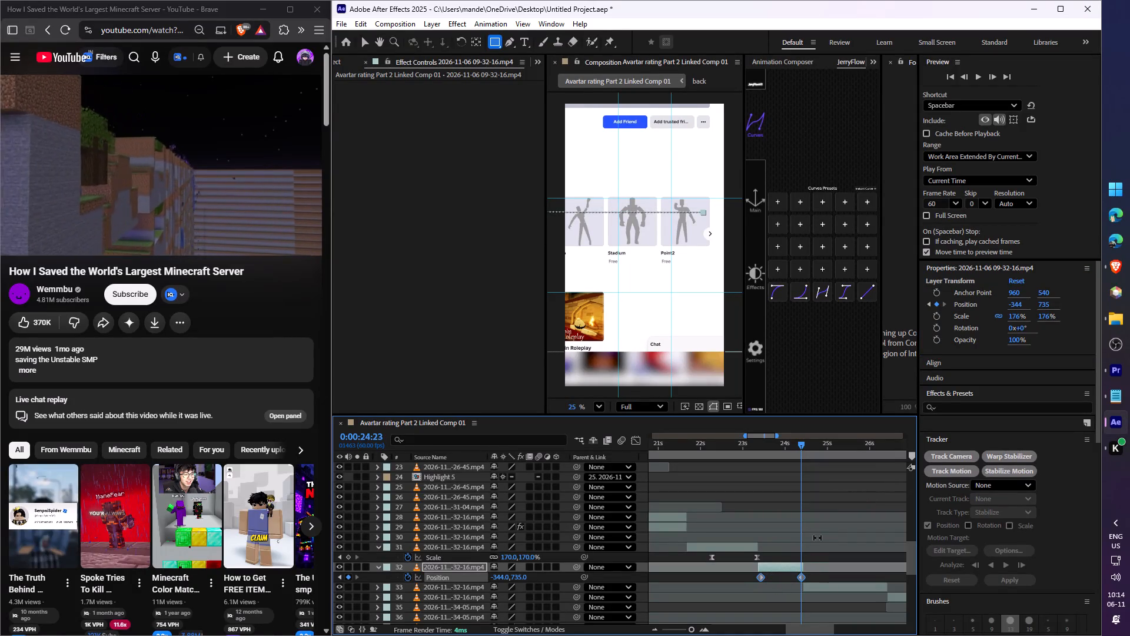
pyautogui.press('F9')
pyautogui.moveTo(747, 456); pyautogui.dragTo(741, 456)
pyautogui.press('space')
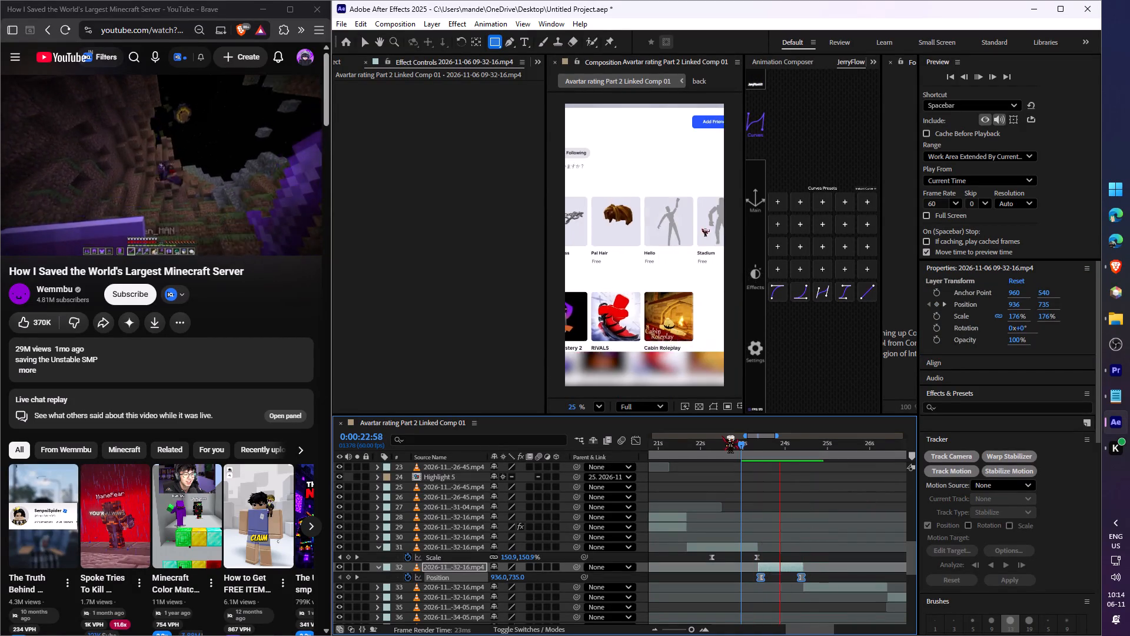
# Preview layer 32's eased pan across the worn items from 0:00:23:24 into the following avatar clip.
pyautogui.press('space')
pyautogui.click(759, 449)
pyautogui.press('space')
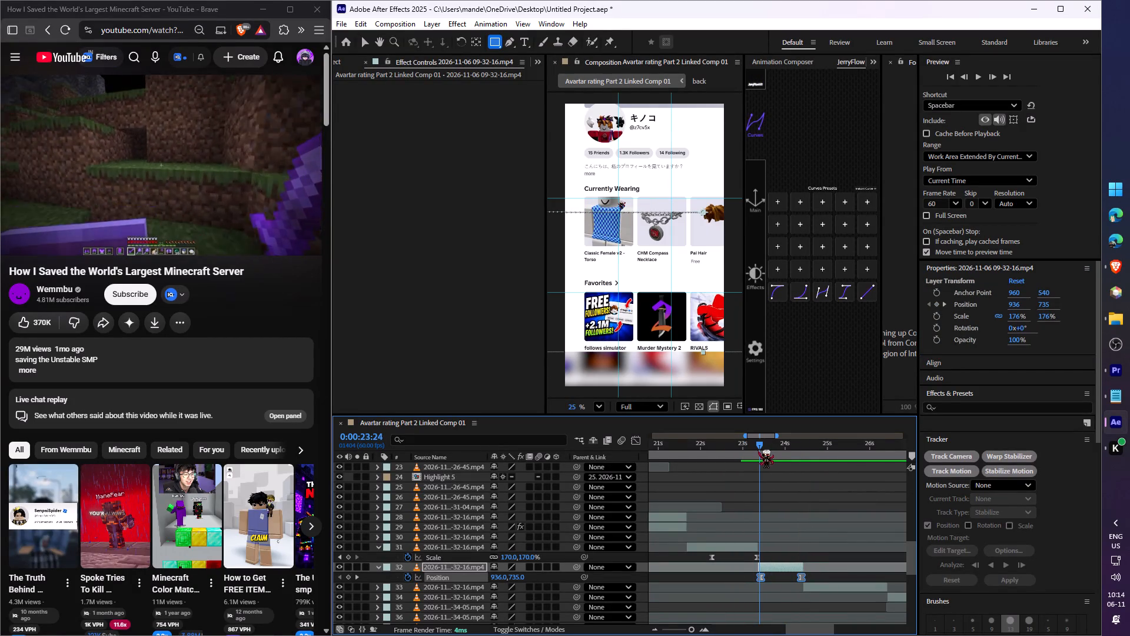
pyautogui.press('space')
pyautogui.press('space')
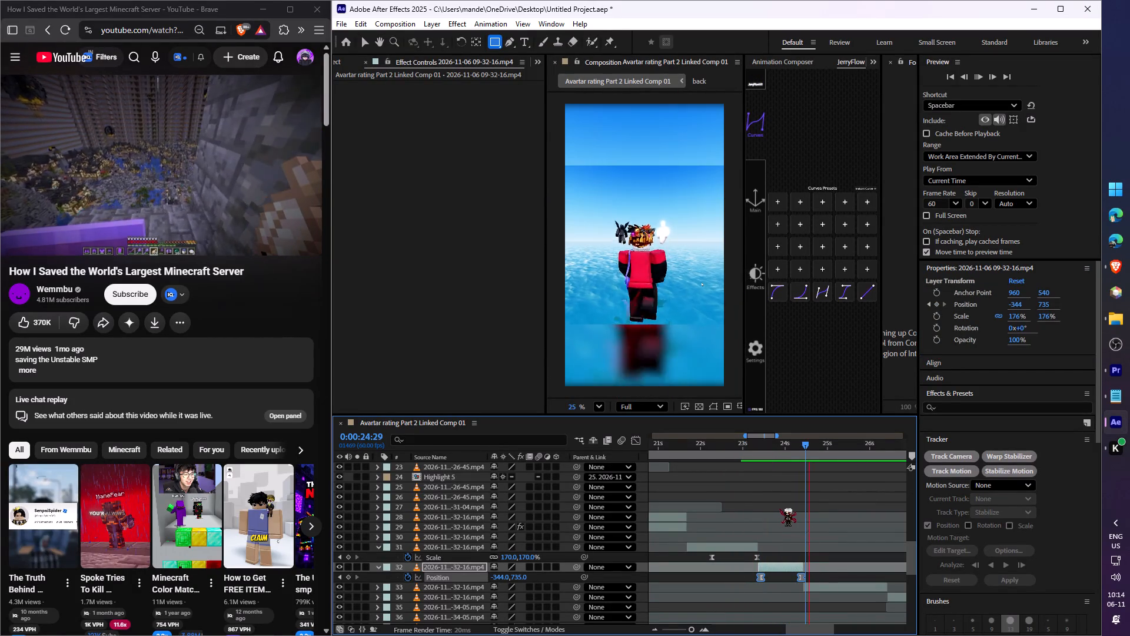
pyautogui.press('space')
# Animate layer 33's Scale from 100% at 0:00:24:29 to 209% at 0:00:24:53 to zoom in on the avatar.
pyautogui.click(816, 586)
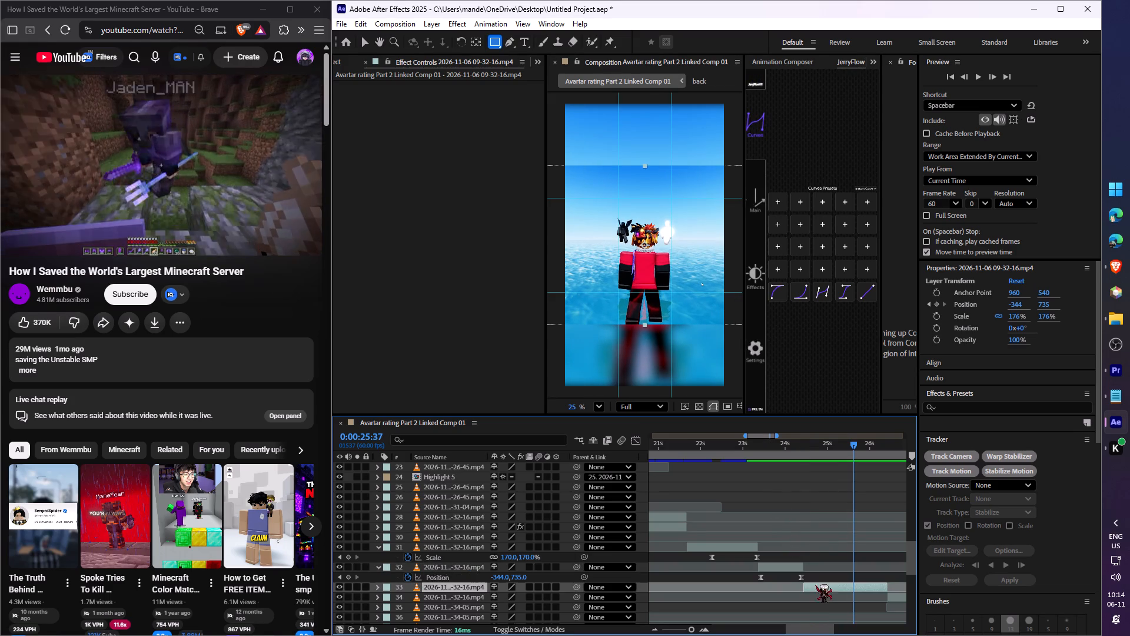
pyautogui.moveTo(812, 457); pyautogui.dragTo(805, 458)
pyautogui.scroll(-2, 817, 511)
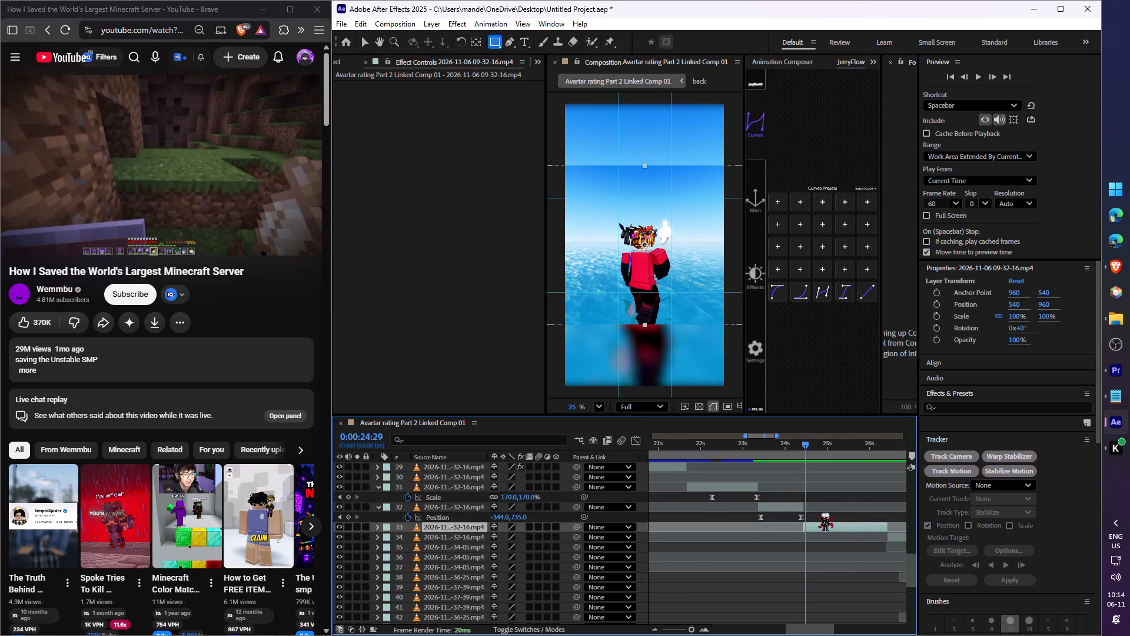
pyautogui.press('s')
pyautogui.click(407, 535)
pyautogui.moveTo(802, 450); pyautogui.dragTo(821, 450)
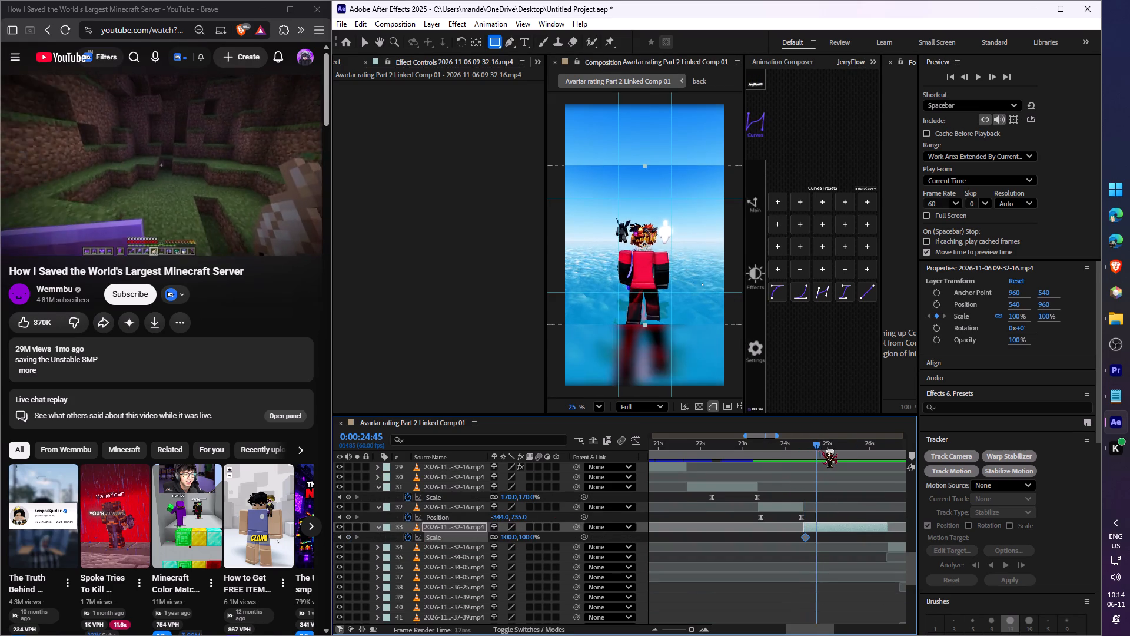
pyautogui.moveTo(821, 450); pyautogui.dragTo(822, 450)
pyautogui.moveTo(505, 538); pyautogui.dragTo(565, 534)
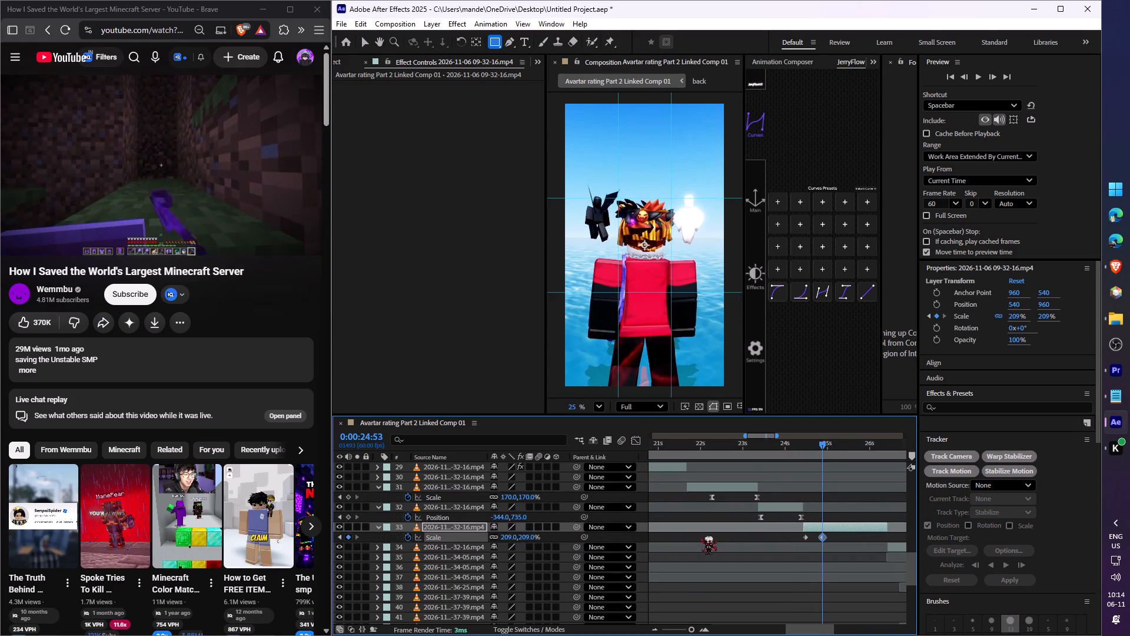
# Apply Easy Ease to both of layer 33's Scale keyframes and preview the zoom from 0:00:24:23.
pyautogui.moveTo(836, 537); pyautogui.dragTo(790, 550)
pyautogui.click(773, 281)
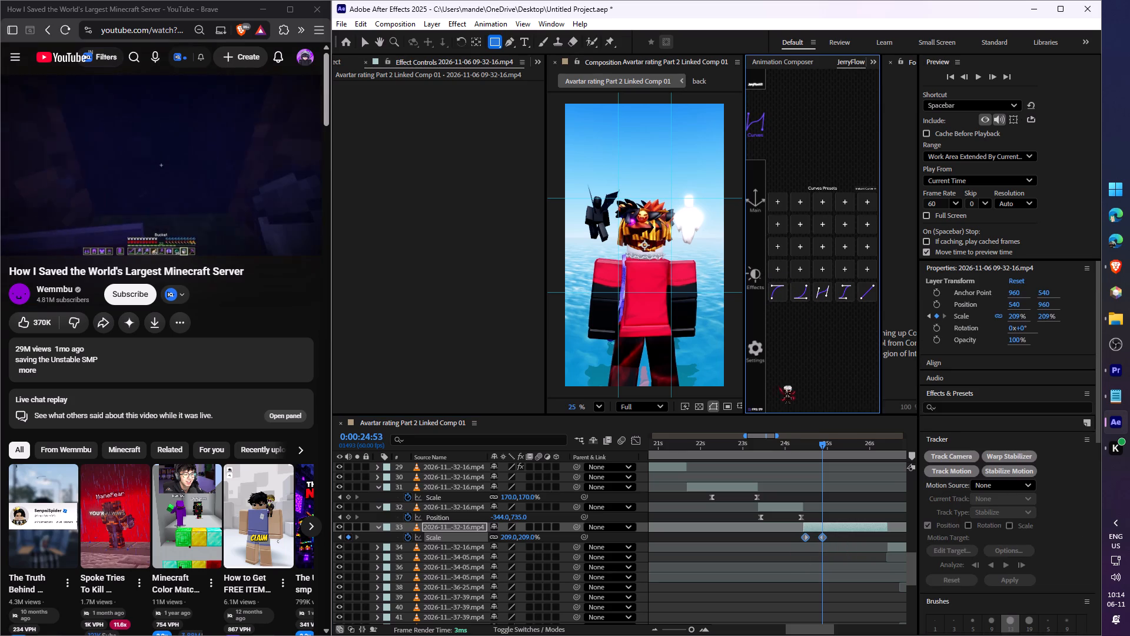
pyautogui.click(770, 286)
pyautogui.moveTo(806, 448); pyautogui.dragTo(801, 450)
pyautogui.press('space')
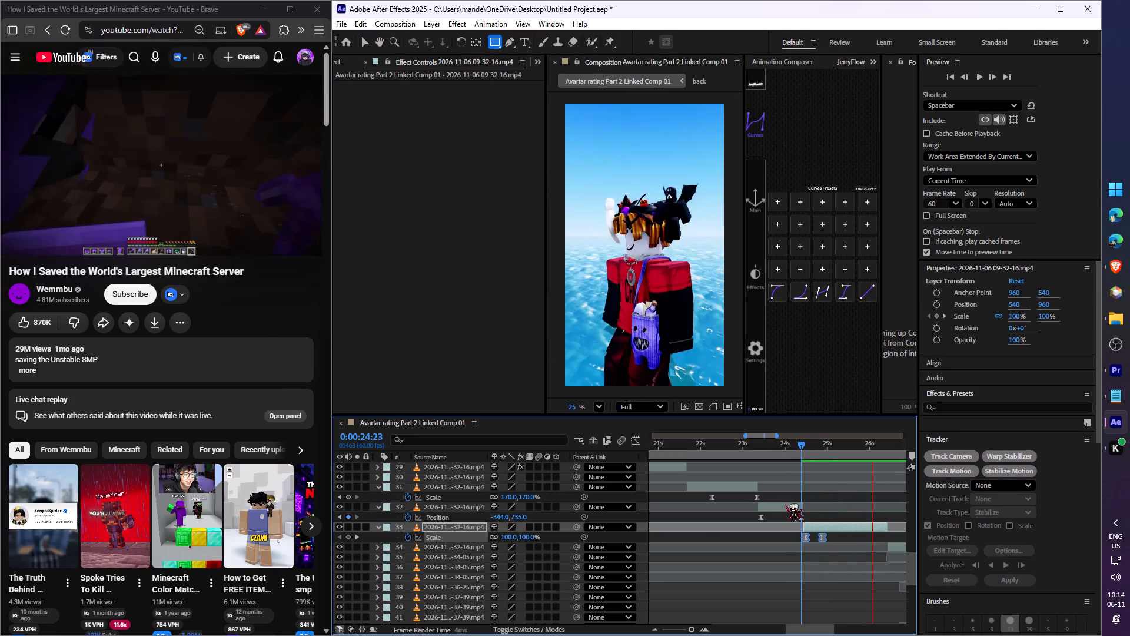
pyautogui.press('space')
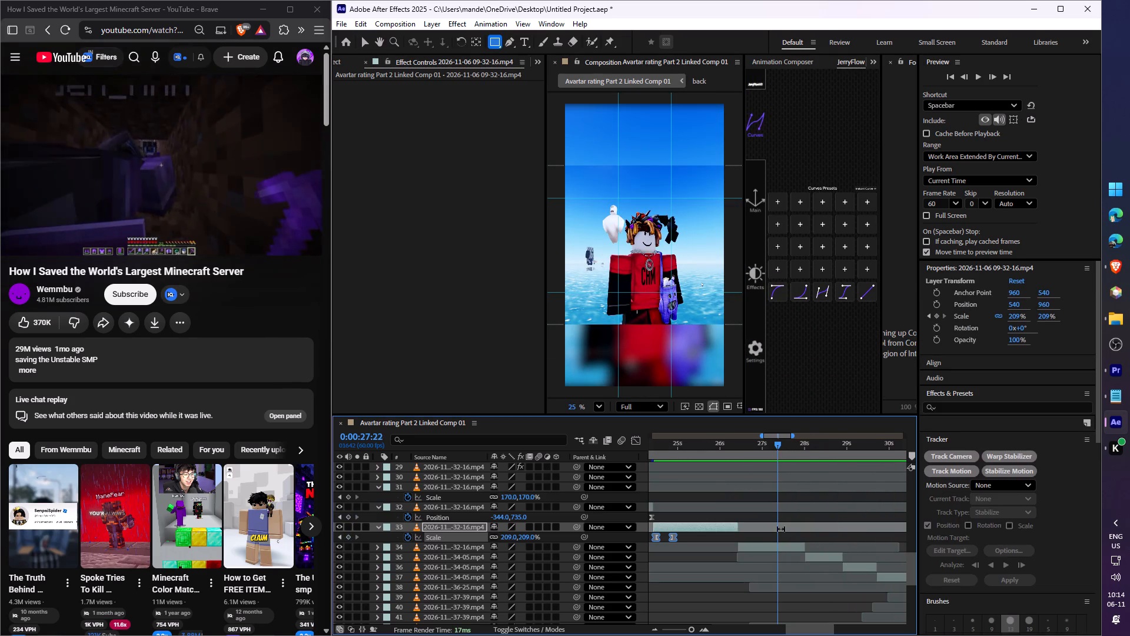
# Scale the avatar clip on layer 34 to 158% and preview the cut into it from 0:00:25:59.
pyautogui.click(755, 546)
pyautogui.click(740, 440)
pyautogui.click(739, 455)
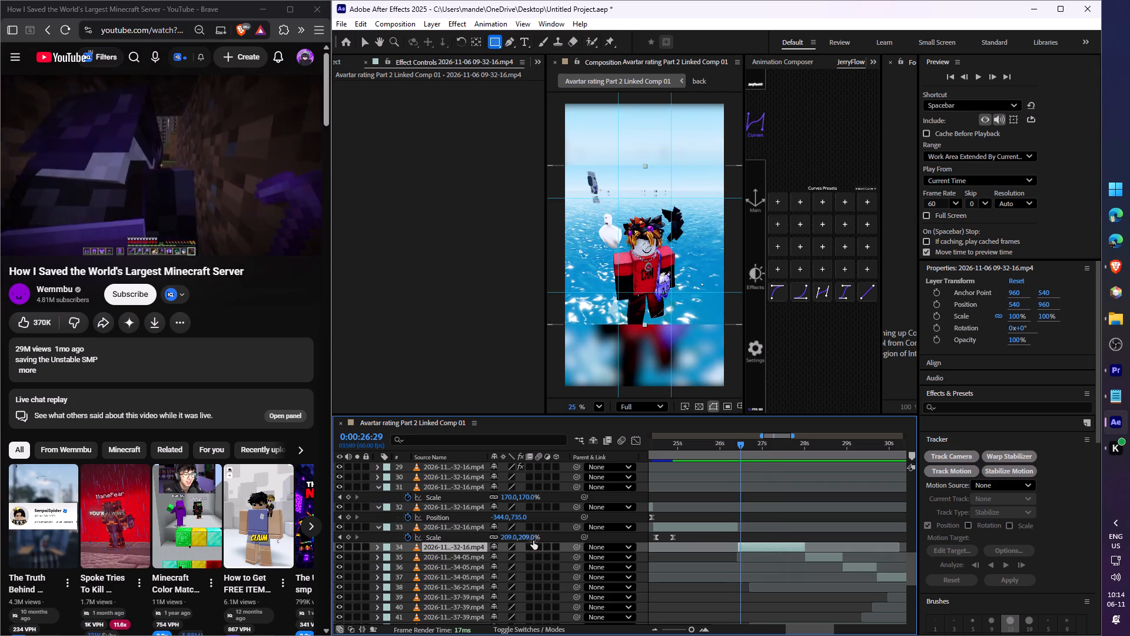
pyautogui.press('s')
pyautogui.moveTo(510, 557); pyautogui.dragTo(541, 554)
pyautogui.click(731, 442)
pyautogui.press('space')
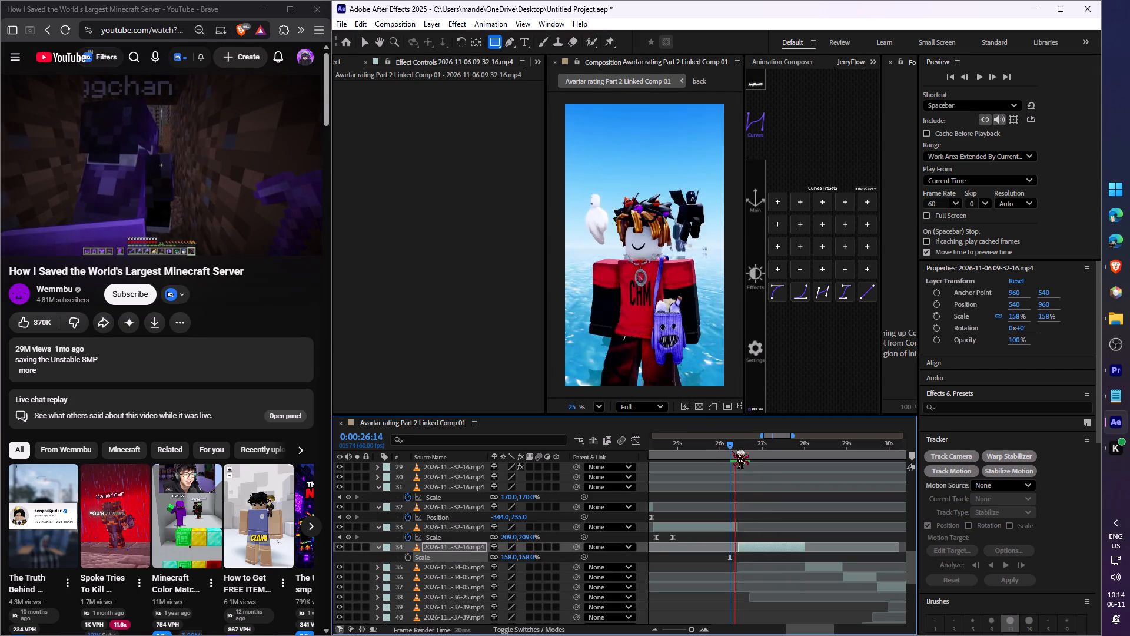
pyautogui.press('space')
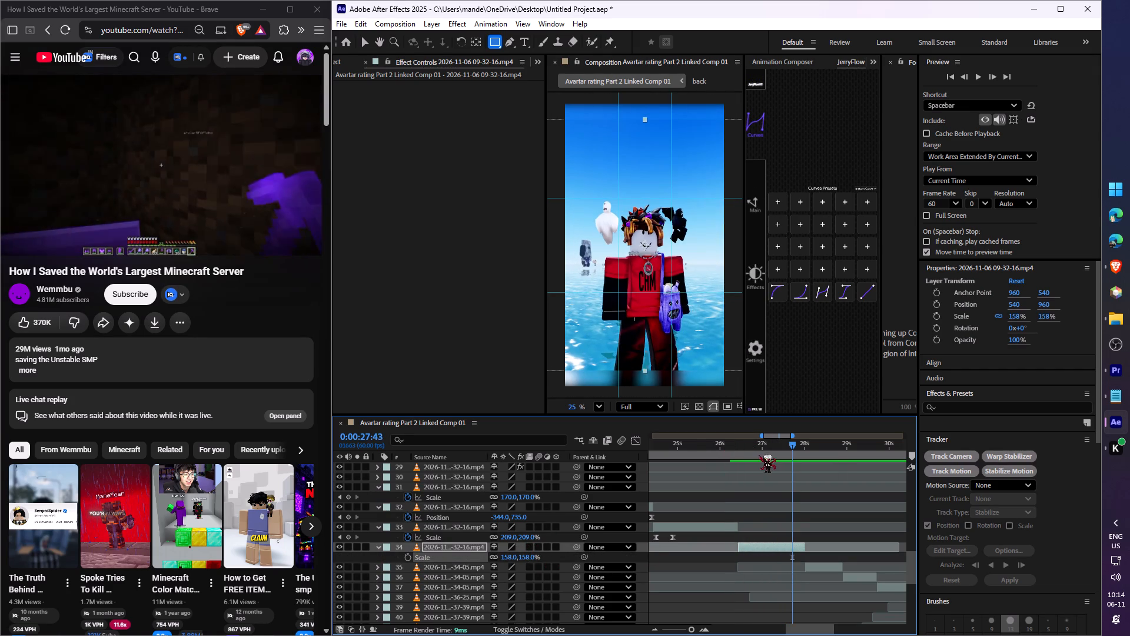
pyautogui.moveTo(751, 448); pyautogui.dragTo(719, 451)
pyautogui.press('space')
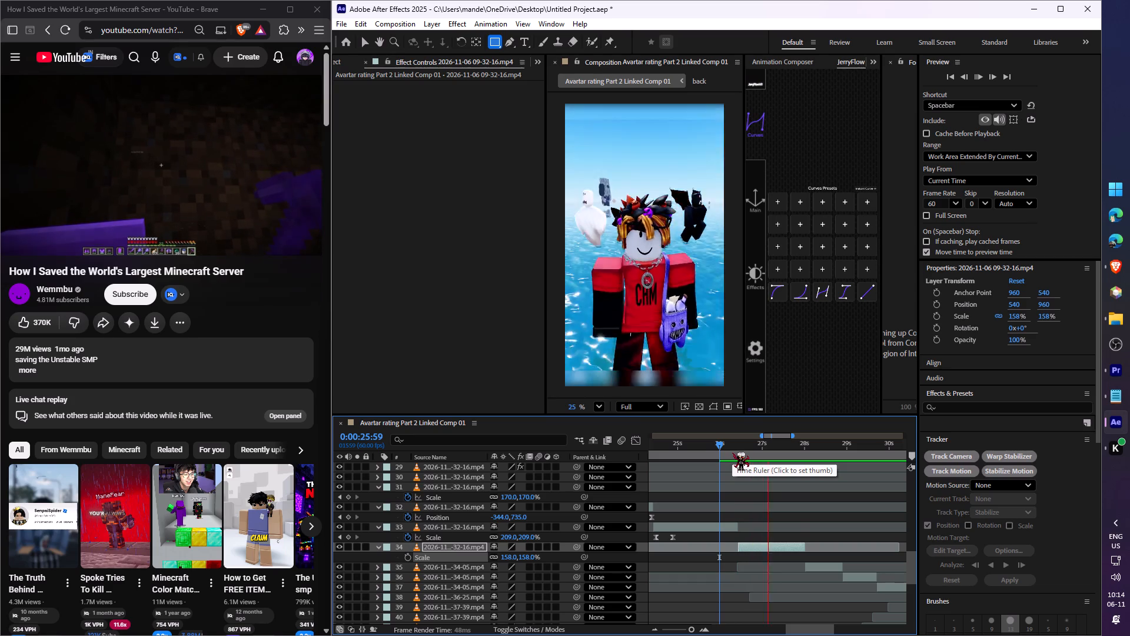
pyautogui.press('space')
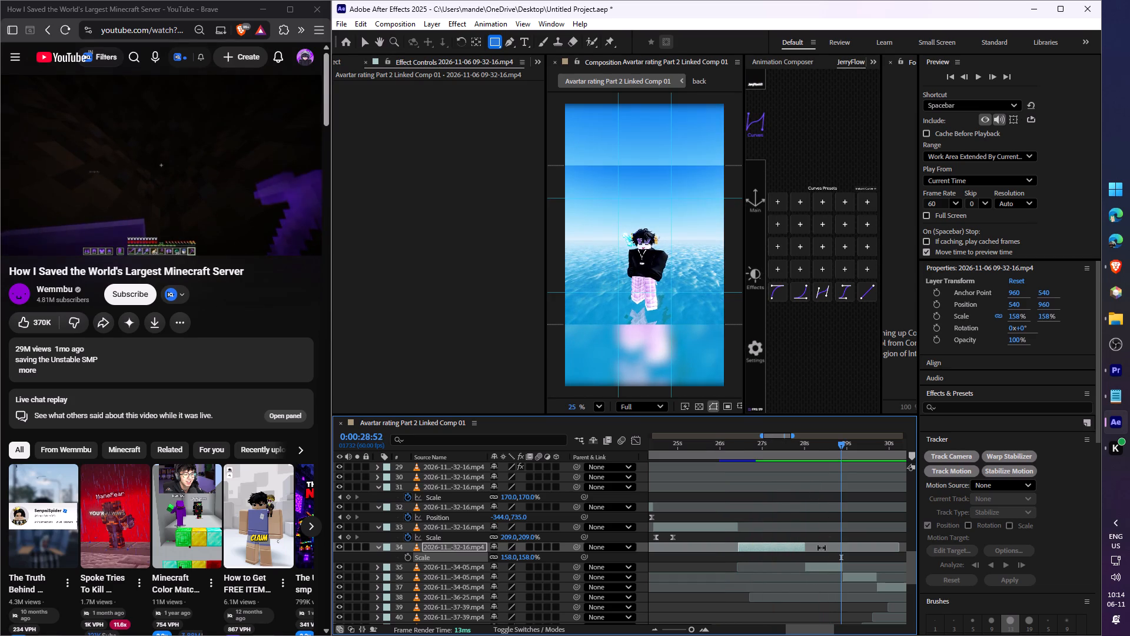
# Animate layer 35's Scale from 100% at 0:00:28:00 to 237% at 0:00:28:15 to zoom in on the next avatar.
pyautogui.moveTo(813, 483); pyautogui.dragTo(811, 475)
pyautogui.moveTo(810, 454); pyautogui.dragTo(804, 456)
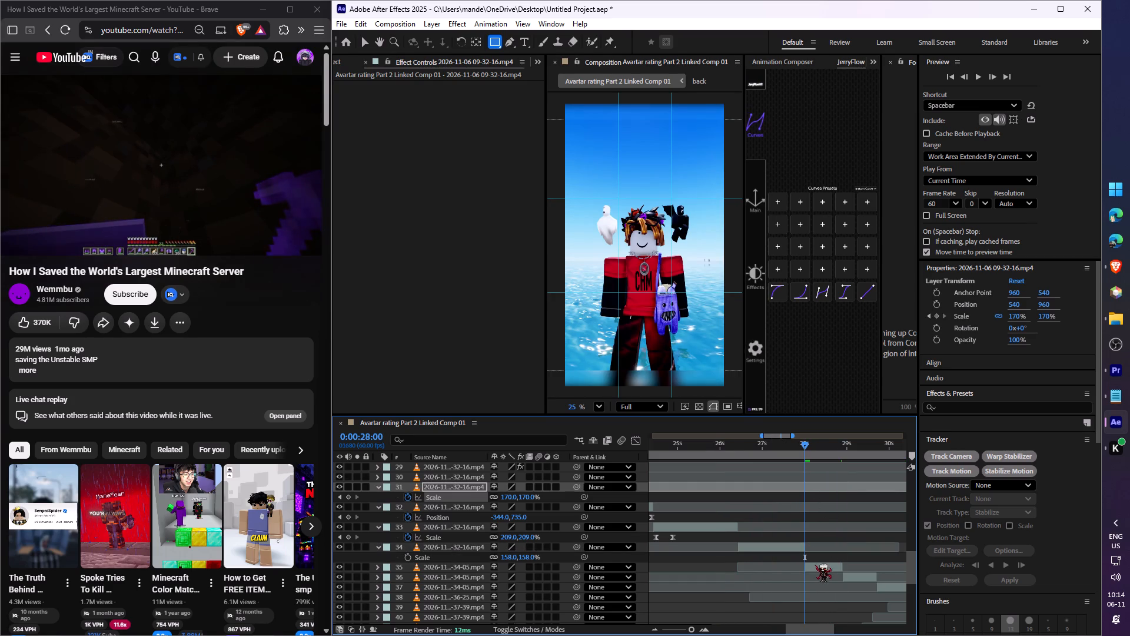
pyautogui.click(815, 565)
pyautogui.scroll(-2, 827, 539)
pyautogui.press('s')
pyautogui.click(410, 517)
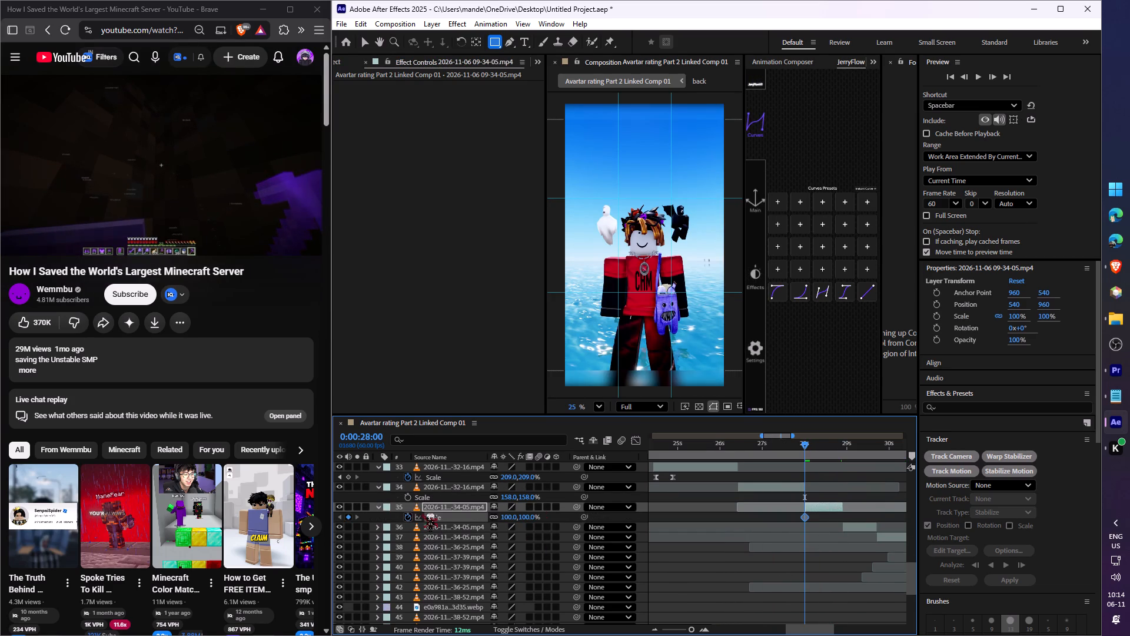
pyautogui.moveTo(805, 452); pyautogui.dragTo(814, 450)
pyautogui.click(815, 449)
pyautogui.click(815, 449)
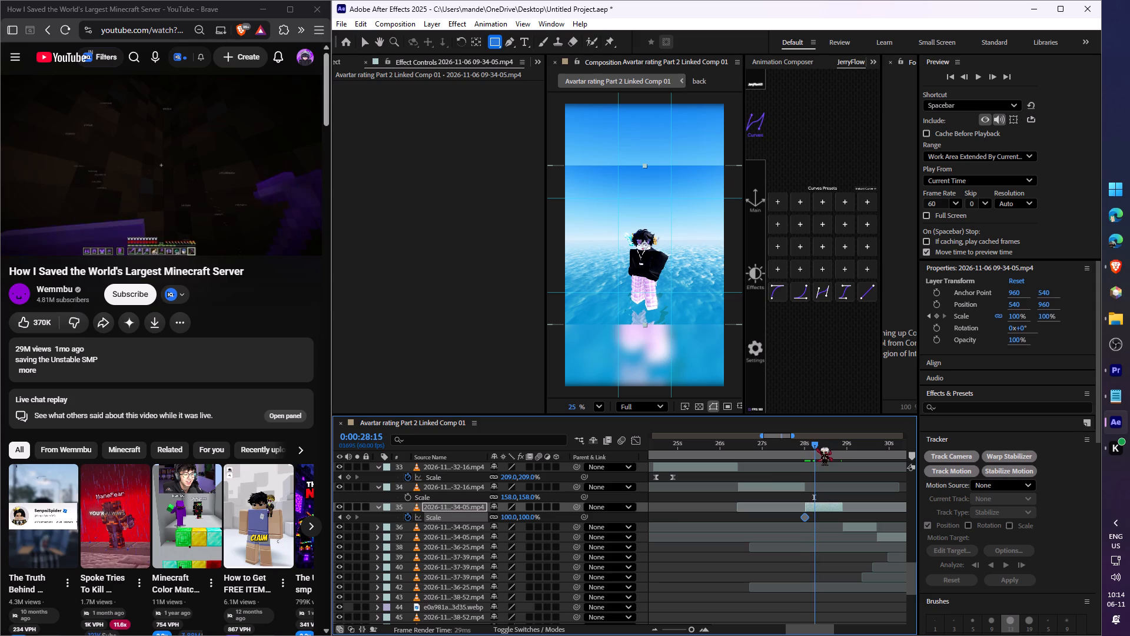
pyautogui.moveTo(508, 516); pyautogui.dragTo(581, 508)
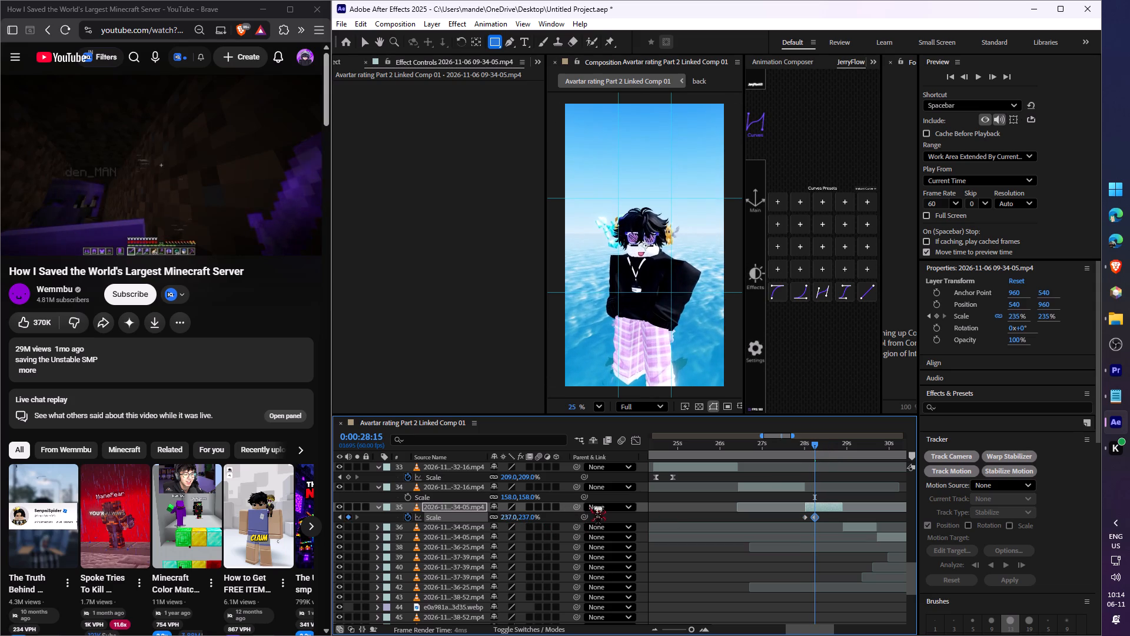
# Apply Easy Ease to both of layer 35's Scale keyframes and preview the zoom from 0:00:27:48.
pyautogui.moveTo(822, 515); pyautogui.dragTo(782, 527)
pyautogui.click(774, 296)
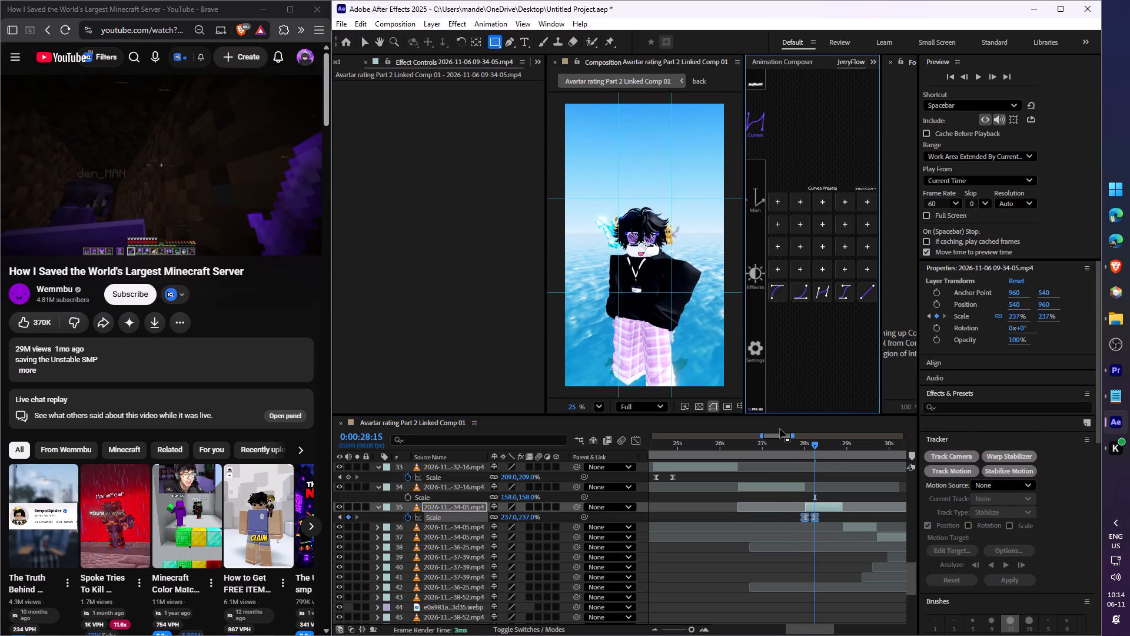
pyautogui.click(795, 445)
pyautogui.press('space')
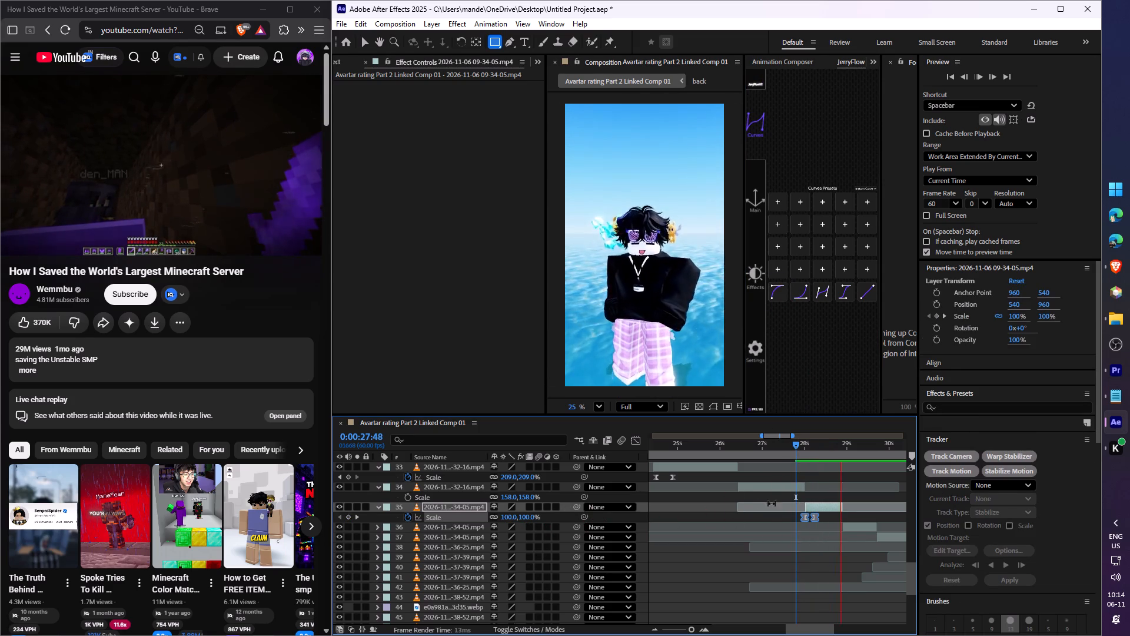
pyautogui.press('space')
# Scale the avatar clip on layer 36 to 211% and preview the cut into it from 0:00:28:30.
pyautogui.click(854, 526)
pyautogui.press('s')
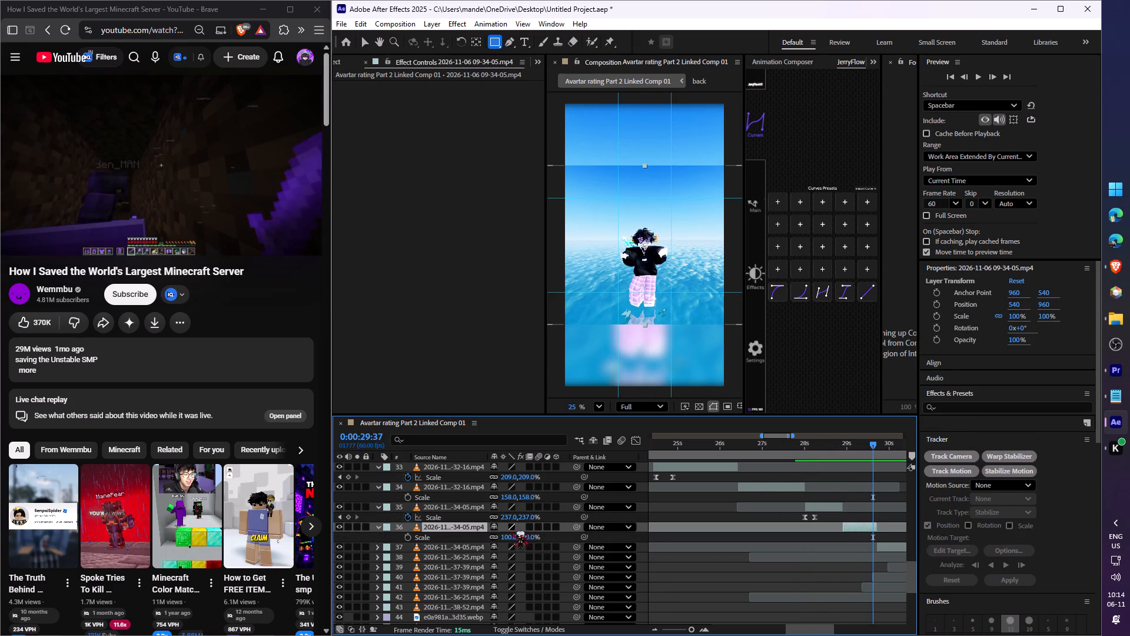
pyautogui.moveTo(506, 536); pyautogui.dragTo(567, 532)
pyautogui.moveTo(832, 448); pyautogui.dragTo(826, 450)
pyautogui.press('space')
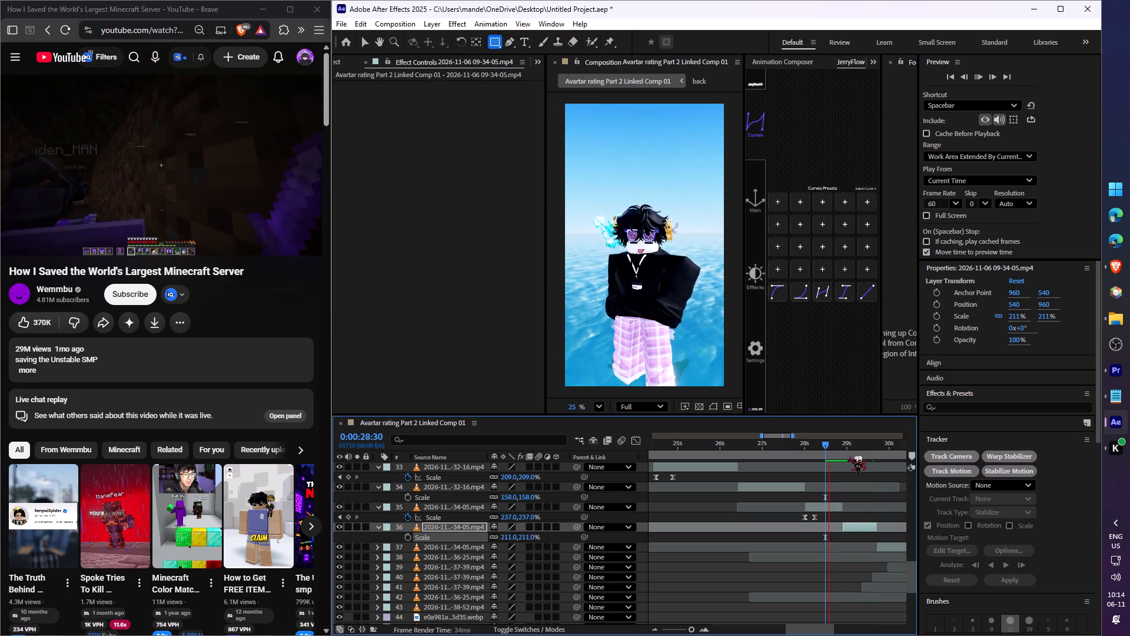
pyautogui.press('space')
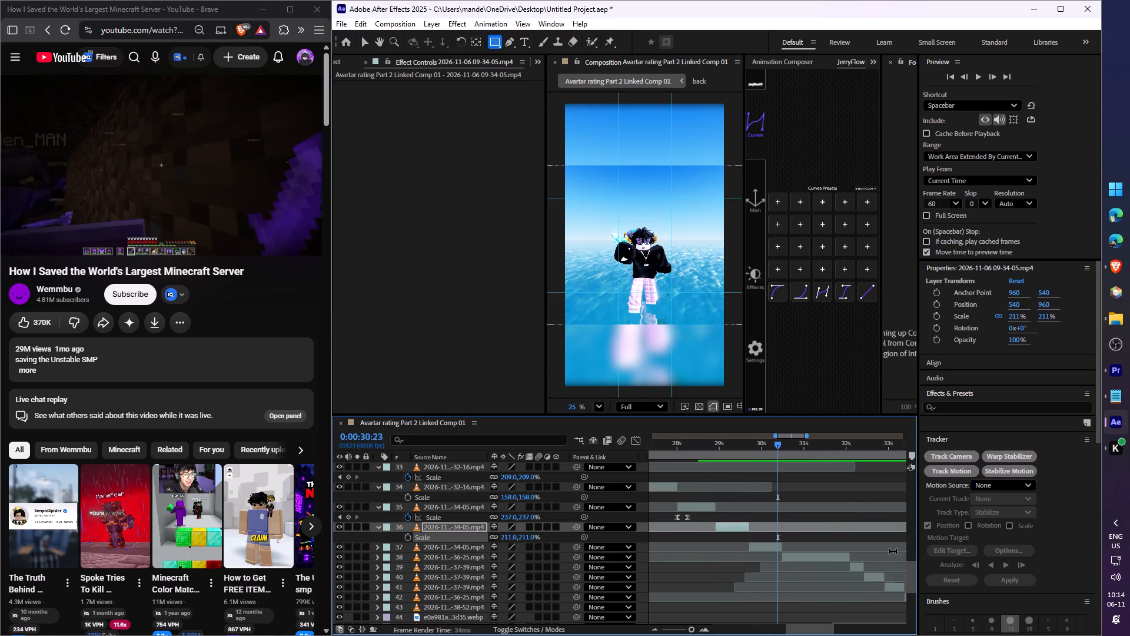
# Animate layer 37's Scale from 100% at 0:00:29:43 to 201% at 0:00:29:56 to zoom in on the avatar.
pyautogui.click(754, 452)
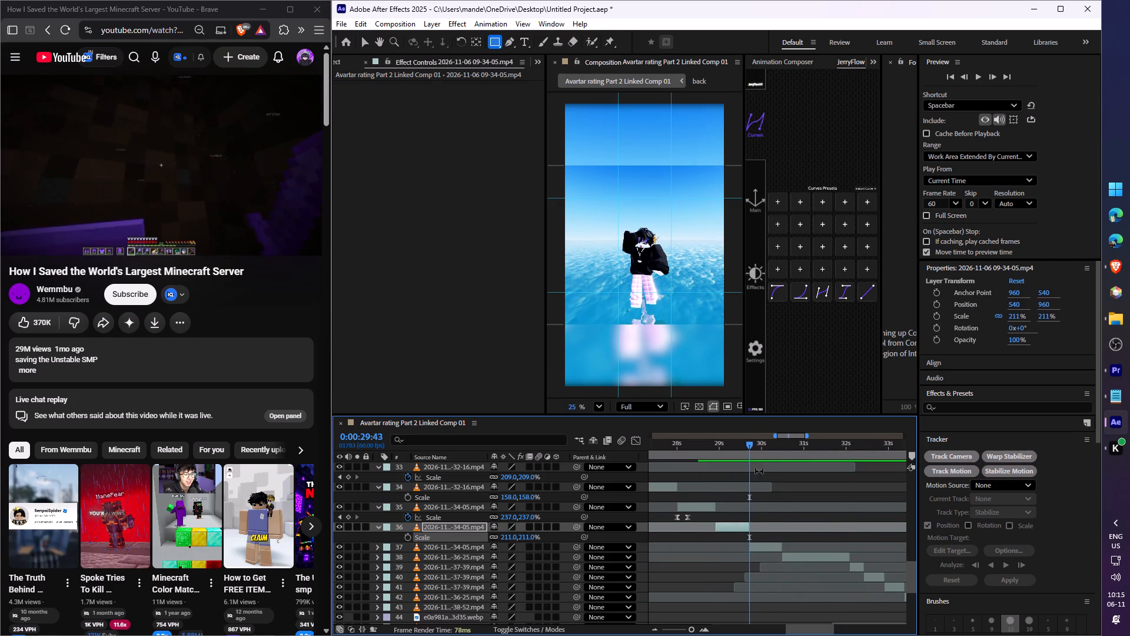
pyautogui.scroll(-2, 761, 478)
pyautogui.press('s')
pyautogui.click(761, 479)
pyautogui.press('s')
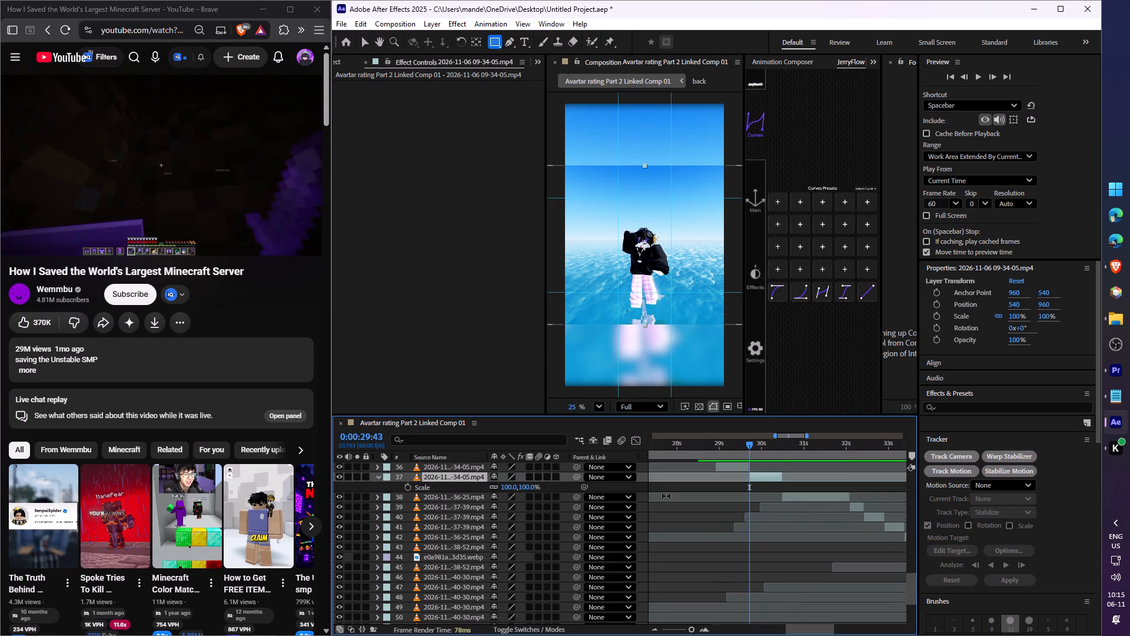
pyautogui.click(410, 485)
pyautogui.moveTo(752, 450); pyautogui.dragTo(757, 450)
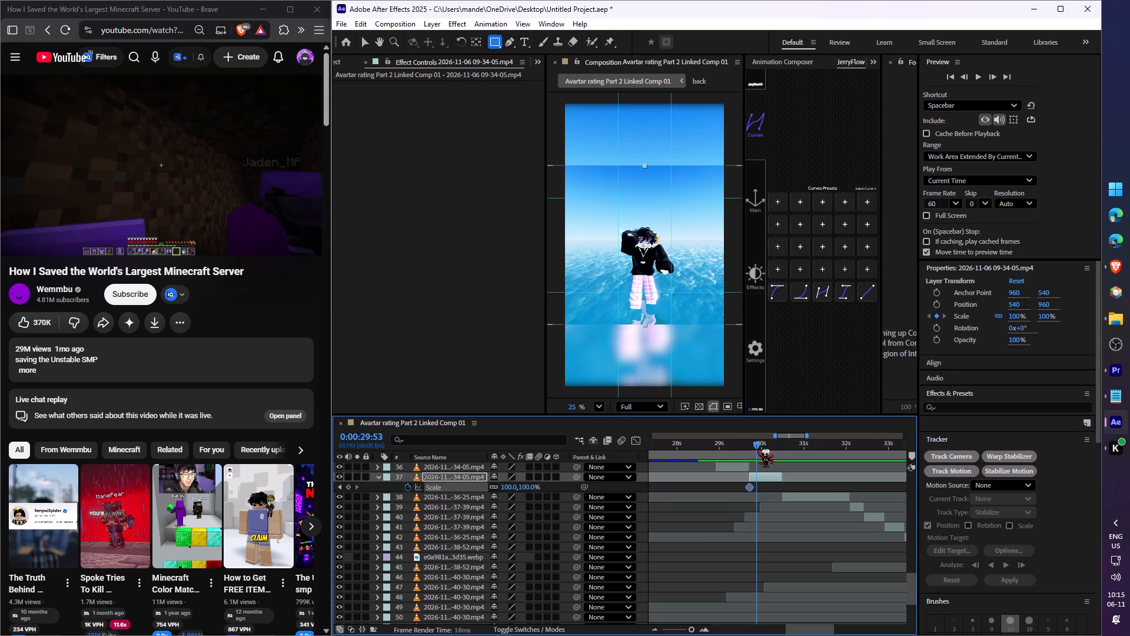
pyautogui.moveTo(757, 450); pyautogui.dragTo(759, 449)
pyautogui.moveTo(508, 485); pyautogui.dragTo(566, 484)
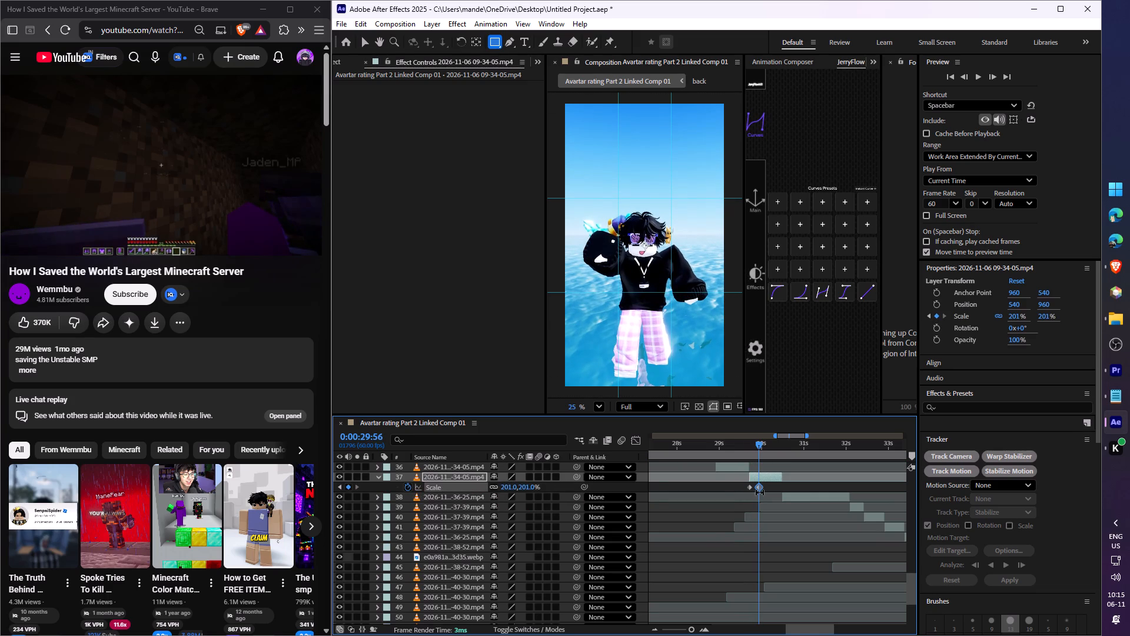
# Apply Easy Ease to both of layer 37's Scale keyframes and preview the zoom from 0:00:29:29.
pyautogui.moveTo(774, 487); pyautogui.dragTo(696, 502)
pyautogui.click(775, 287)
pyautogui.click(741, 448)
pyautogui.press('space')
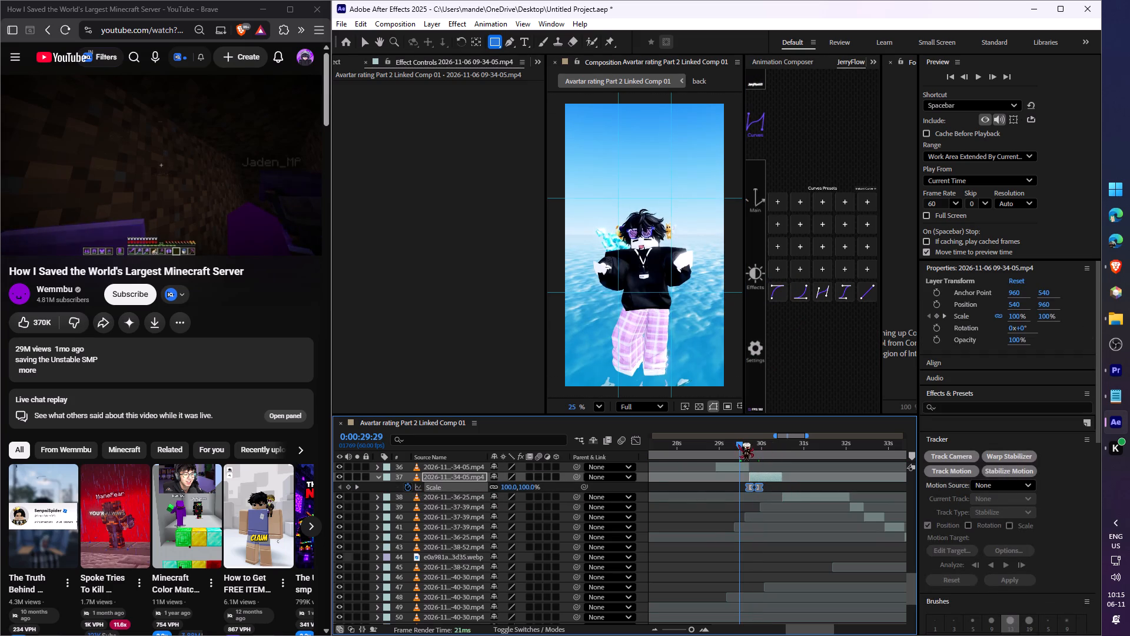
pyautogui.press('space')
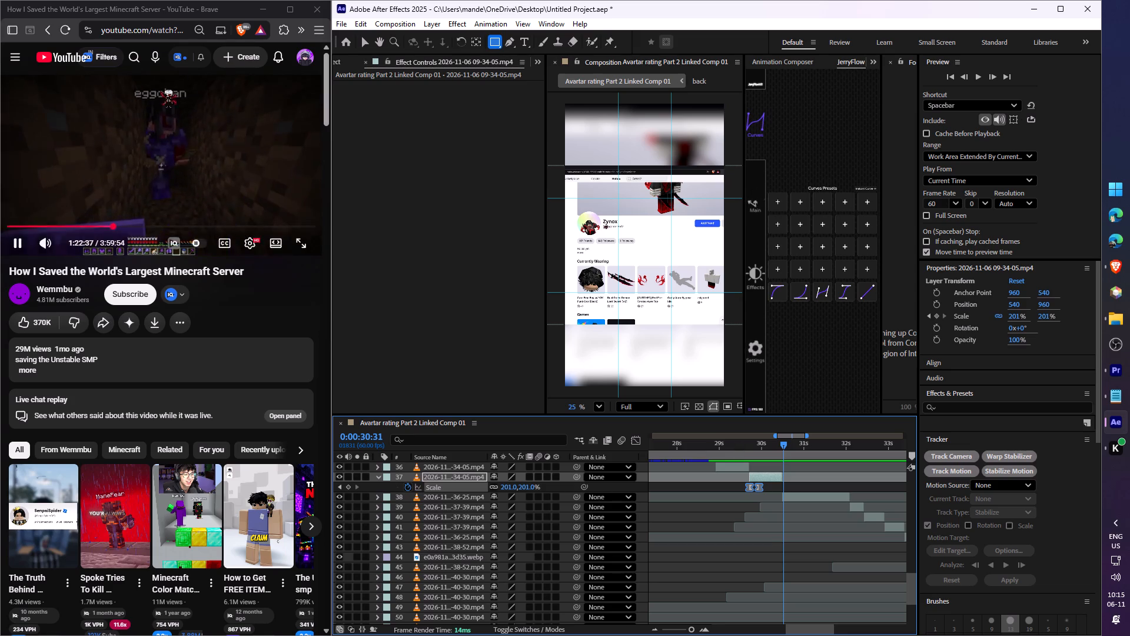
# Duplicate the profile page clip on layer 38 and split the lower copy at 0:00:30:46.
pyautogui.click(797, 518)
pyautogui.click(800, 495)
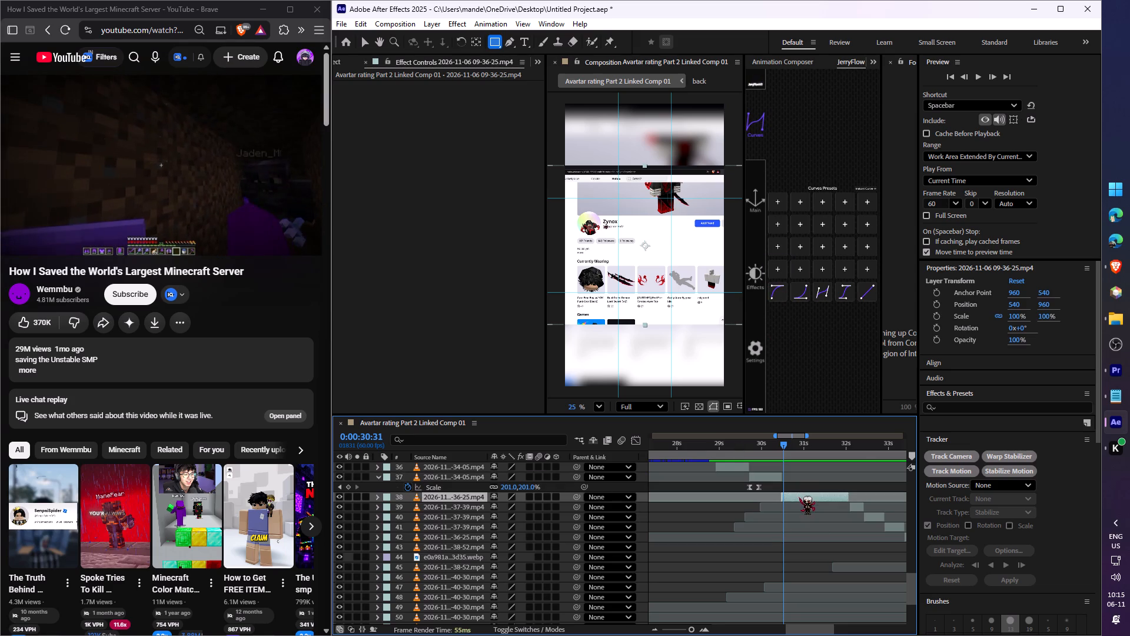
pyautogui.hotkey('ctrl', 'z')
pyautogui.press('space')
pyautogui.press('space')
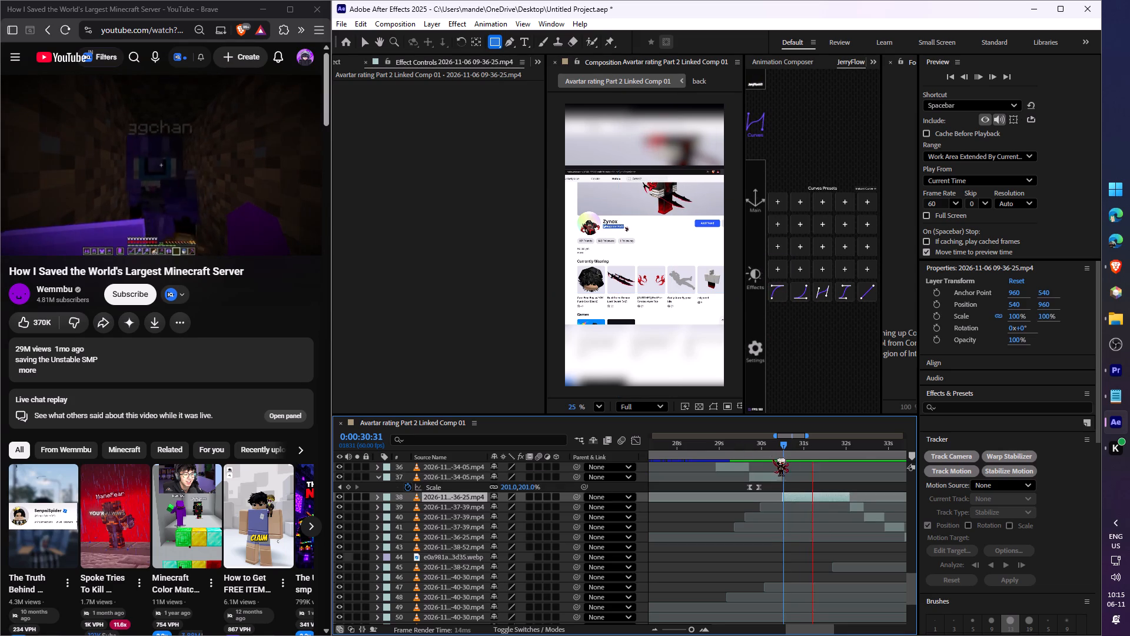
pyautogui.hotkey('ctrl', 'd')
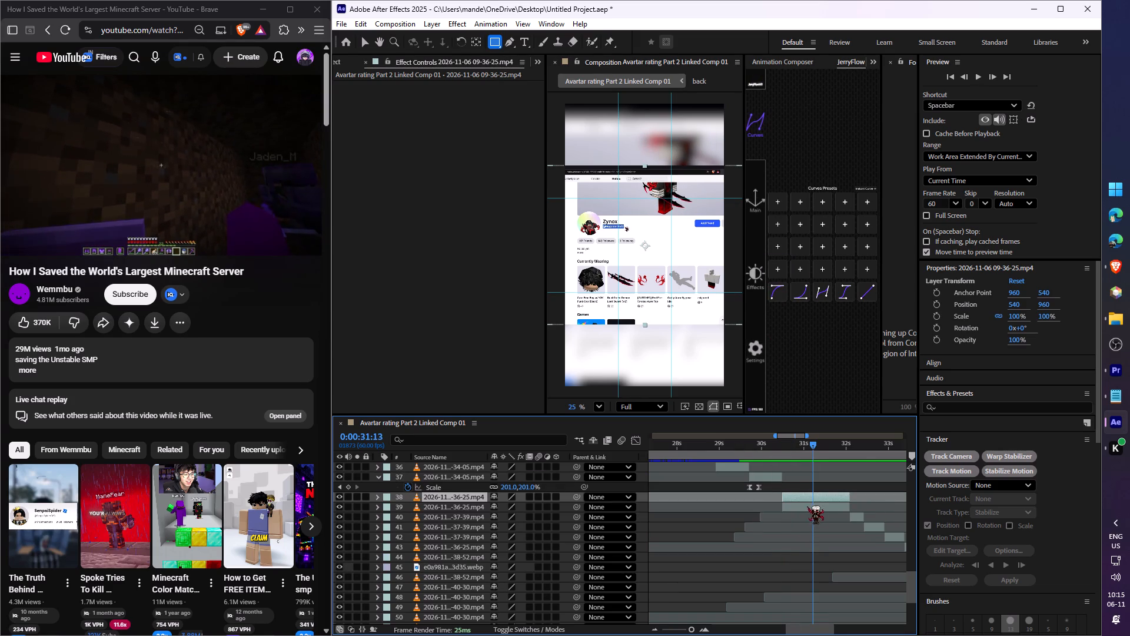
pyautogui.click(806, 505)
pyautogui.moveTo(791, 444); pyautogui.dragTo(793, 450)
pyautogui.hotkey('ctrl', 'shift', 'd')
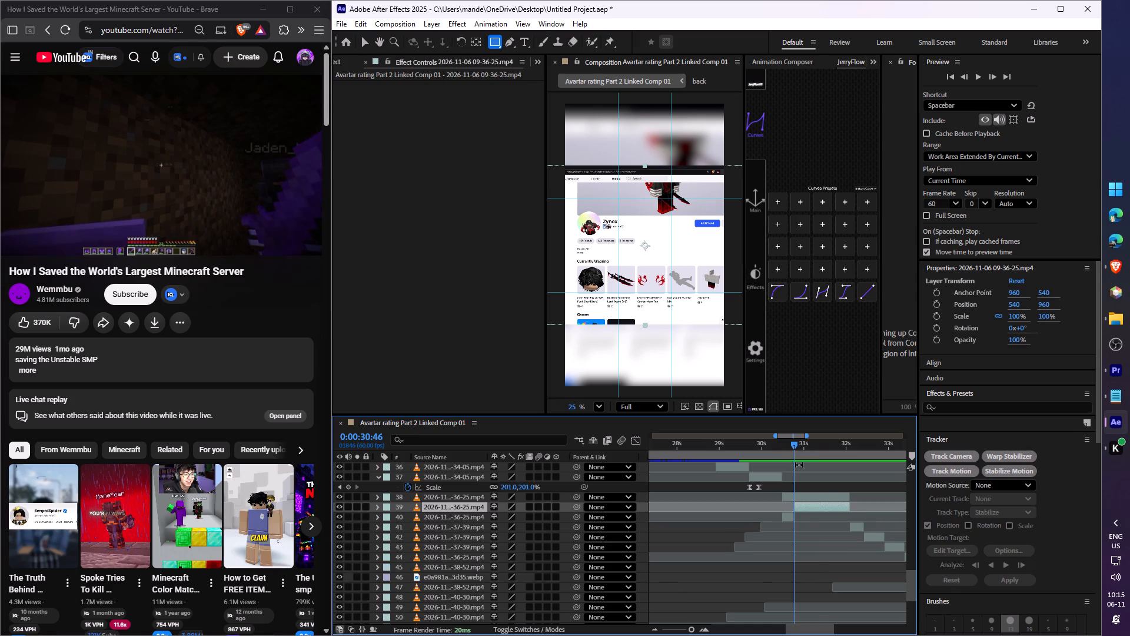
# Apply Gaussian Blur to layer 39, the part of the split profile copy after 0:00:30:46.
pyautogui.click(808, 504)
pyautogui.hotkey('ctrl', 'space')
pyautogui.write('gau')
pyautogui.press('Return')
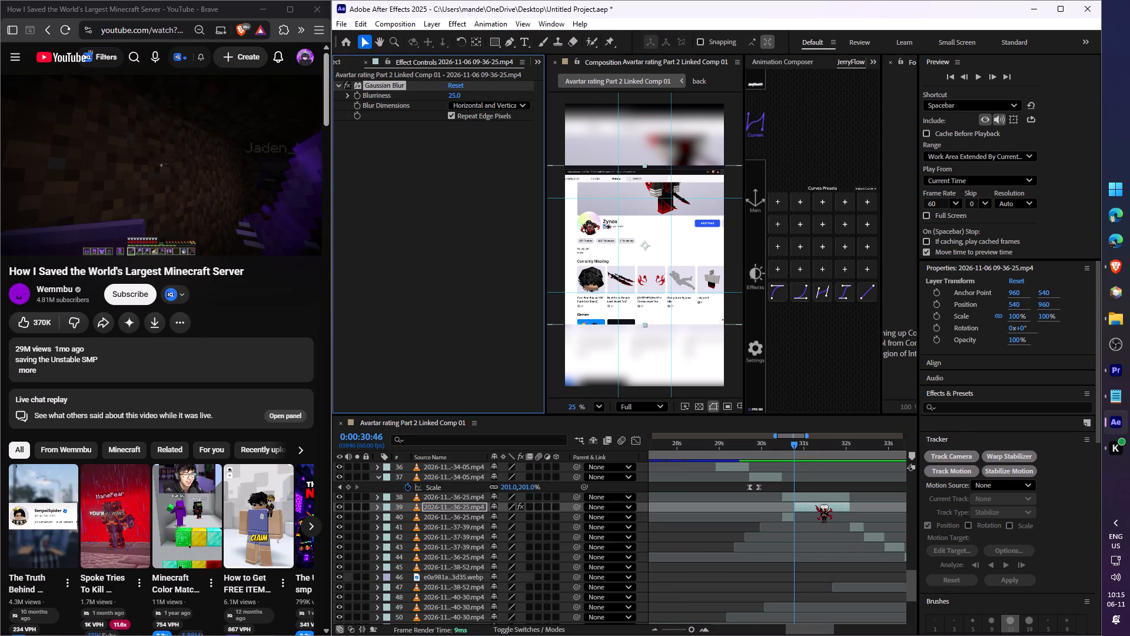
# Add starting Position and Scale keyframes to layer 38, the unblurred profile page copy, at 0:00:30:30.
pyautogui.moveTo(790, 447); pyautogui.dragTo(779, 445)
pyautogui.click(798, 499)
pyautogui.click(936, 303)
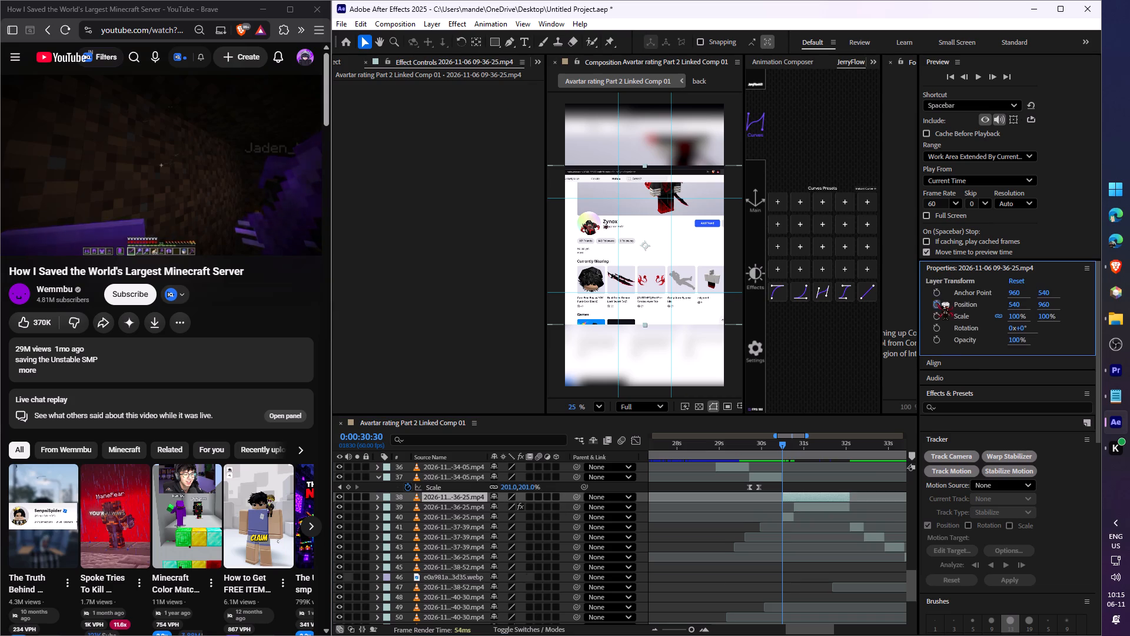
pyautogui.click(936, 316)
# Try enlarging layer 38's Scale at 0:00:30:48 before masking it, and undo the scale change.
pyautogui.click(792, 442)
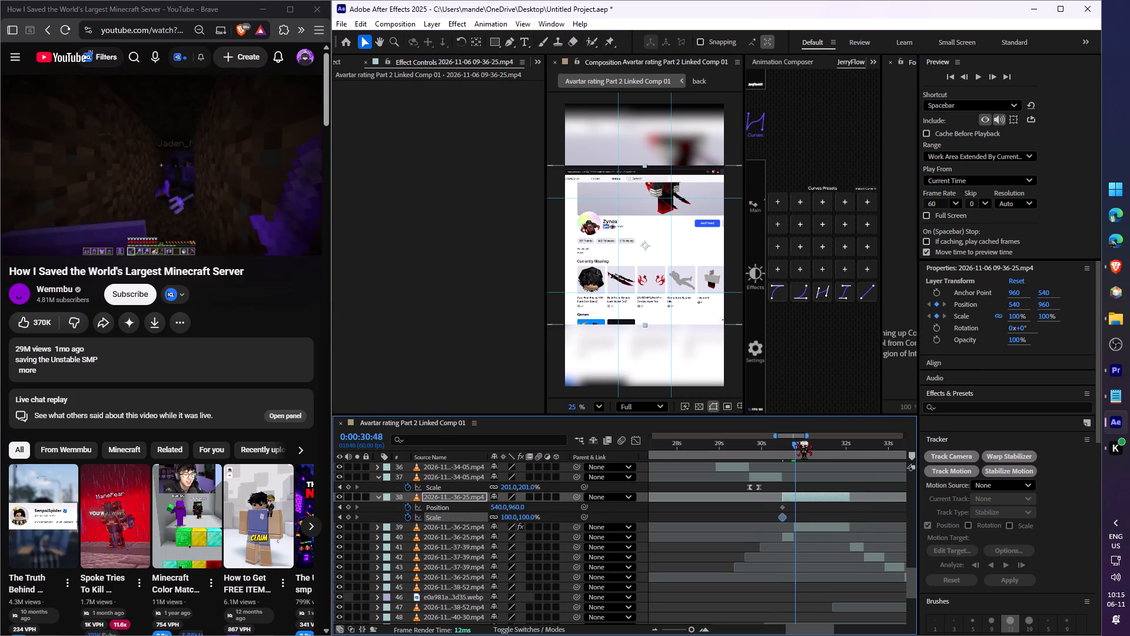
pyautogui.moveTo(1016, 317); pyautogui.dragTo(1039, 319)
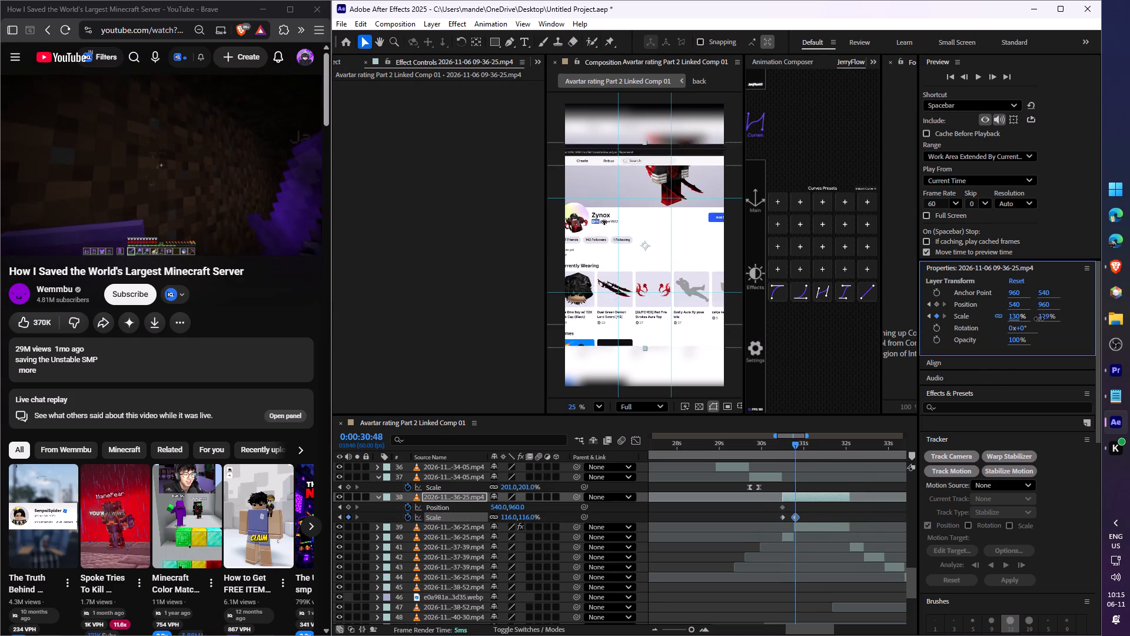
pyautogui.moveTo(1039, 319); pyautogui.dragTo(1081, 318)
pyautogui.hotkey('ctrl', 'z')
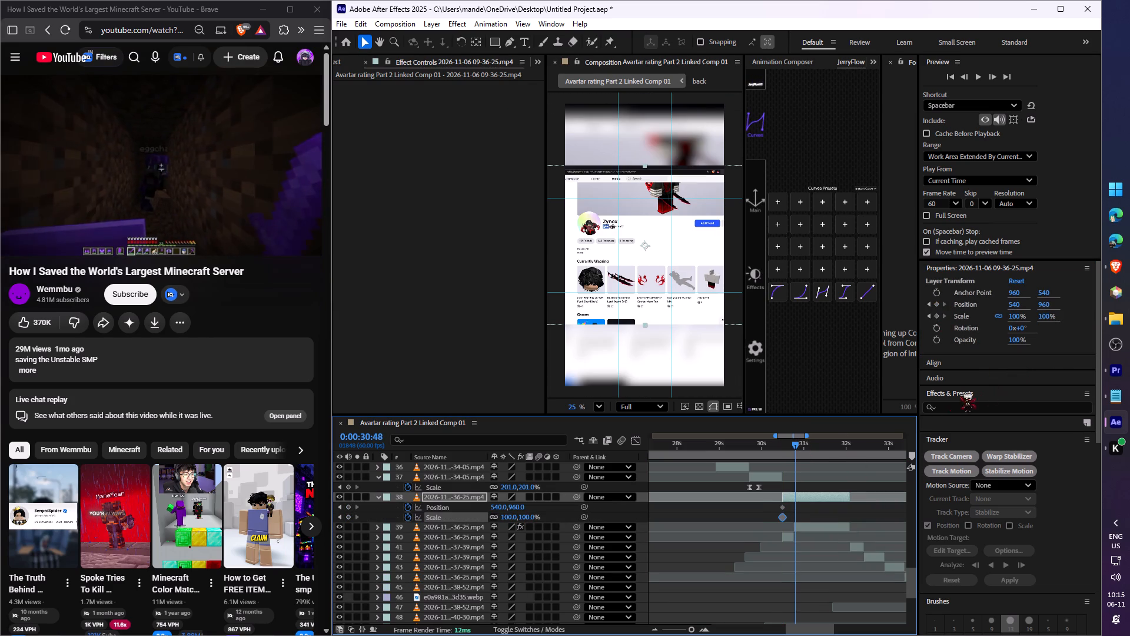
# Draw a rectangular mask on layer 38 around the profile's avatar, name and friend and follower counts.
pyautogui.click(785, 445)
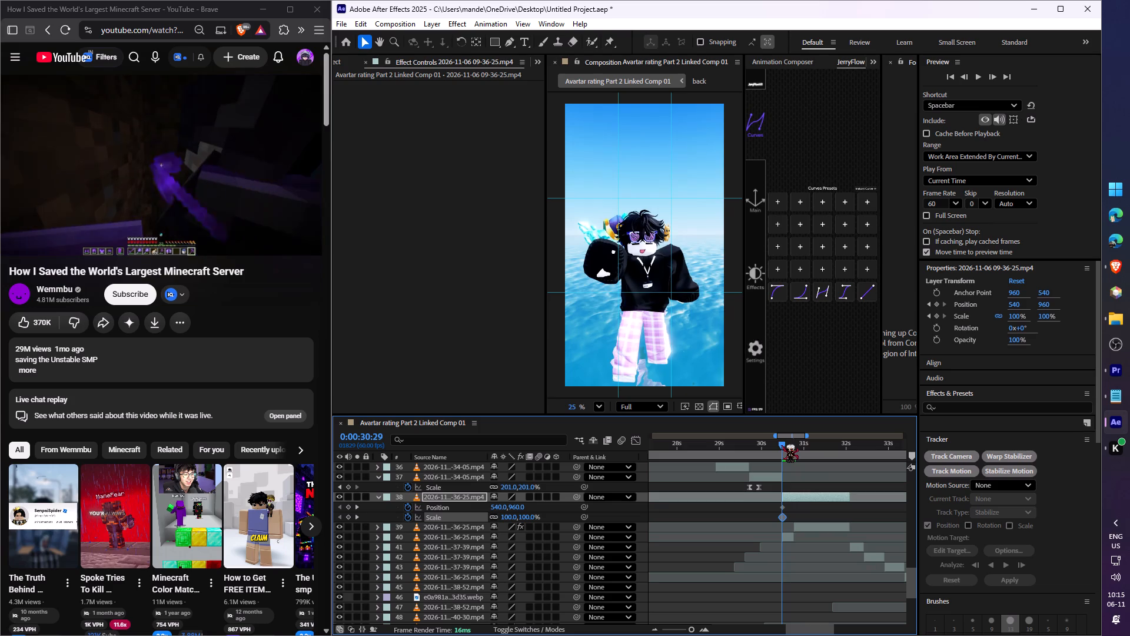
pyautogui.click(497, 43)
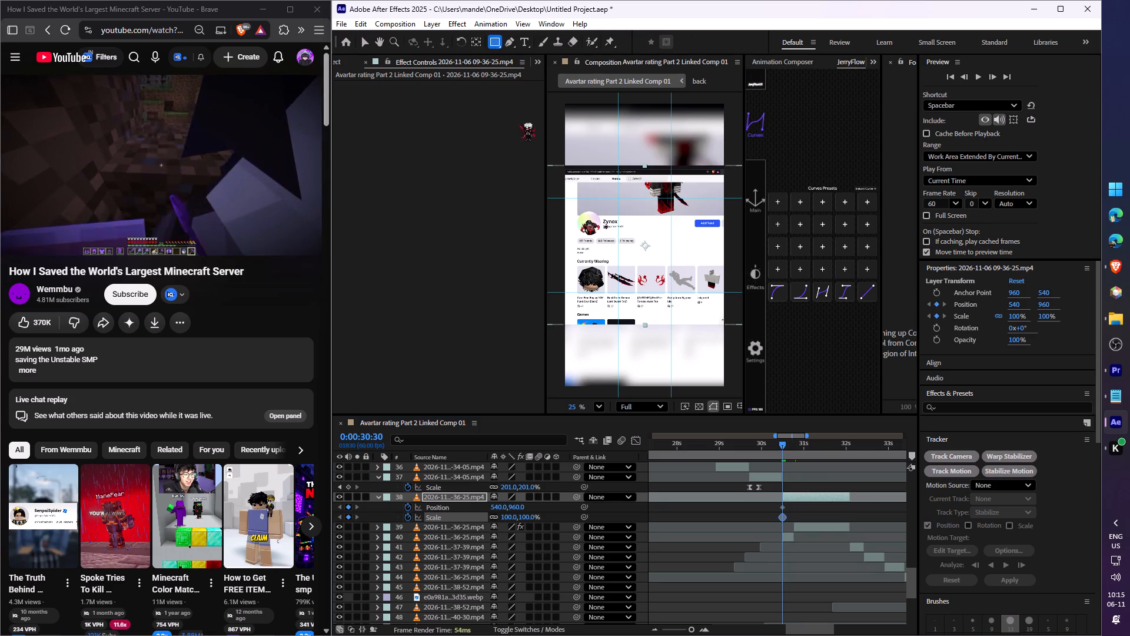
pyautogui.scroll(3, 606, 254)
pyautogui.moveTo(560, 188); pyautogui.dragTo(644, 244)
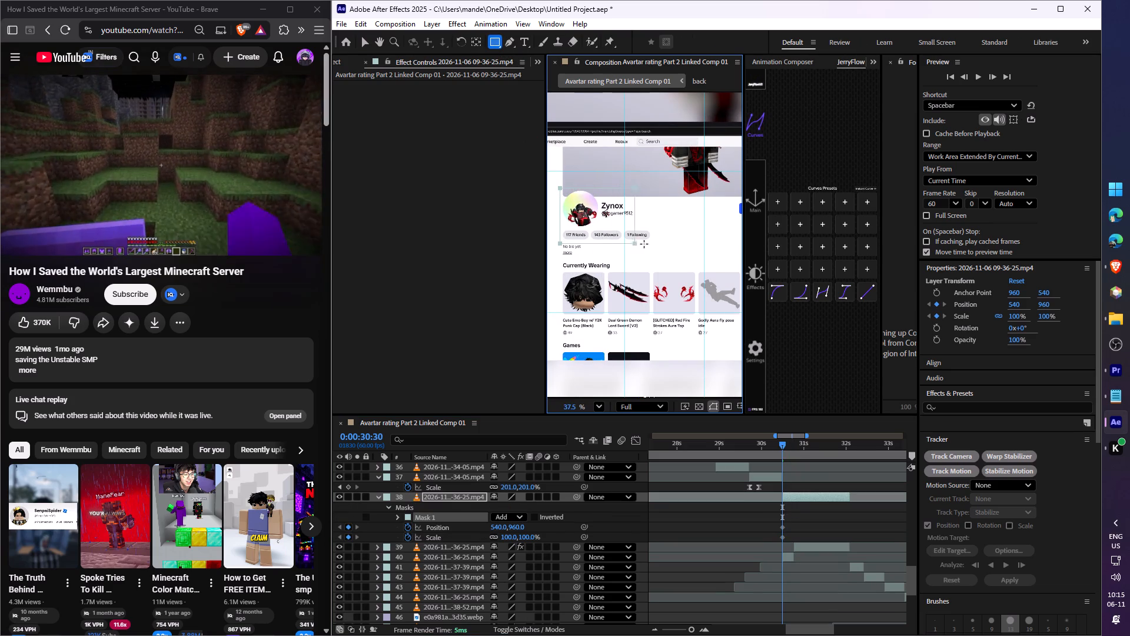
pyautogui.moveTo(644, 244); pyautogui.dragTo(657, 243)
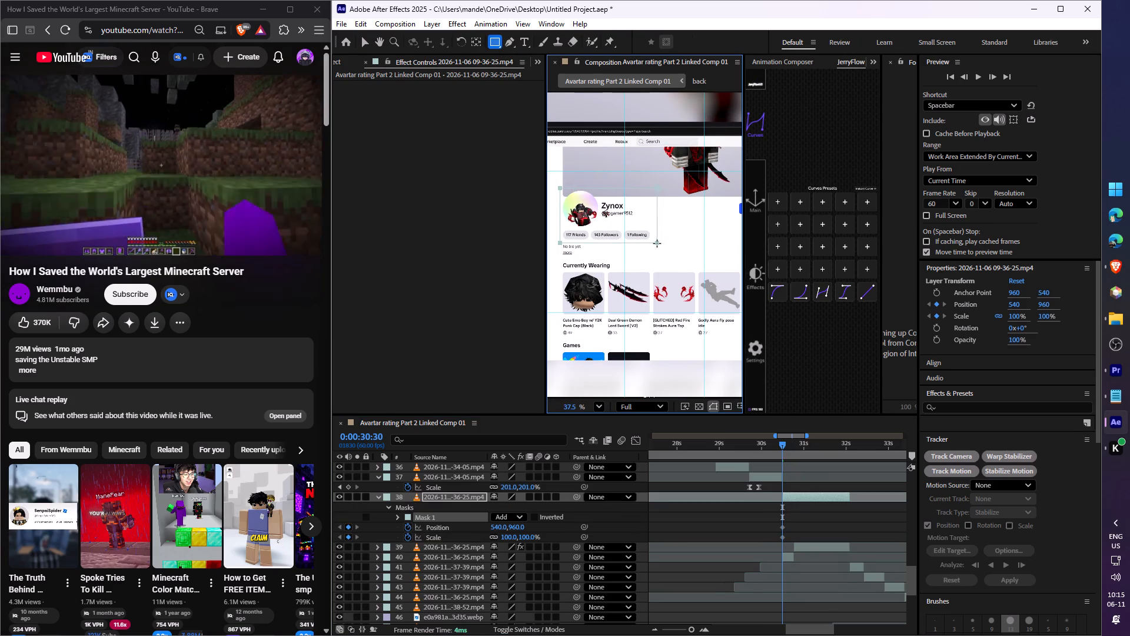
pyautogui.moveTo(657, 243); pyautogui.dragTo(656, 243)
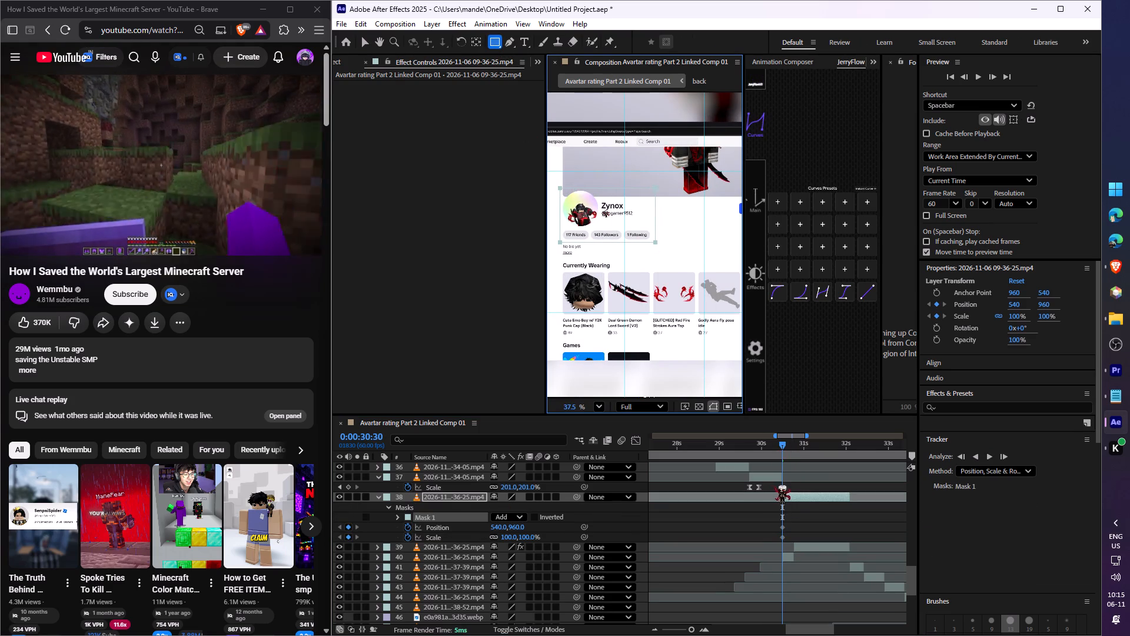
# Set layer 38's Scale to 185% and Position to 920, 980 at 0:00:30:48 to enlarge the masked header.
pyautogui.click(793, 495)
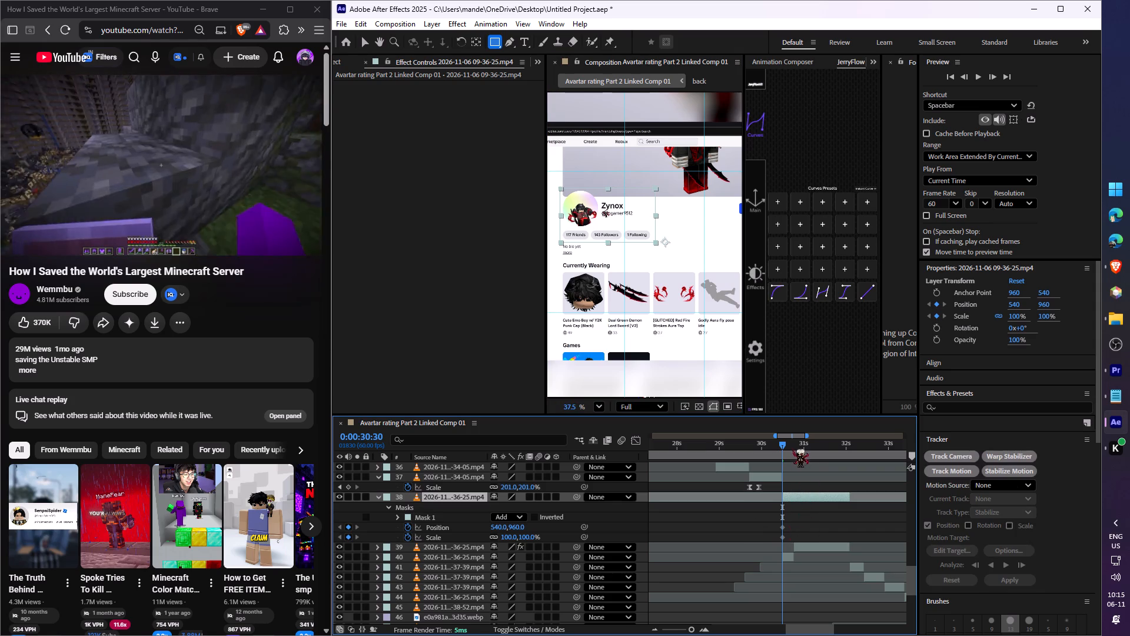
pyautogui.click(792, 448)
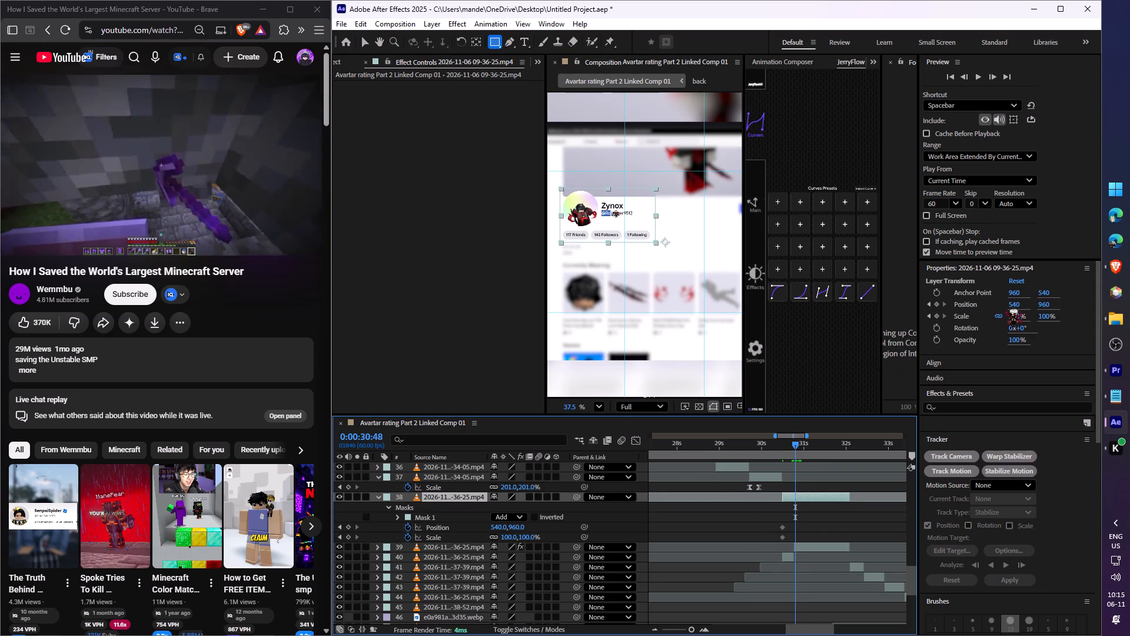
pyautogui.moveTo(1018, 315); pyautogui.dragTo(1075, 320)
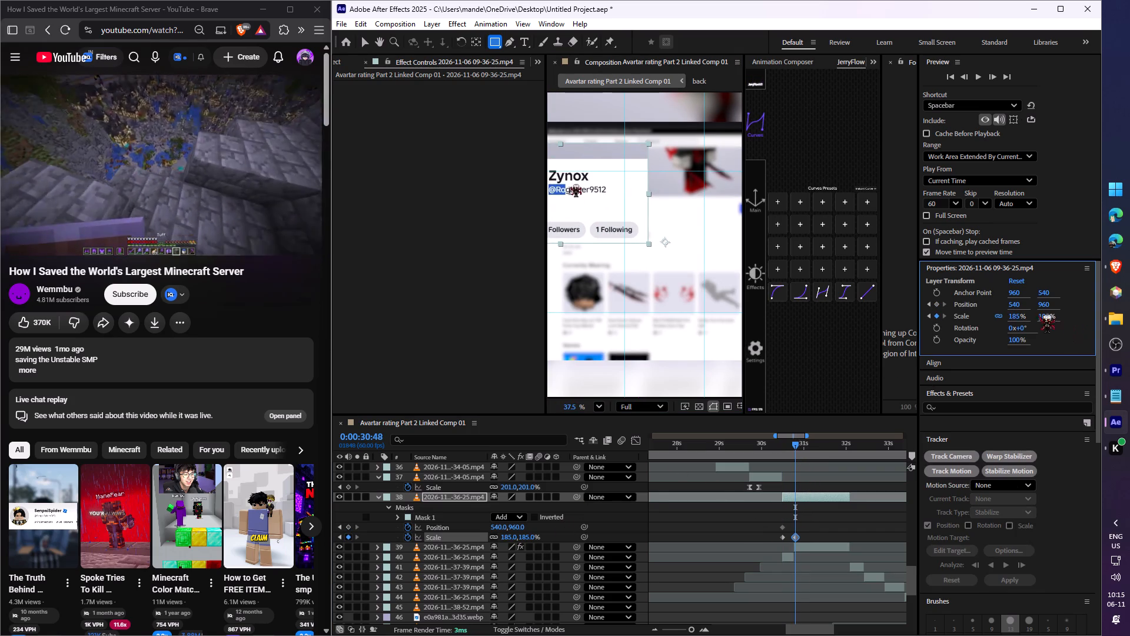
pyautogui.keyDown('shift'); pyautogui.moveTo(1010, 305); pyautogui.dragTo(1038, 308); pyautogui.keyUp('shift')
pyautogui.keyDown('shift'); pyautogui.click(1044, 304); pyautogui.keyUp('shift')
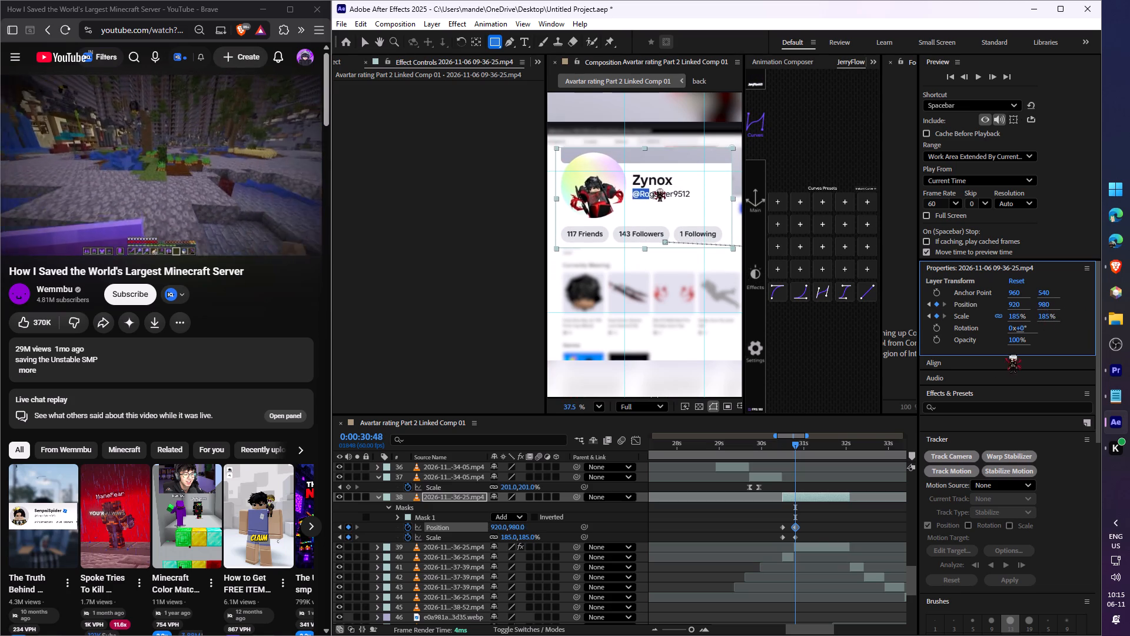
# Apply Easy Ease to layer 38's Position and Scale keyframes and preview the header zoom from 0:00:30:16.
pyautogui.moveTo(820, 512); pyautogui.dragTo(777, 540)
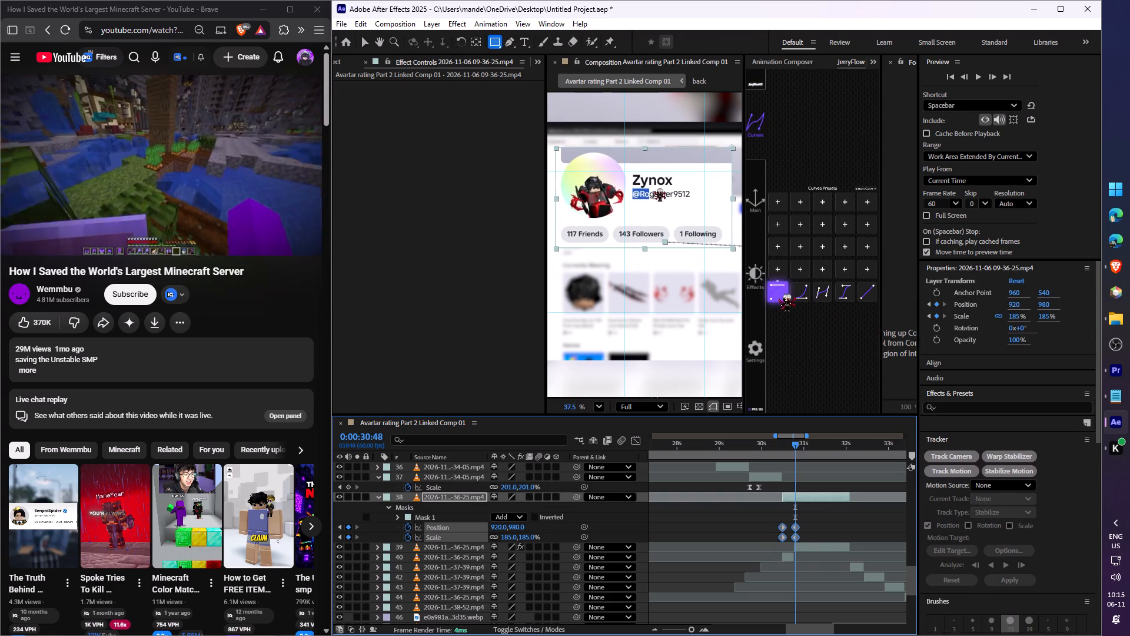
pyautogui.click(778, 295)
pyautogui.click(773, 450)
pyautogui.press('space')
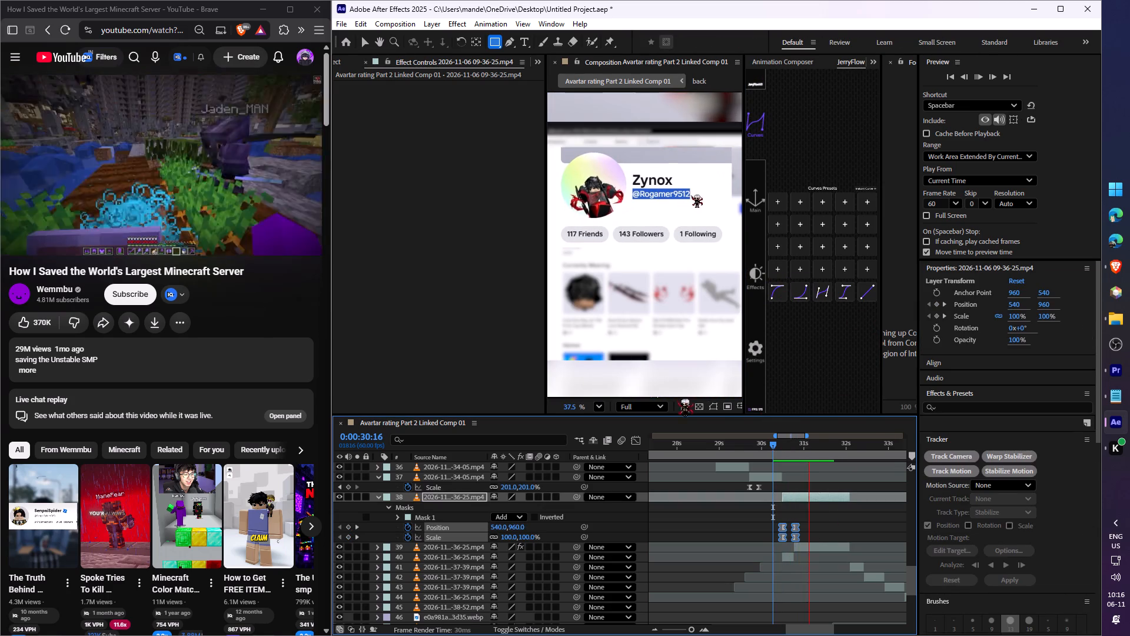
pyautogui.press('space')
# Extend the start of blurred layer 39 slightly earlier, into the header zoom, and preview from 0:00:30:27.
pyautogui.moveTo(792, 542); pyautogui.dragTo(786, 544)
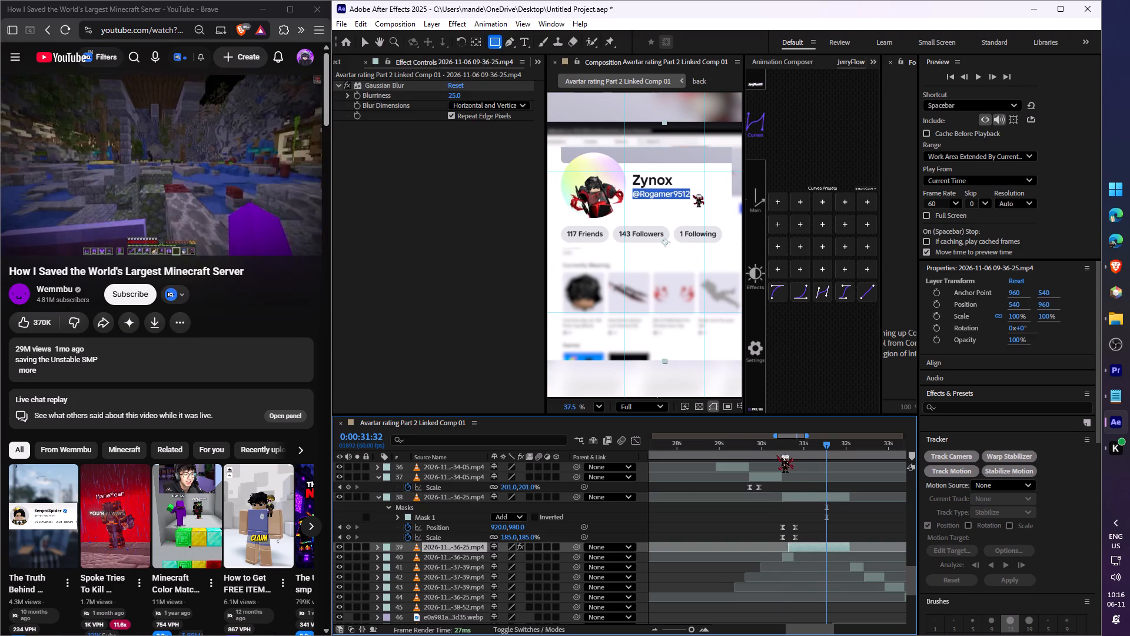
pyautogui.click(780, 446)
pyautogui.press('space')
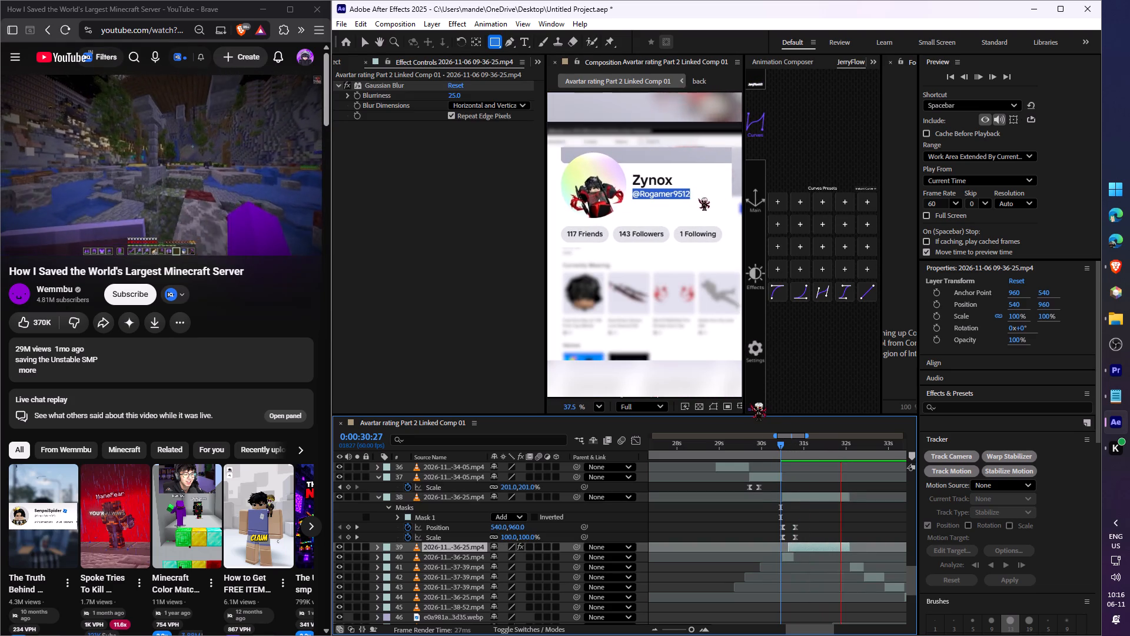
pyautogui.press('space')
pyautogui.press('space')
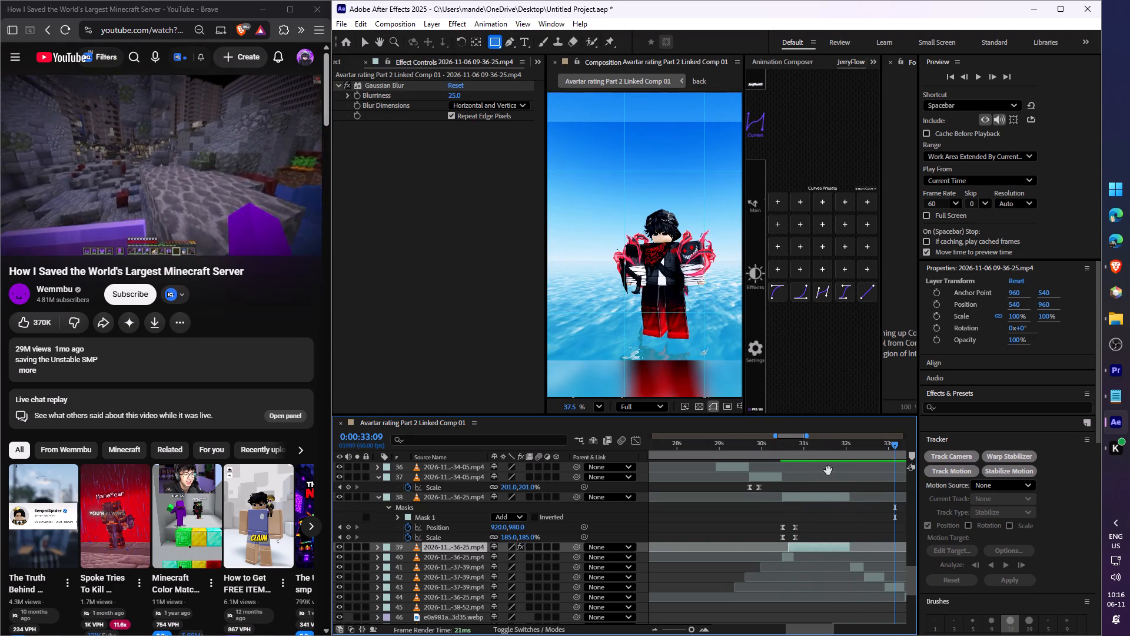
pyautogui.press('space')
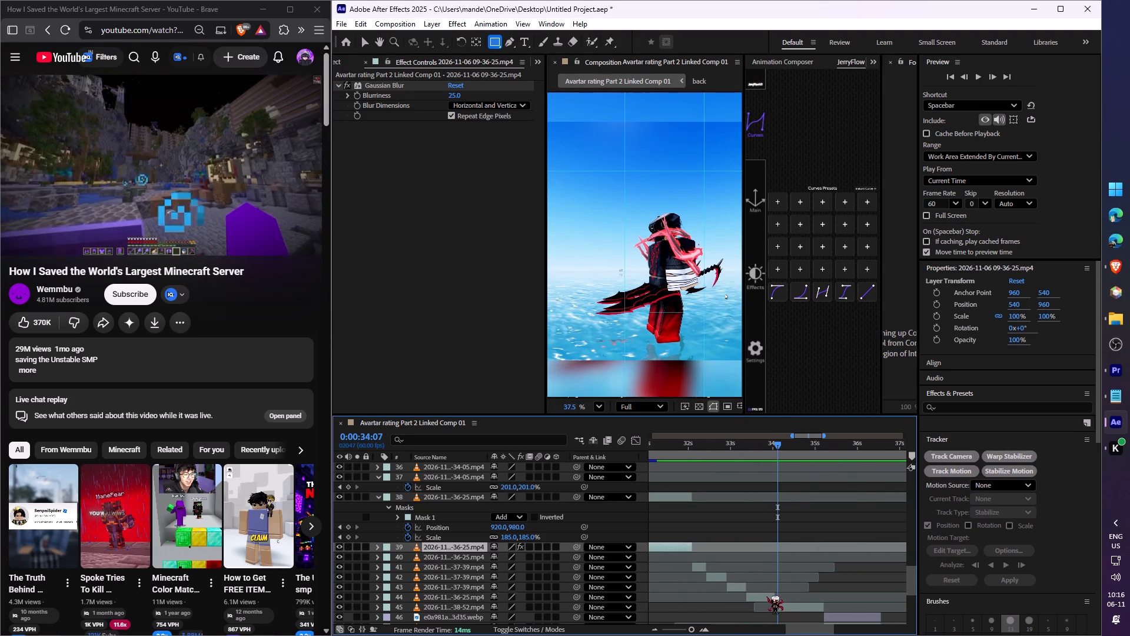
# Set layer 44's Scale to 310% and Position to 1630, 1160 to frame the black hair item, and preview from 0:00:32:52.
pyautogui.click(766, 597)
pyautogui.click(753, 452)
pyautogui.press('s')
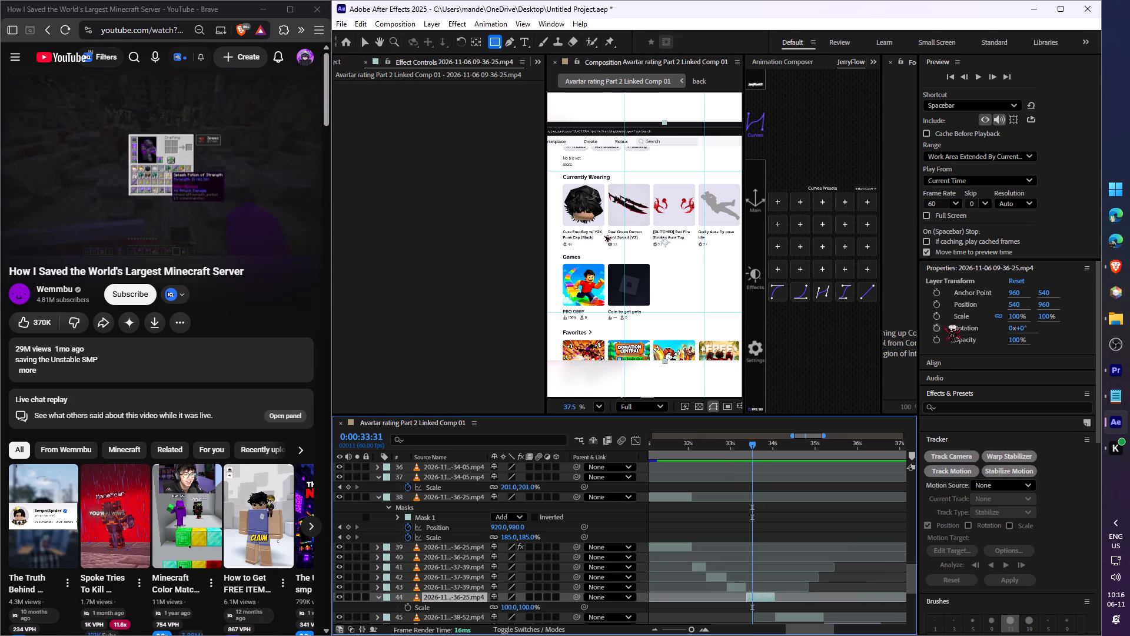
pyautogui.keyDown('shift'); pyautogui.moveTo(1016, 316); pyautogui.dragTo(1032, 317); pyautogui.keyUp('shift')
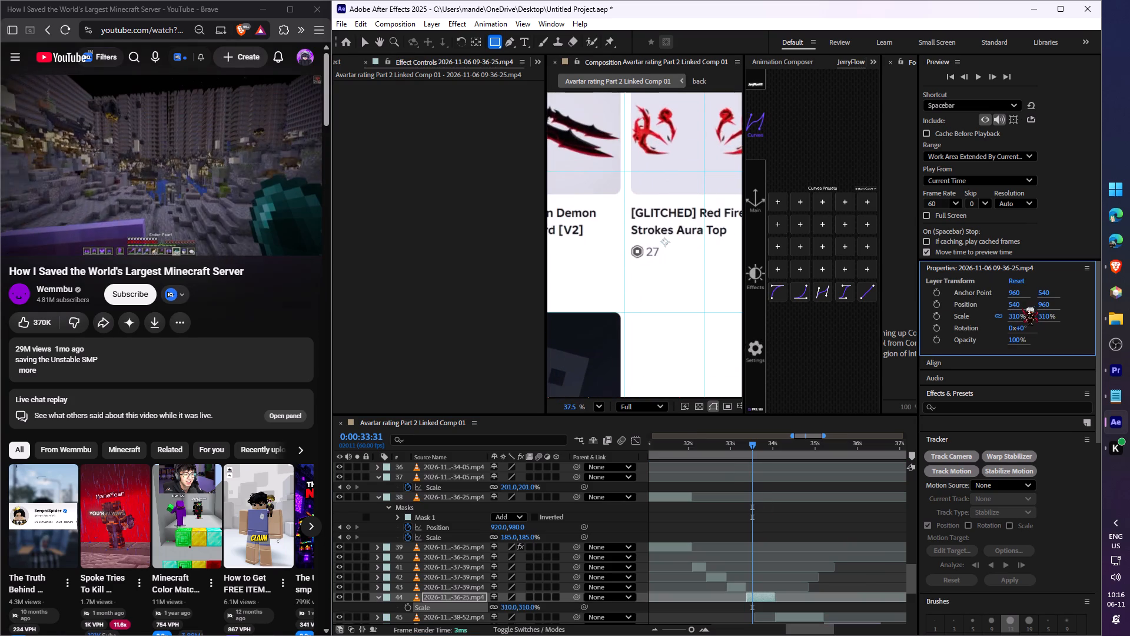
pyautogui.keyDown('shift'); pyautogui.moveTo(1015, 306); pyautogui.dragTo(1083, 311); pyautogui.keyUp('shift')
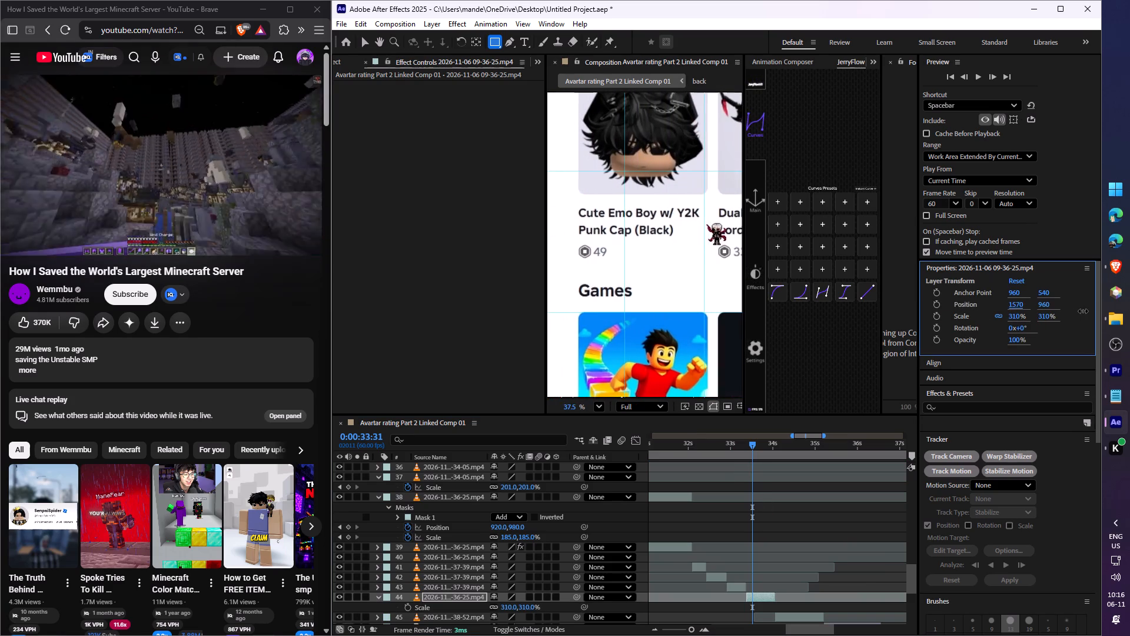
pyautogui.keyDown('shift'); pyautogui.moveTo(1083, 311); pyautogui.dragTo(1090, 315); pyautogui.keyUp('shift')
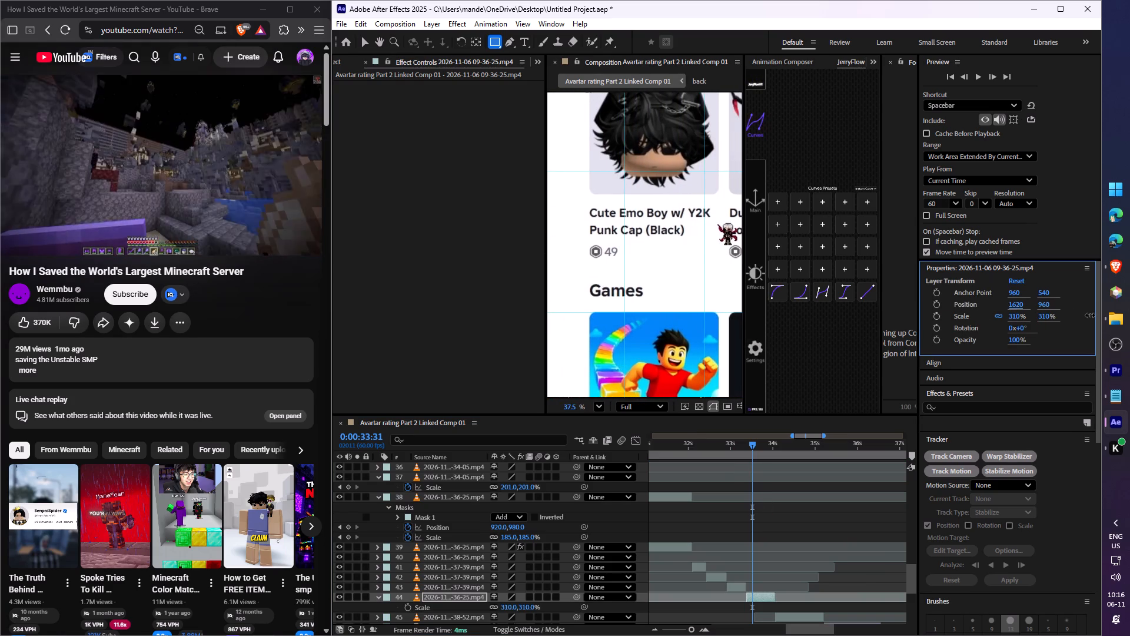
pyautogui.keyDown('shift'); pyautogui.moveTo(1090, 315); pyautogui.dragTo(1091, 315); pyautogui.keyUp('shift')
pyautogui.keyDown('shift'); pyautogui.moveTo(1046, 304); pyautogui.dragTo(1055, 304); pyautogui.keyUp('shift')
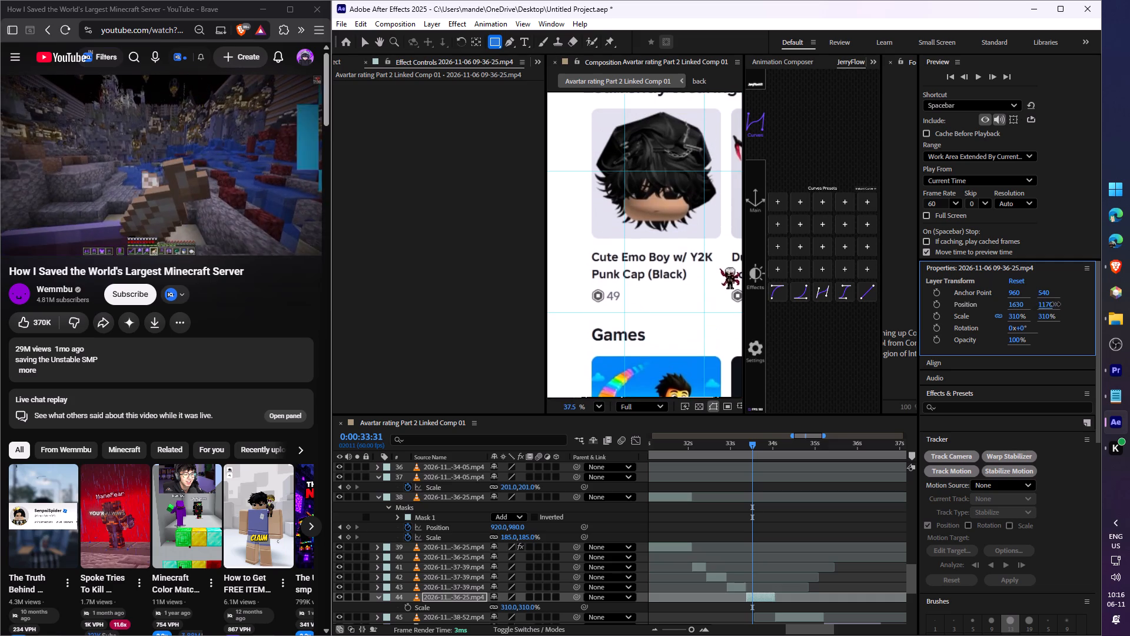
pyautogui.keyDown('shift'); pyautogui.moveTo(1055, 304); pyautogui.dragTo(1054, 304); pyautogui.keyUp('shift')
pyautogui.moveTo(737, 448); pyautogui.dragTo(724, 450)
pyautogui.press('space')
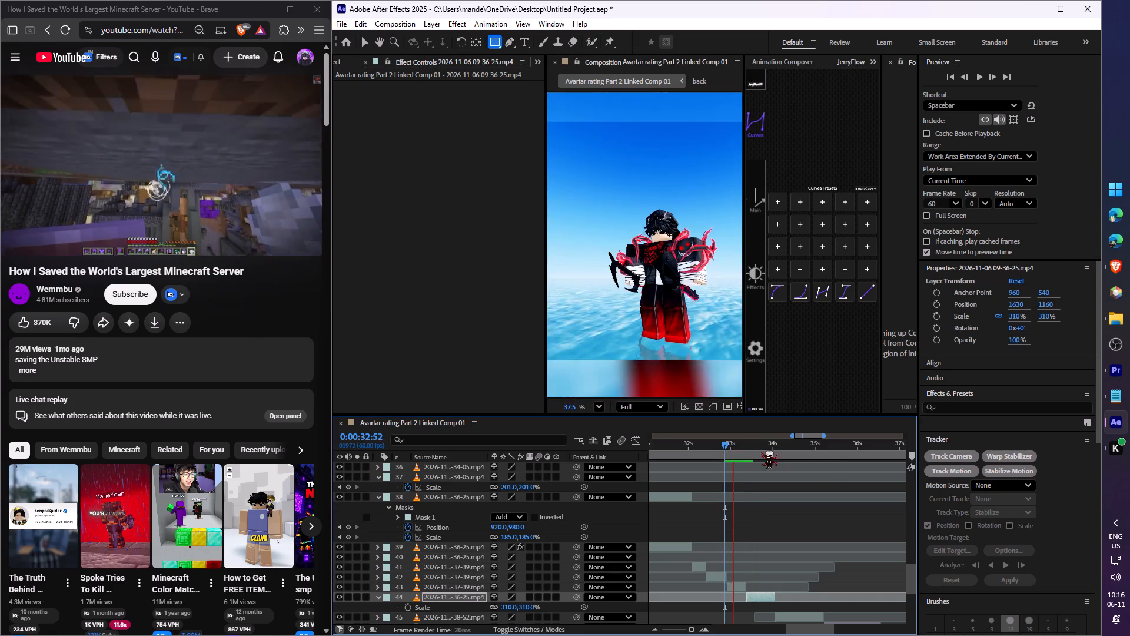
pyautogui.press('space')
pyautogui.press('space')
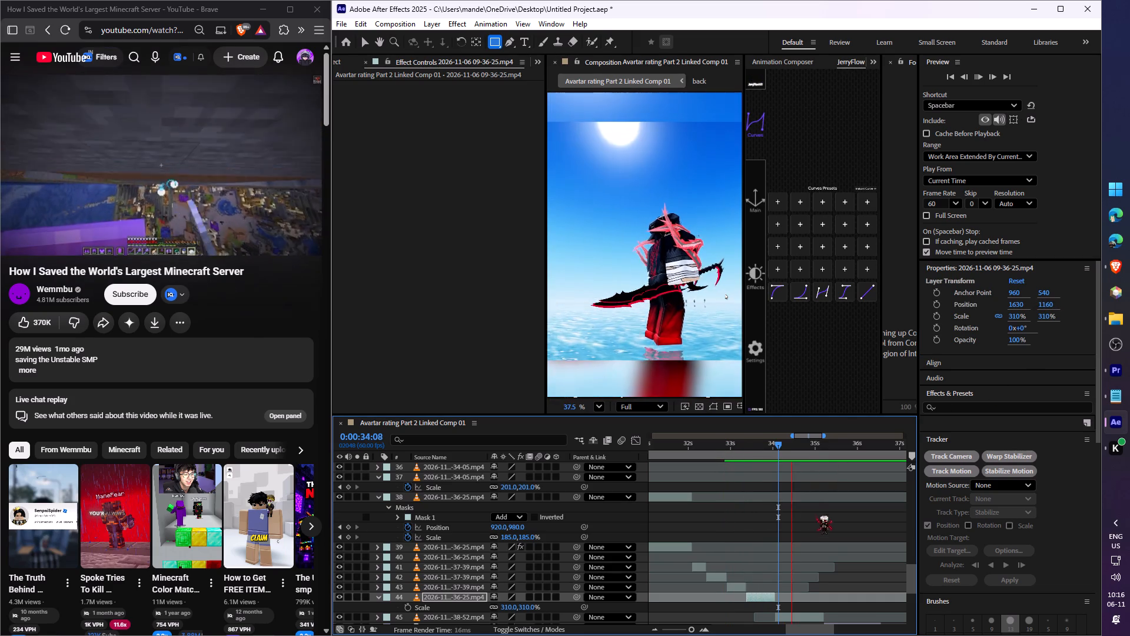
pyautogui.press('space')
# Animate layer 45's Scale from 100% at 0:00:34:03 to 160% at 0:00:34:21 to zoom in on the avatar.
pyautogui.click(594, 409)
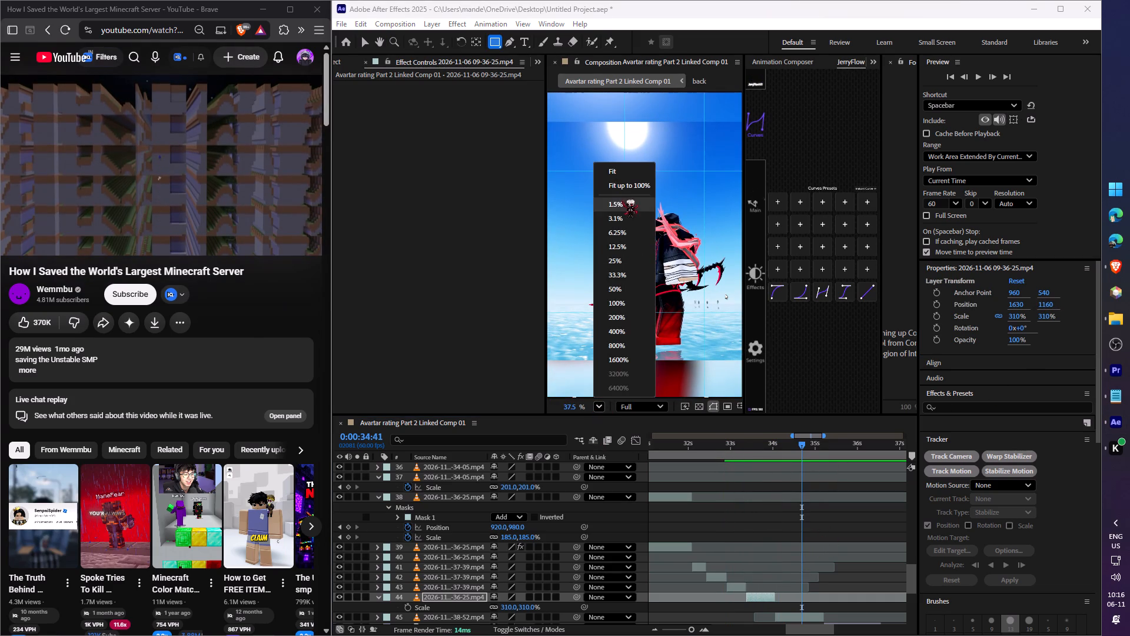
pyautogui.click(623, 171)
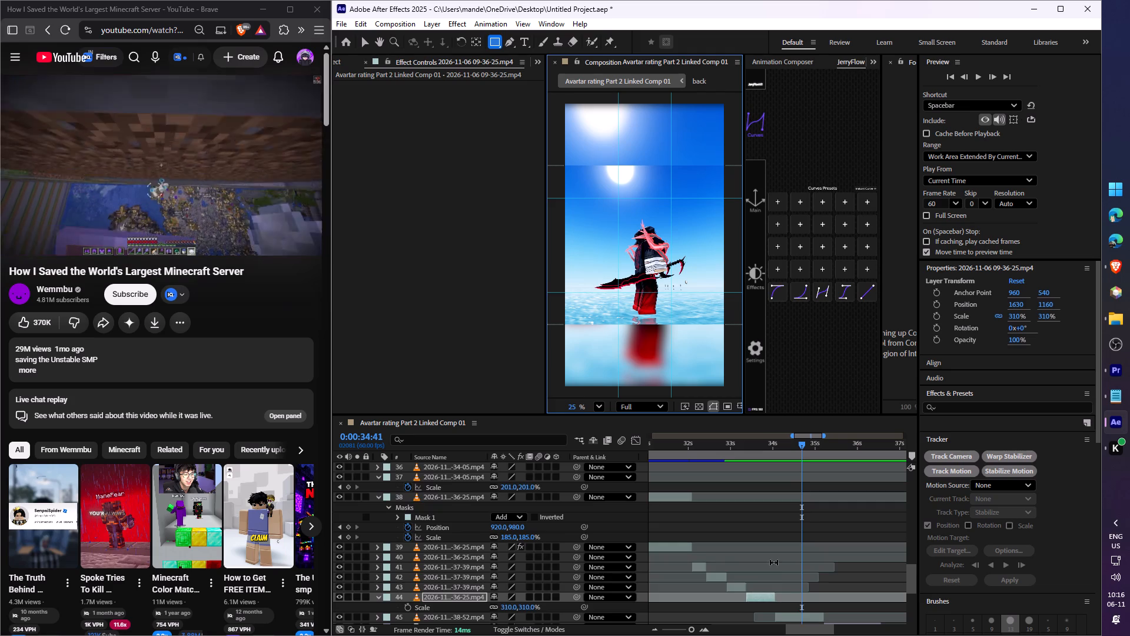
pyautogui.scroll(-2, 774, 556)
pyautogui.click(779, 446)
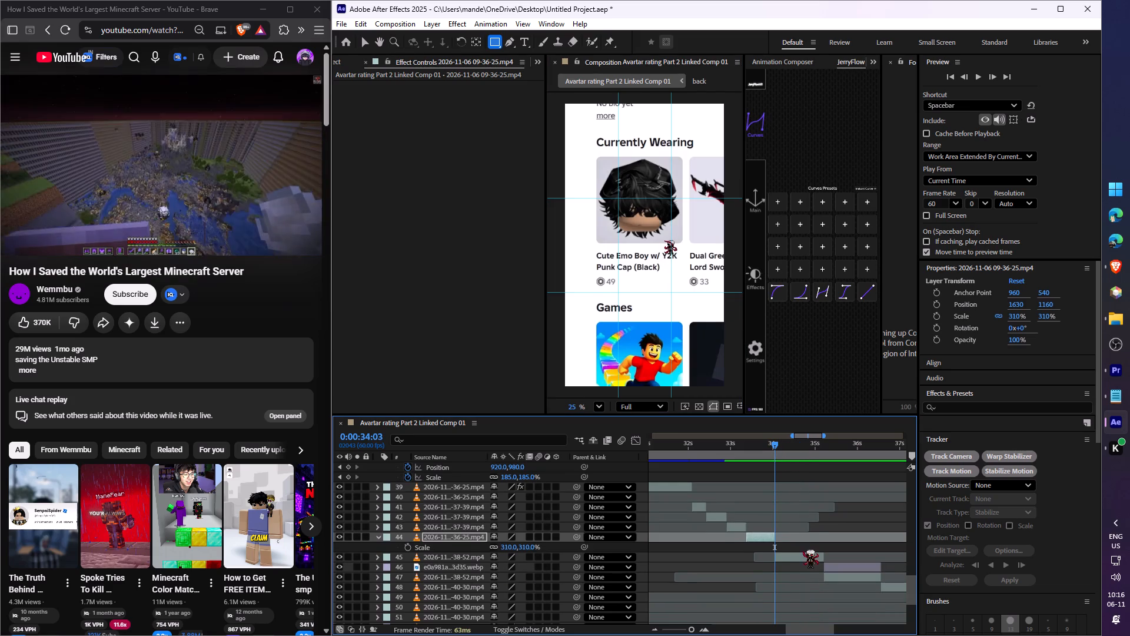
pyautogui.click(799, 554)
pyautogui.scroll(-2, 803, 538)
pyautogui.press('s')
pyautogui.click(405, 505)
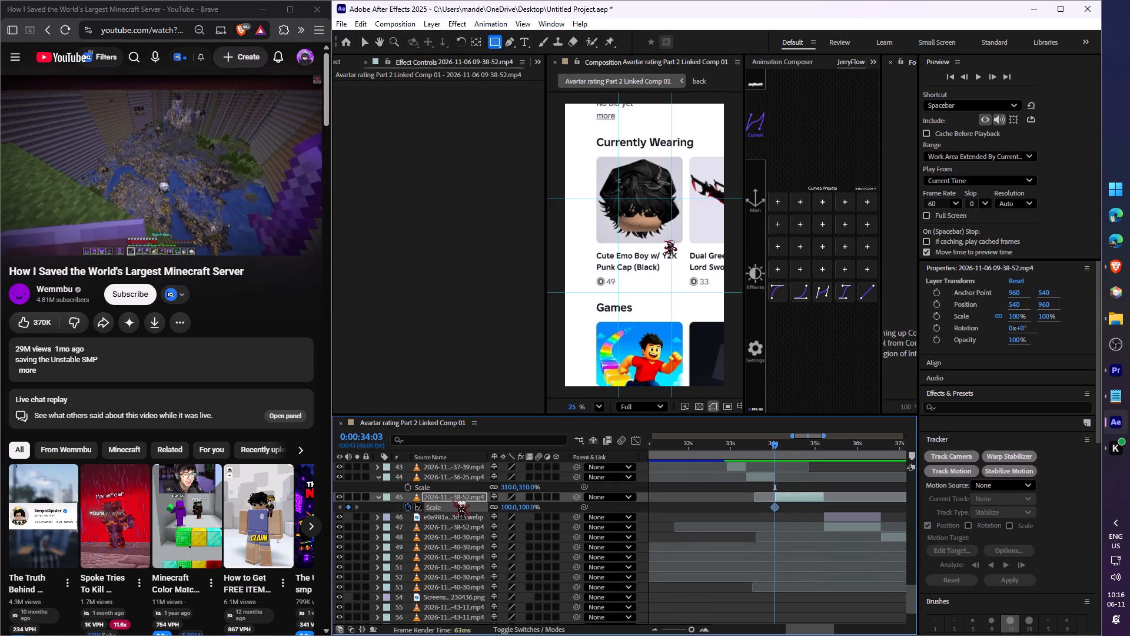
pyautogui.moveTo(769, 450); pyautogui.dragTo(787, 449)
pyautogui.moveTo(508, 510); pyautogui.dragTo(541, 507)
# Apply Easy Ease to both of layer 45's Scale keyframes and preview the zoom from 0:00:33:55.
pyautogui.moveTo(800, 506); pyautogui.dragTo(745, 518)
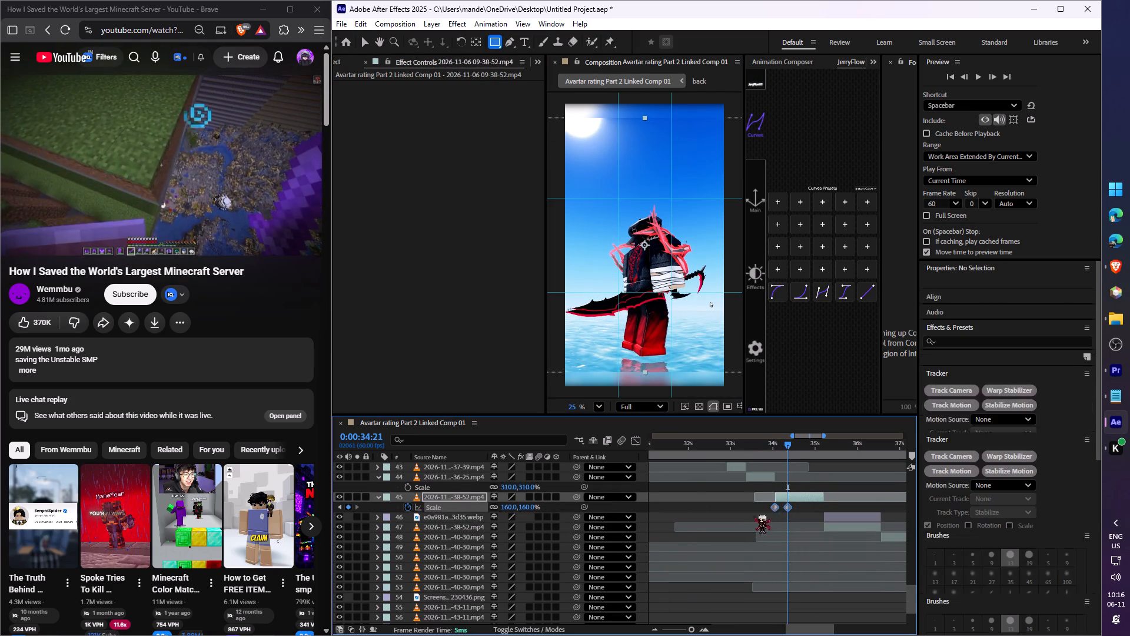
pyautogui.click(772, 291)
pyautogui.click(778, 293)
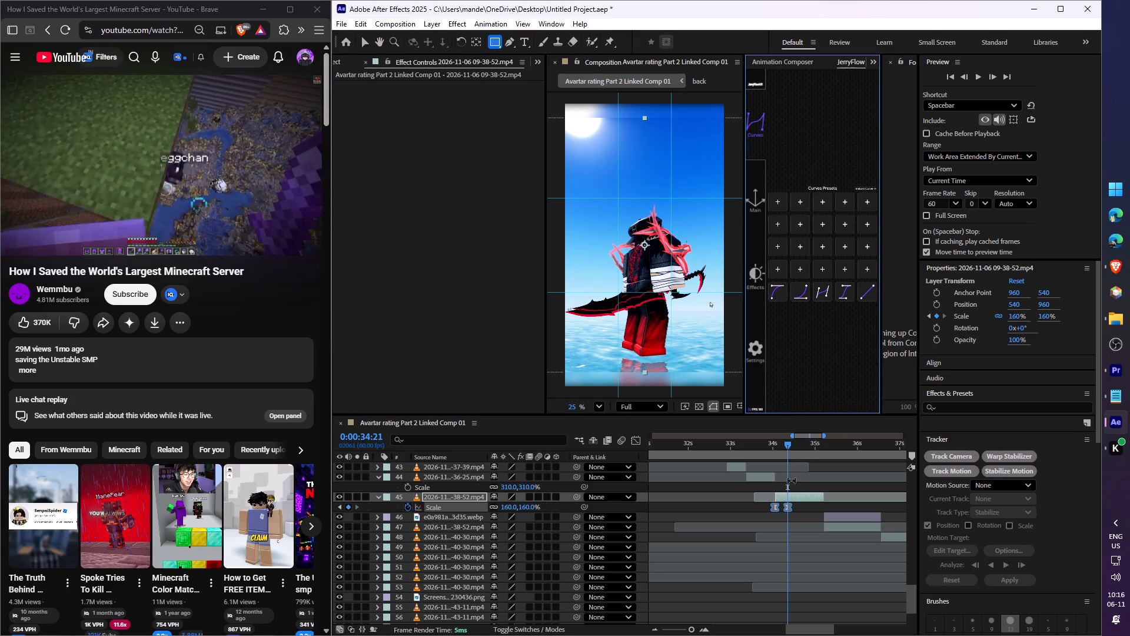
pyautogui.click(765, 435)
pyautogui.click(769, 445)
pyautogui.press('space')
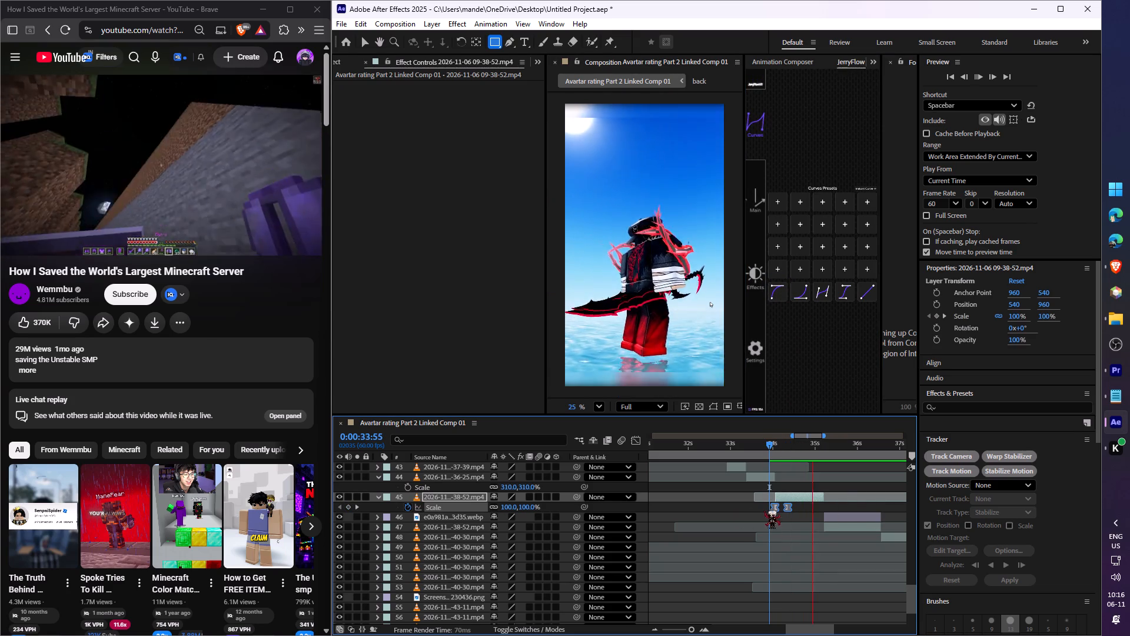
pyautogui.press('space')
# Fade in the anime character image on layer 46 with Opacity keyframes from 0% at 0:00:35:16 to 100% at 0:00:35:38.
pyautogui.click(855, 512)
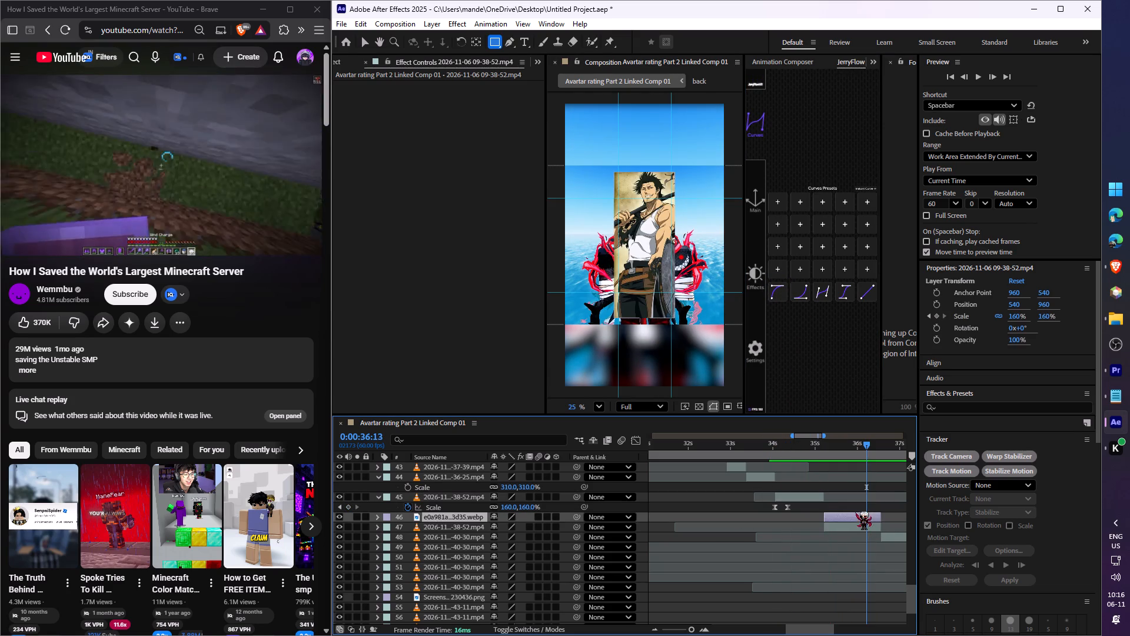
pyautogui.click(829, 447)
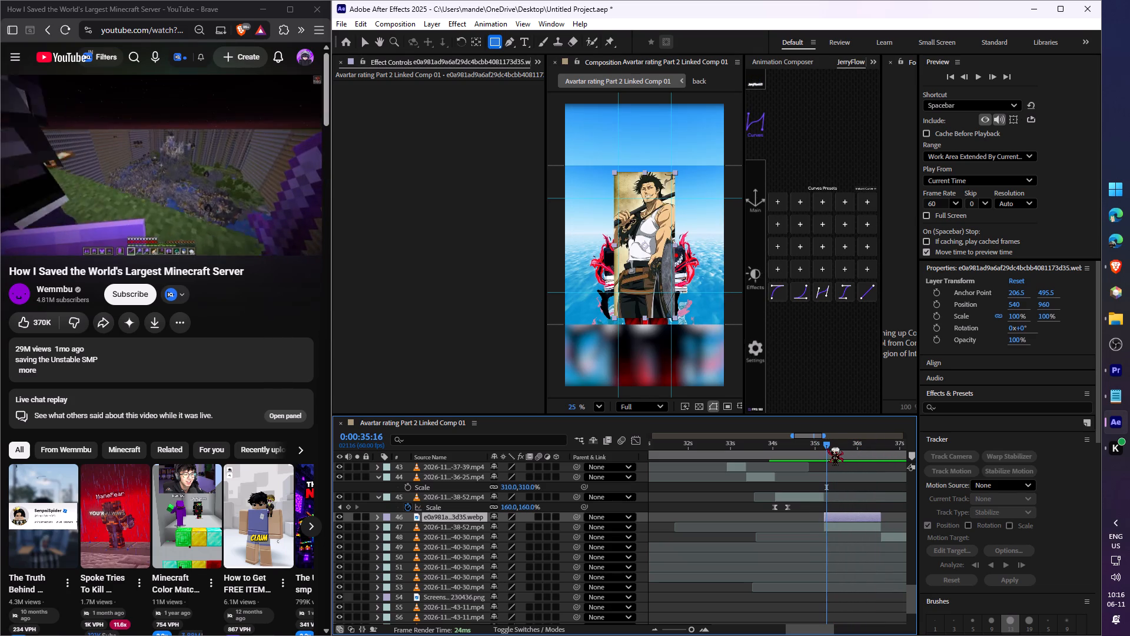
pyautogui.press('t')
pyautogui.click(406, 525)
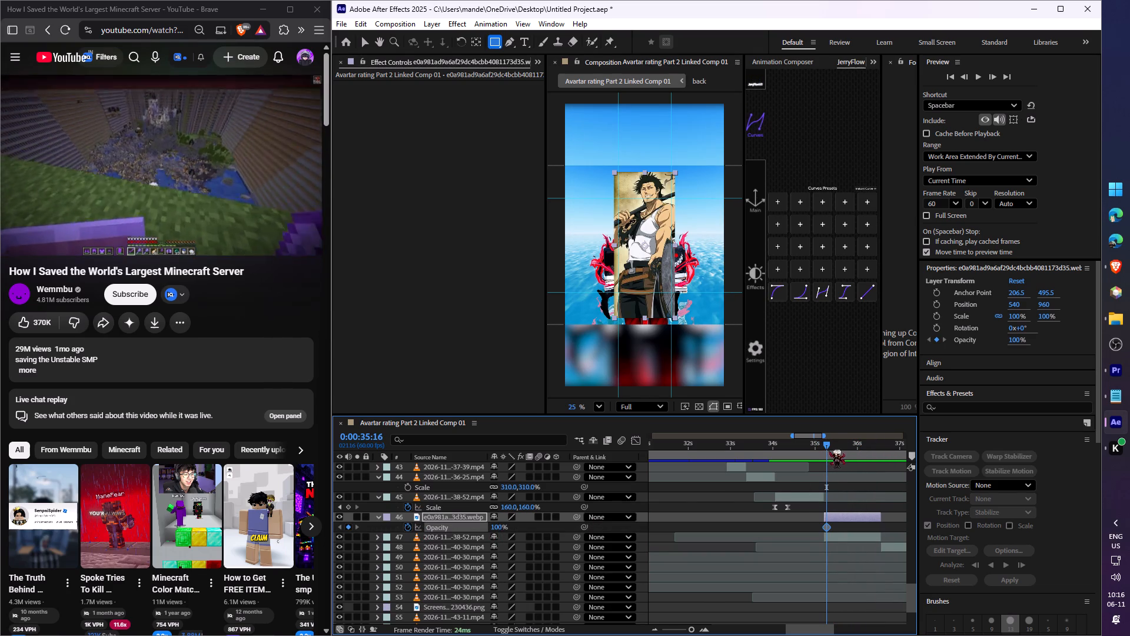
pyautogui.moveTo(829, 450); pyautogui.dragTo(842, 449)
pyautogui.click(496, 525)
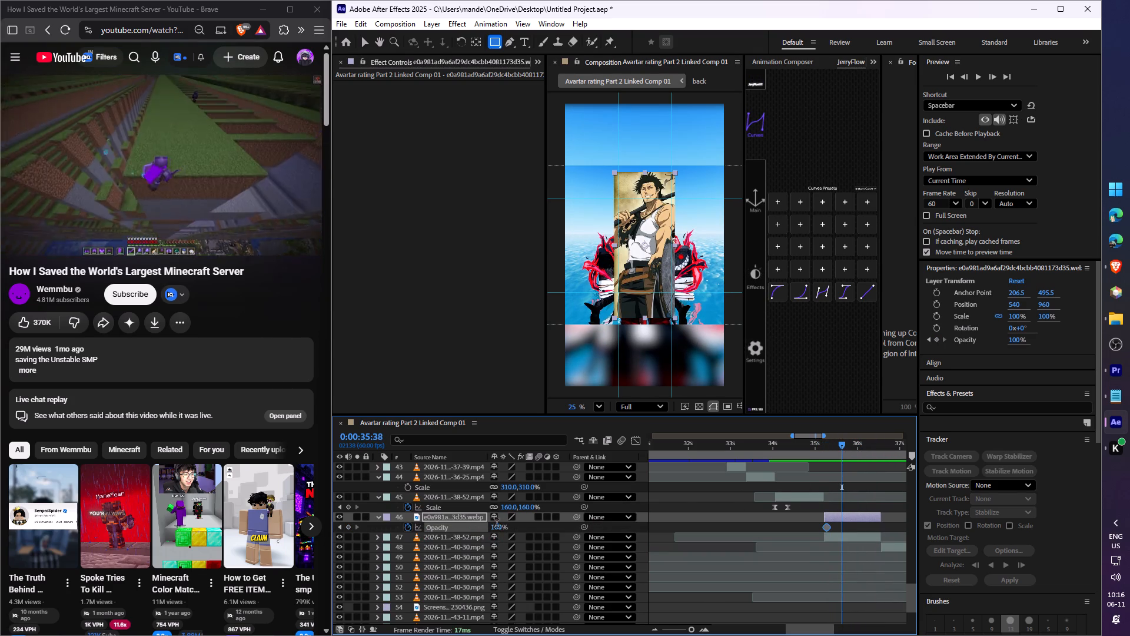
pyautogui.click(345, 526)
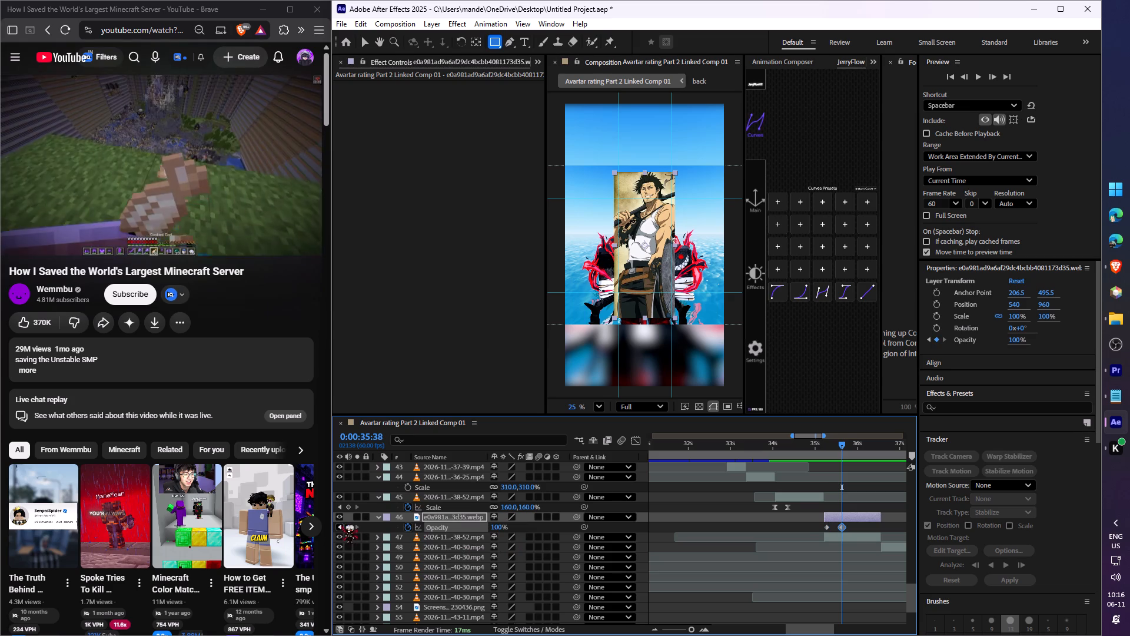
pyautogui.click(341, 526)
pyautogui.moveTo(497, 525); pyautogui.dragTo(301, 545)
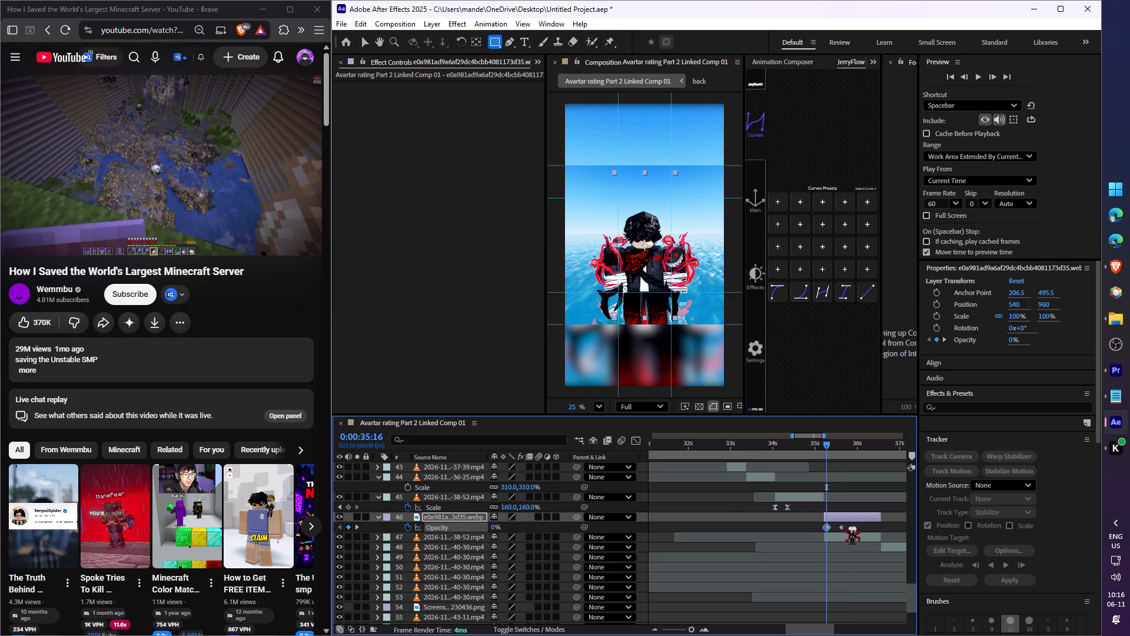
# Move layer 46's 100% Opacity keyframe later, near the end of the layer, to slow the fade-in, and preview it.
pyautogui.moveTo(843, 527); pyautogui.dragTo(849, 527)
pyautogui.press('space')
pyautogui.press('space')
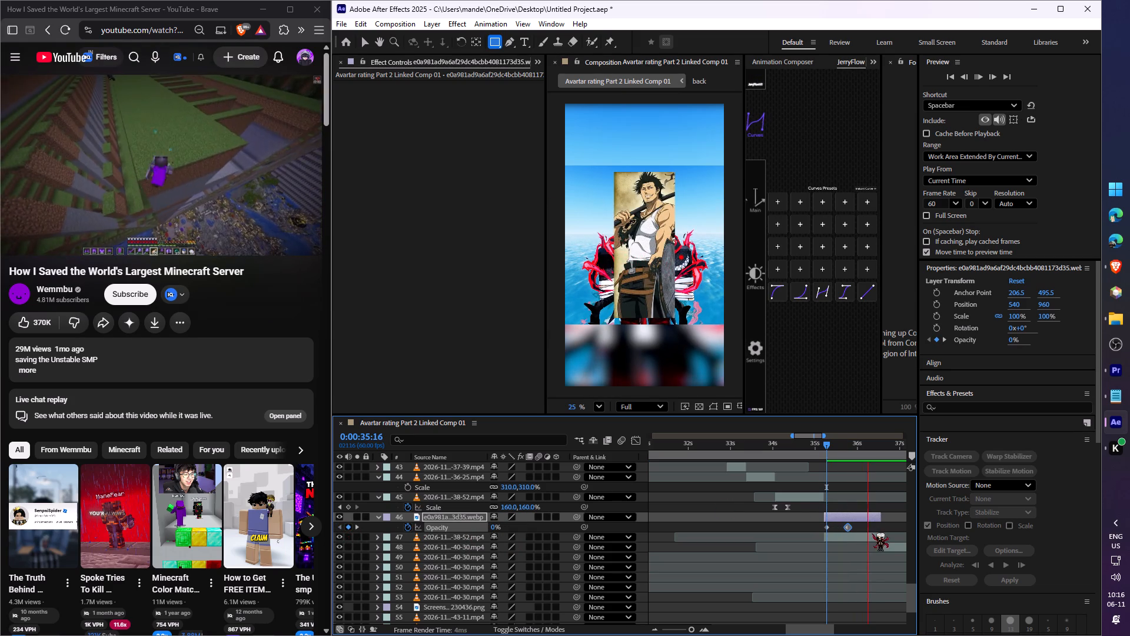
pyautogui.moveTo(846, 525); pyautogui.dragTo(873, 524)
pyautogui.click(824, 450)
pyautogui.press('space')
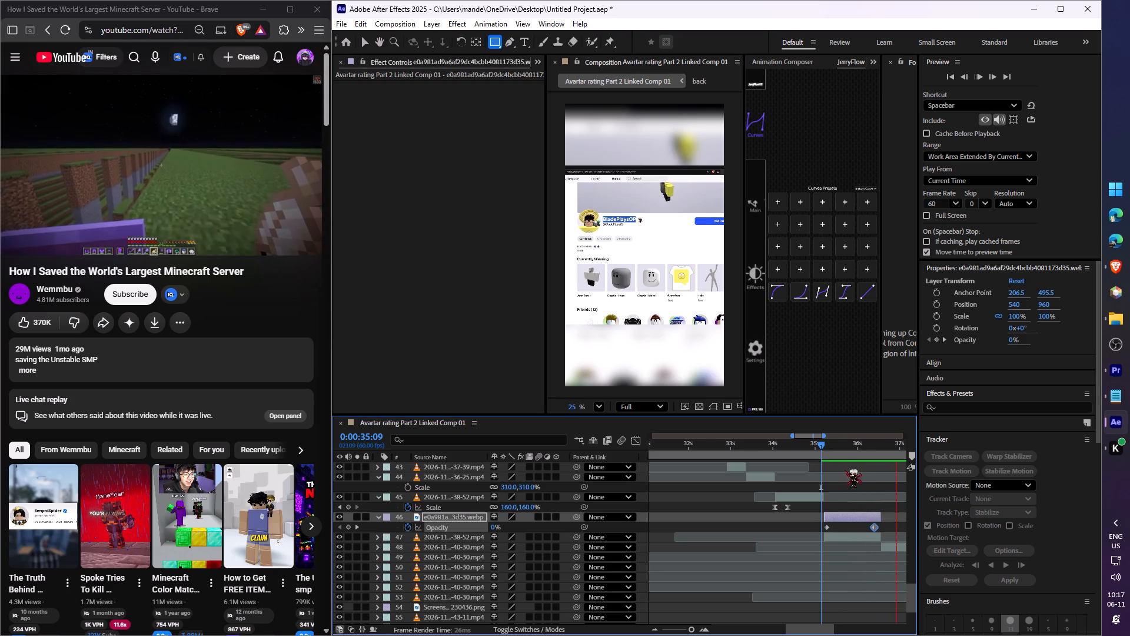
pyautogui.press('space')
pyautogui.click(693, 457)
pyautogui.press('space')
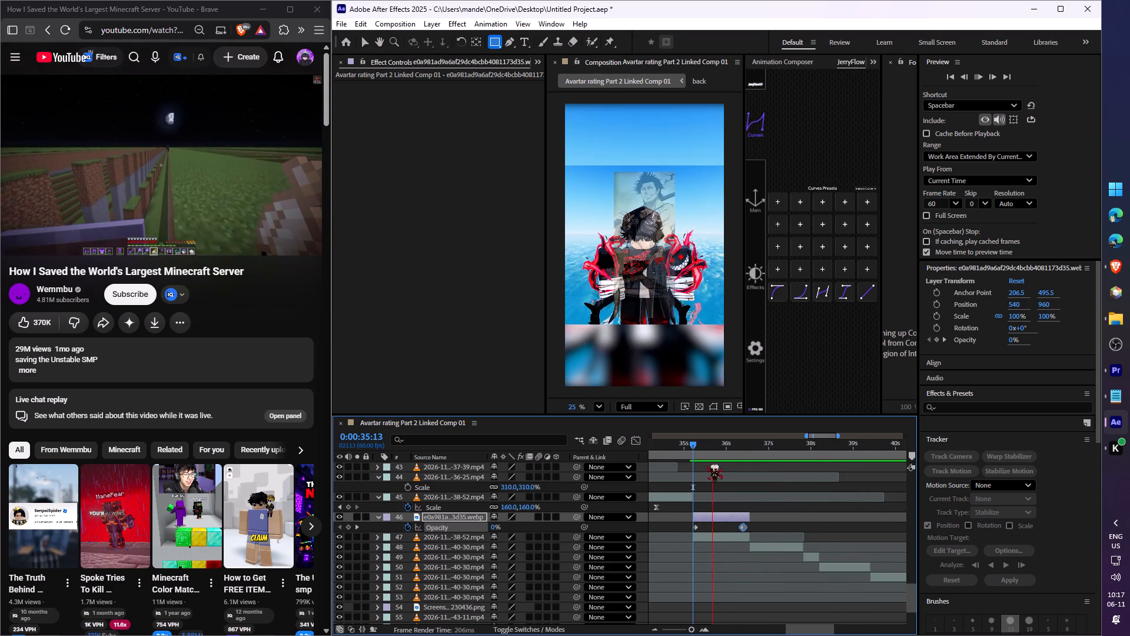
pyautogui.press('space')
# Set layer 46's vertical scale to 79.8% and Position to 513.5, 1132 so the image overlays the avatar, and preview from 0:00:35:00.
pyautogui.moveTo(724, 452); pyautogui.dragTo(714, 453)
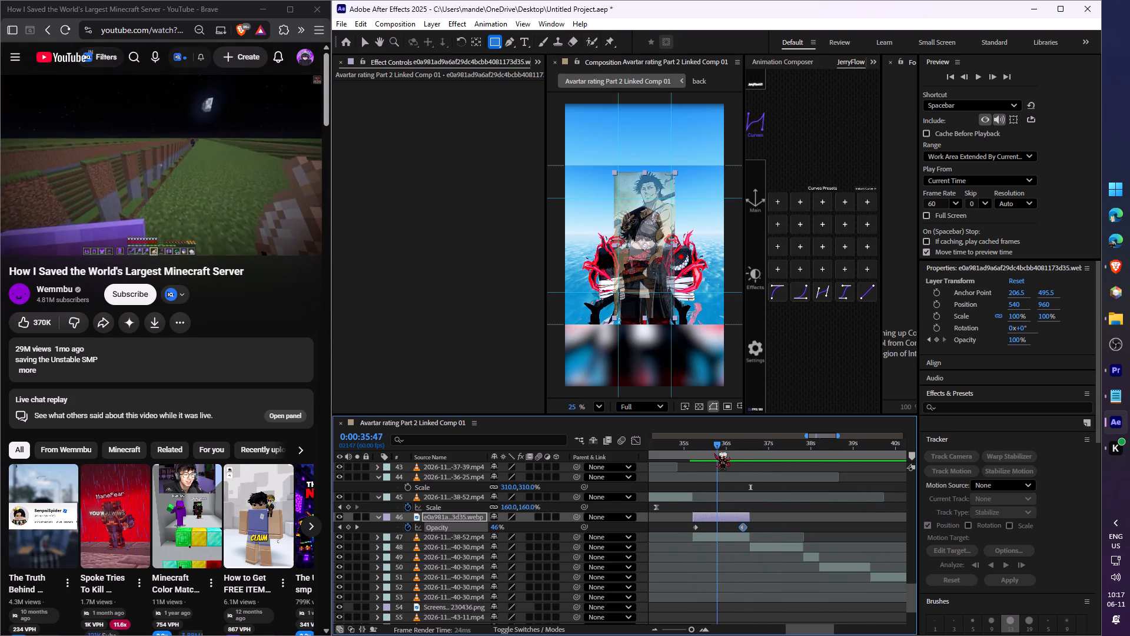
pyautogui.moveTo(714, 453); pyautogui.dragTo(712, 452)
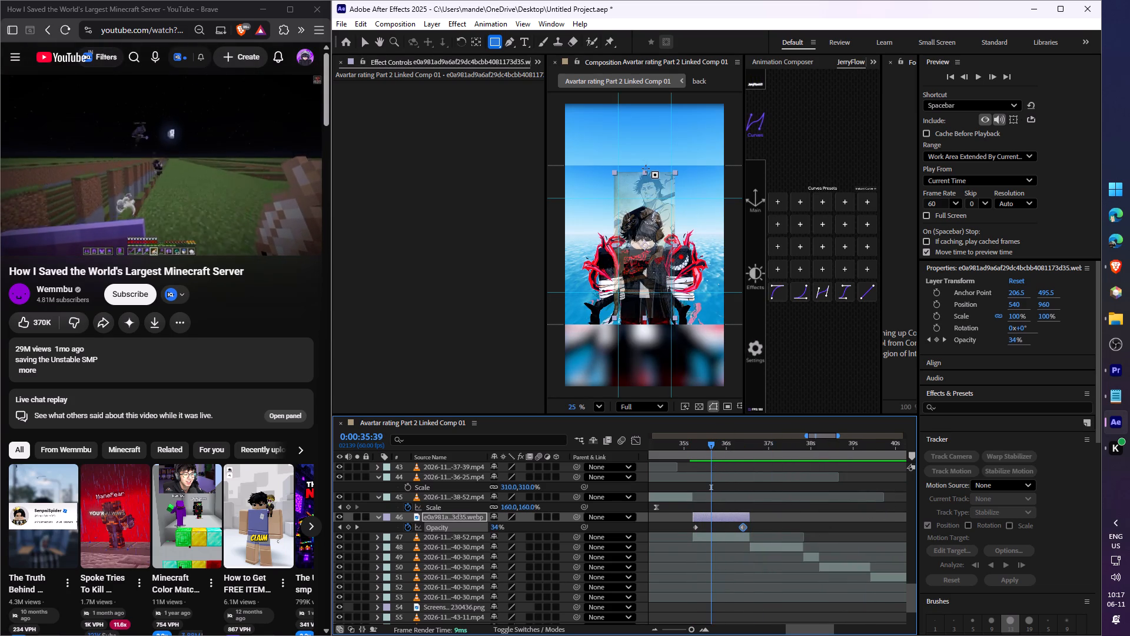
pyautogui.press('v')
pyautogui.moveTo(647, 173); pyautogui.dragTo(646, 202)
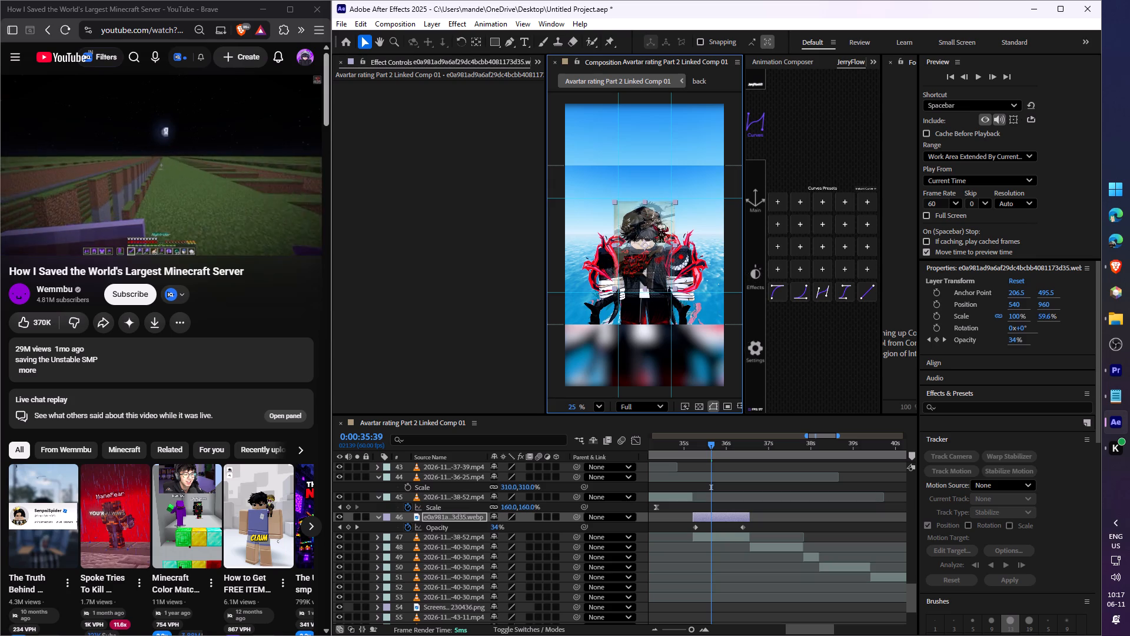
pyautogui.moveTo(658, 233); pyautogui.dragTo(656, 259)
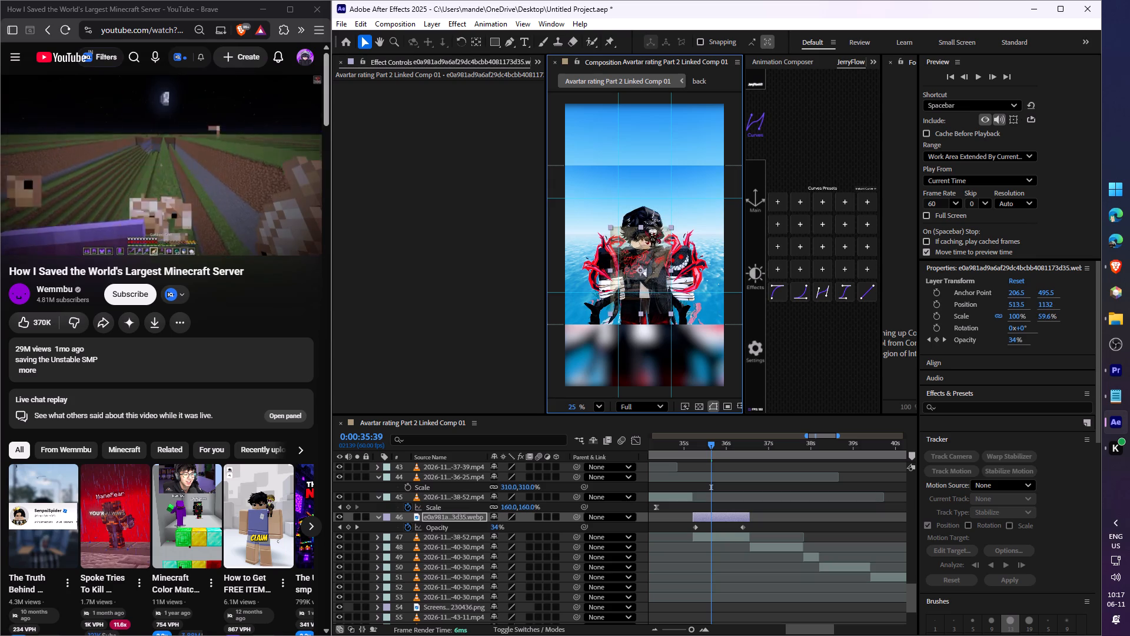
pyautogui.moveTo(642, 228); pyautogui.dragTo(639, 214)
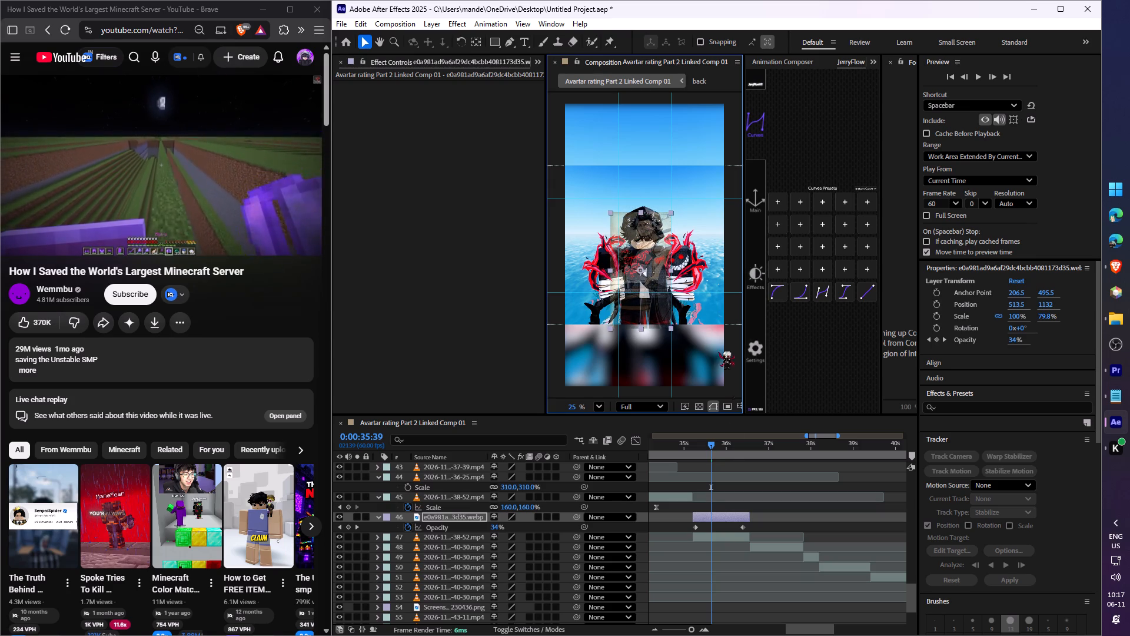
pyautogui.moveTo(692, 458); pyautogui.dragTo(684, 459)
pyautogui.press('space')
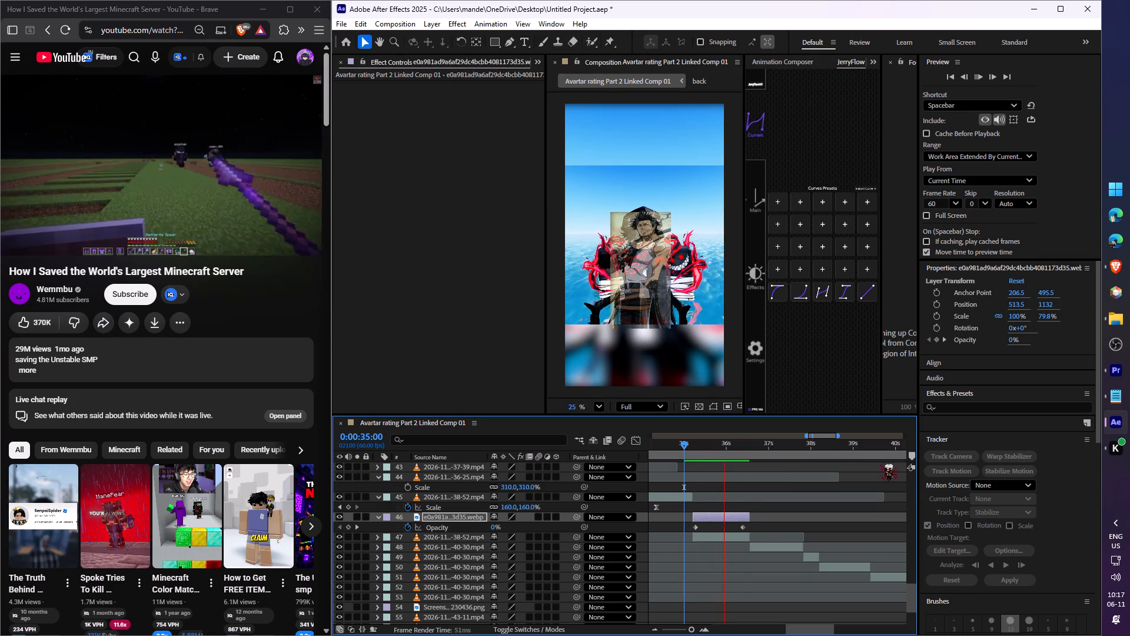
pyautogui.press('space')
pyautogui.press('space')
pyautogui.press('space')
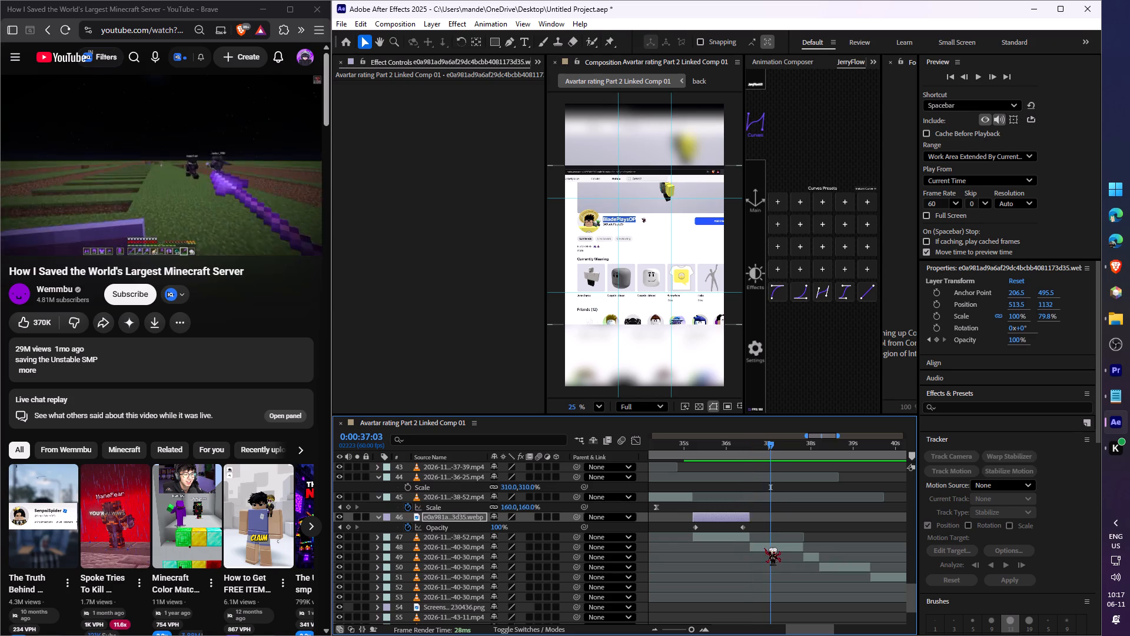
# Duplicate the profile-page clip on layer 48 and split the lower copy at 0:00:36:44.
pyautogui.click(764, 547)
pyautogui.hotkey('ctrl', 'd')
pyautogui.click(756, 444)
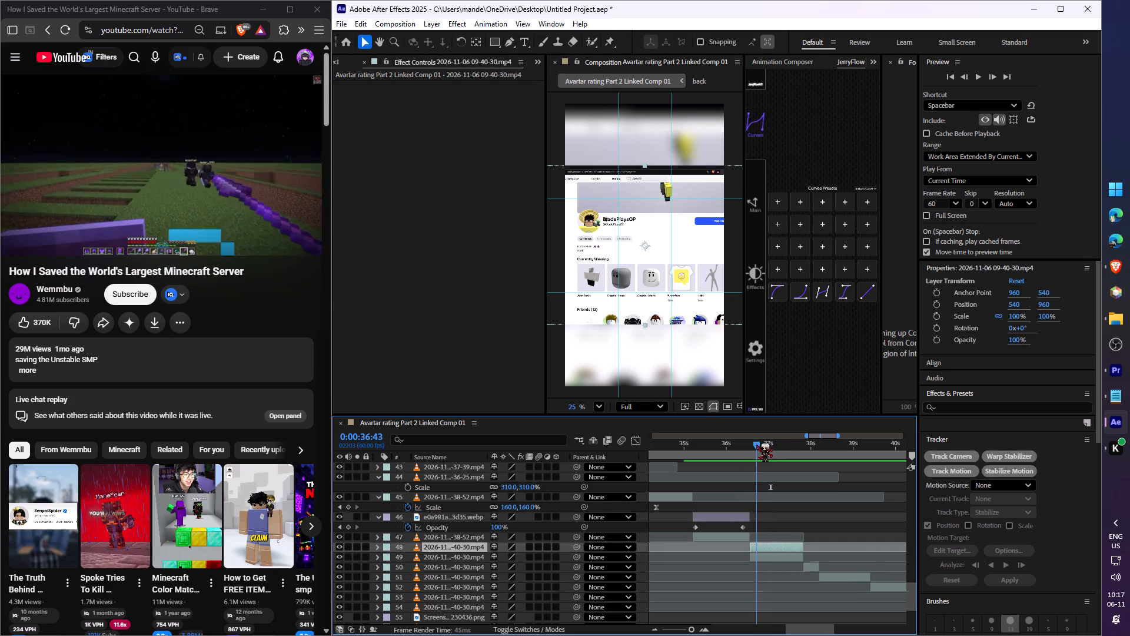
pyautogui.click(770, 554)
pyautogui.hotkey('ctrl', 'shift', 'd')
# Apply Gaussian Blur to the later part of the split profile clip, layer 49.
pyautogui.click(768, 554)
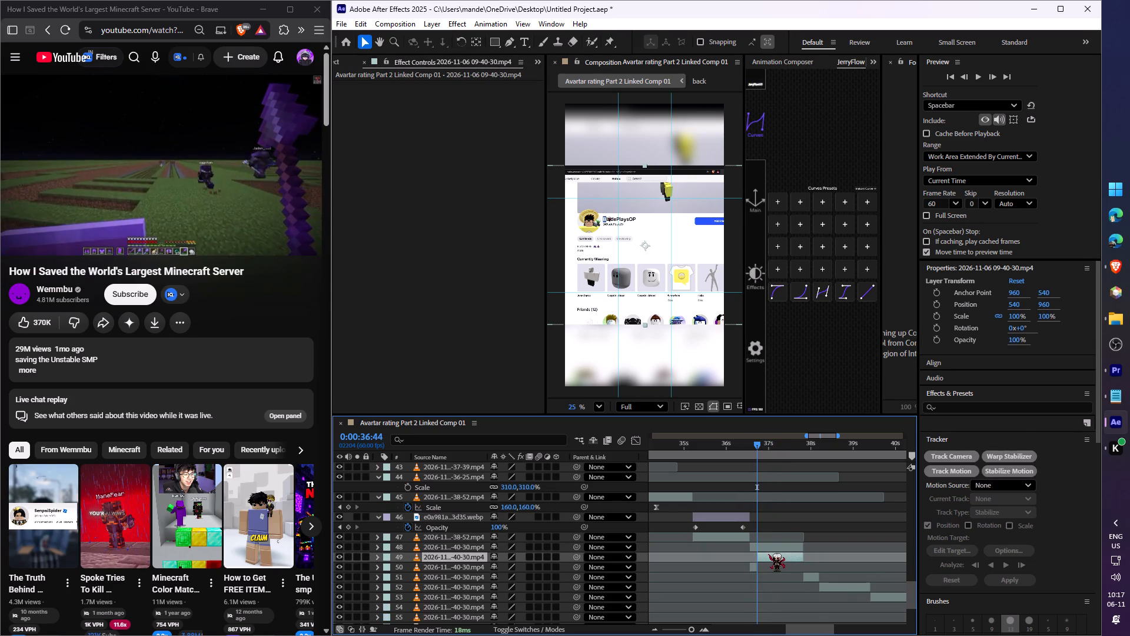
pyautogui.hotkey('ctrl', 'space')
pyautogui.write('gau')
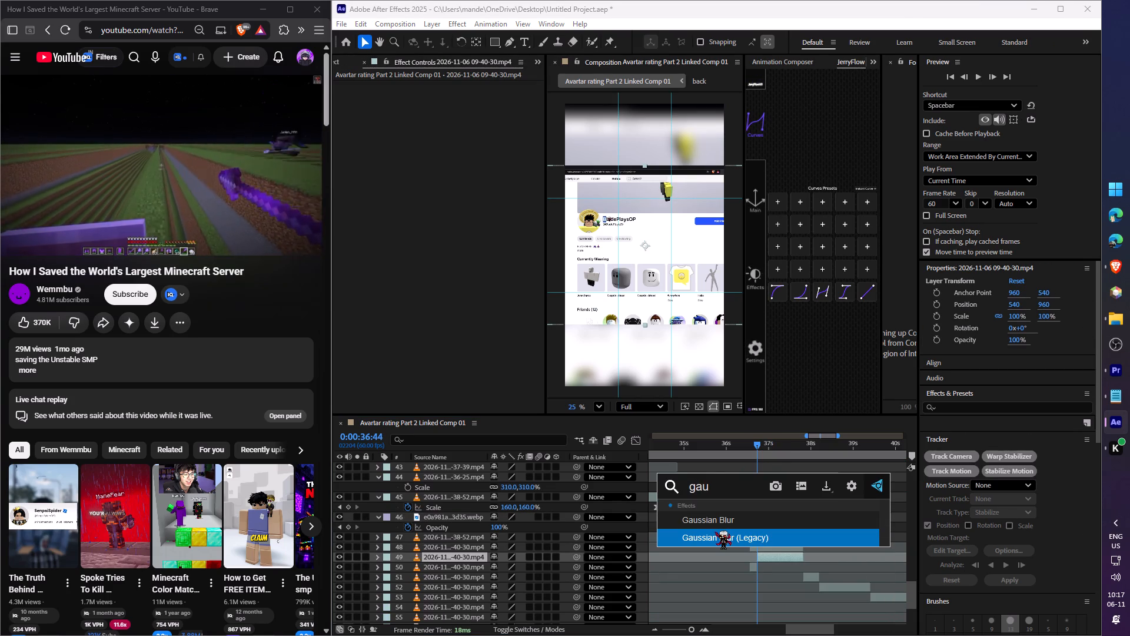
pyautogui.click(717, 524)
# Draw a rectangular mask on layer 48 at 0:00:36:34 around the profile header with the avatar picture, name and follower counts.
pyautogui.click(764, 551)
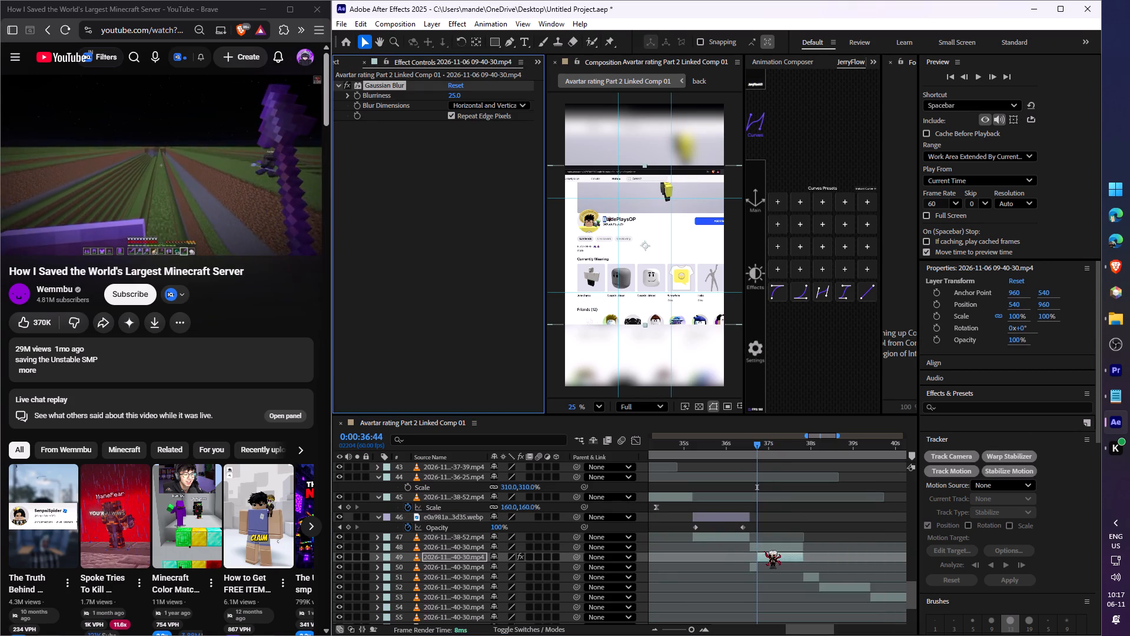
pyautogui.click(750, 458)
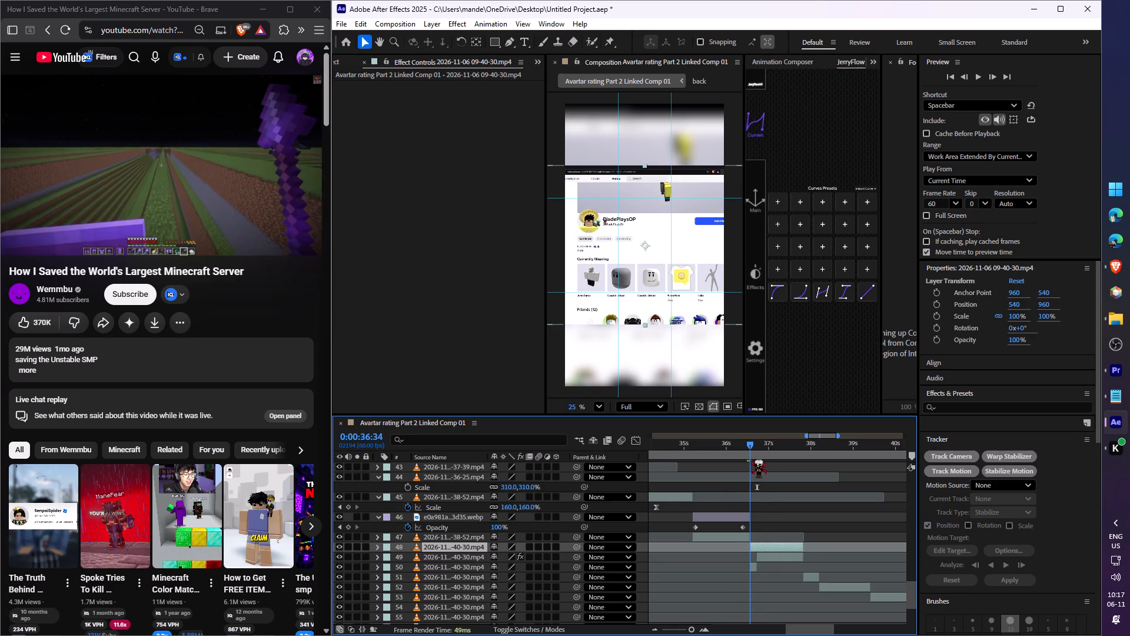
pyautogui.scroll(6, 610, 197)
pyautogui.scroll(-2, 573, 230)
pyautogui.scroll(1, 563, 224)
pyautogui.scroll(-2, 560, 226)
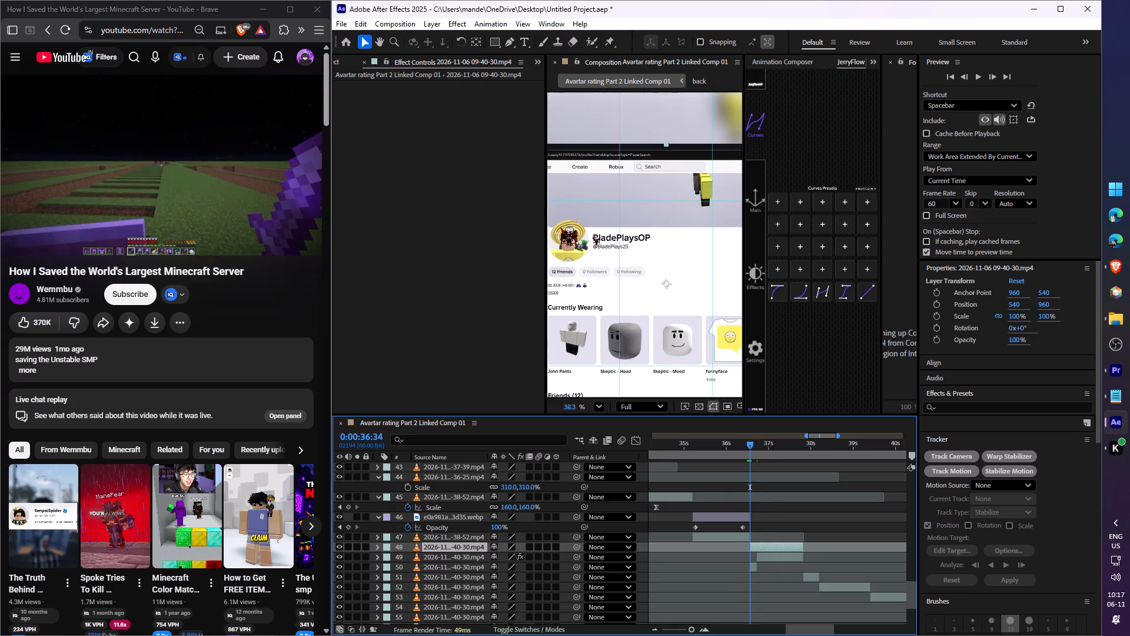
pyautogui.scroll(-2, 560, 228)
pyautogui.click(601, 409)
pyautogui.click(613, 173)
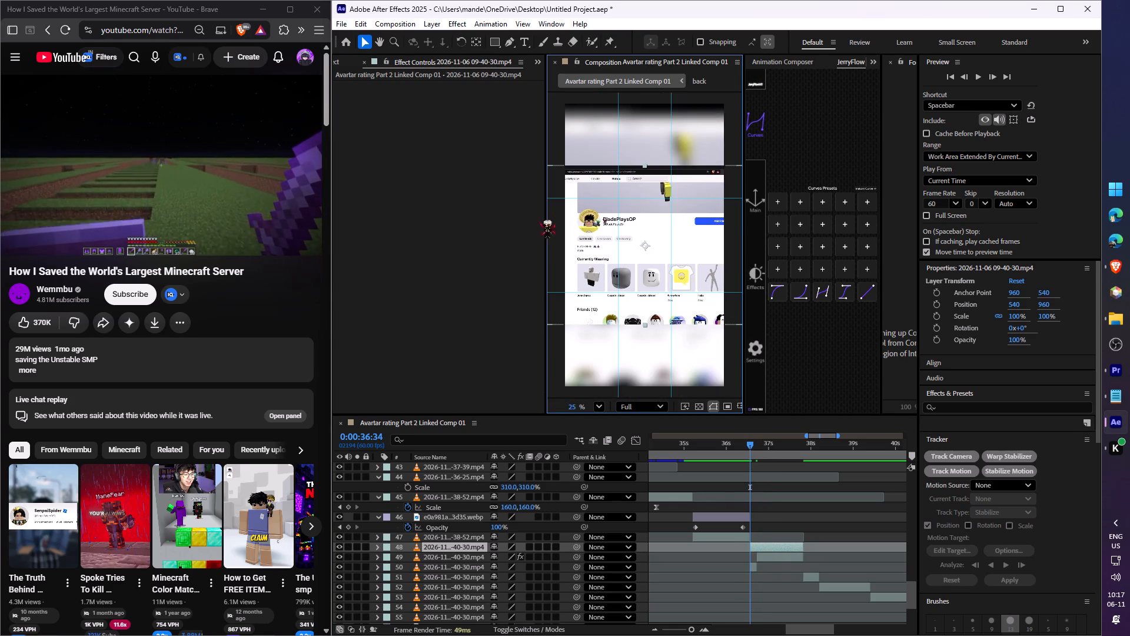
pyautogui.scroll(5, 570, 206)
pyautogui.click(495, 42)
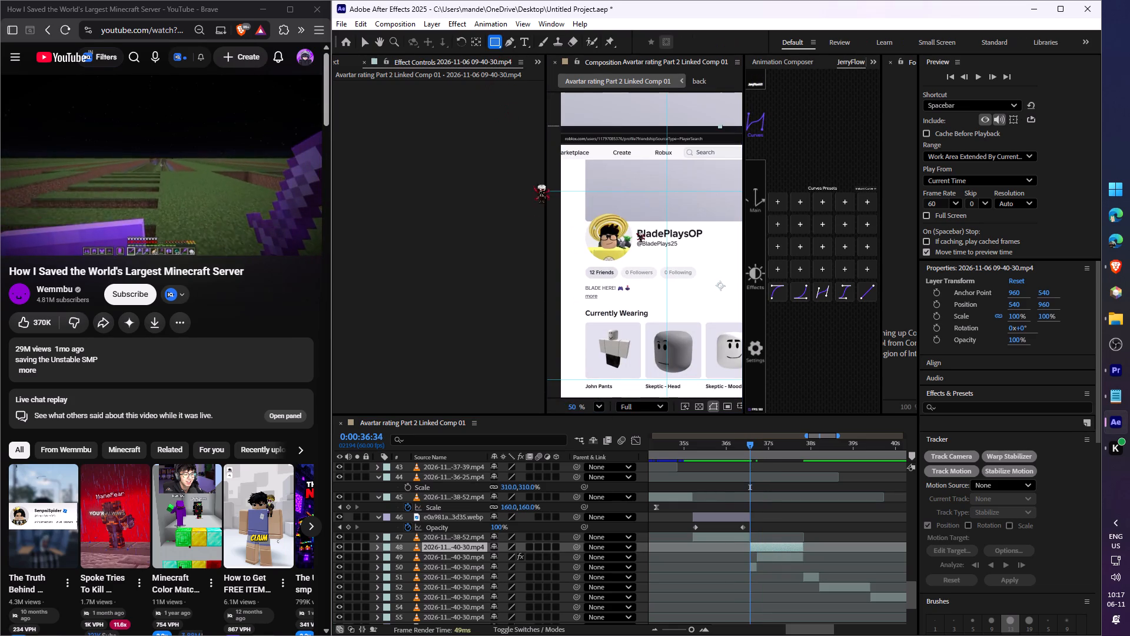
pyautogui.moveTo(582, 211); pyautogui.dragTo(696, 284)
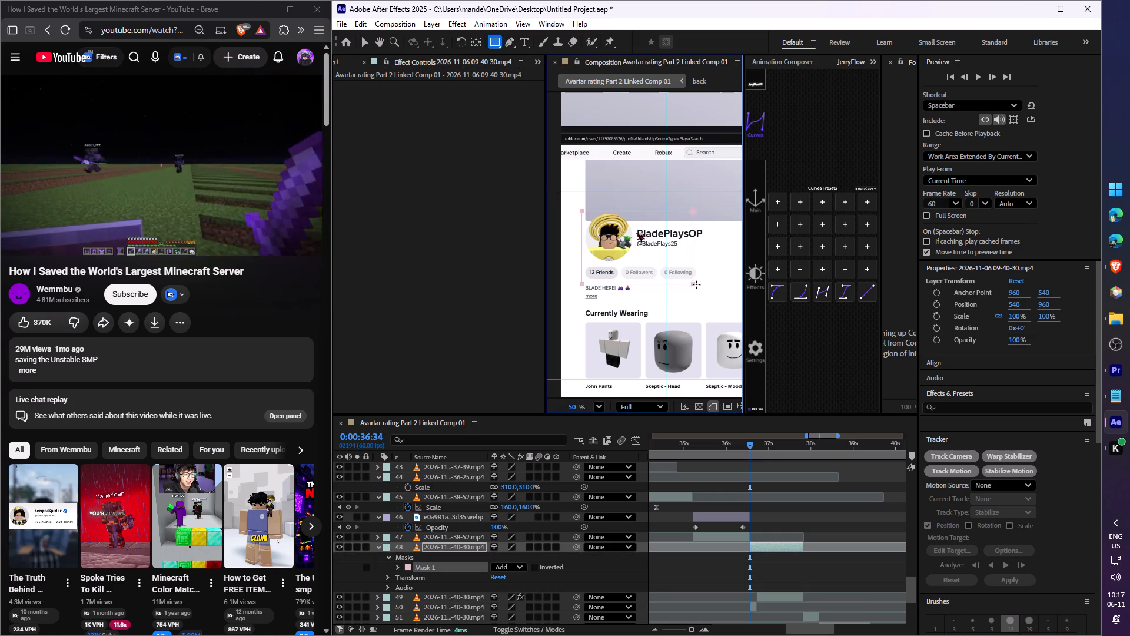
pyautogui.moveTo(696, 284); pyautogui.dragTo(704, 283)
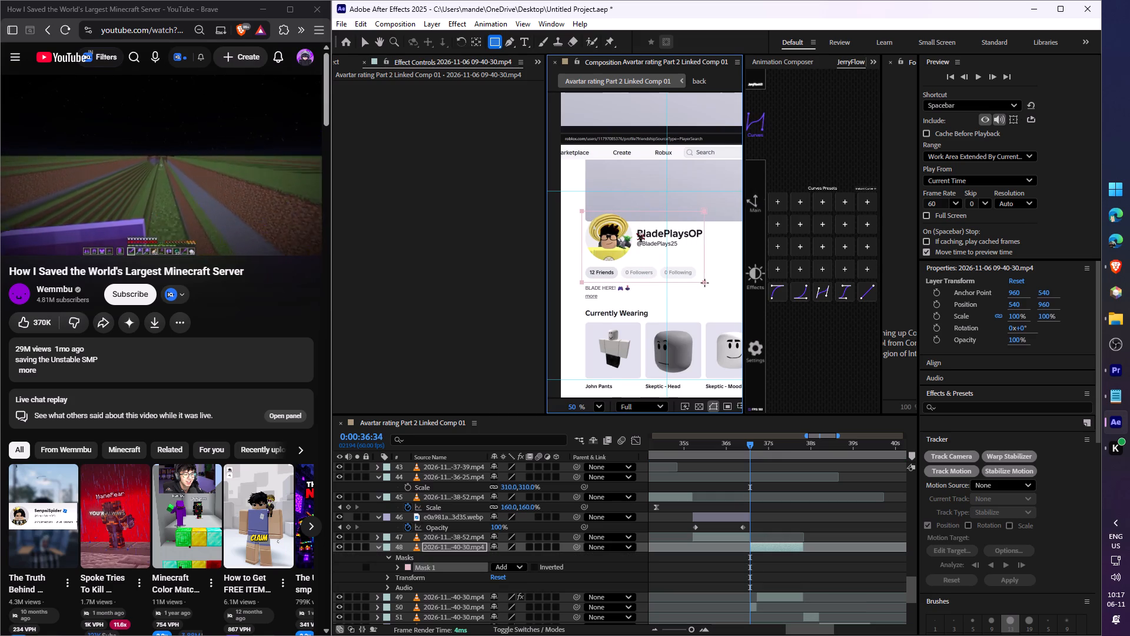
pyautogui.moveTo(704, 283); pyautogui.dragTo(706, 283)
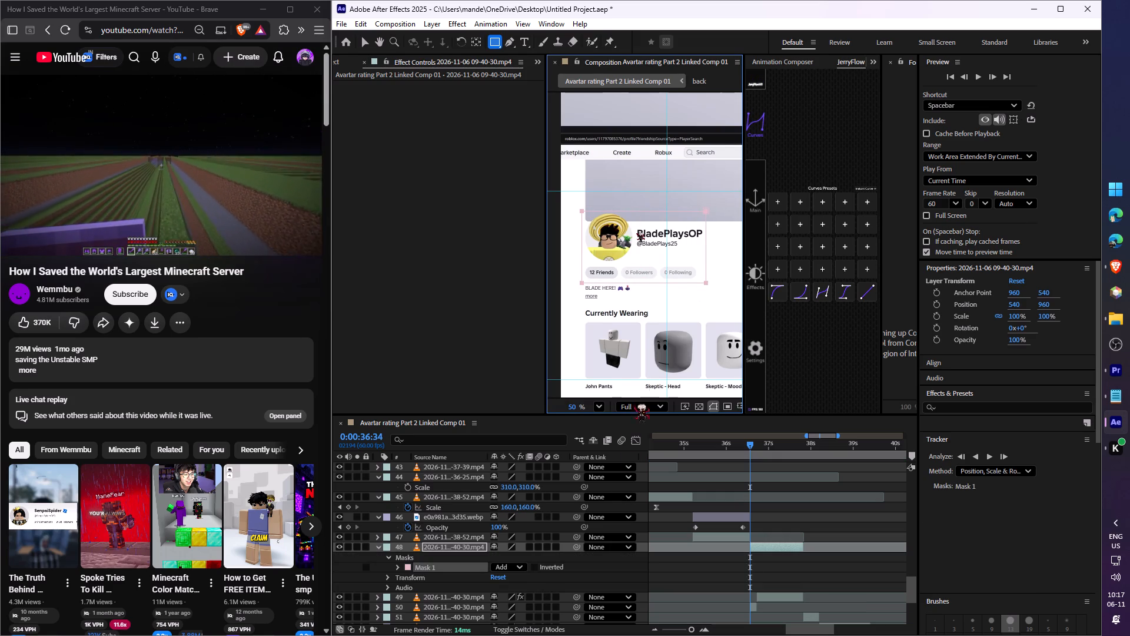
pyautogui.click(600, 411)
pyautogui.click(613, 164)
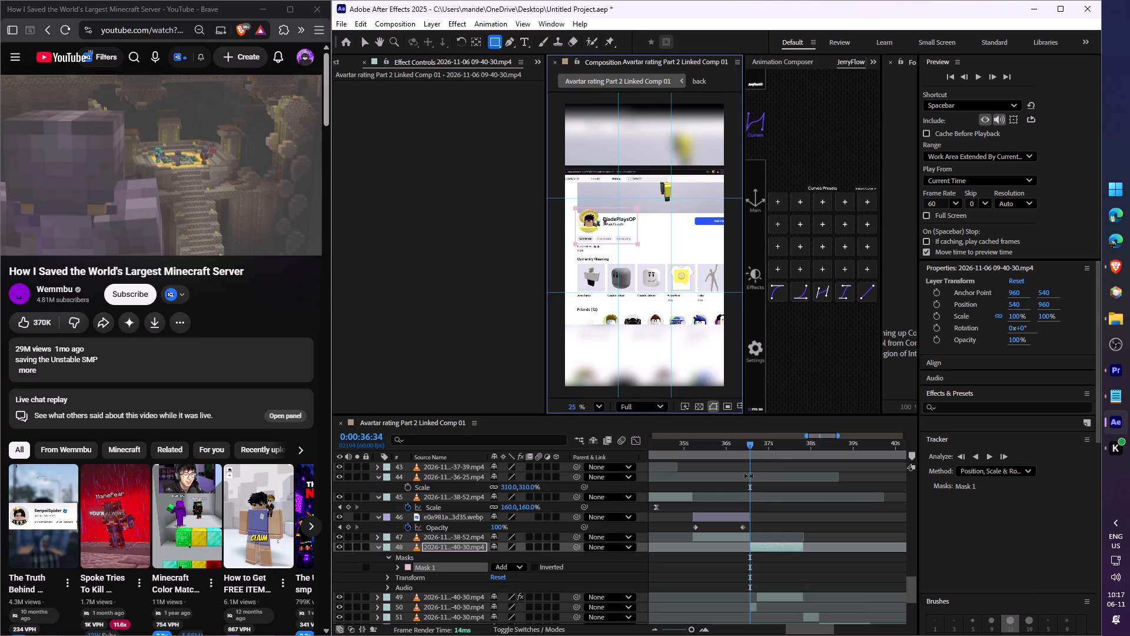
# Keyframe layer 48's Position and Scale at 0:00:36:34, then at 0:00:36:48 set Scale to 250% and Position to 1180, 1160.
pyautogui.press('v')
pyautogui.click(765, 546)
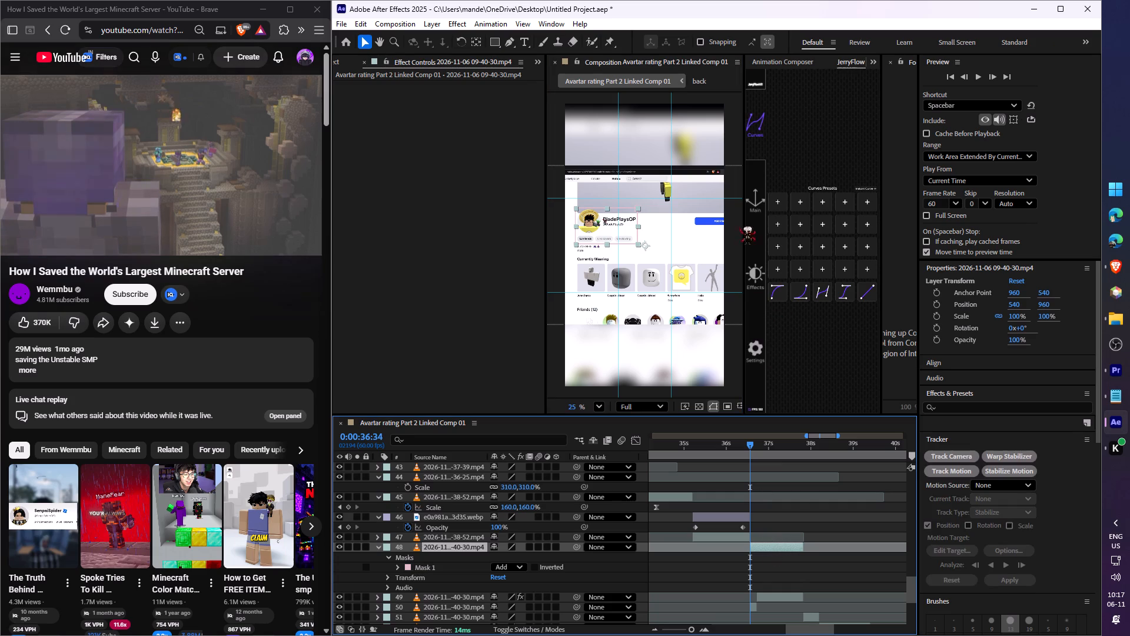
pyautogui.click(935, 305)
pyautogui.click(937, 314)
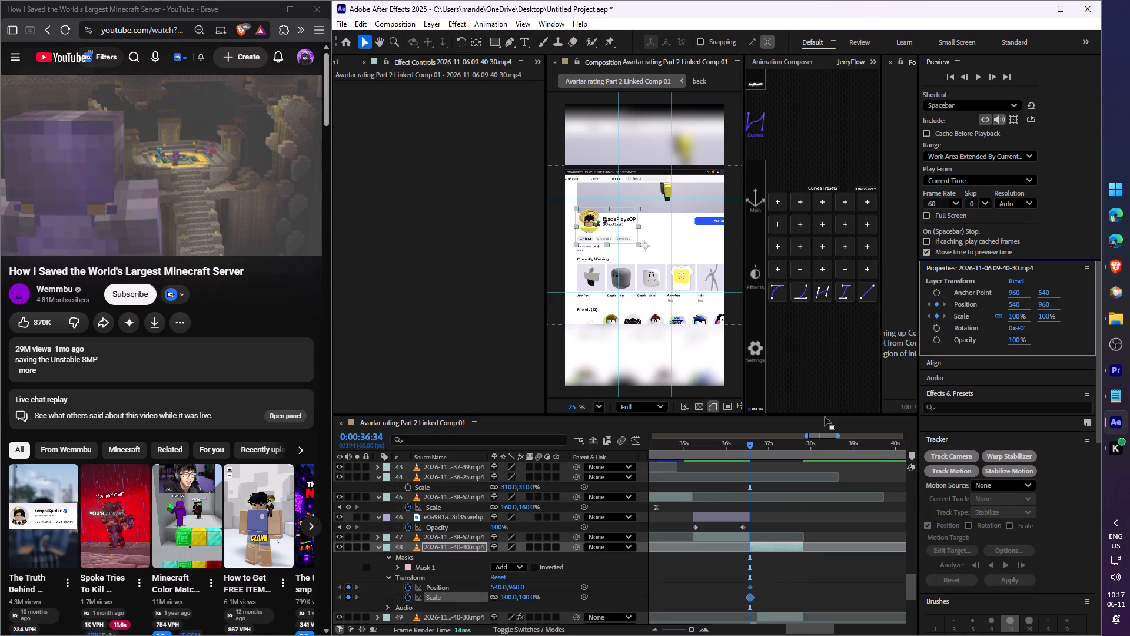
pyautogui.moveTo(754, 450); pyautogui.dragTo(760, 450)
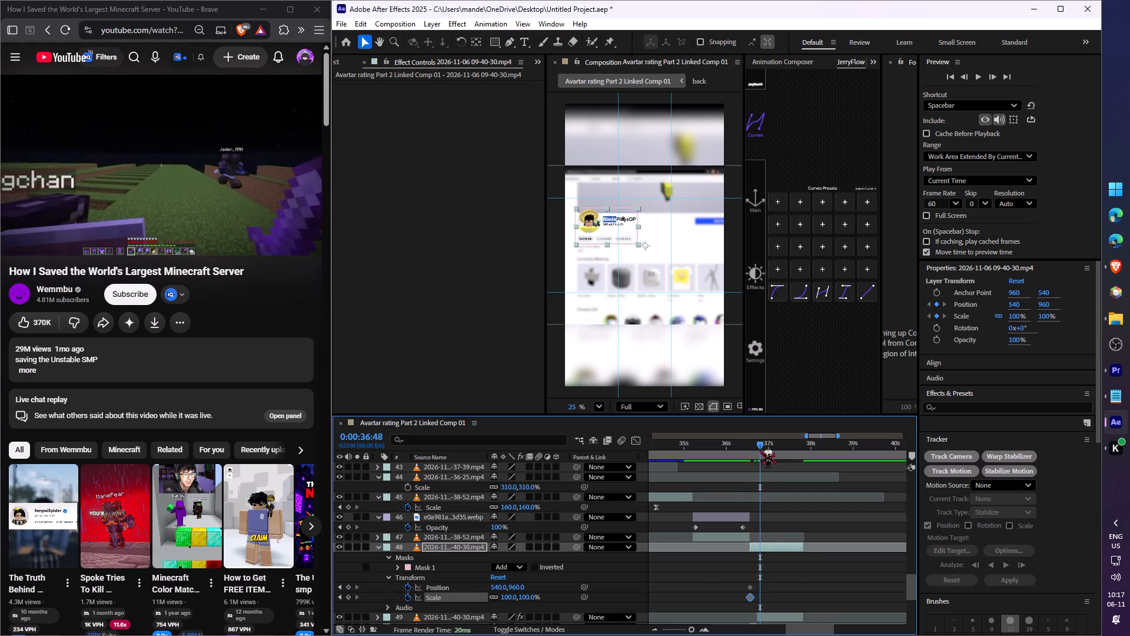
pyautogui.keyDown('shift'); pyautogui.moveTo(1016, 318); pyautogui.dragTo(1017, 317); pyautogui.keyUp('shift')
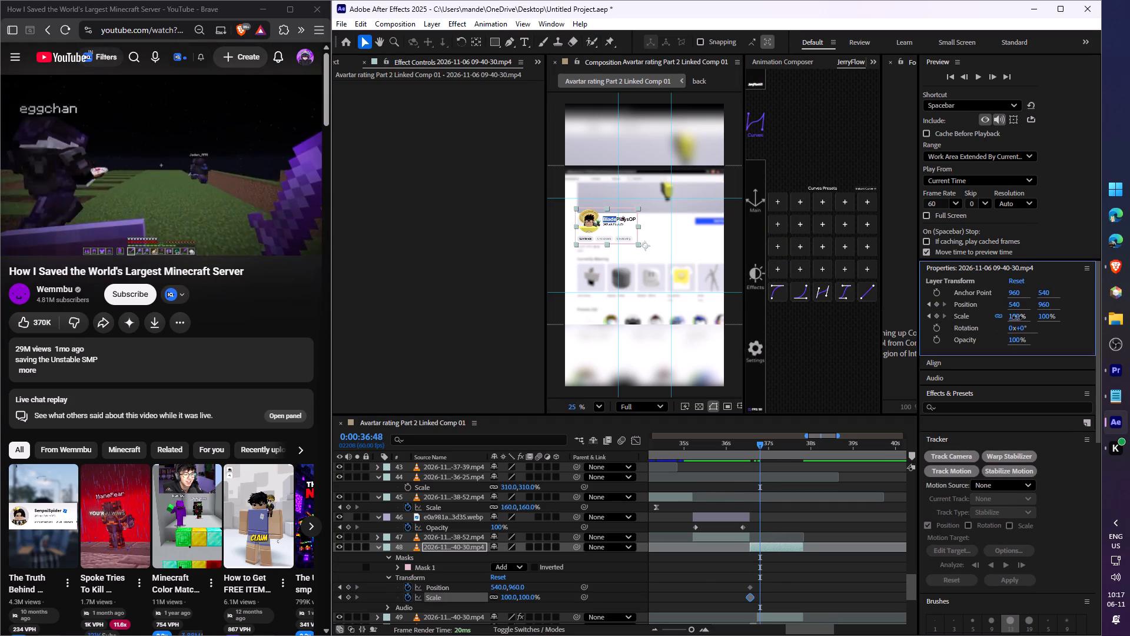
pyautogui.keyDown('shift'); pyautogui.moveTo(1017, 317); pyautogui.dragTo(1027, 317); pyautogui.keyUp('shift')
pyautogui.keyDown('shift'); pyautogui.moveTo(1012, 306); pyautogui.dragTo(1028, 306); pyautogui.keyUp('shift')
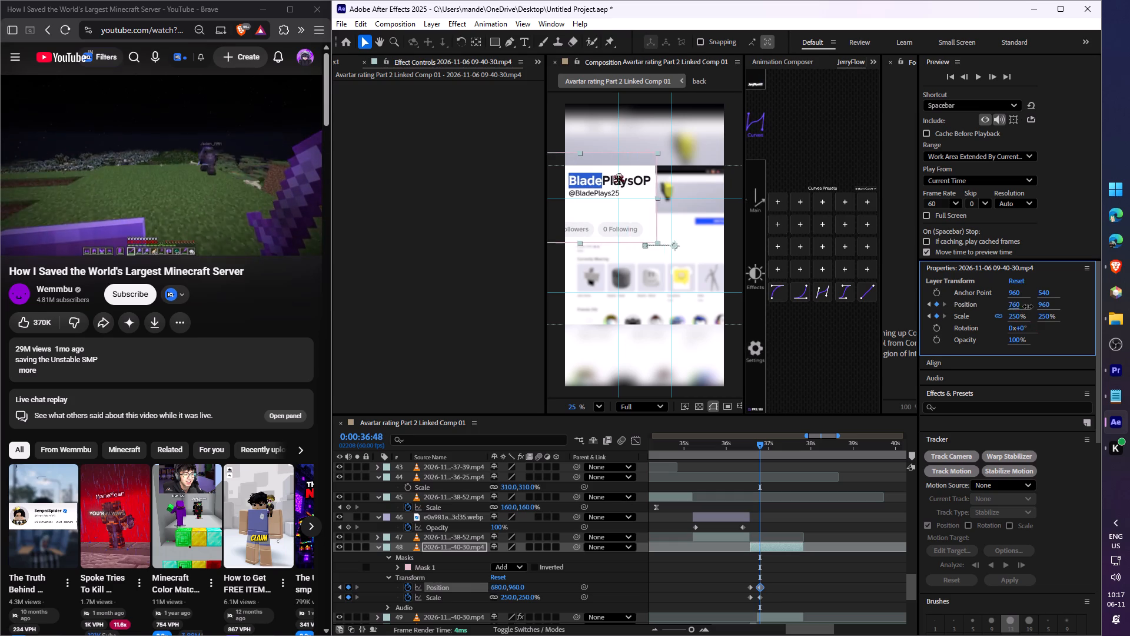
pyautogui.keyDown('shift'); pyautogui.moveTo(1028, 306); pyautogui.dragTo(1056, 312); pyautogui.keyUp('shift')
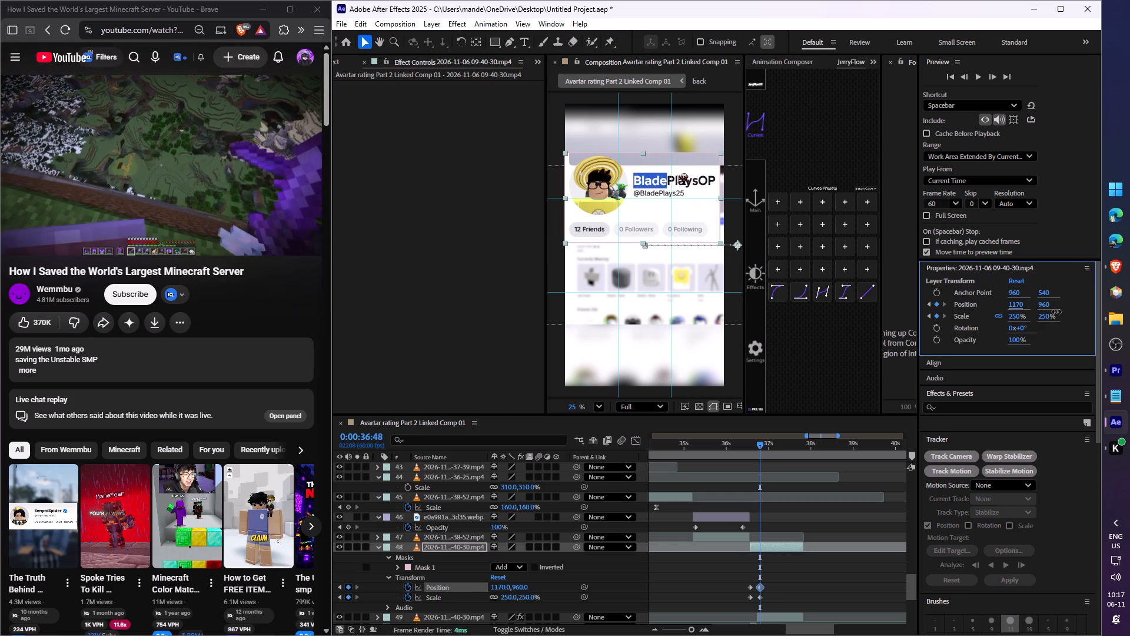
pyautogui.keyDown('shift'); pyautogui.moveTo(1056, 312); pyautogui.dragTo(1057, 312); pyautogui.keyUp('shift')
pyautogui.keyDown('shift'); pyautogui.moveTo(1048, 304); pyautogui.dragTo(1036, 304); pyautogui.keyUp('shift')
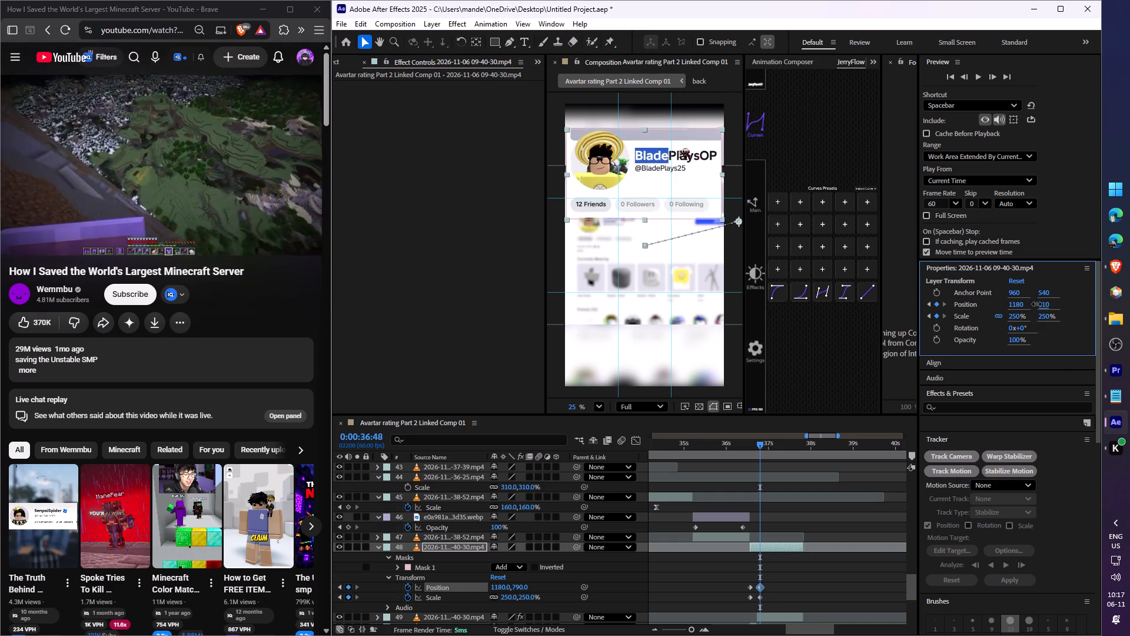
pyautogui.keyDown('shift'); pyautogui.moveTo(1036, 304); pyautogui.dragTo(1053, 307); pyautogui.keyUp('shift')
# Ease all of layer 48's Position and Scale keyframes with a curve preset and preview from 0:00:36:28.
pyautogui.moveTo(797, 571); pyautogui.dragTo(742, 599)
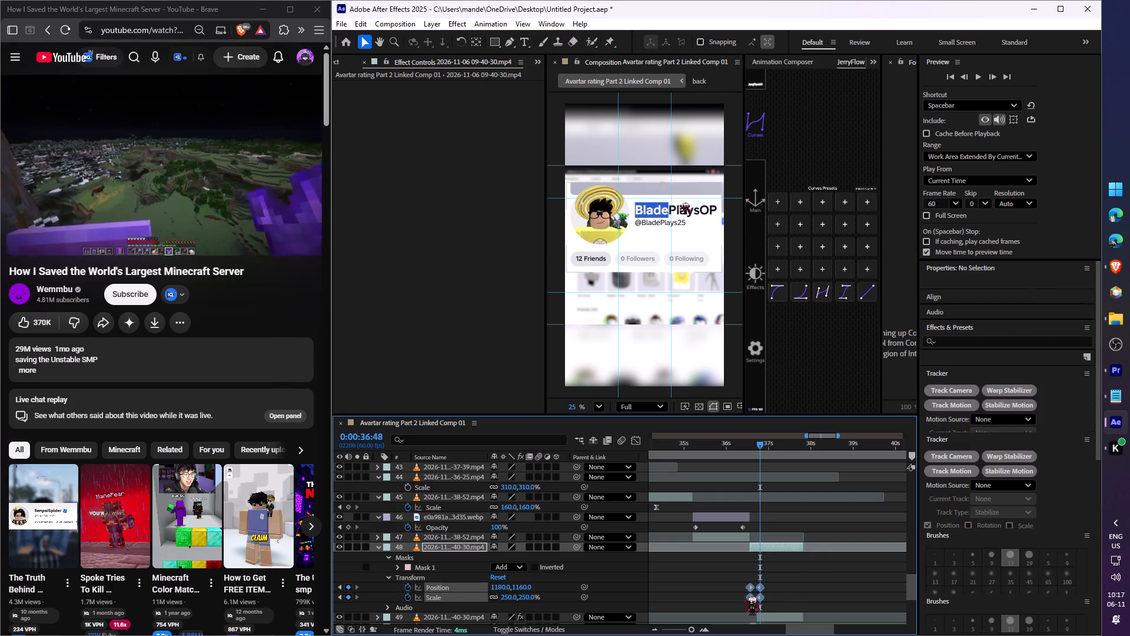
pyautogui.click(773, 291)
pyautogui.click(746, 450)
pyautogui.press('space')
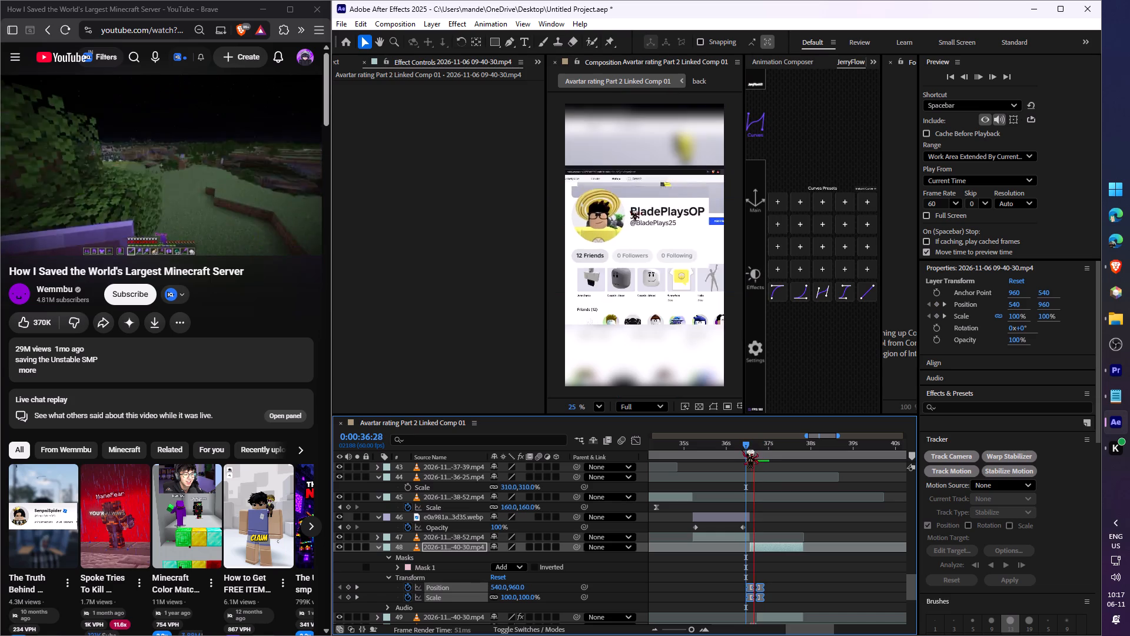
pyautogui.press('space')
pyautogui.press('space')
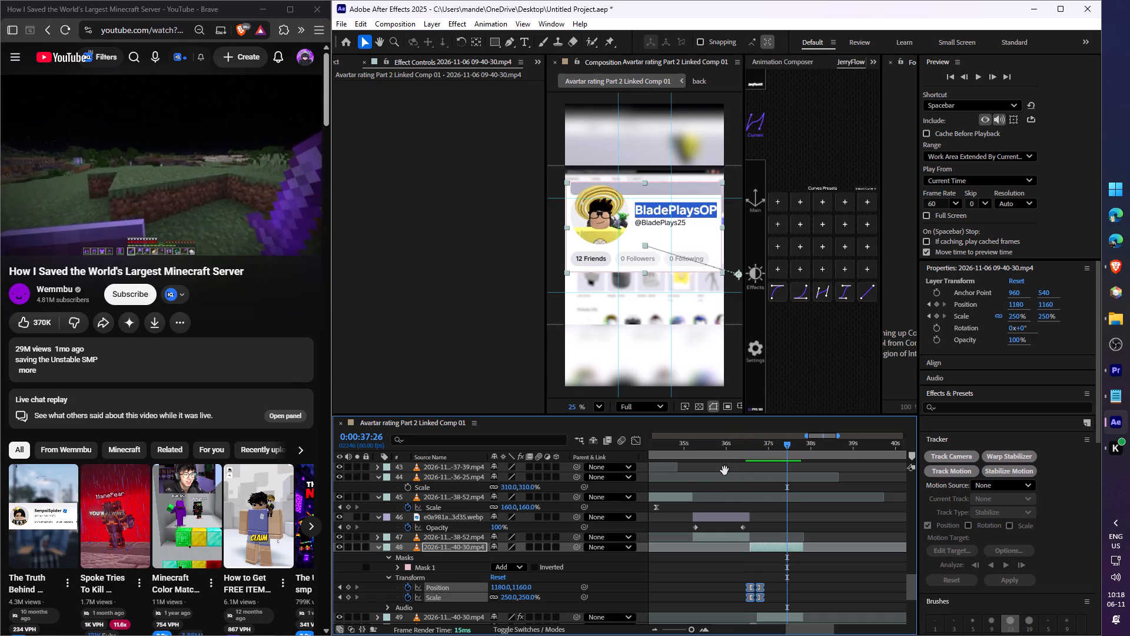
pyautogui.press('space')
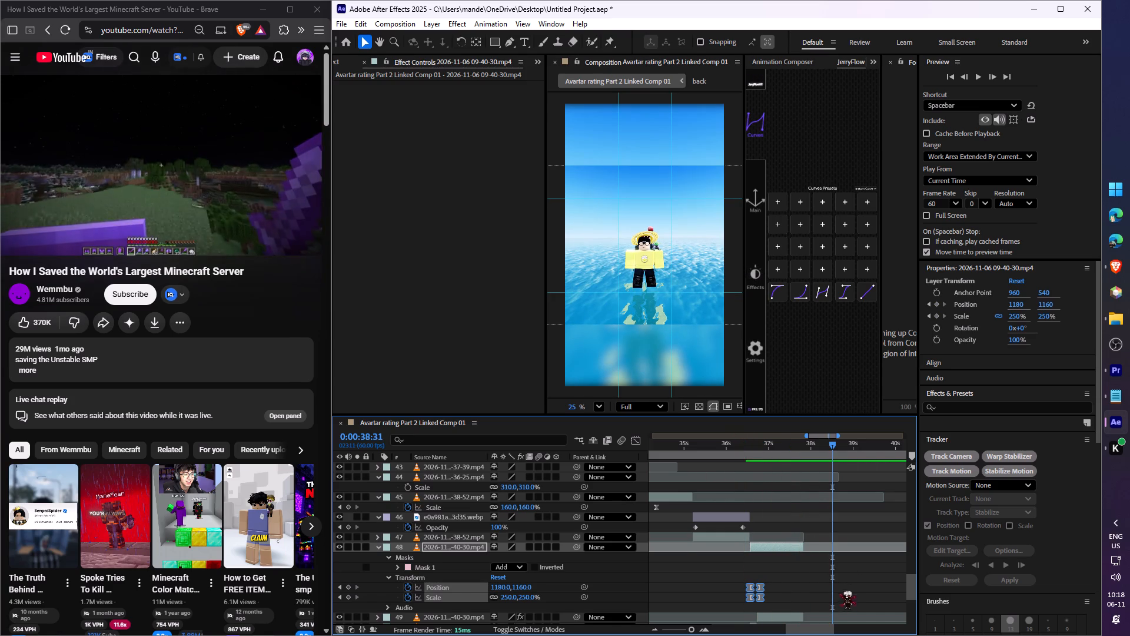
# Scale the avatar clip on layer 51 to 198% so it fills the vertical frame, and preview from 0:00:37:22.
pyautogui.scroll(-2, 843, 562)
pyautogui.moveTo(817, 450); pyautogui.dragTo(809, 449)
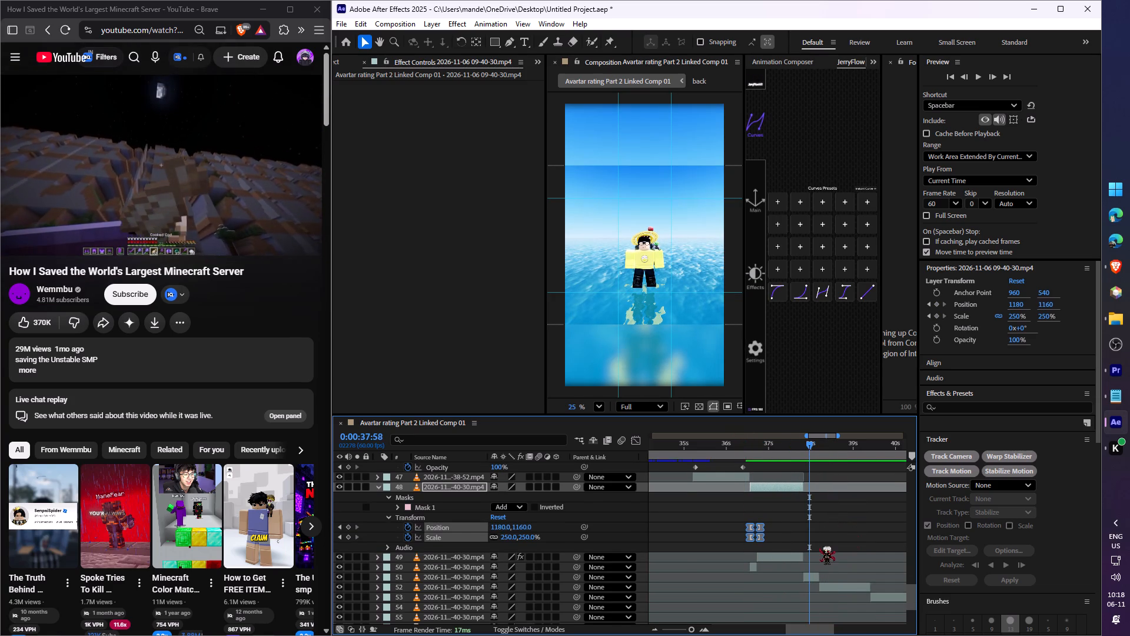
pyautogui.click(812, 577)
pyautogui.press('s')
pyautogui.moveTo(507, 586); pyautogui.dragTo(564, 585)
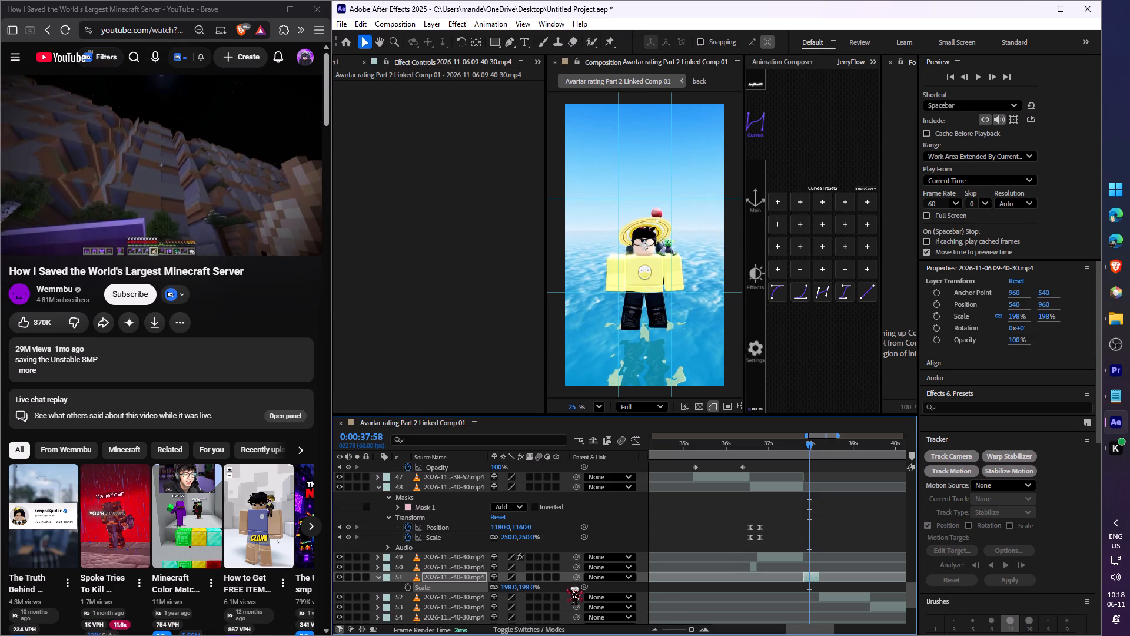
pyautogui.click(785, 449)
pyautogui.press('space')
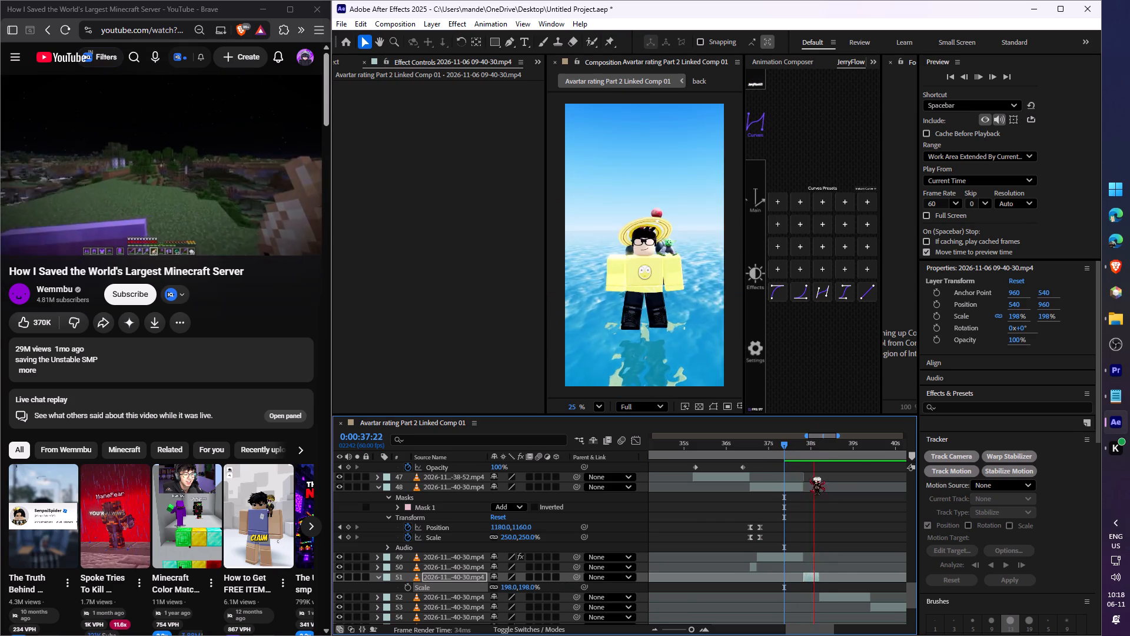
pyautogui.press('space')
# Apply the Tint effect to the avatar clip on layer 52 to make it black and white.
pyautogui.click(842, 597)
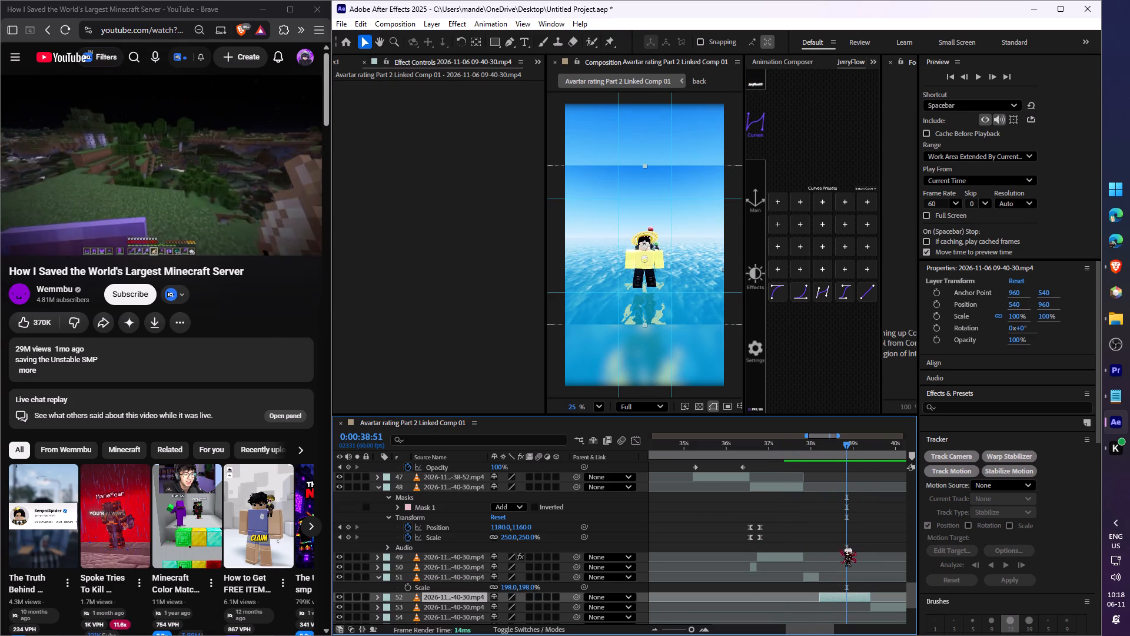
pyautogui.hotkey('ctrl', 'space')
pyautogui.write('tint')
pyautogui.press('Return')
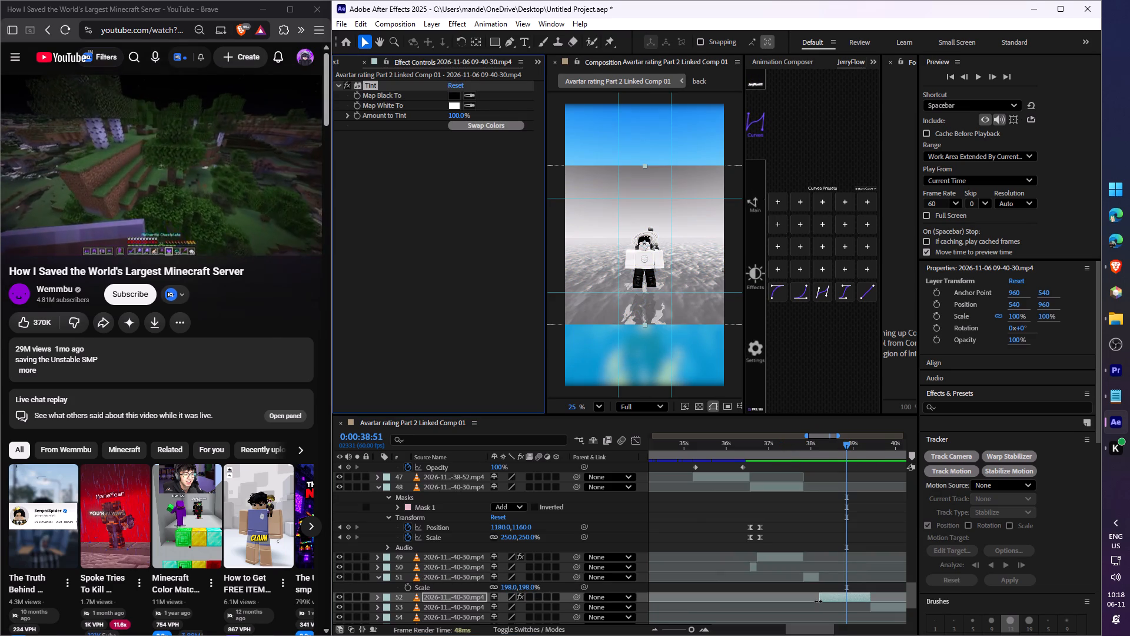
# Scale the tinted clip on layer 52 to 198% and preview from 0:00:37:37.
pyautogui.click(847, 595)
pyautogui.press('s')
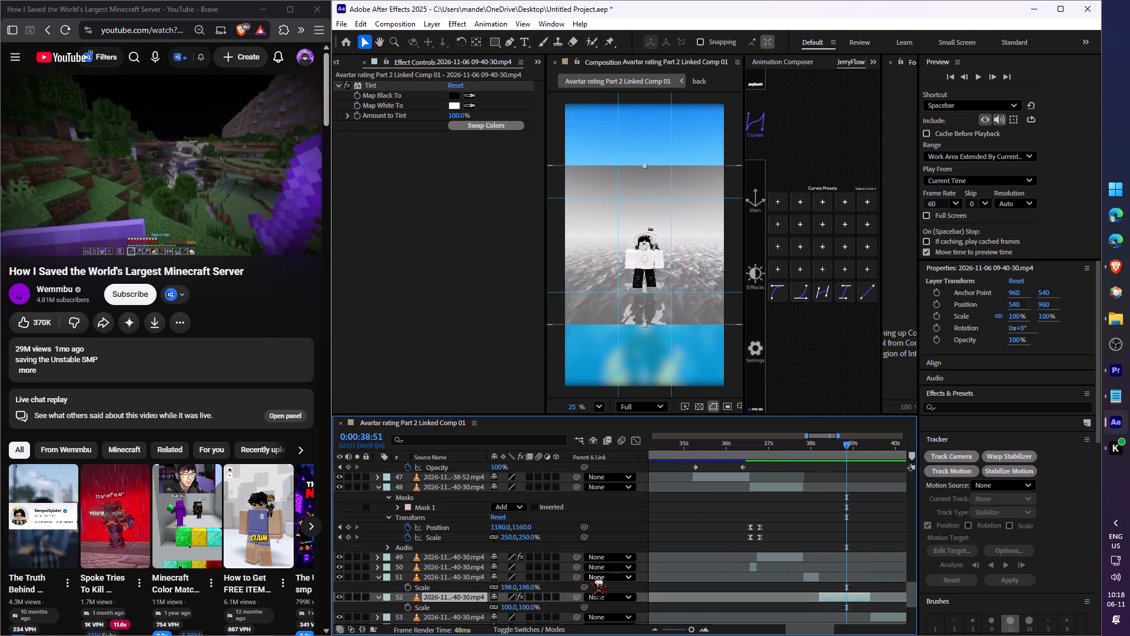
pyautogui.moveTo(508, 611); pyautogui.dragTo(560, 612)
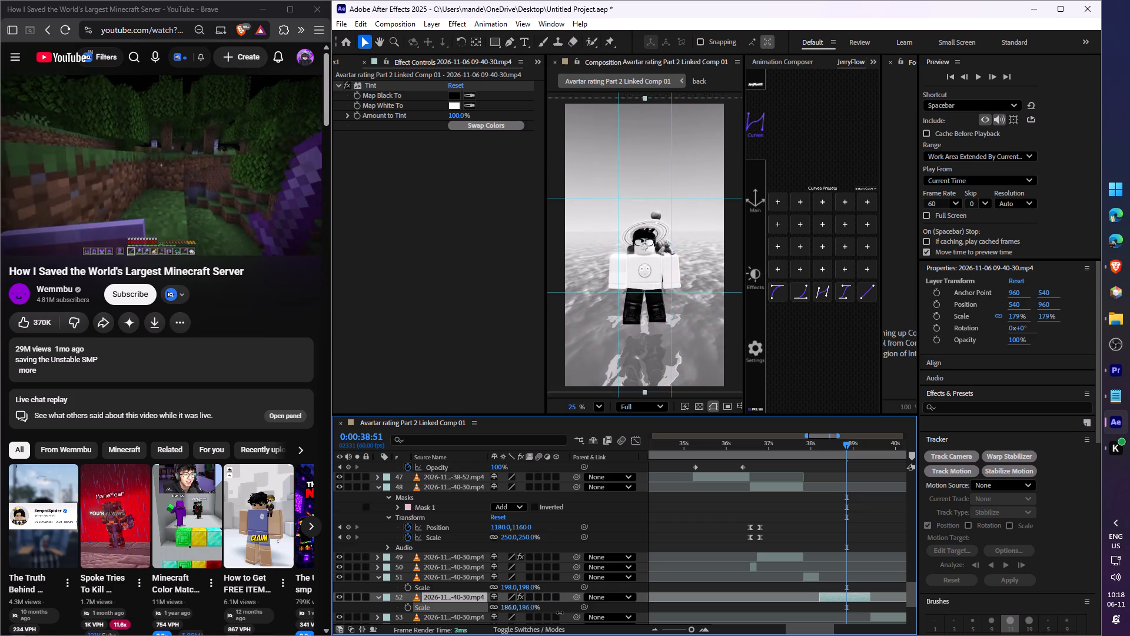
pyautogui.moveTo(560, 612); pyautogui.dragTo(568, 614)
pyautogui.click(795, 448)
pyautogui.press('space')
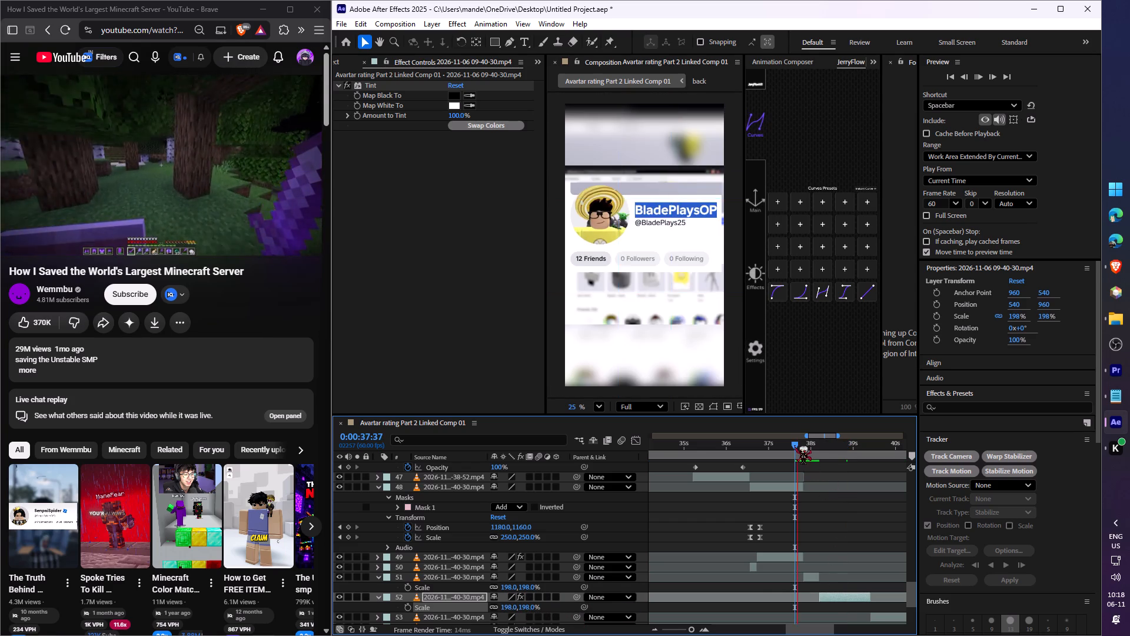
pyautogui.press('space')
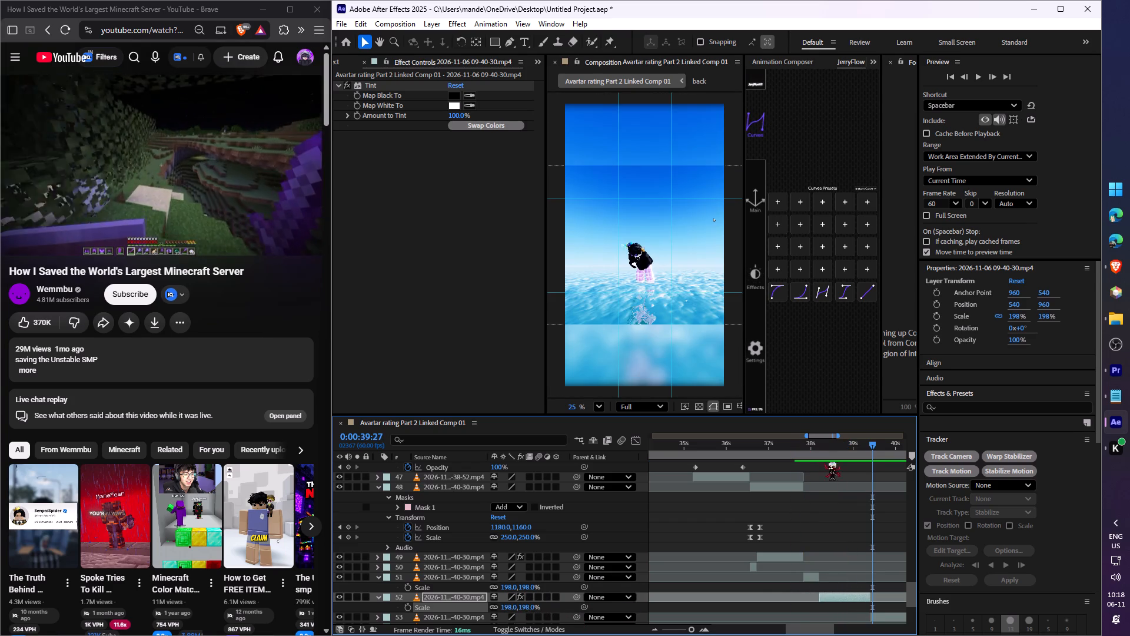
pyautogui.press('space')
pyautogui.press('space')
# Keyframe layer 52's Scale at 0:00:38:12 and set it to 52% at 0:00:38:30 for a zoom-out.
pyautogui.click(820, 452)
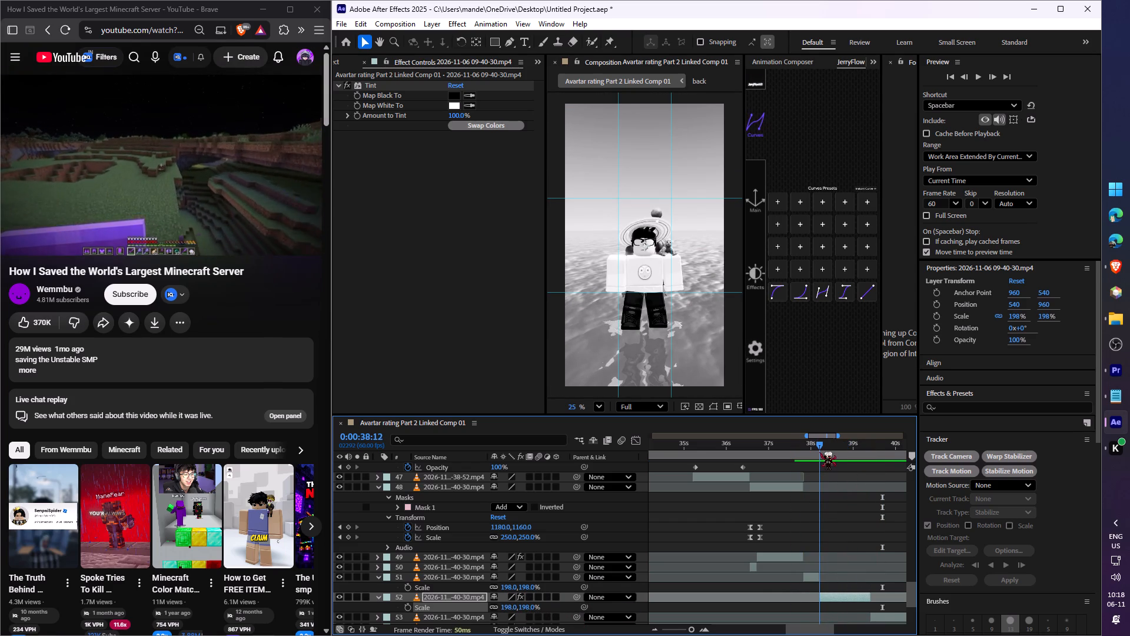
pyautogui.scroll(-2, 848, 539)
pyautogui.click(846, 536)
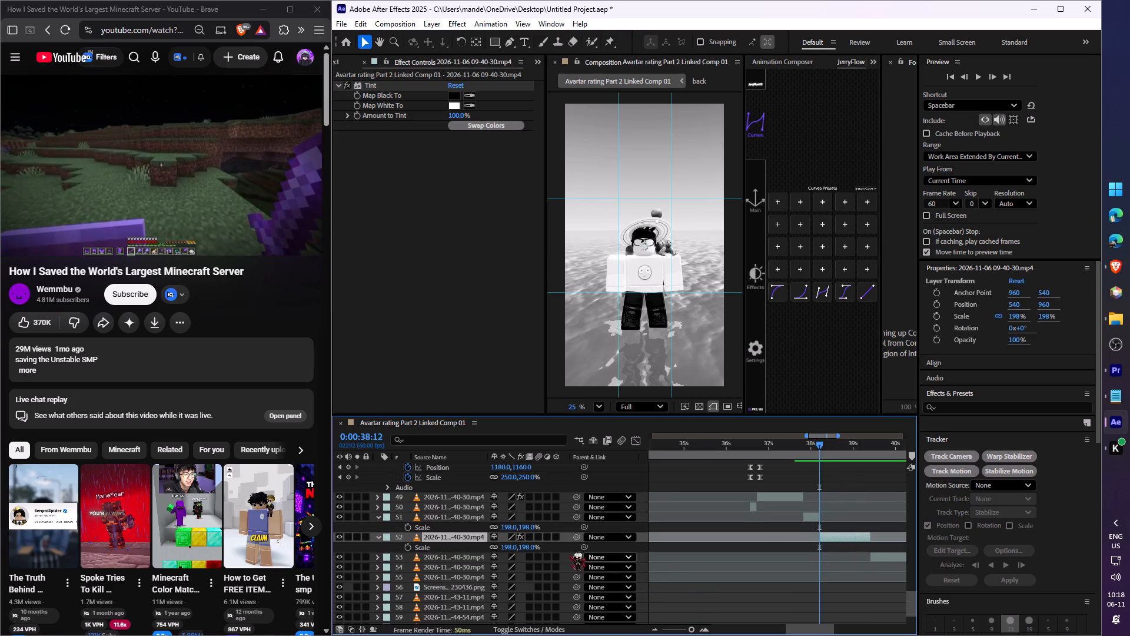
pyautogui.click(411, 546)
pyautogui.moveTo(821, 446); pyautogui.dragTo(833, 446)
pyautogui.moveTo(504, 548); pyautogui.dragTo(430, 561)
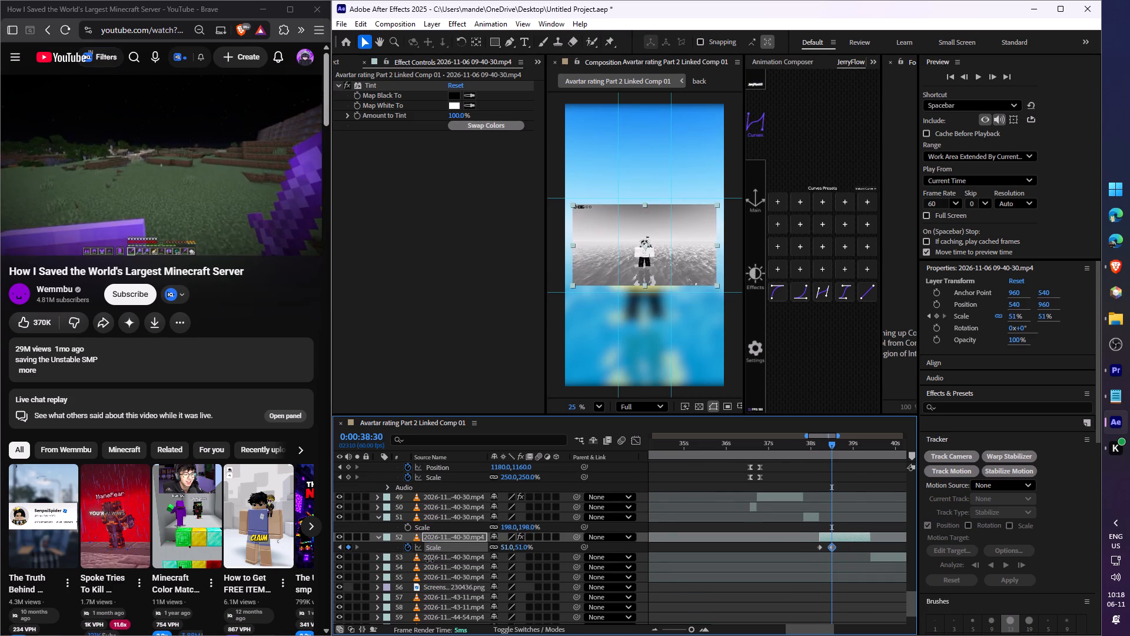
pyautogui.moveTo(430, 561); pyautogui.dragTo(430, 561)
# Ease layer 52's two Scale keyframes with a curve preset and preview from 0:00:37:58.
pyautogui.moveTo(842, 546); pyautogui.dragTo(772, 557)
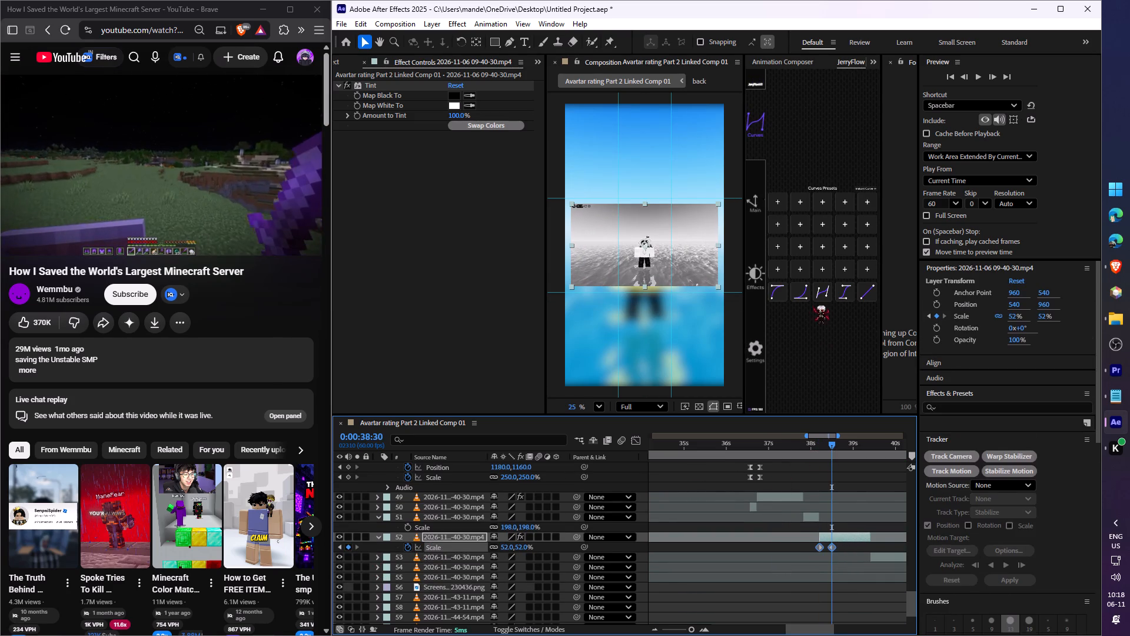
pyautogui.click(799, 290)
pyautogui.click(809, 450)
pyautogui.press('space')
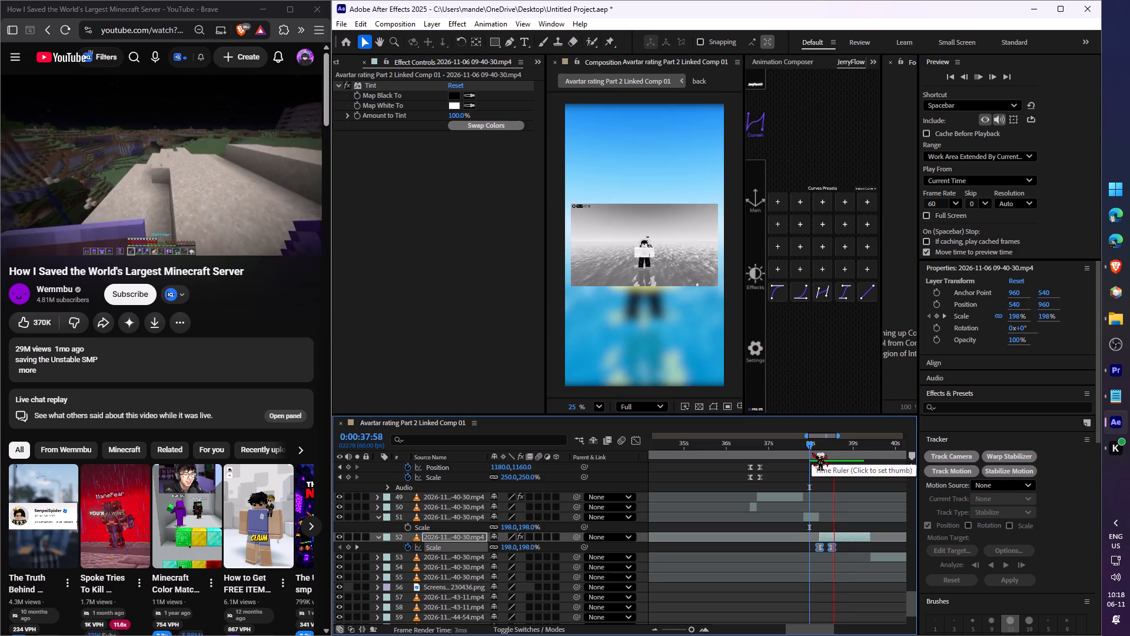
pyautogui.press('space')
# Shift layer 52's two Scale keyframes slightly earlier in time and preview the zoom-out from just before 0:00:38:00.
pyautogui.click(826, 450)
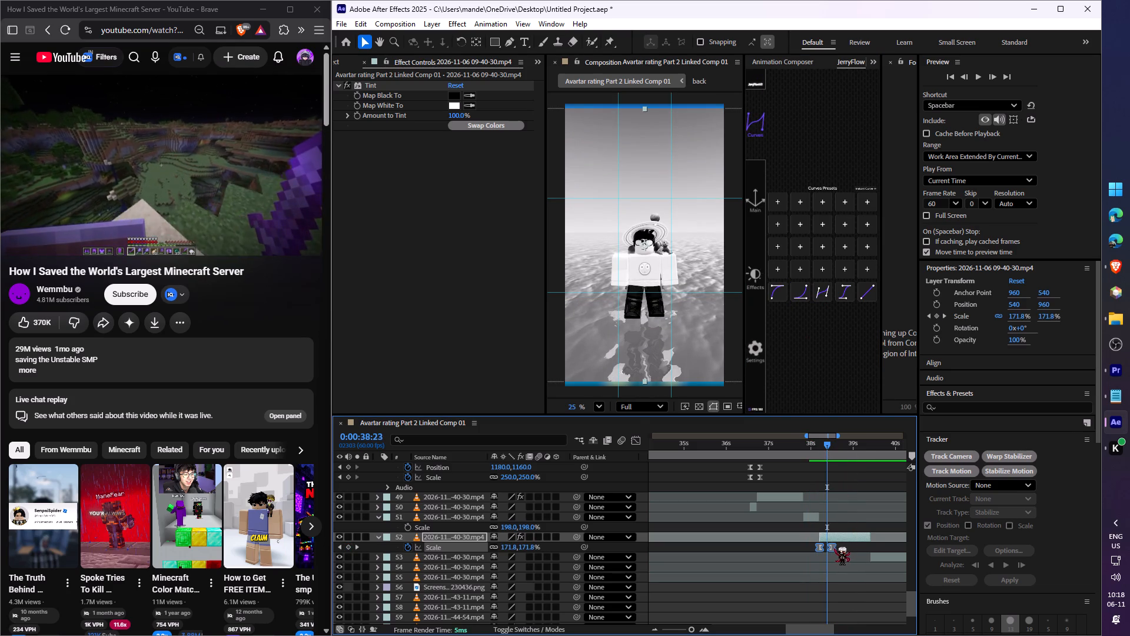
pyautogui.moveTo(831, 548); pyautogui.dragTo(825, 547)
pyautogui.click(810, 447)
pyautogui.press('space')
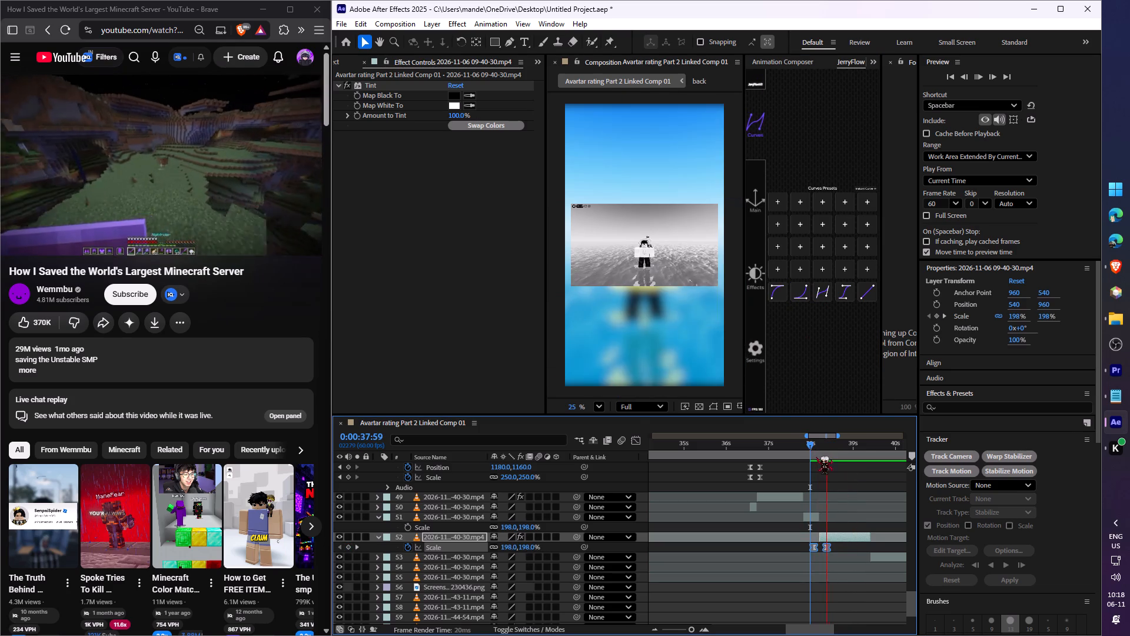
pyautogui.press('space')
pyautogui.click(808, 452)
pyautogui.press('space')
pyautogui.press('space')
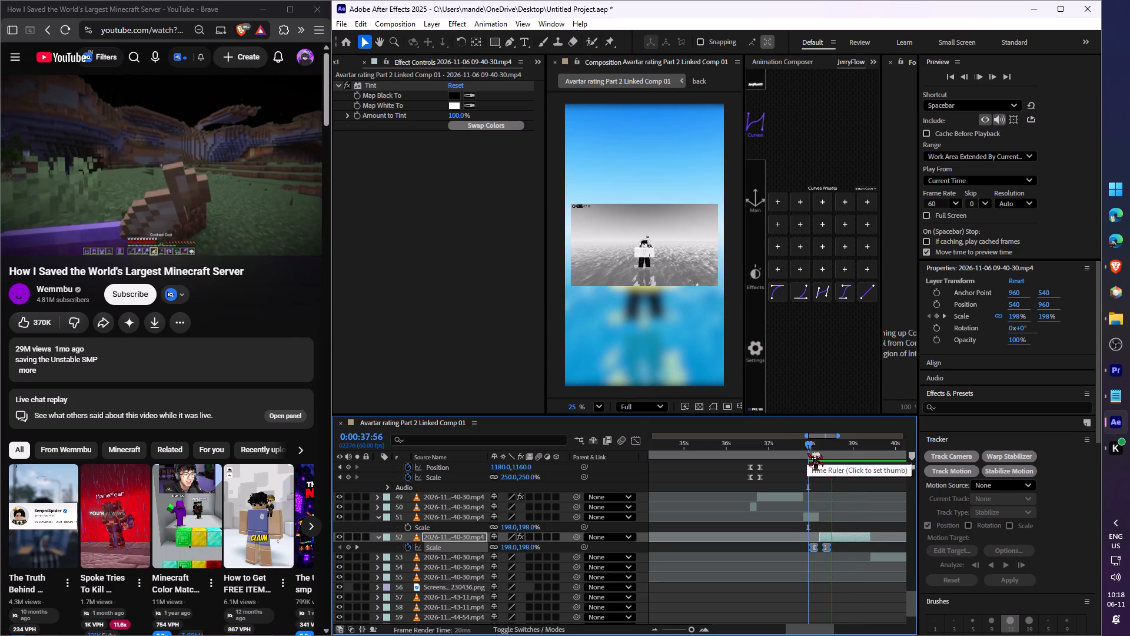
# Unlock the blurred back layer and split it at 0:00:38:12 and 0:00:39:24, matching the tinted clip's span.
pyautogui.click(819, 439)
pyautogui.scroll(-14, 795, 587)
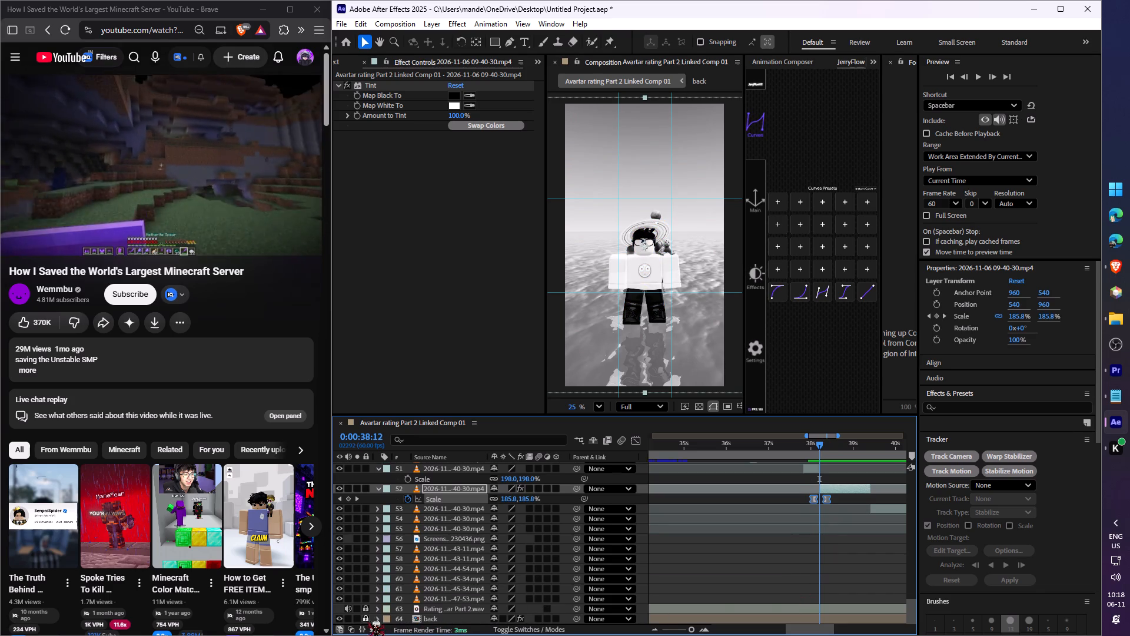
pyautogui.click(365, 620)
pyautogui.click(828, 616)
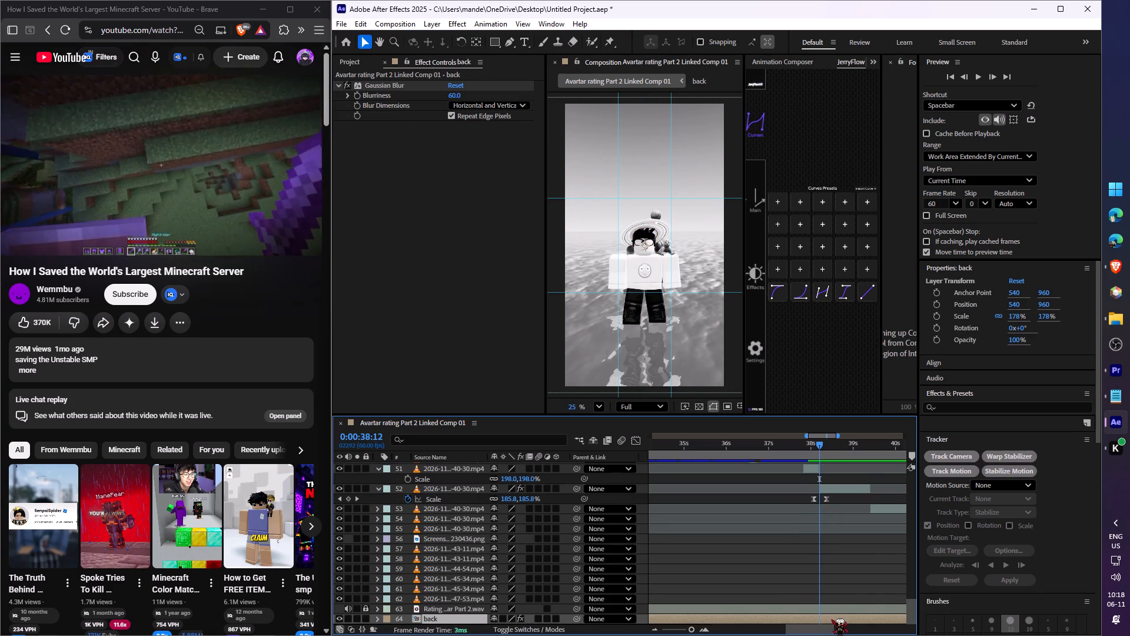
pyautogui.hotkey('ctrl', 'shift', 'd')
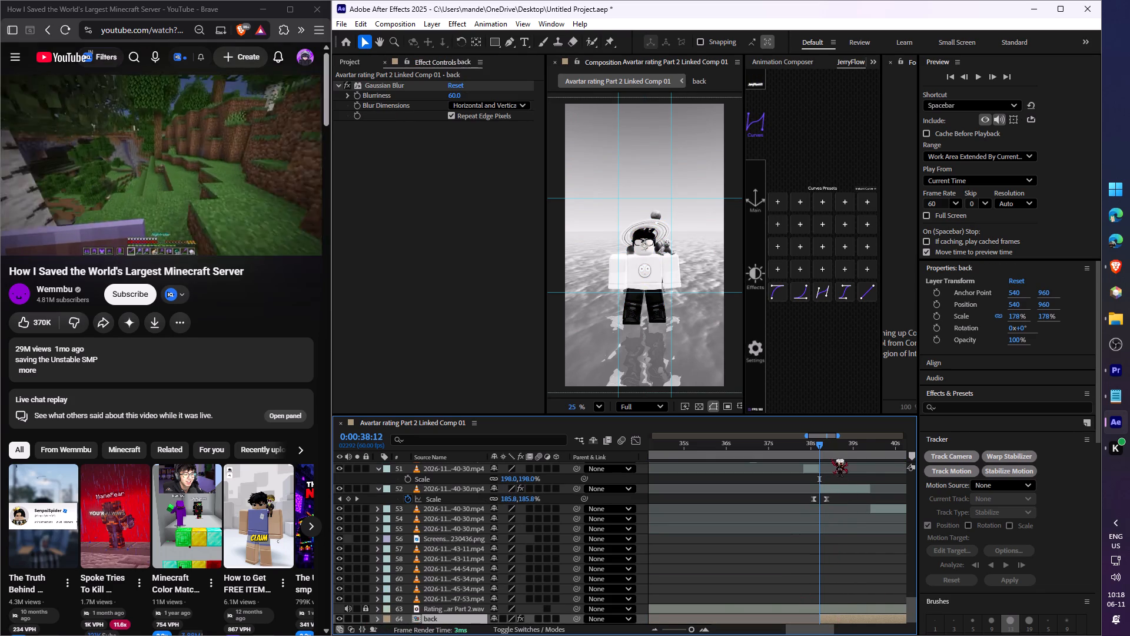
pyautogui.click(846, 453)
pyautogui.moveTo(847, 453); pyautogui.dragTo(869, 454)
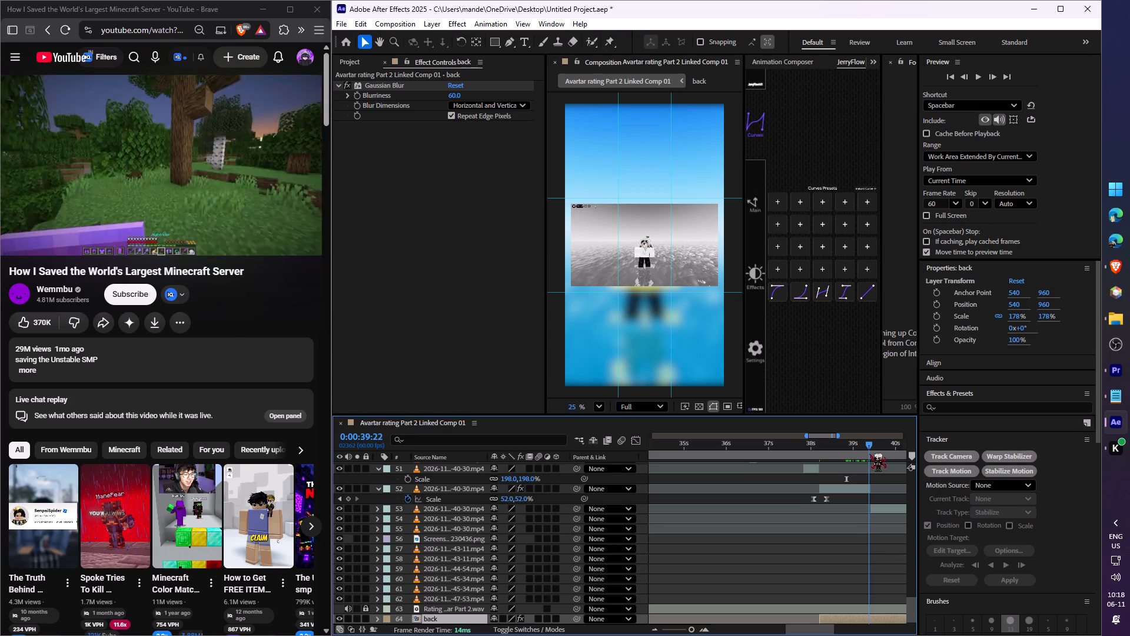
pyautogui.moveTo(869, 454); pyautogui.dragTo(870, 454)
pyautogui.hotkey('ctrl', 'shift', 'd')
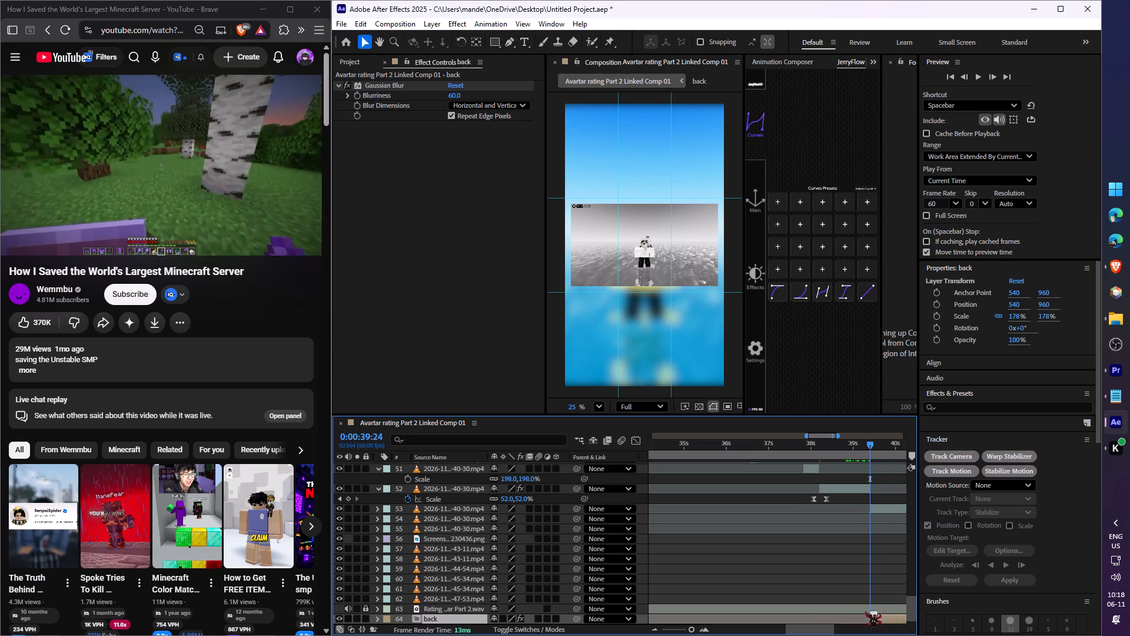
# Apply the Tint effect to the middle segment of the split back layer, layer 65.
pyautogui.scroll(-4, 836, 572)
pyautogui.click(839, 613)
pyautogui.hotkey('ctrl', 'z')
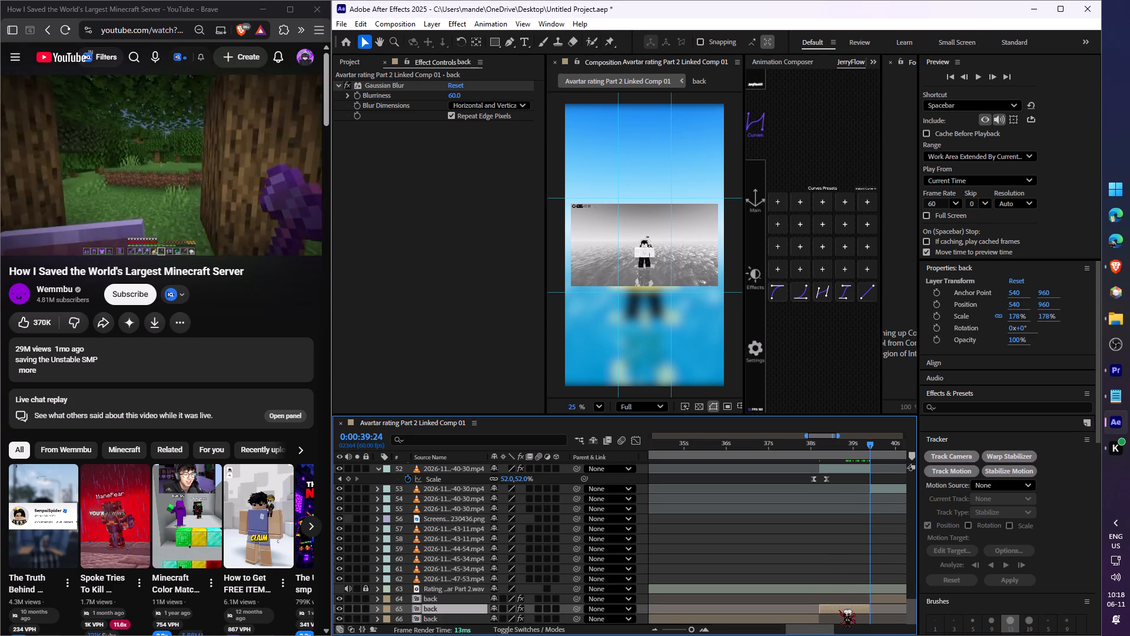
pyautogui.click(839, 610)
pyautogui.hotkey('ctrl', 'space')
pyautogui.write('tint')
pyautogui.press('Return')
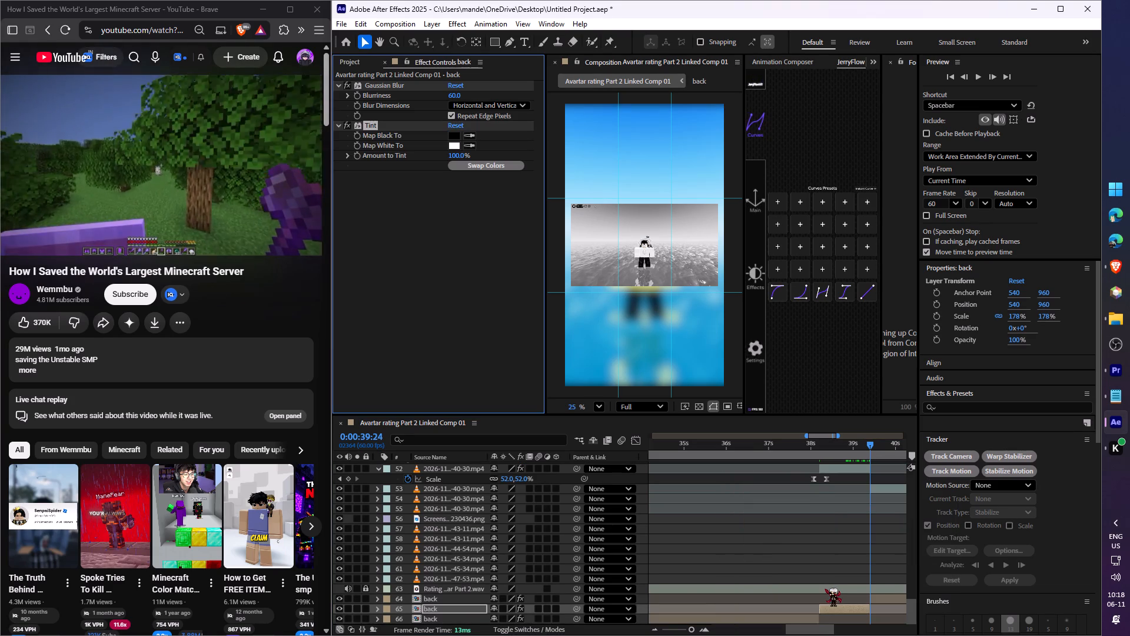
# Lock the three split segments of the blurred back layer, layers 64, 65 and 66.
pyautogui.click(555, 598)
pyautogui.click(556, 599)
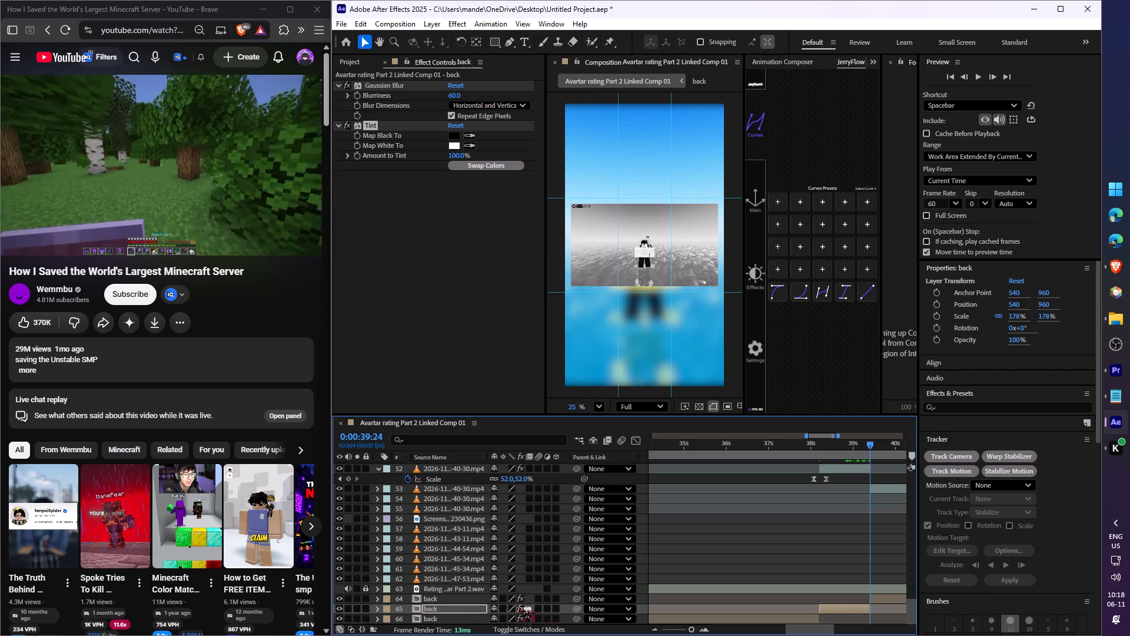
pyautogui.click(365, 597)
pyautogui.click(366, 608)
pyautogui.click(367, 620)
# Preview the cut into the black-and-white moment from 0:00:38:10 and again from 0:00:37:51.
pyautogui.scroll(6, 806, 548)
pyautogui.scroll(-2, 819, 539)
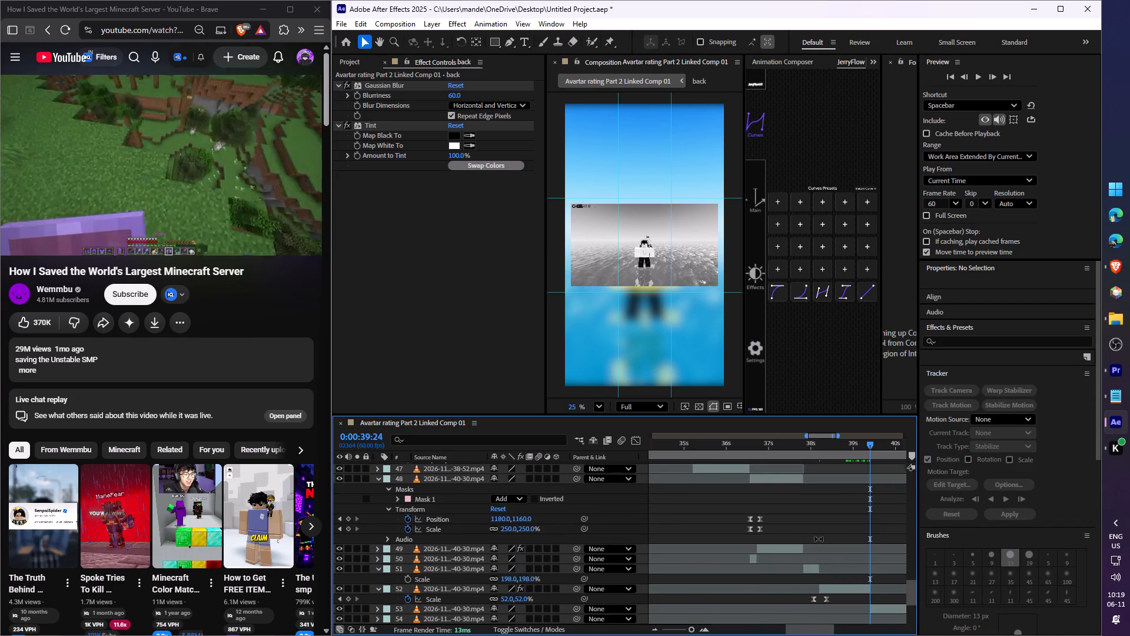
pyautogui.scroll(-2, 820, 536)
pyautogui.click(818, 451)
pyautogui.press('space')
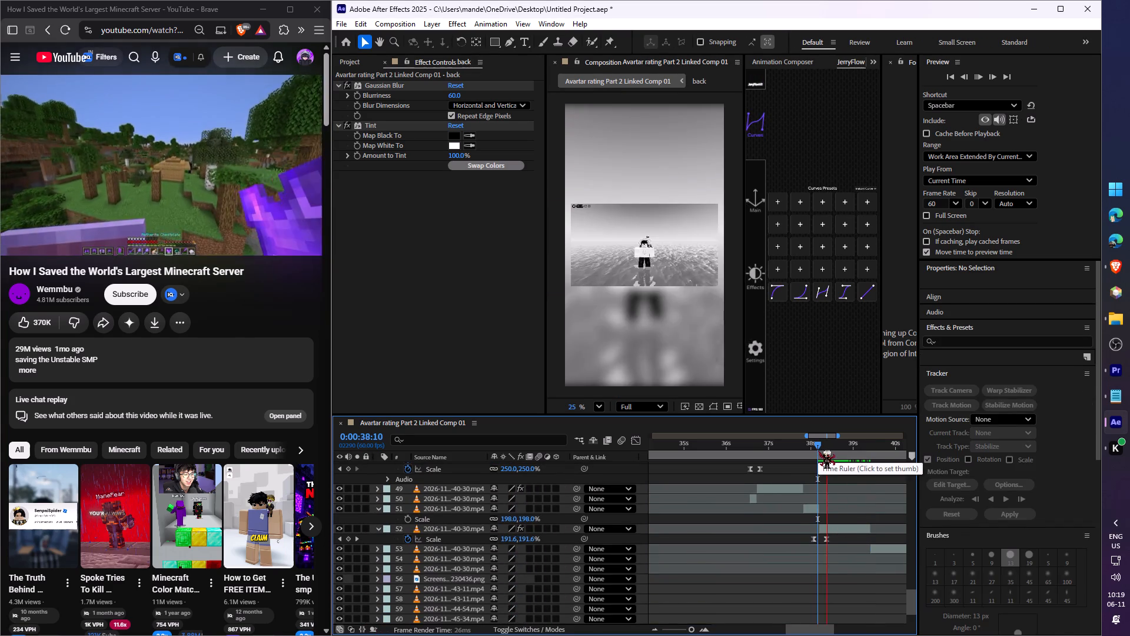
pyautogui.press('space')
pyautogui.click(818, 451)
pyautogui.press('space')
pyautogui.moveTo(818, 451); pyautogui.dragTo(805, 455)
pyautogui.press('space')
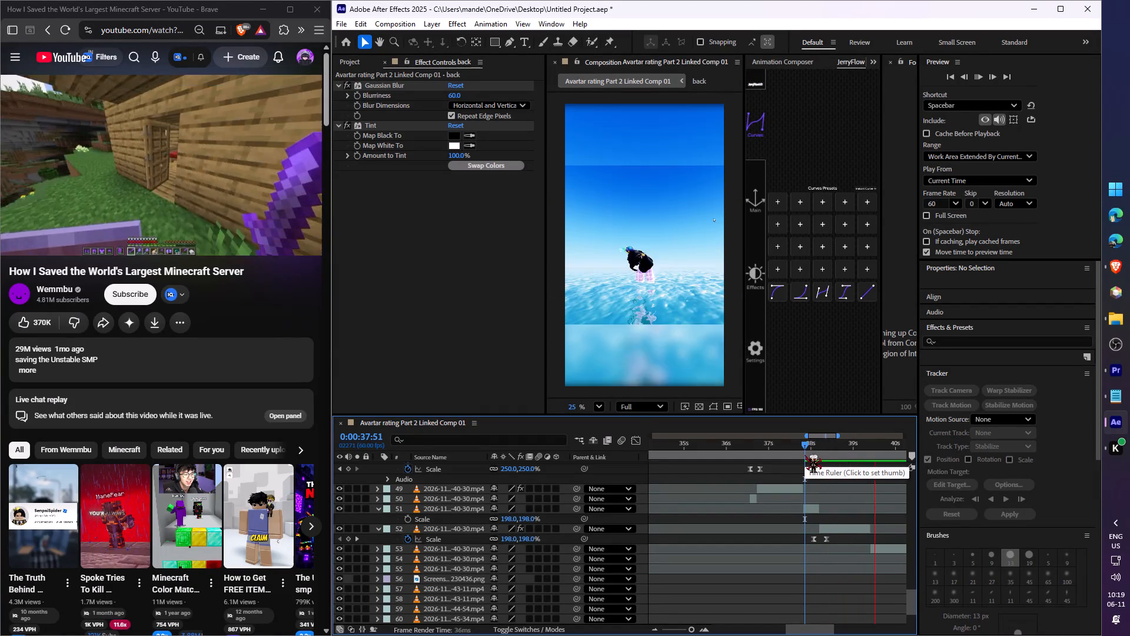
pyautogui.press('space')
# Shift layer 52's two Scale keyframes slightly earlier once more and preview the zoom-out from 0:00:38:06.
pyautogui.moveTo(838, 540); pyautogui.dragTo(806, 550)
pyautogui.click(825, 540)
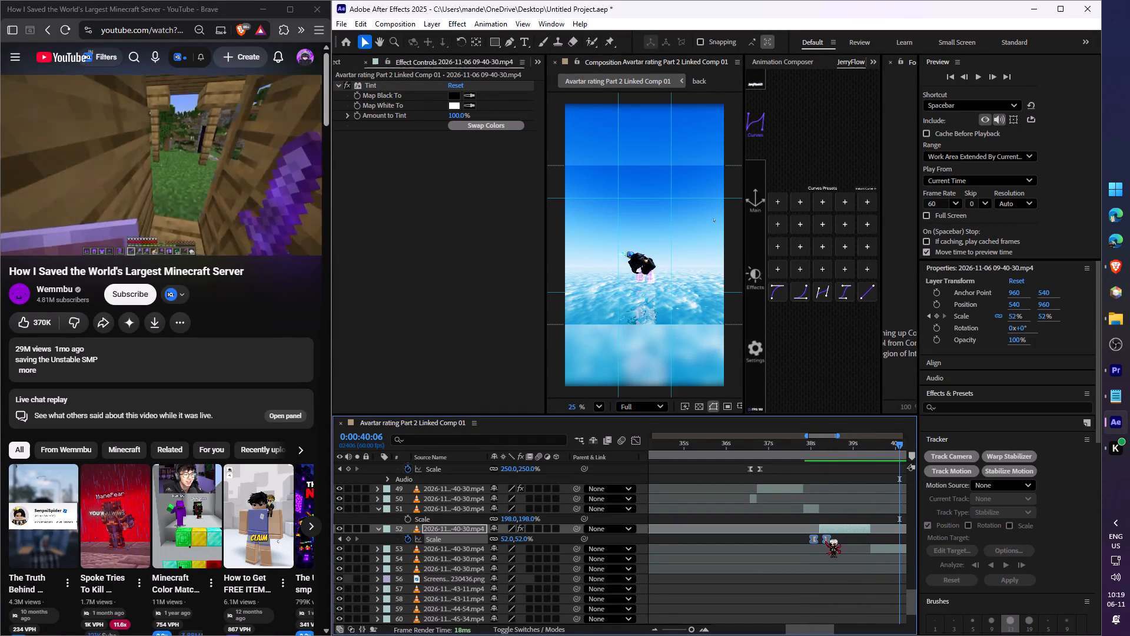
pyautogui.click(815, 453)
pyautogui.press('space')
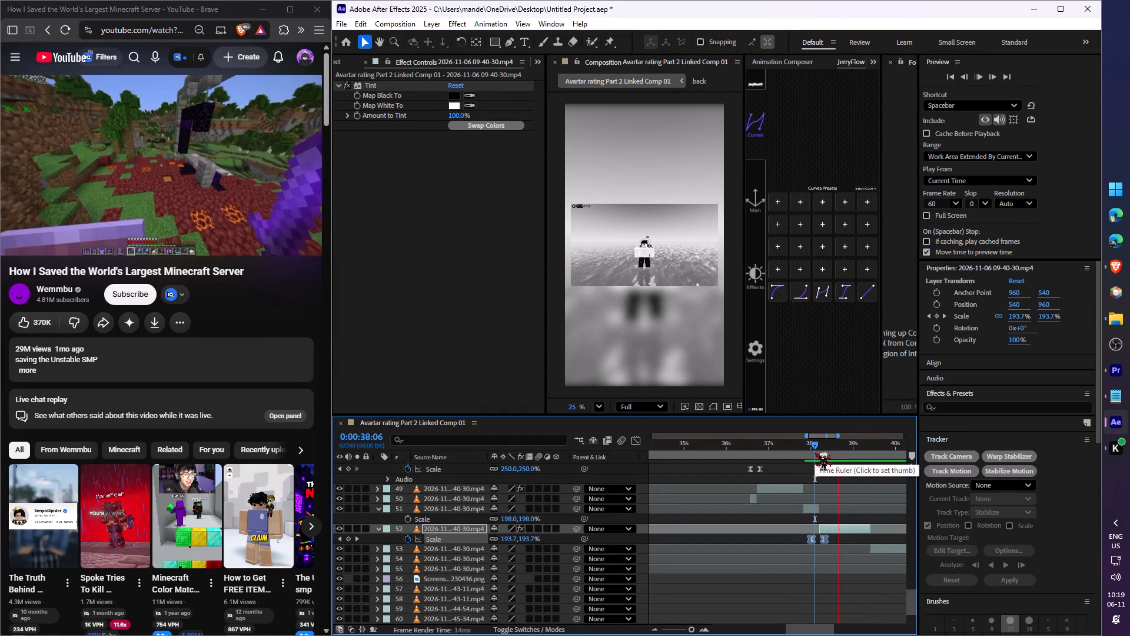
pyautogui.press('space')
pyautogui.press('space')
pyautogui.press('space')
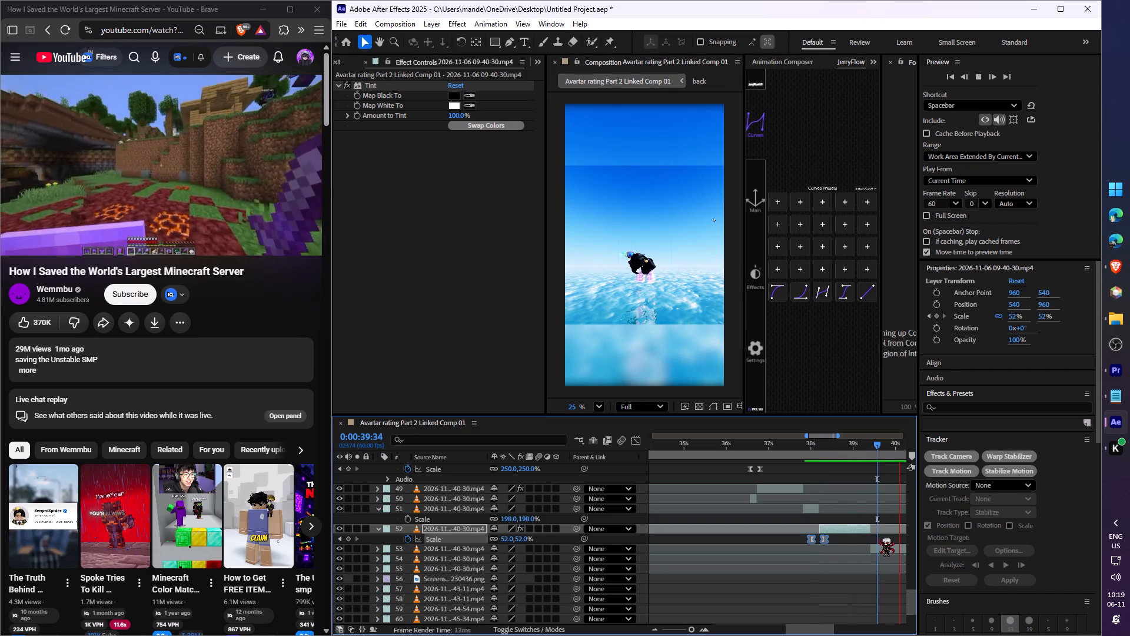
# Keyframe layer 53's Scale from 100% at 0:00:39:25 to 214% at 0:00:39:43.
pyautogui.click(880, 548)
pyautogui.click(869, 455)
pyautogui.scroll(-3, 836, 560)
pyautogui.press('s')
pyautogui.click(408, 497)
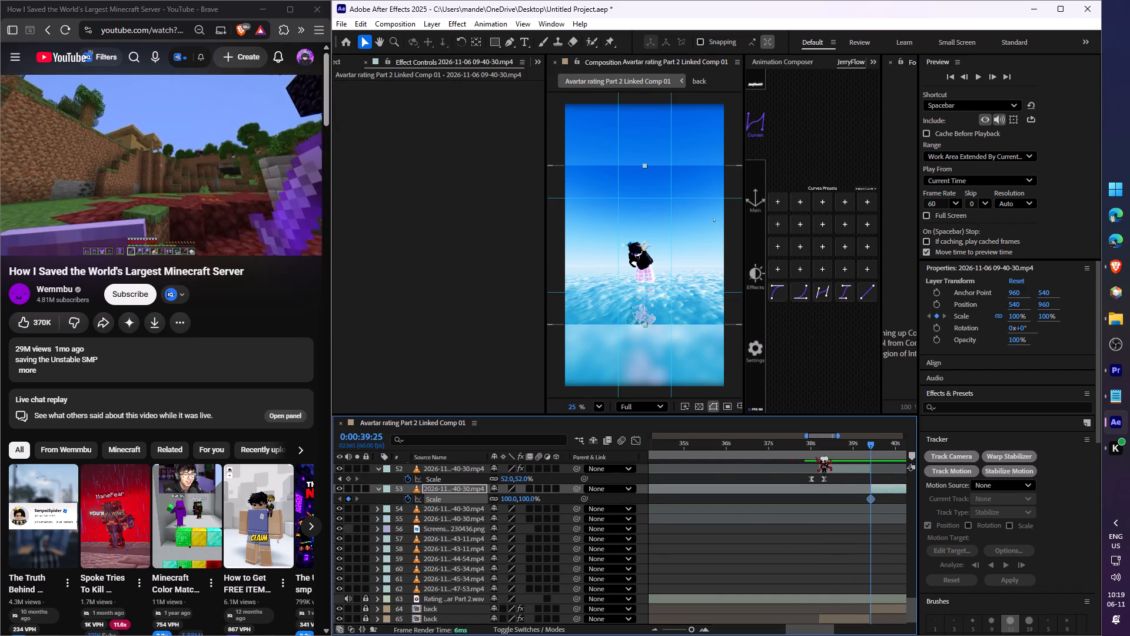
pyautogui.moveTo(873, 439); pyautogui.dragTo(883, 442)
pyautogui.moveTo(510, 498); pyautogui.dragTo(553, 496)
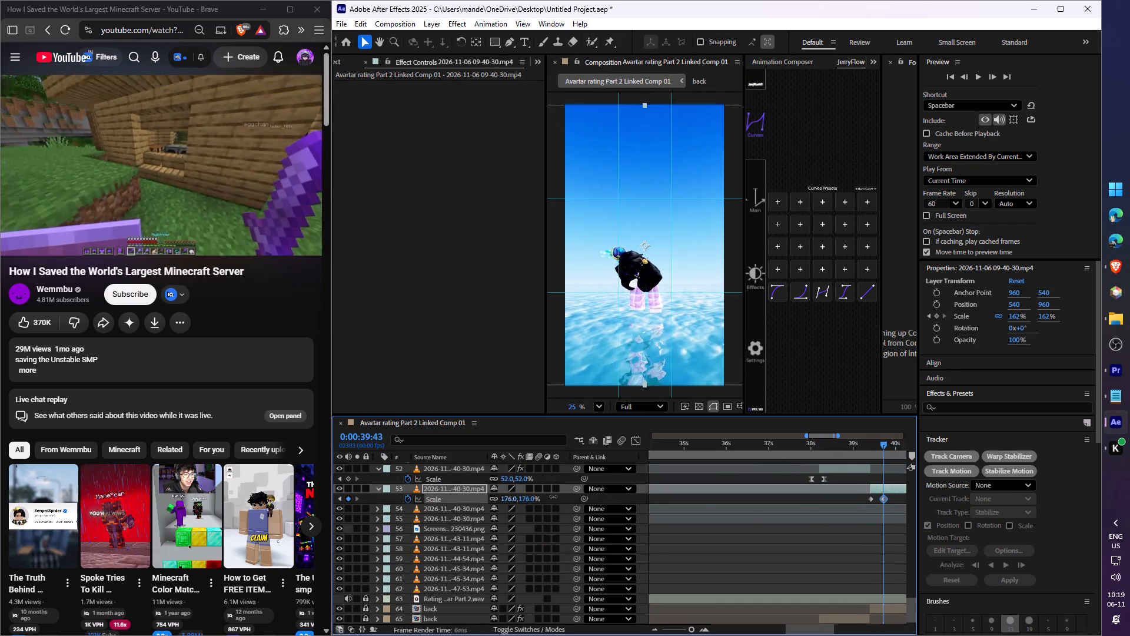
pyautogui.moveTo(553, 496); pyautogui.dragTo(576, 498)
pyautogui.moveTo(891, 499); pyautogui.dragTo(837, 512)
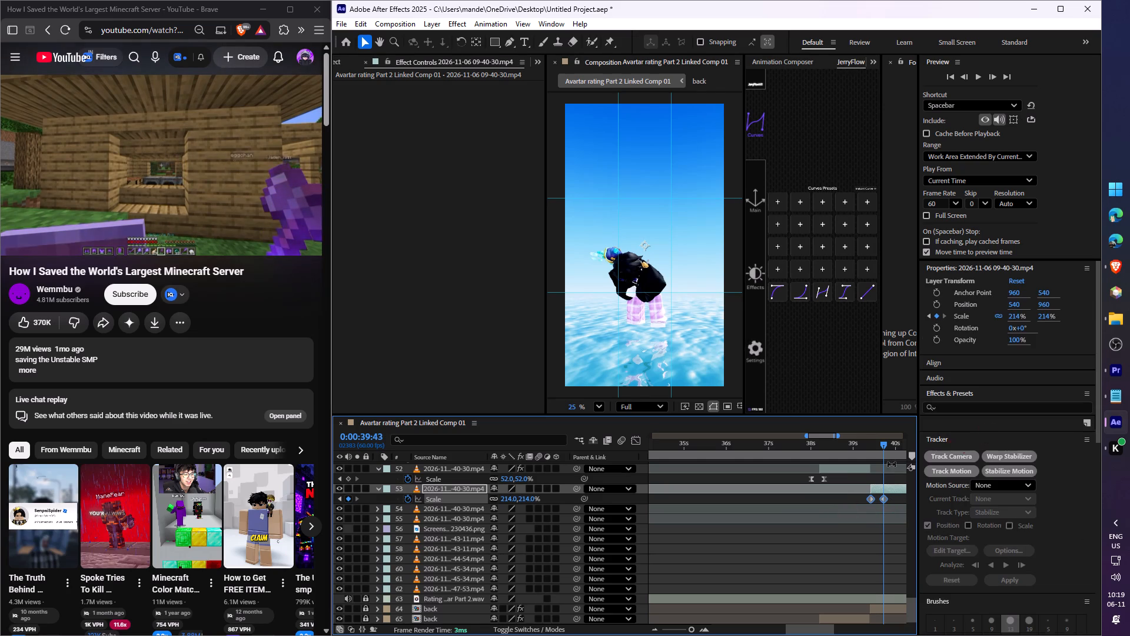
# Keyframe layer 53's Position from 540, 960 at 0:00:39:25 to 540, 770 at 0:00:39:43.
pyautogui.click(936, 304)
pyautogui.click(929, 313)
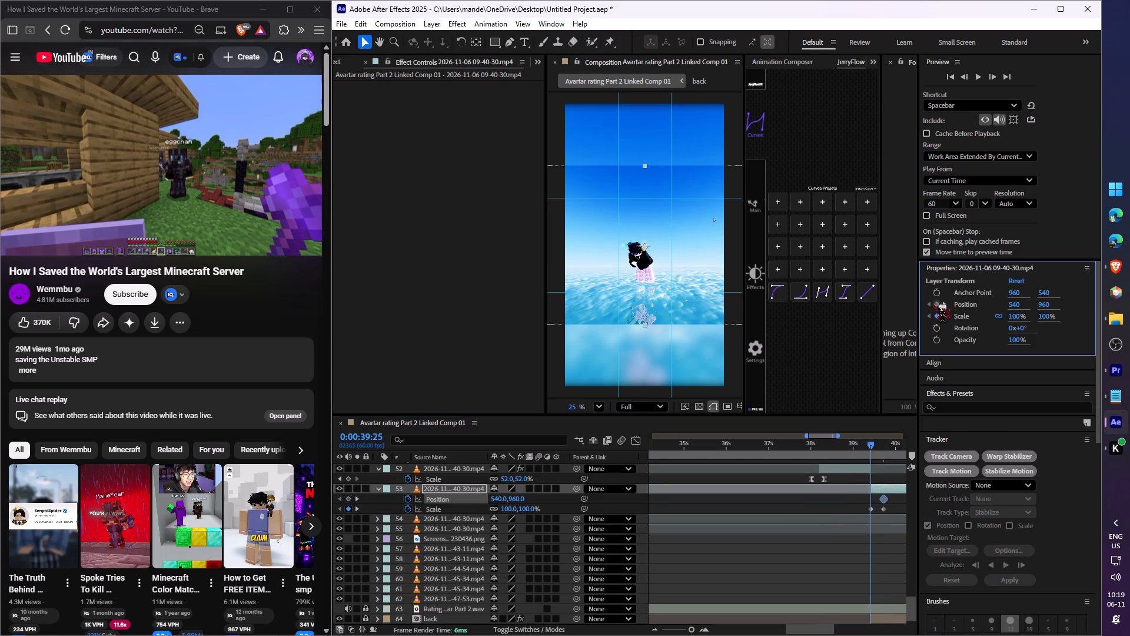
pyautogui.click(938, 305)
pyautogui.click(943, 305)
pyautogui.keyDown('shift'); pyautogui.moveTo(1038, 307); pyautogui.dragTo(1019, 308); pyautogui.keyUp('shift')
pyautogui.keyDown('shift'); pyautogui.moveTo(1046, 304); pyautogui.dragTo(1028, 309); pyautogui.keyUp('shift')
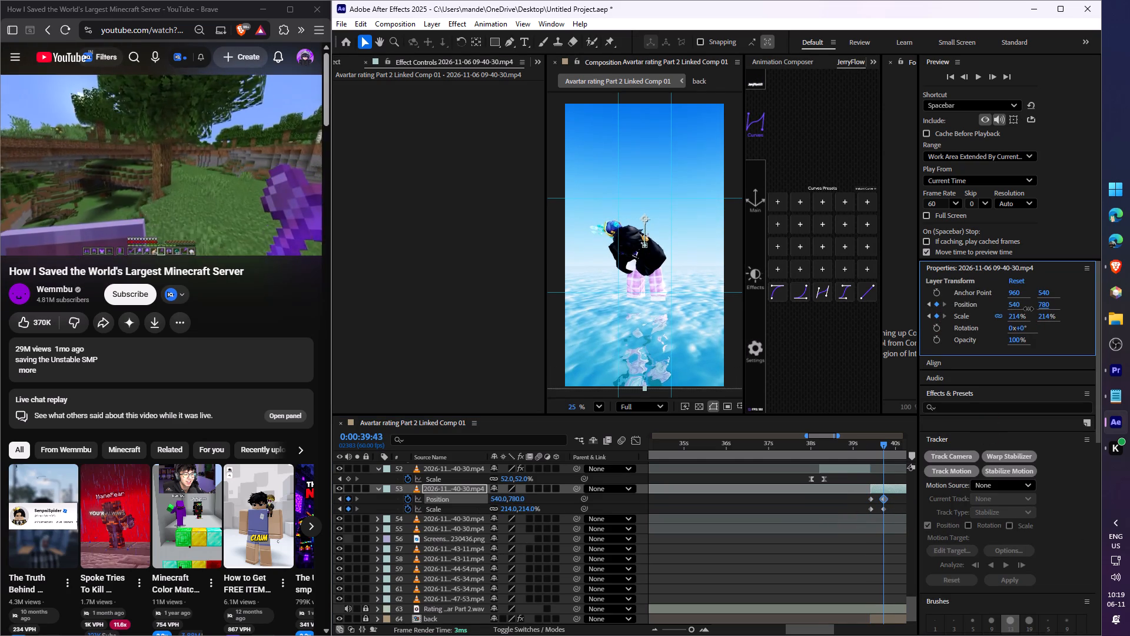
pyautogui.keyDown('shift'); pyautogui.moveTo(1028, 309); pyautogui.dragTo(1028, 308); pyautogui.keyUp('shift')
# Ease layer 53's Position and Scale keyframes with a curve preset and preview the zoom from 0:00:39:12.
pyautogui.moveTo(890, 501); pyautogui.dragTo(866, 520)
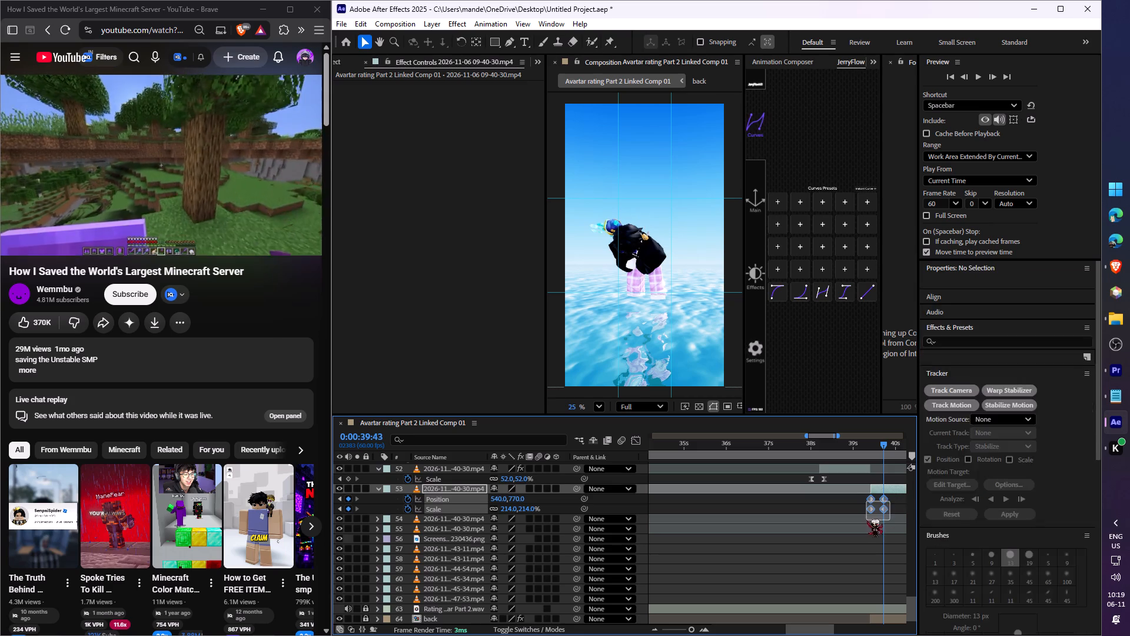
pyautogui.moveTo(866, 520); pyautogui.dragTo(866, 520)
pyautogui.click(772, 291)
pyautogui.click(863, 443)
pyautogui.press('space')
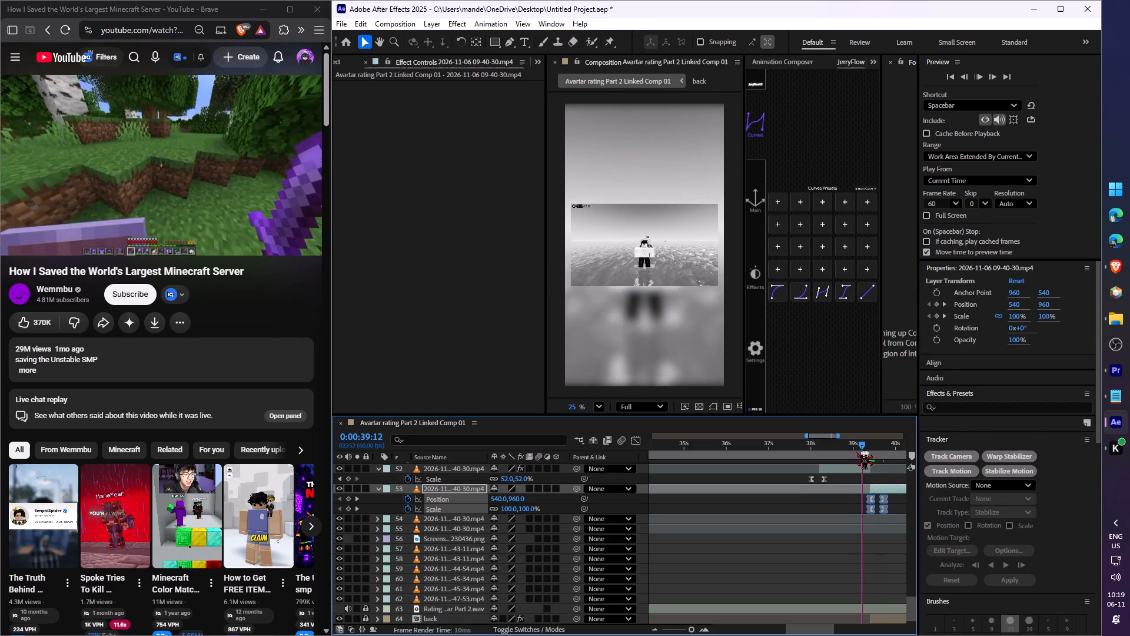
pyautogui.press('space')
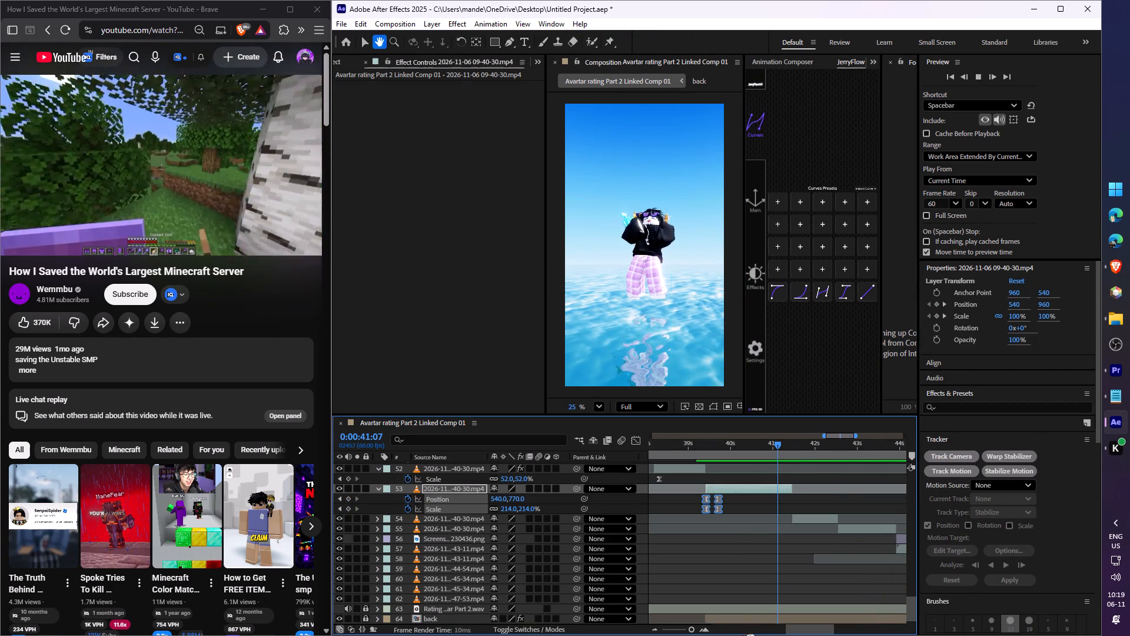
# Scale the yellow-shirt avatar clip on layer 54 to 169% and preview it from 0:00:41:32.
pyautogui.moveTo(819, 635); pyautogui.dragTo(833, 634)
pyautogui.moveTo(815, 628); pyautogui.dragTo(828, 628)
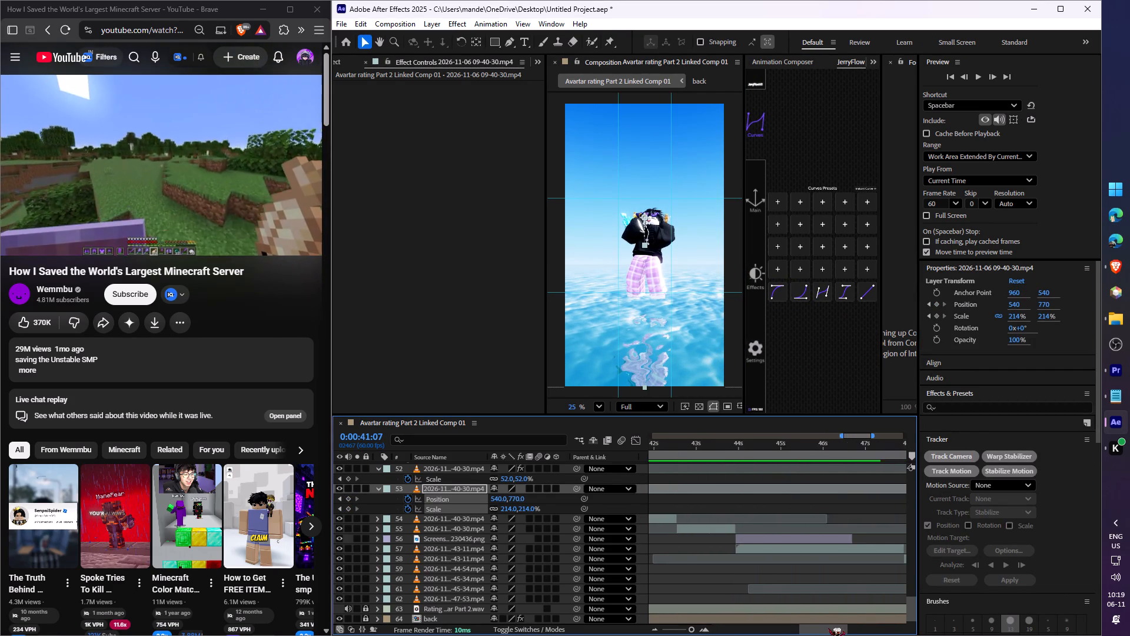
pyautogui.moveTo(828, 628); pyautogui.dragTo(825, 628)
pyautogui.click(728, 565)
pyautogui.press('space')
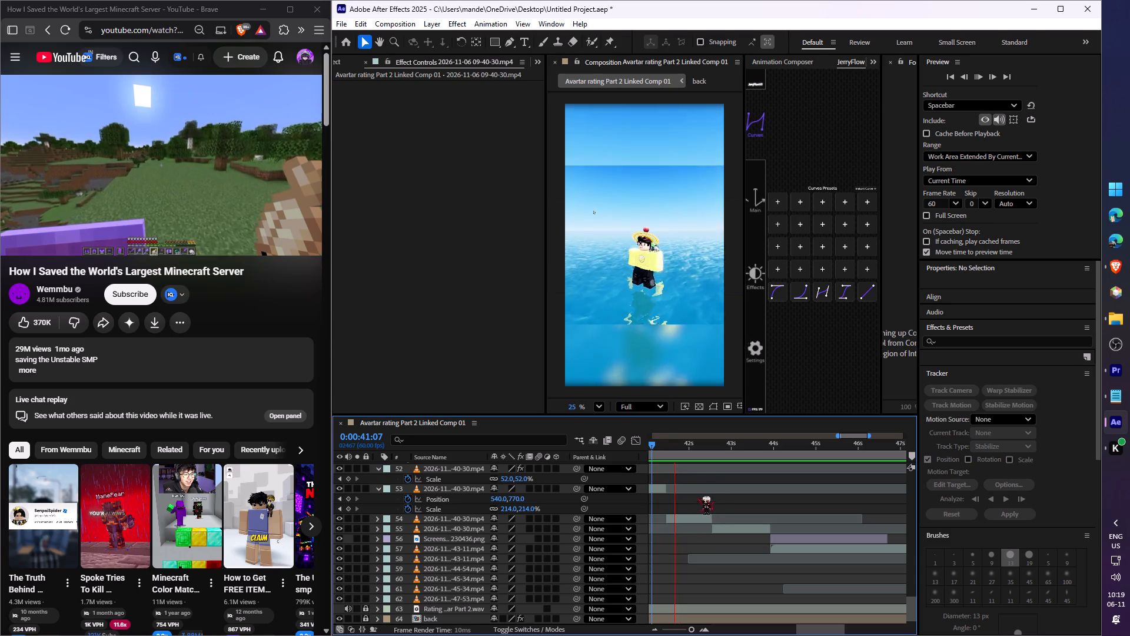
pyautogui.press('space')
pyautogui.click(683, 448)
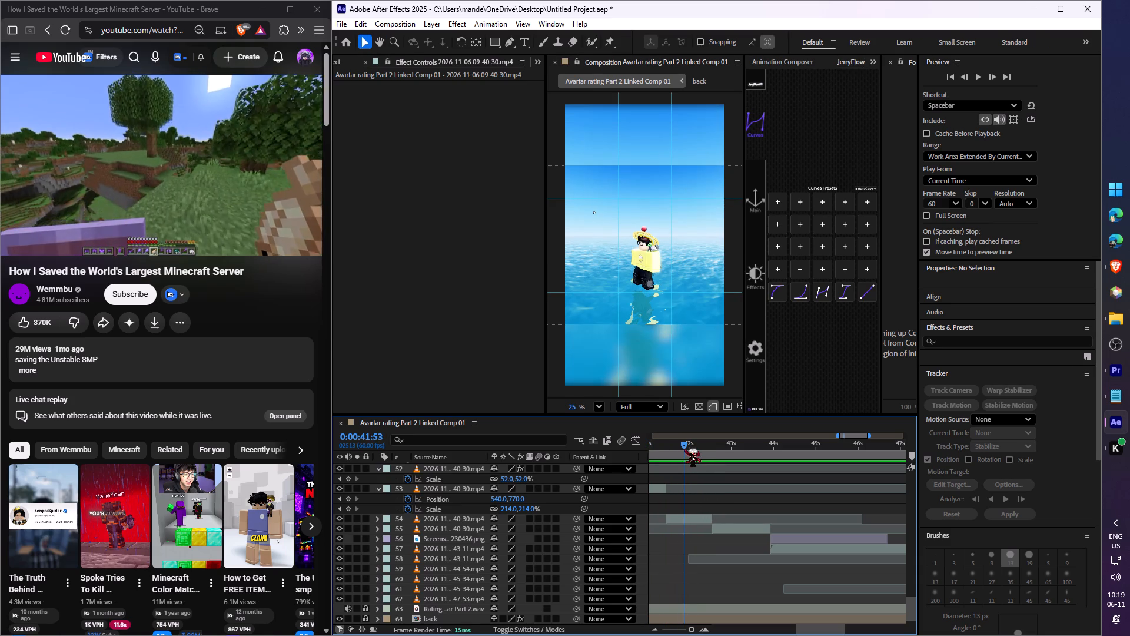
pyautogui.click(693, 521)
pyautogui.press('s')
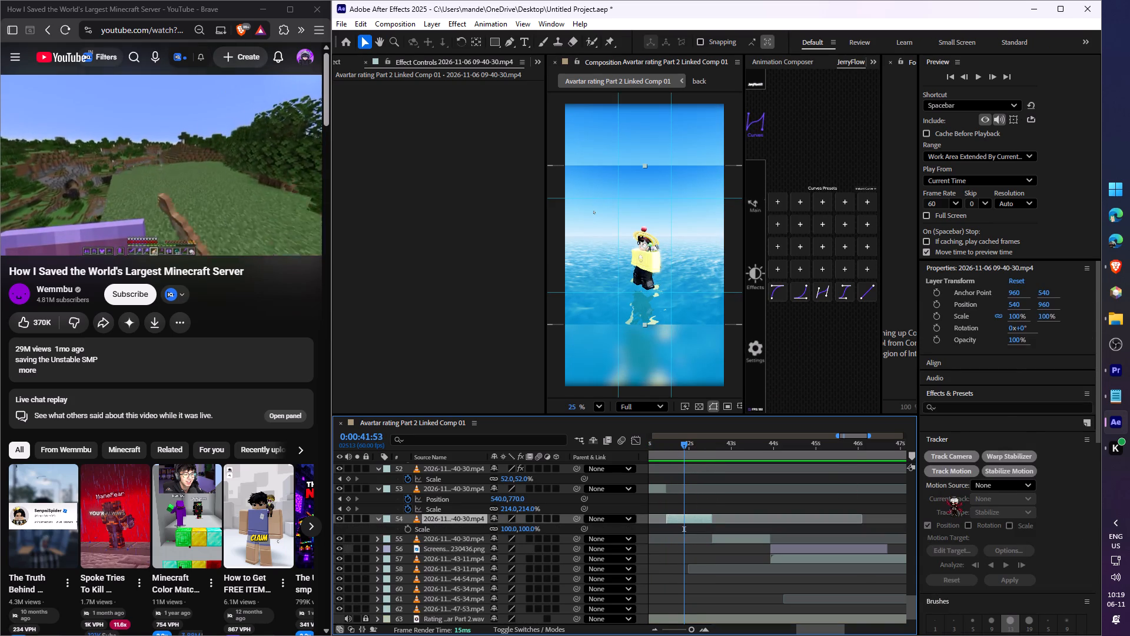
pyautogui.moveTo(1019, 315); pyautogui.dragTo(1063, 317)
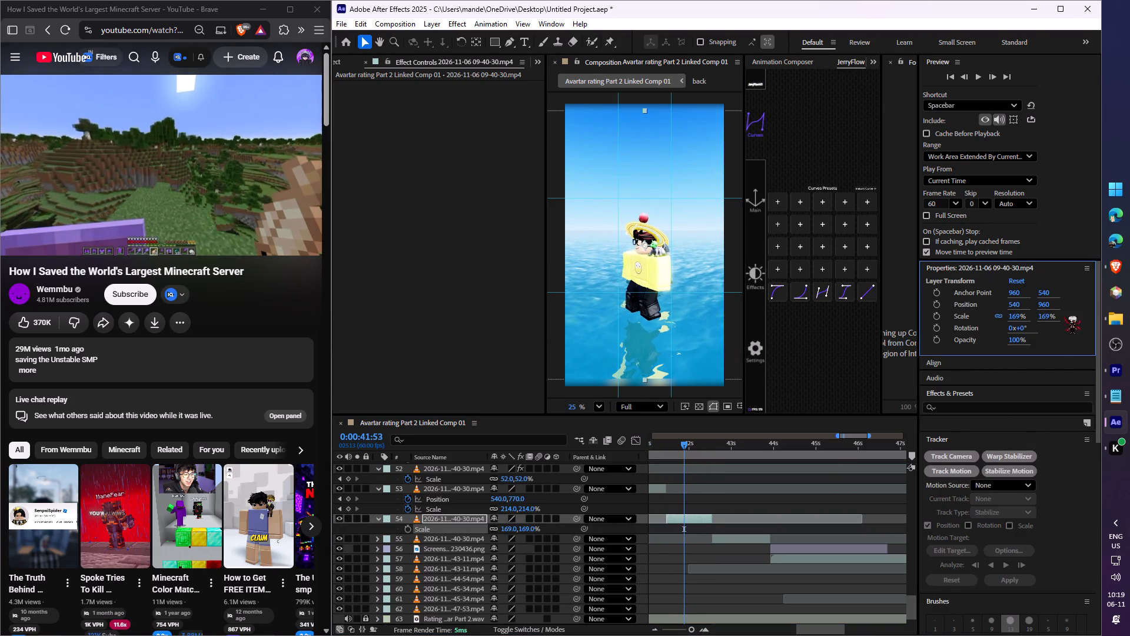
pyautogui.moveTo(678, 448); pyautogui.dragTo(669, 449)
pyautogui.press('space')
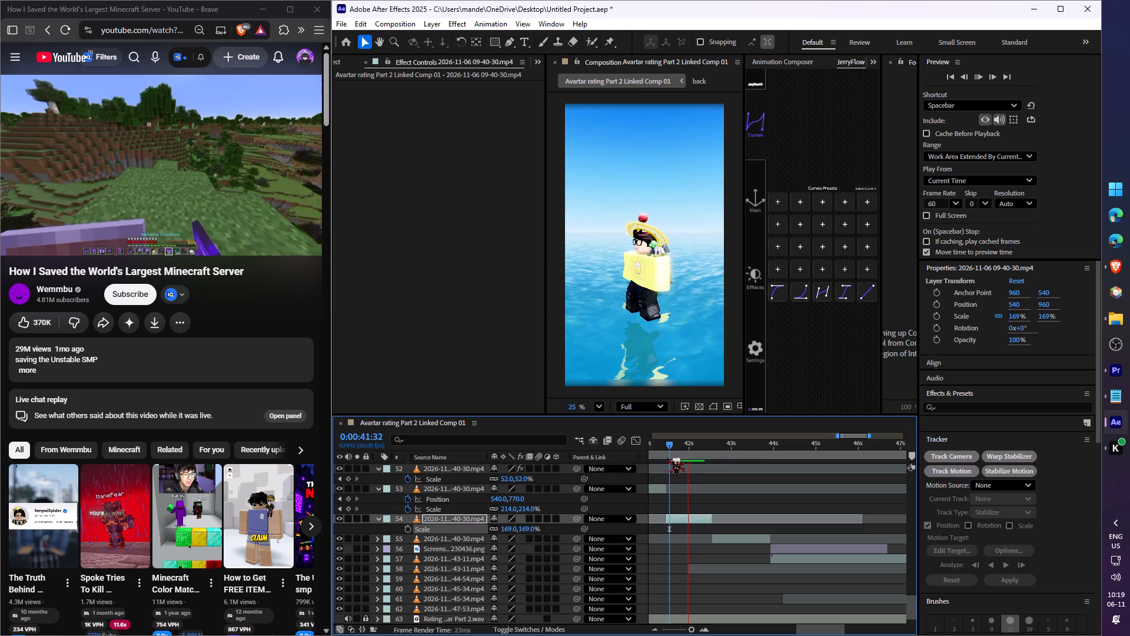
pyautogui.press('space')
# Keyframe layer 55's Scale from 100% at 0:00:42:33 to 321% at 0:00:42:51.
pyautogui.click(733, 538)
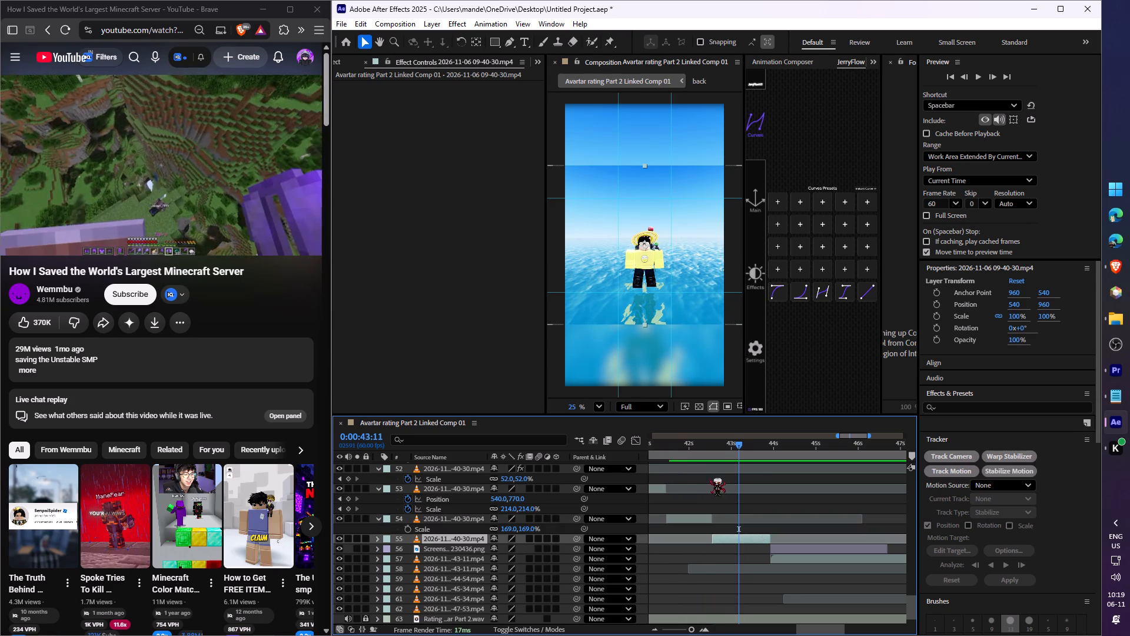
pyautogui.click(713, 448)
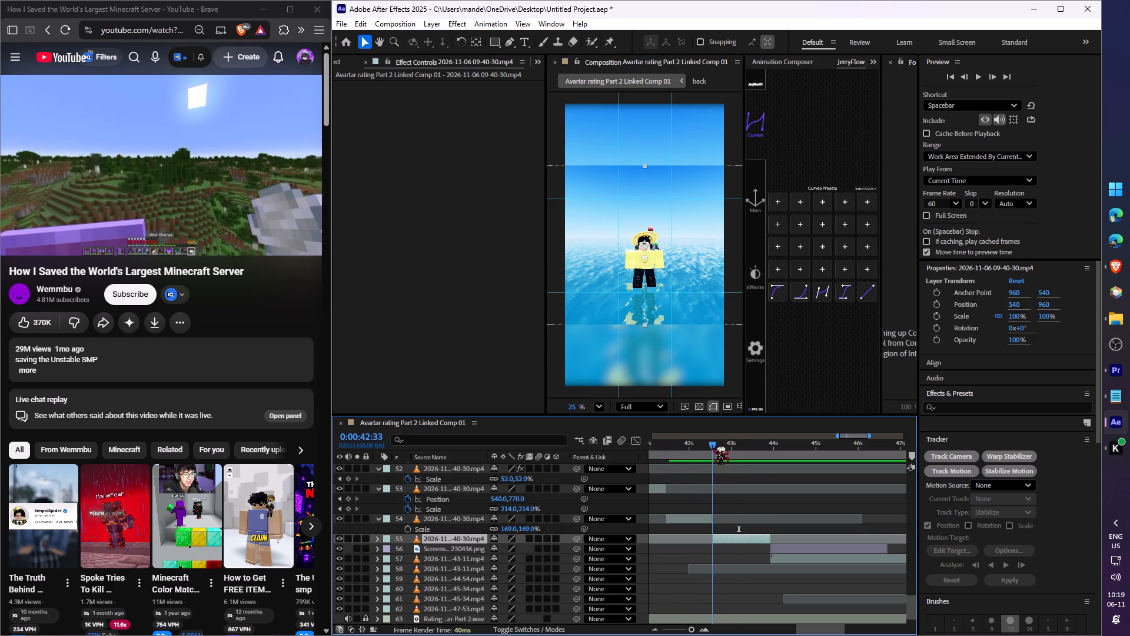
pyautogui.press('s')
pyautogui.click(933, 313)
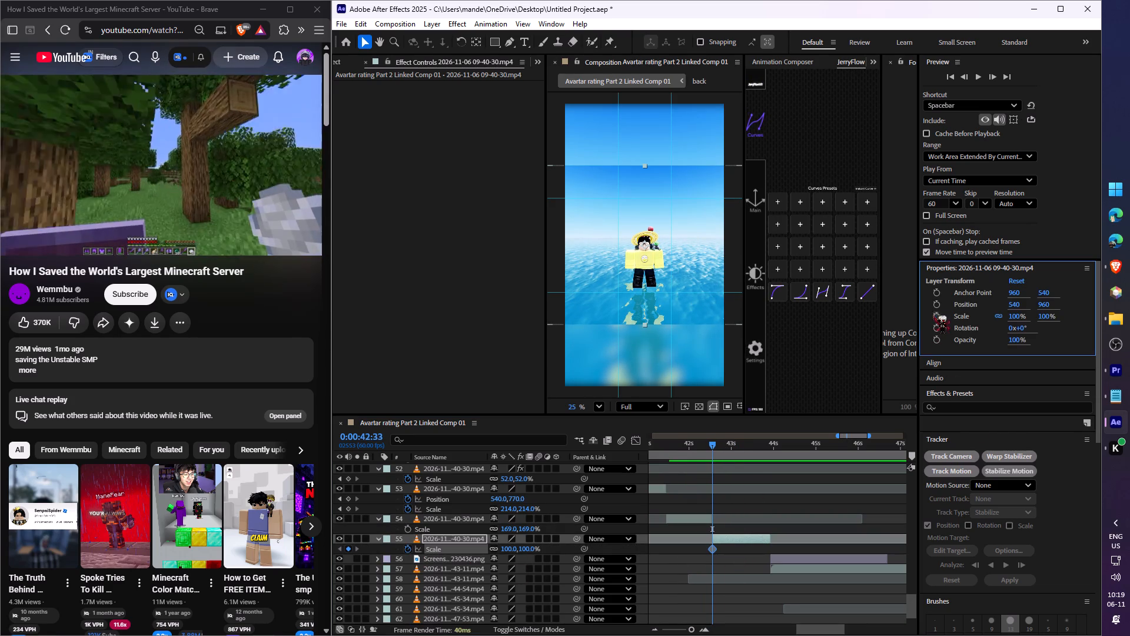
pyautogui.moveTo(713, 450); pyautogui.dragTo(724, 448)
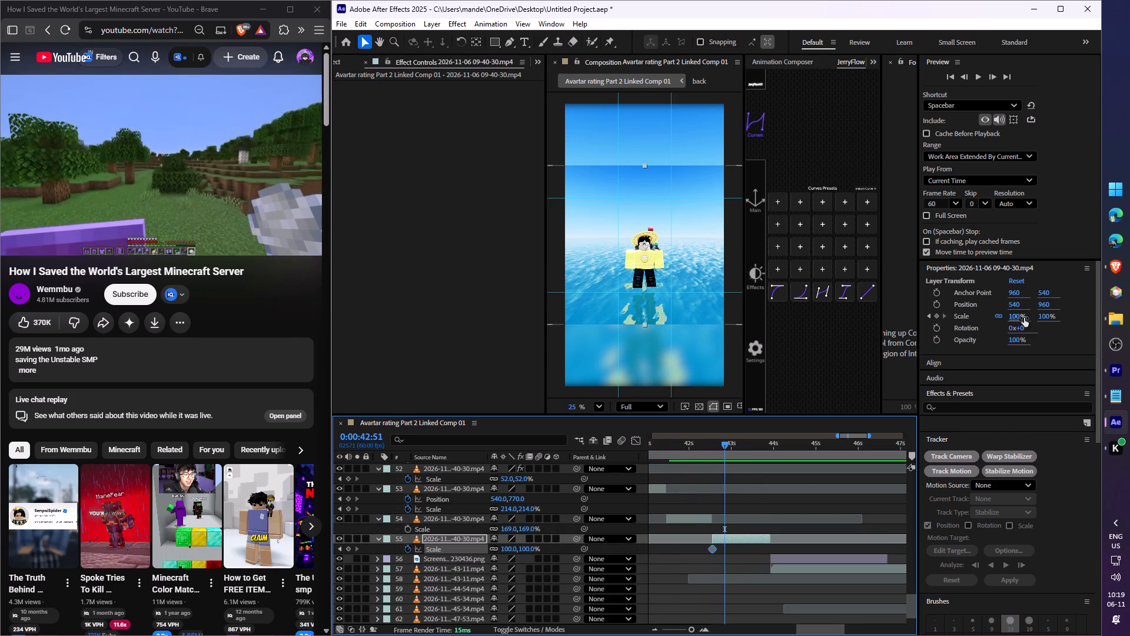
pyautogui.moveTo(1016, 314); pyautogui.dragTo(1129, 295)
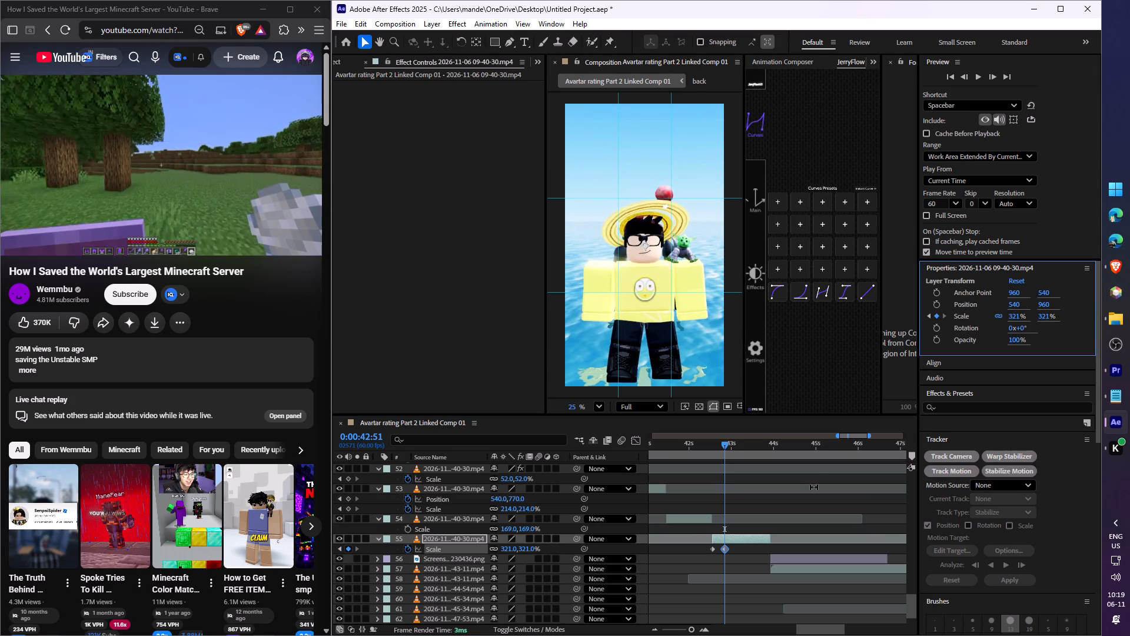
# Keyframe layer 55's Position from 540, 960 at 0:00:42:33 to 540, 540 at 0:00:42:51.
pyautogui.click(939, 302)
pyautogui.click(927, 316)
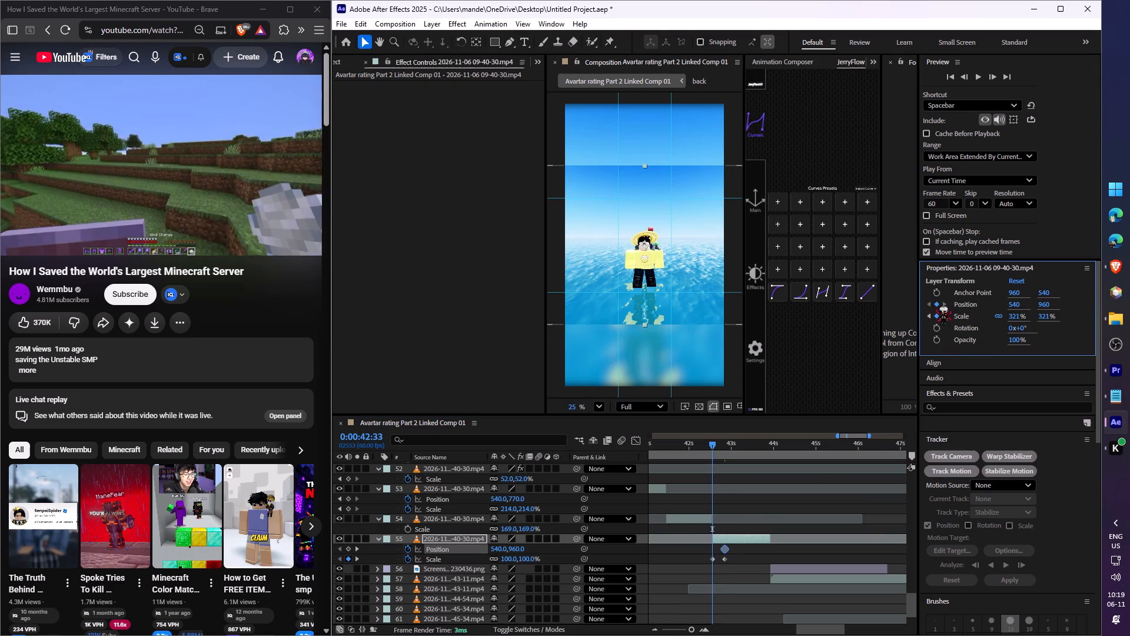
pyautogui.click(935, 306)
pyautogui.click(943, 303)
pyautogui.keyDown('shift'); pyautogui.moveTo(1045, 306); pyautogui.dragTo(1016, 312); pyautogui.keyUp('shift')
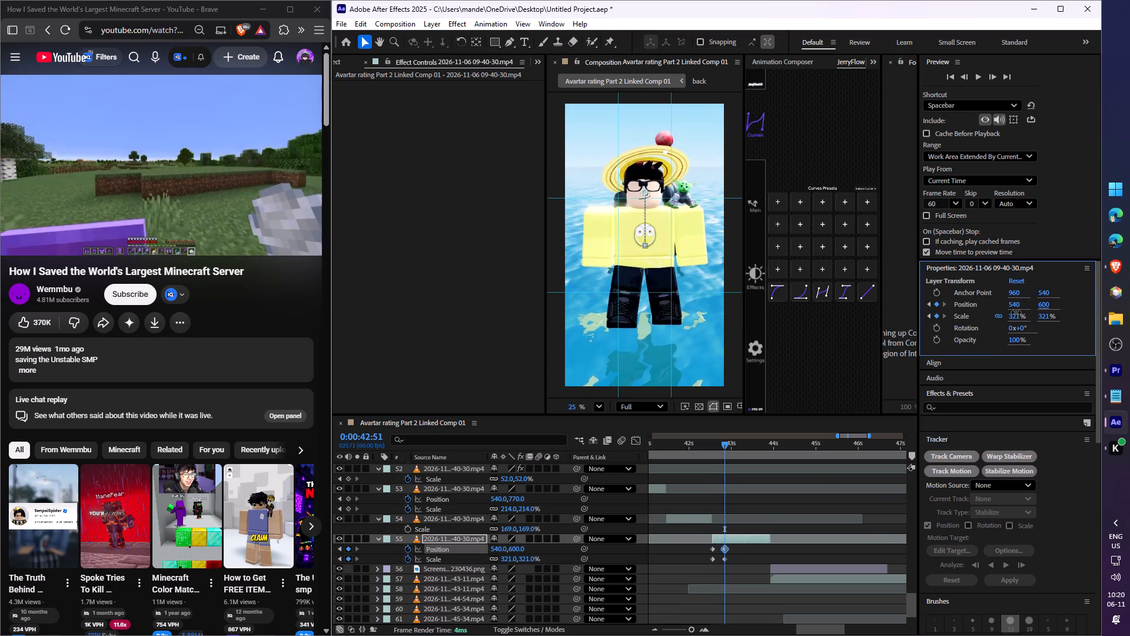
pyautogui.keyDown('shift'); pyautogui.moveTo(1016, 312); pyautogui.dragTo(1012, 312); pyautogui.keyUp('shift')
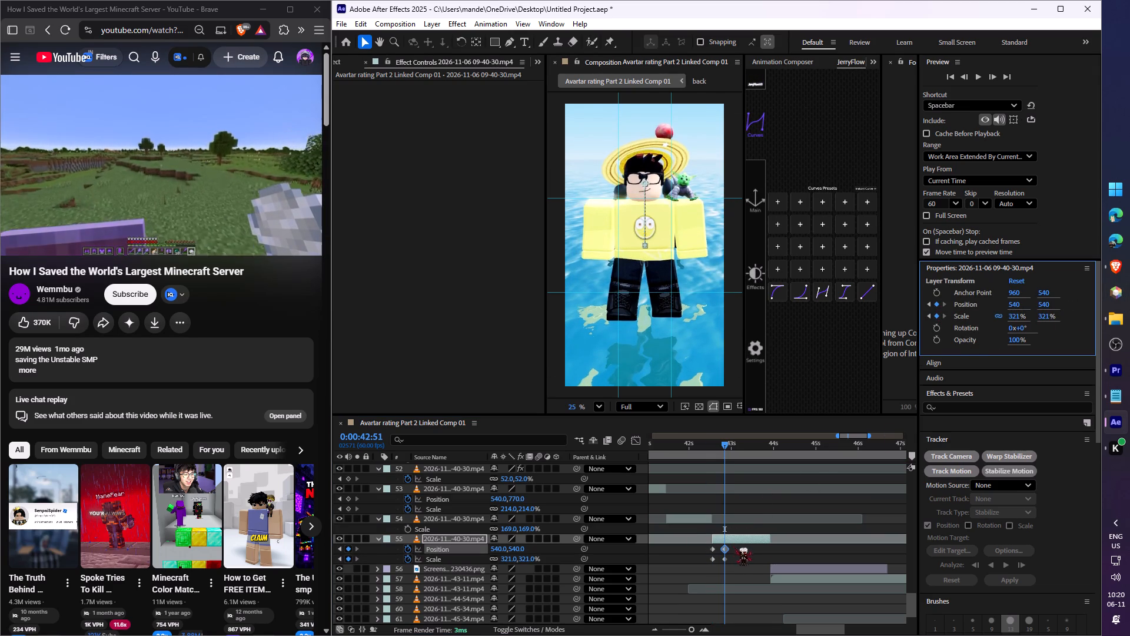
# Ease layer 55's Position and Scale keyframes with a curve preset and preview the zoom from 0:00:42:29.
pyautogui.moveTo(734, 549); pyautogui.dragTo(697, 564)
pyautogui.click(781, 294)
pyautogui.moveTo(714, 449); pyautogui.dragTo(709, 449)
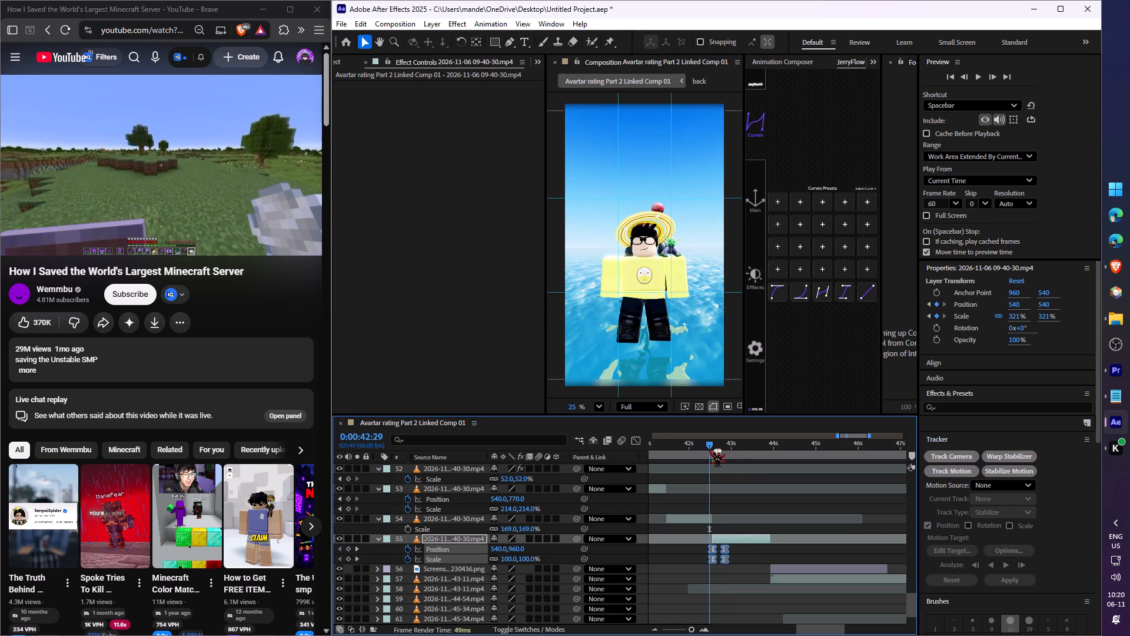
pyautogui.press('space')
pyautogui.press('space')
# At 0:00:42:50, draw a red-outlined ellipse about 124 by 149 px over the face emblem on the avatar's yellow shirt.
pyautogui.click(727, 455)
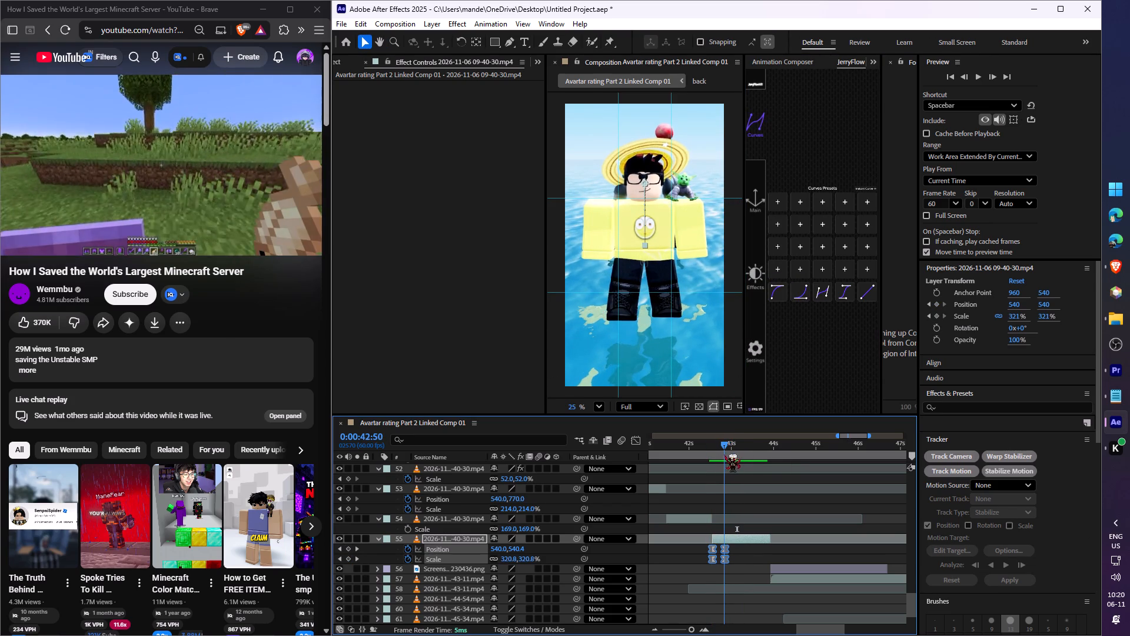
pyautogui.click(750, 548)
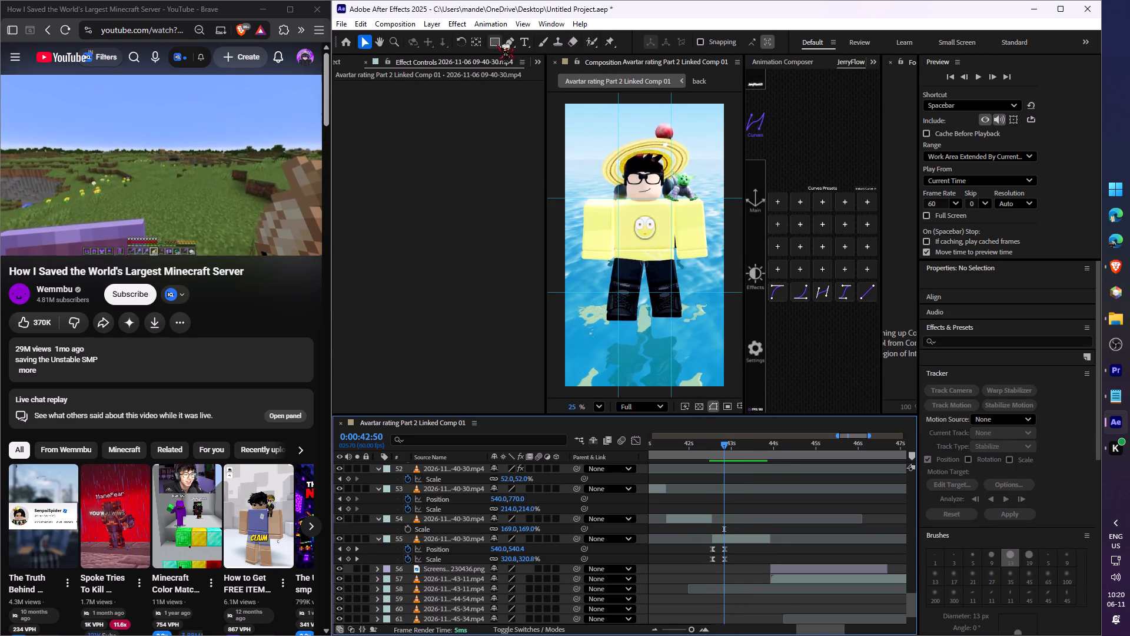
pyautogui.moveTo(497, 45); pyautogui.dragTo(544, 70)
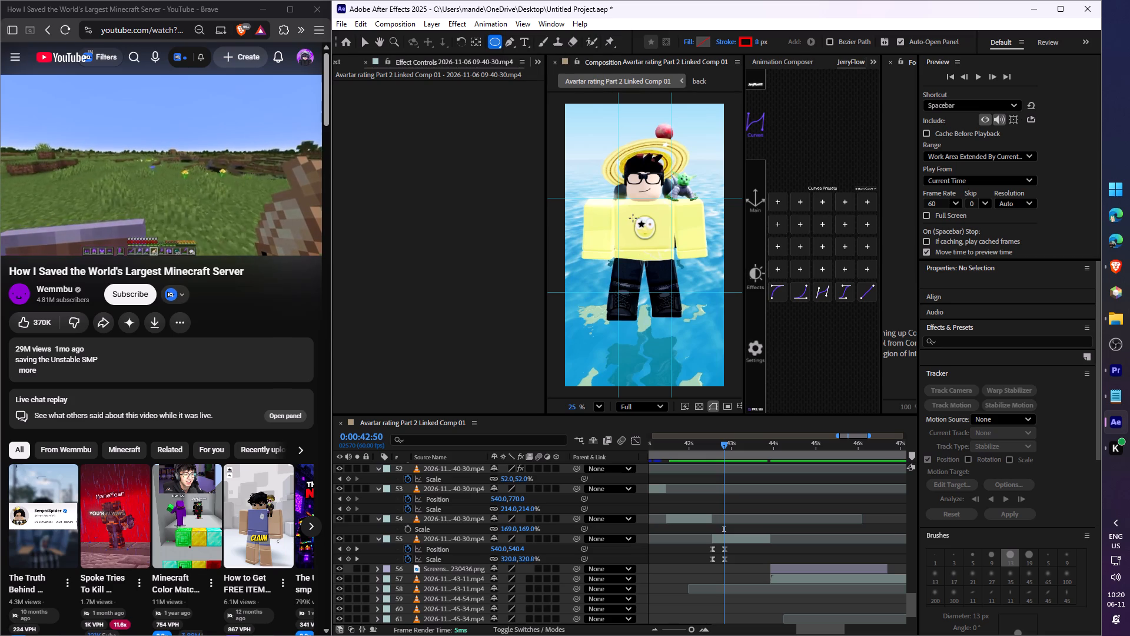
pyautogui.scroll(9, 643, 229)
pyautogui.moveTo(619, 194); pyautogui.dragTo(623, 201)
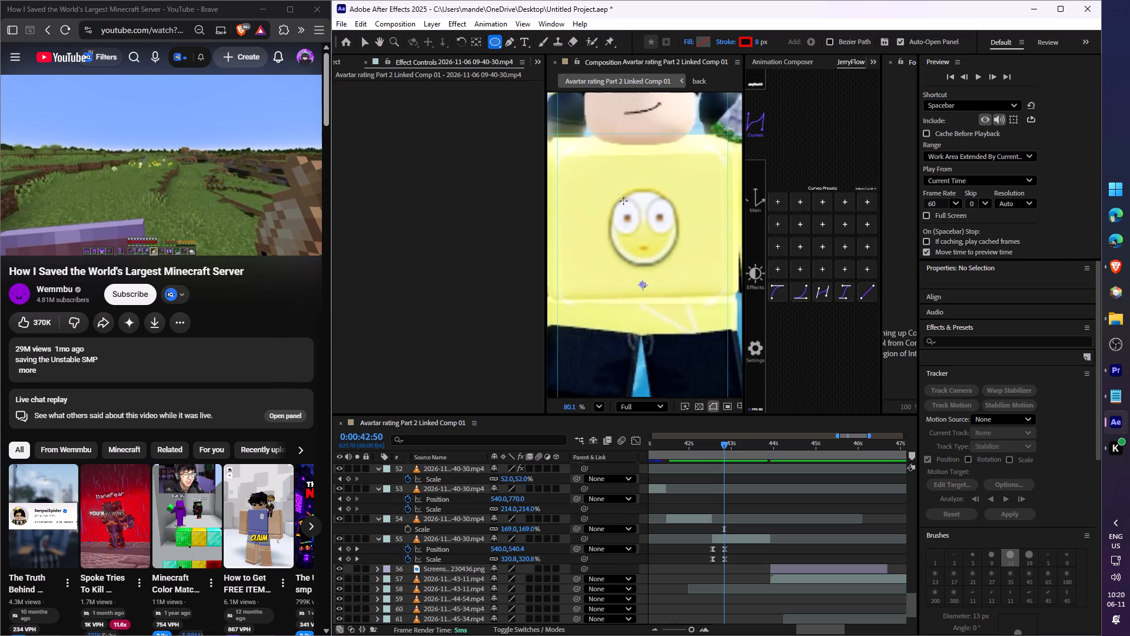
pyautogui.moveTo(623, 201); pyautogui.dragTo(677, 264)
pyautogui.press('v')
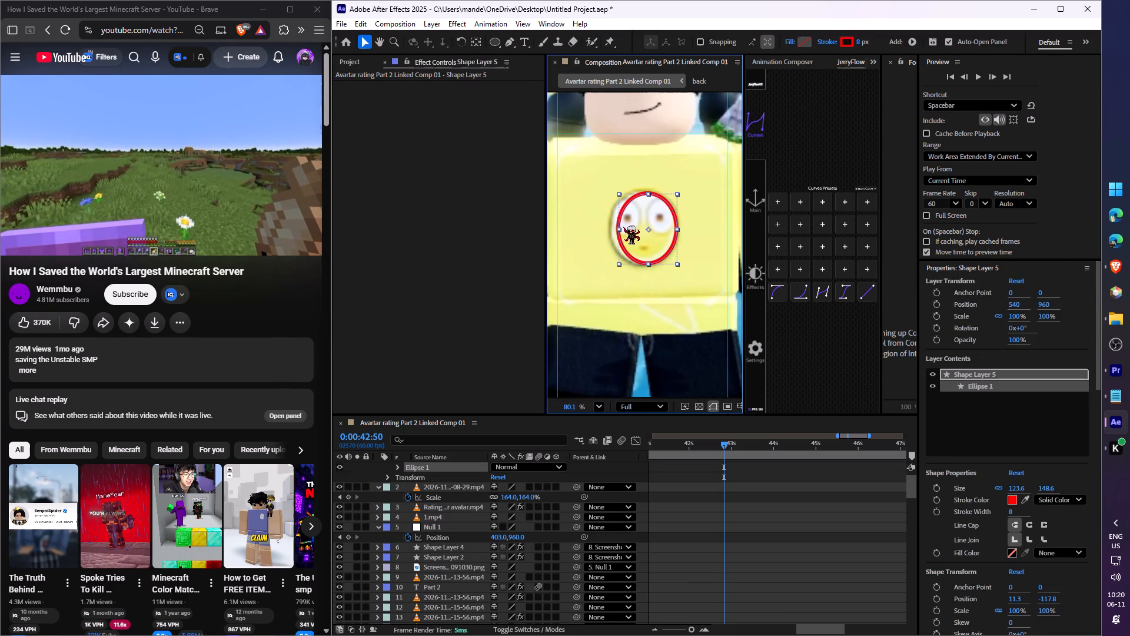
# Widen and reposition the red ellipse to about 125% horizontal scale so it surrounds the face emblem on the shirt.
pyautogui.moveTo(619, 228); pyautogui.dragTo(612, 228)
pyautogui.click(650, 224)
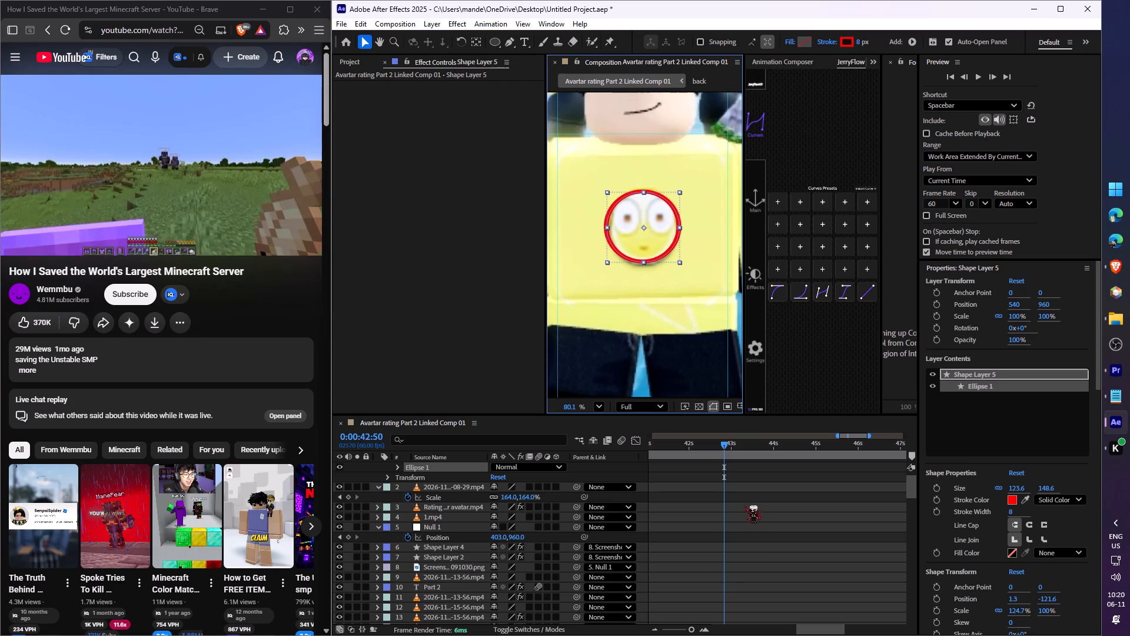
# Move the ellipse's shape layer down the layer stack to sit directly above the zoomed avatar clip, as layer 55.
pyautogui.scroll(9, 724, 495)
pyautogui.moveTo(447, 469); pyautogui.dragTo(444, 602)
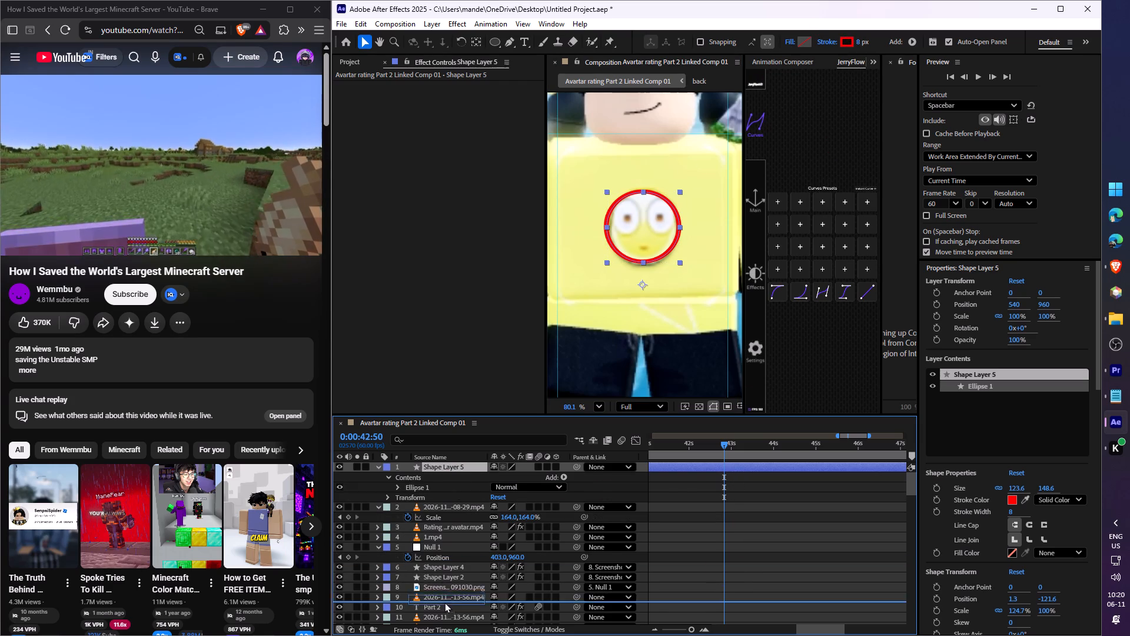
pyautogui.moveTo(444, 602); pyautogui.dragTo(443, 601)
pyautogui.scroll(-3, 444, 595)
pyautogui.moveTo(443, 477); pyautogui.dragTo(448, 595)
pyautogui.scroll(-2, 451, 573)
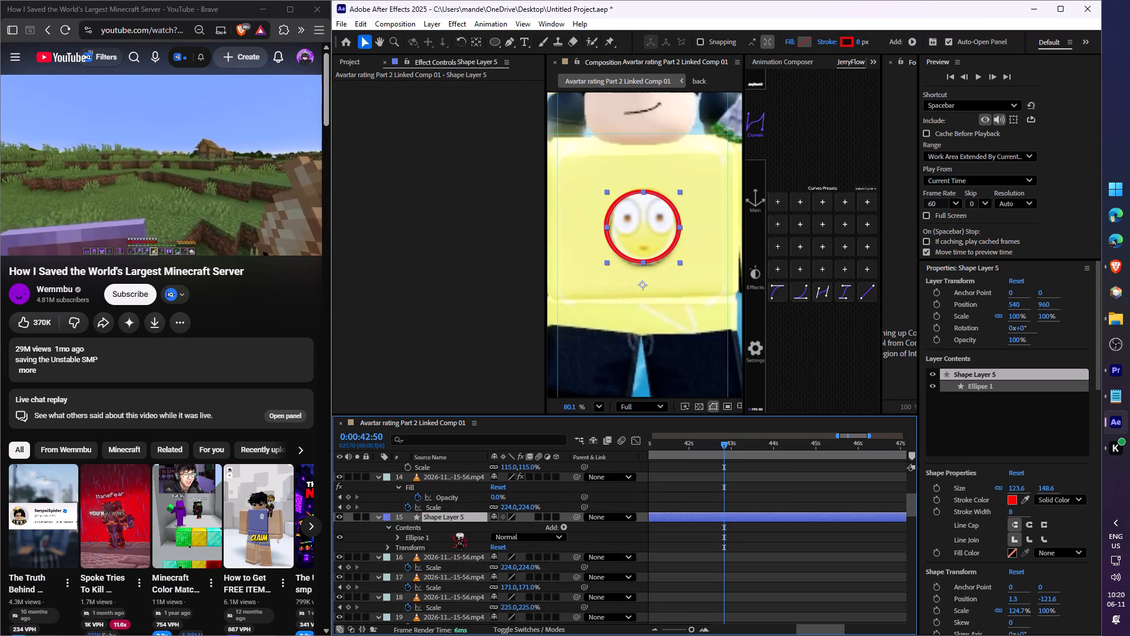
pyautogui.moveTo(447, 519); pyautogui.dragTo(450, 598)
pyautogui.scroll(-2, 451, 587)
pyautogui.moveTo(448, 517); pyautogui.dragTo(453, 580)
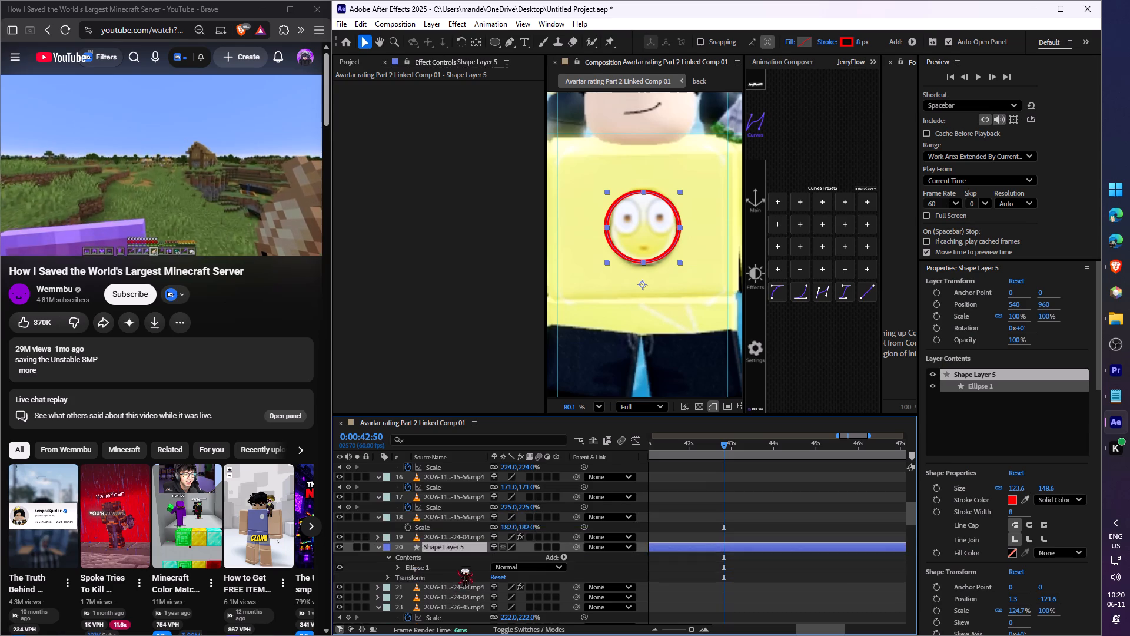
pyautogui.scroll(-2, 456, 569)
pyautogui.moveTo(454, 486); pyautogui.dragTo(447, 561)
pyautogui.scroll(-2, 451, 553)
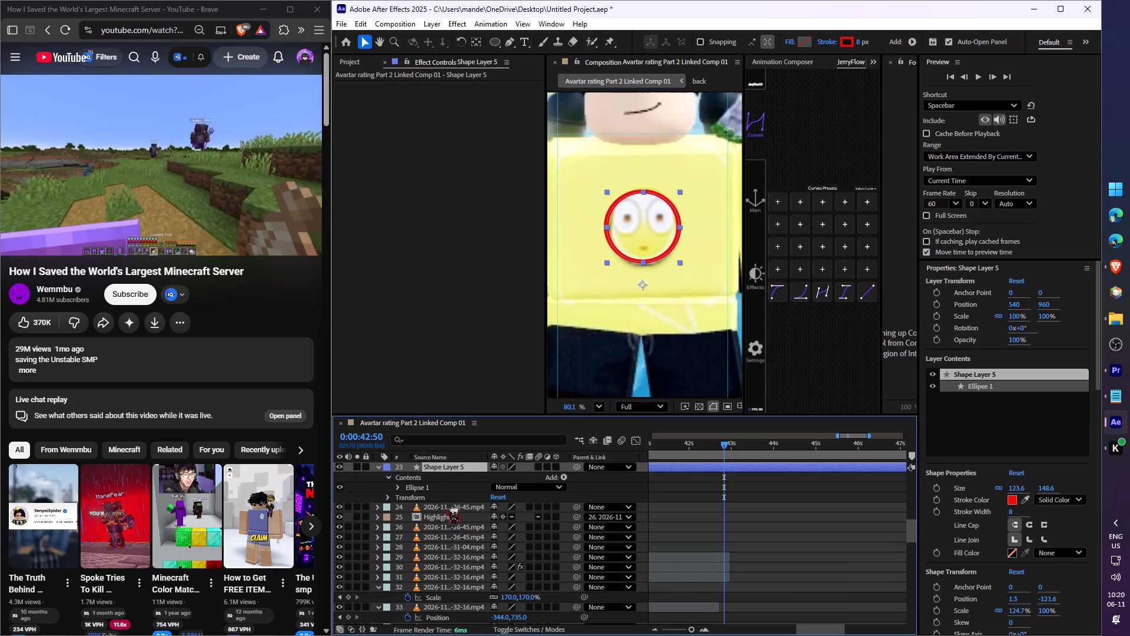
pyautogui.moveTo(451, 468); pyautogui.dragTo(447, 584)
pyautogui.scroll(-2, 448, 564)
pyautogui.moveTo(453, 486); pyautogui.dragTo(451, 588)
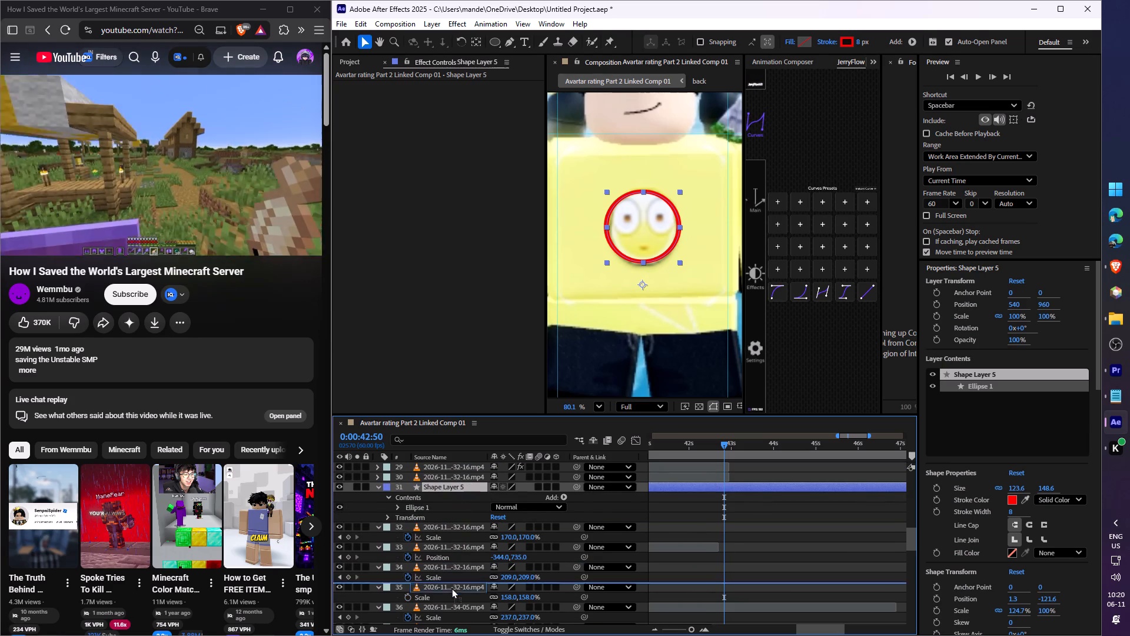
pyautogui.moveTo(451, 588); pyautogui.dragTo(451, 588)
pyautogui.scroll(-2, 467, 535)
pyautogui.moveTo(447, 510); pyautogui.dragTo(448, 599)
pyautogui.scroll(-3, 449, 575)
pyautogui.moveTo(452, 516); pyautogui.dragTo(452, 534)
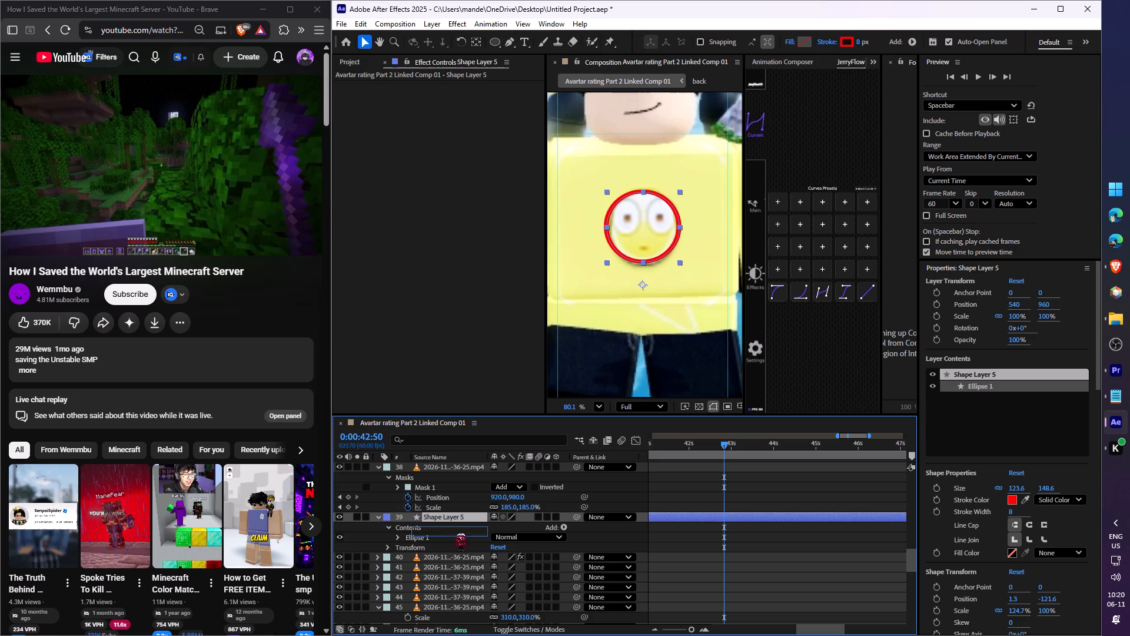
pyautogui.moveTo(452, 534); pyautogui.dragTo(445, 555)
pyautogui.scroll(-2, 523, 529)
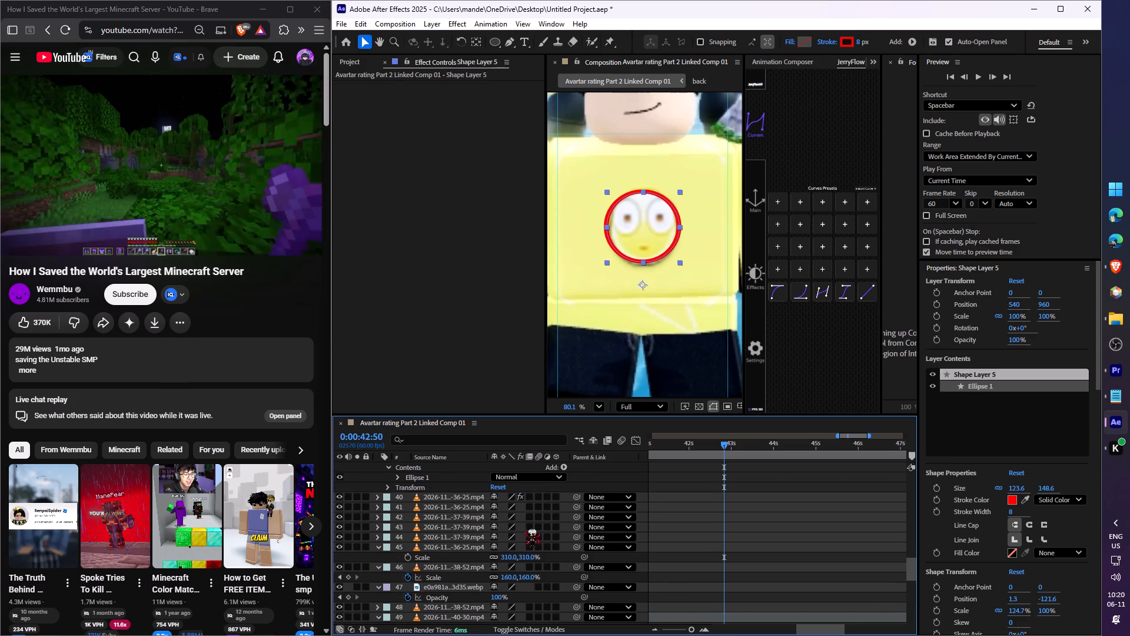
pyautogui.scroll(-4, 523, 530)
pyautogui.scroll(5, 518, 521)
pyautogui.moveTo(460, 489); pyautogui.dragTo(454, 617)
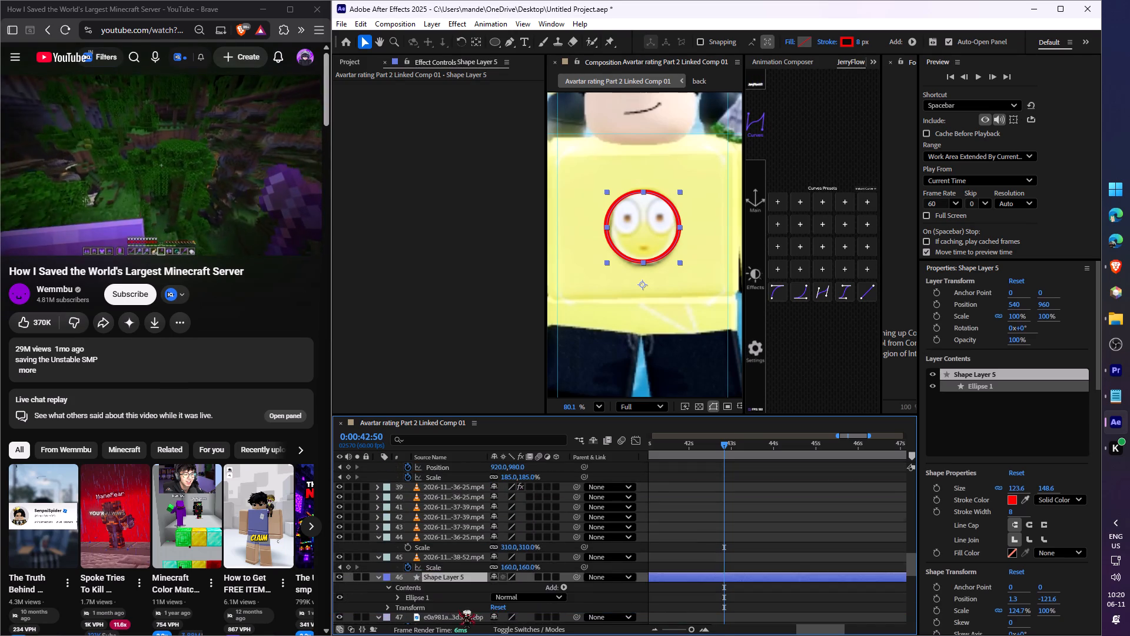
pyautogui.scroll(-2, 465, 557)
pyautogui.moveTo(456, 516); pyautogui.dragTo(460, 586)
pyautogui.scroll(-3, 460, 558)
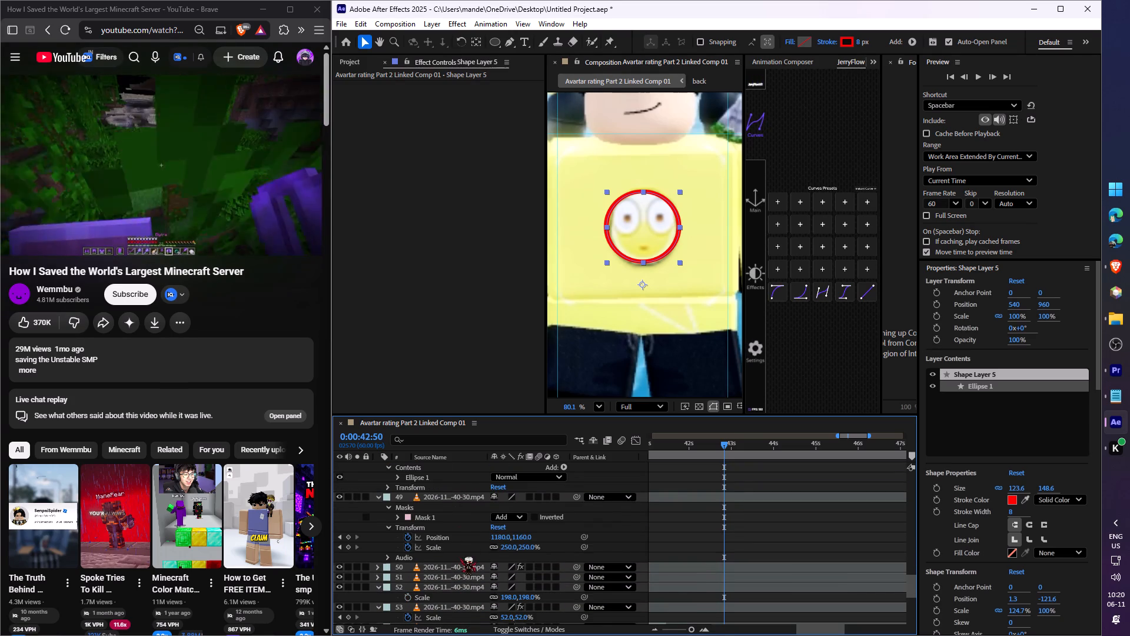
pyautogui.scroll(2, 454, 525)
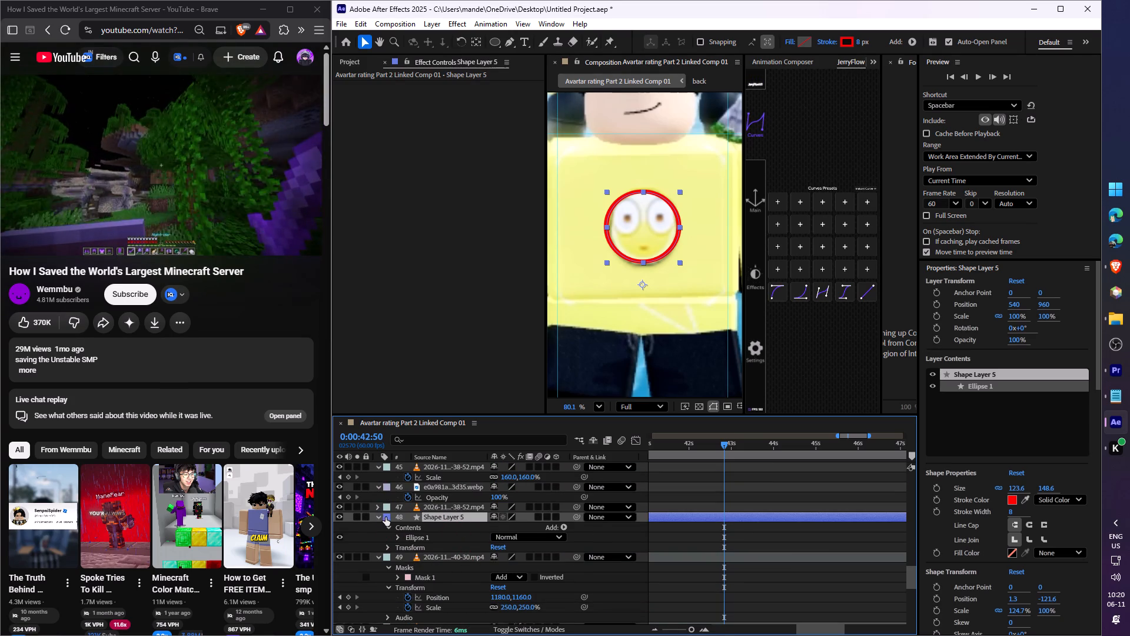
pyautogui.click(450, 522)
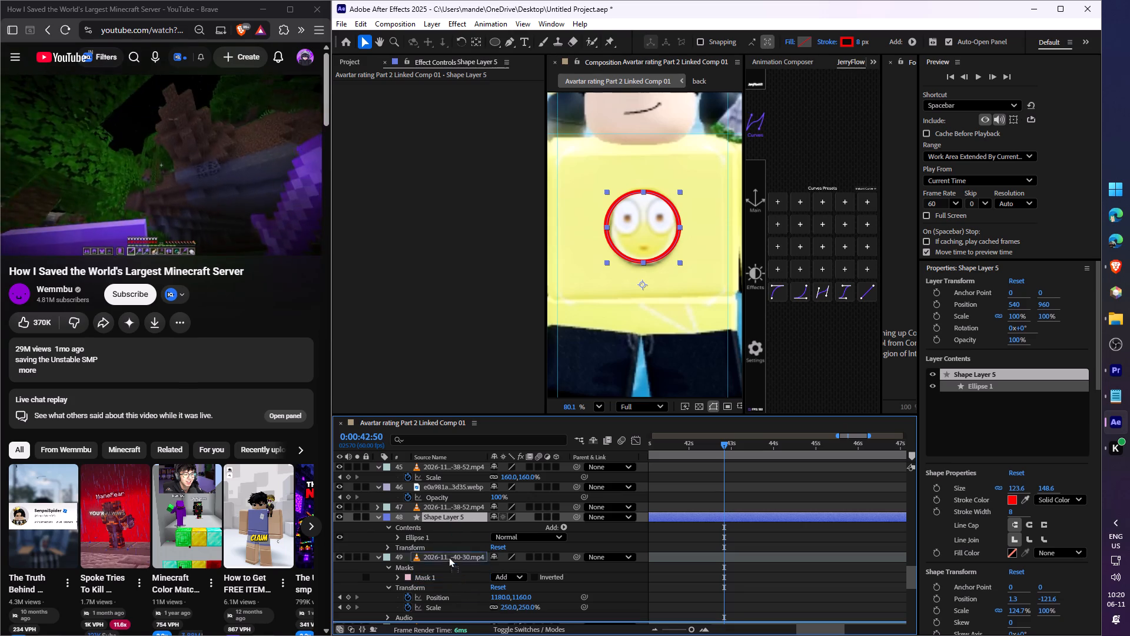
pyautogui.moveTo(446, 516); pyautogui.dragTo(432, 611)
pyautogui.scroll(-2, 440, 575)
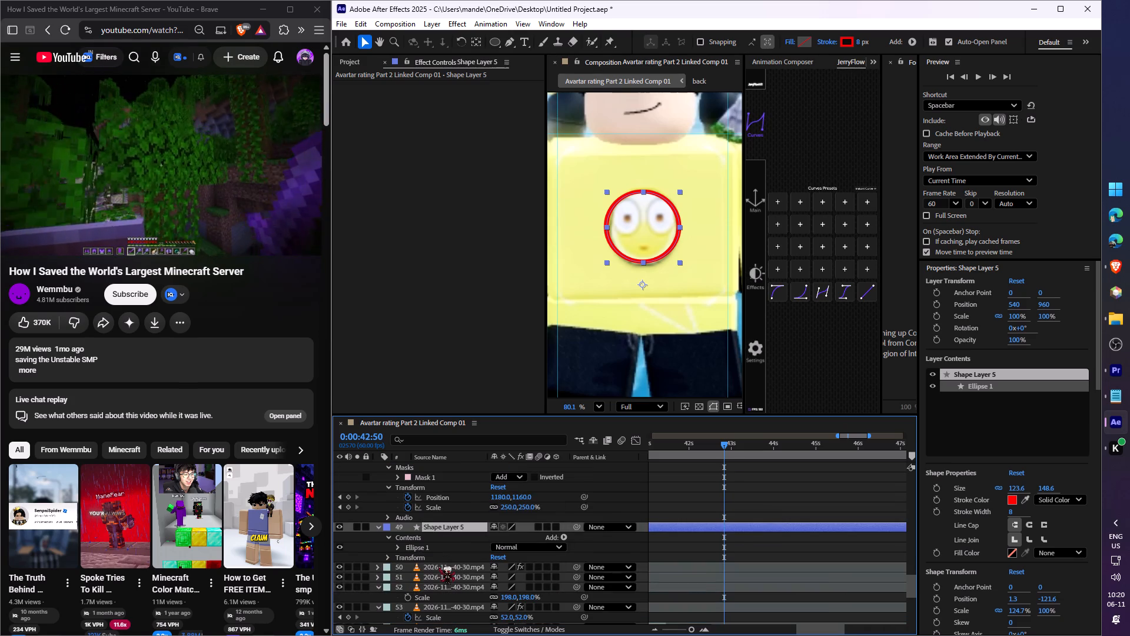
pyautogui.moveTo(444, 525); pyautogui.dragTo(447, 587)
pyautogui.scroll(-2, 449, 566)
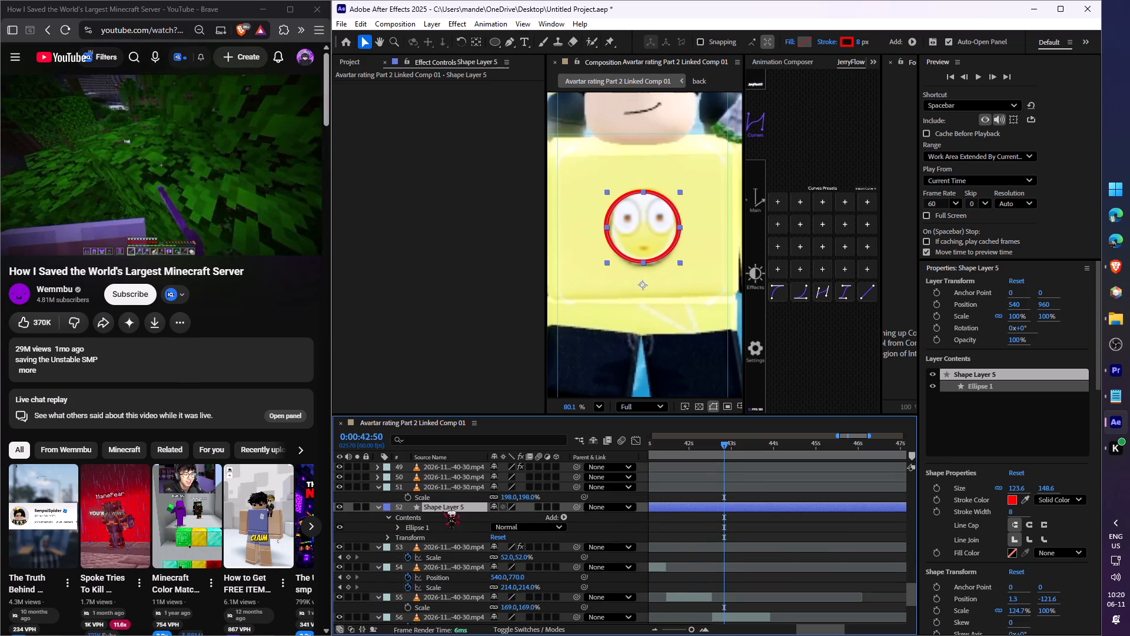
pyautogui.moveTo(443, 509); pyautogui.dragTo(447, 587)
pyautogui.scroll(-6, 445, 571)
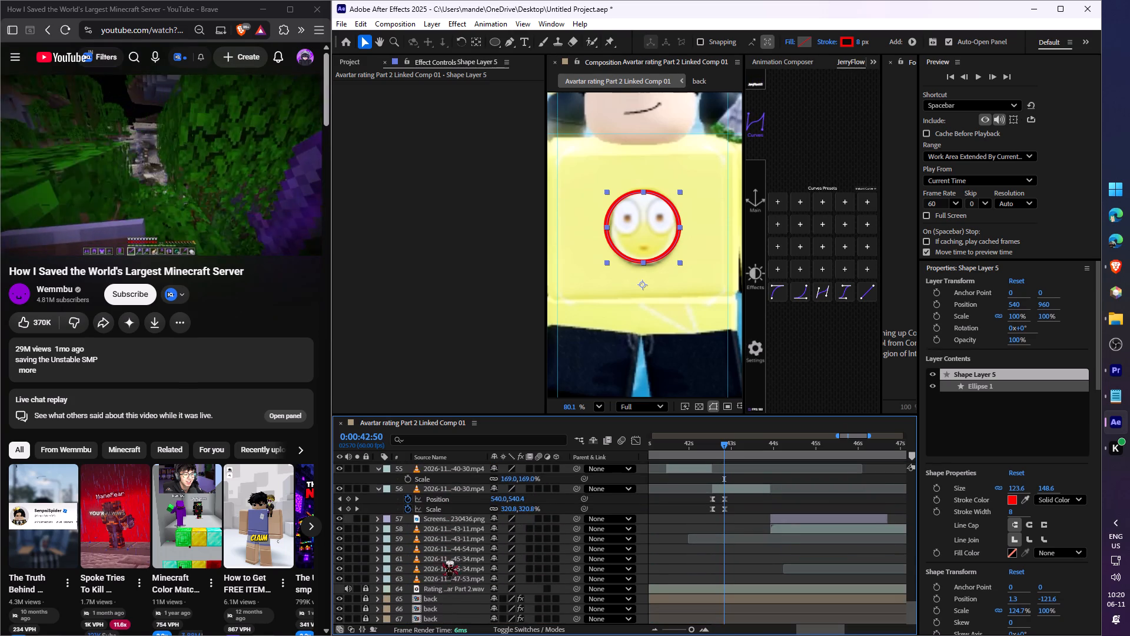
pyautogui.scroll(3, 440, 559)
pyautogui.moveTo(439, 519); pyautogui.dragTo(438, 571)
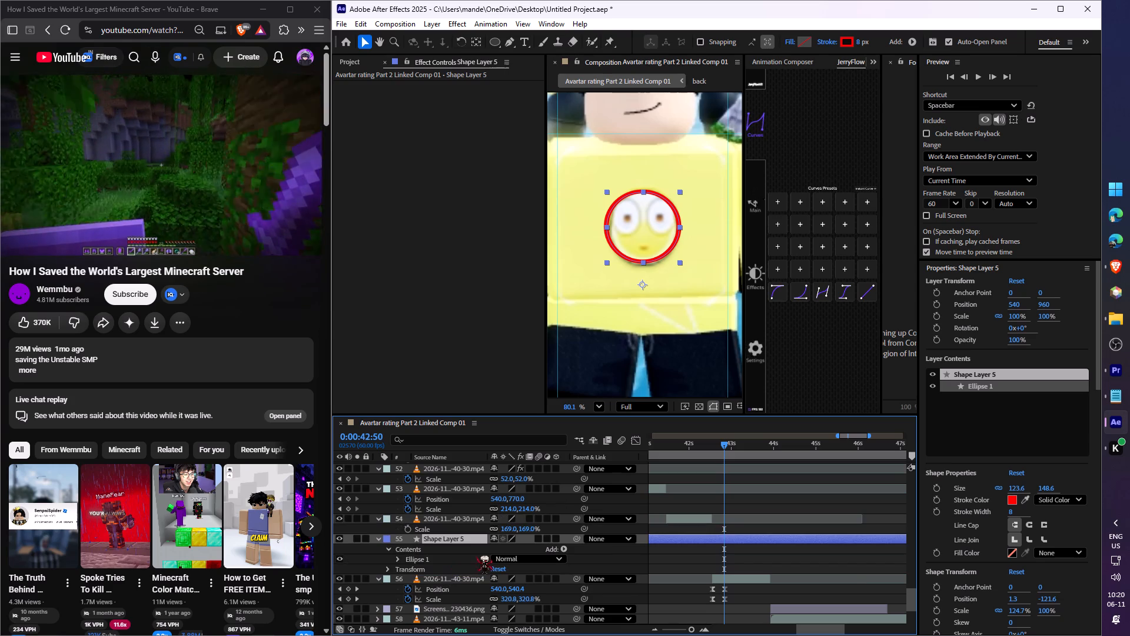
# Split the ellipse layer at the zoomed clip's start and at 0:00:43:54, and delete the pieces before and after that span.
pyautogui.moveTo(723, 450); pyautogui.dragTo(711, 455)
pyautogui.hotkey('ctrl', 'shift', 'd')
pyautogui.moveTo(720, 451); pyautogui.dragTo(769, 449)
pyautogui.hotkey('ctrl', 'shift', 'd')
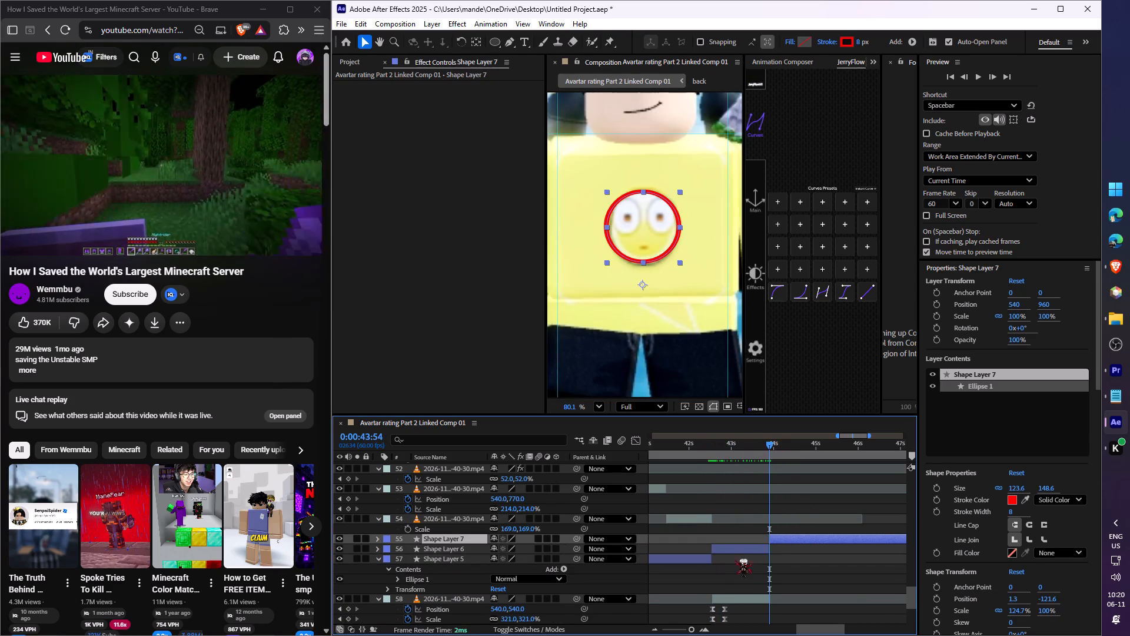
pyautogui.press('Delete')
pyautogui.click(694, 551)
pyautogui.press('Delete')
# At 0:00:43:04, parent the remaining ellipse layer to the zoomed avatar clip on layer 56.
pyautogui.click(734, 537)
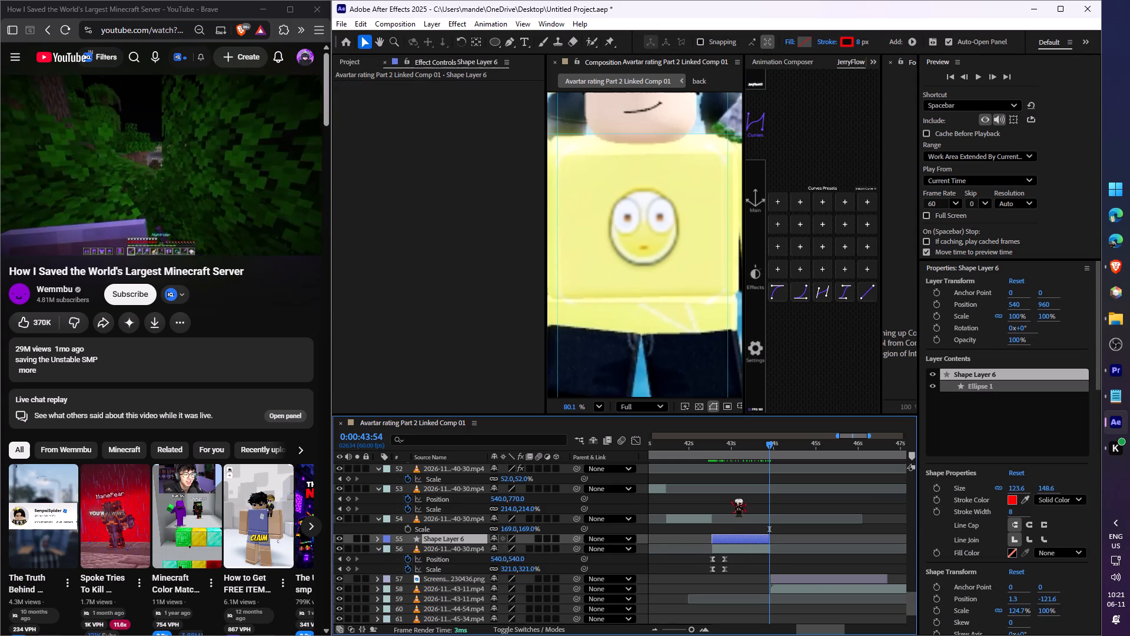
pyautogui.click(740, 536)
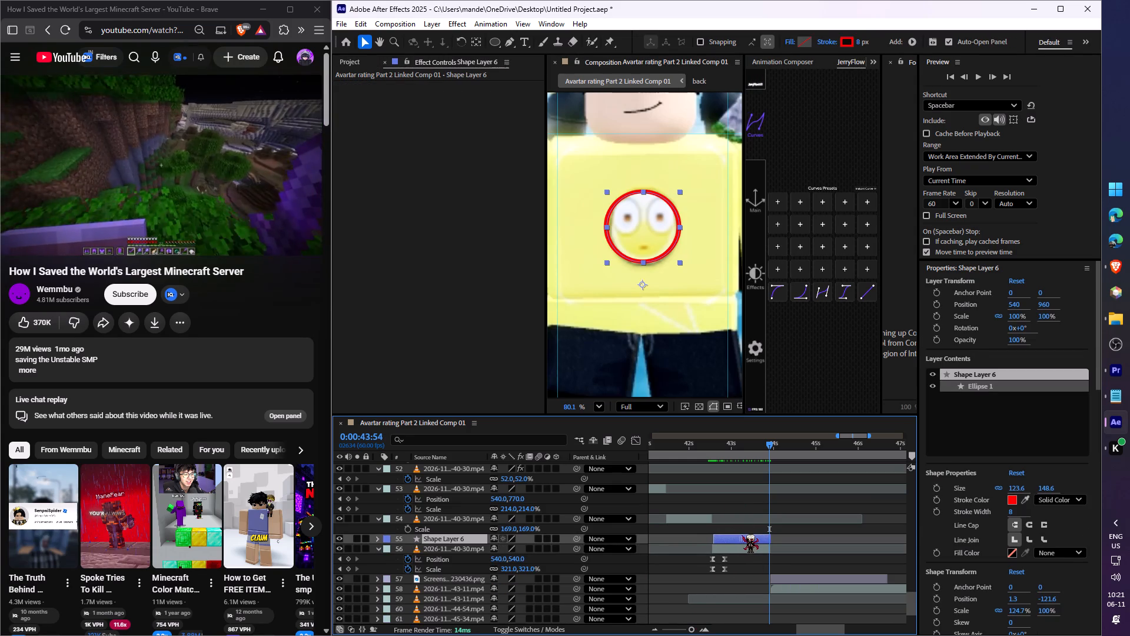
pyautogui.click(741, 539)
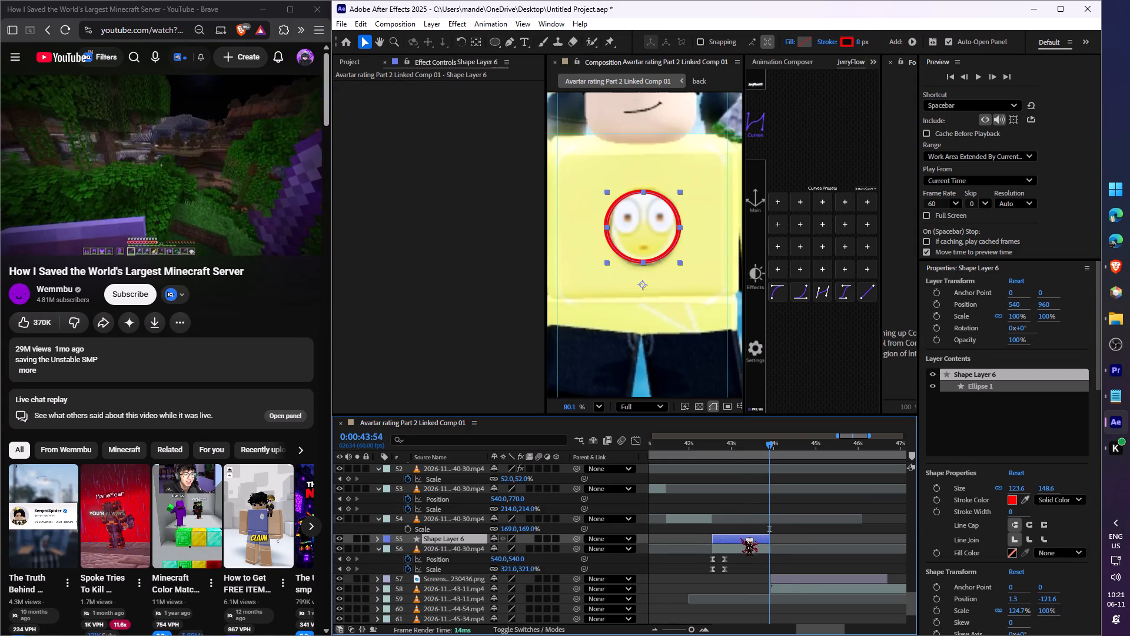
pyautogui.moveTo(724, 455); pyautogui.dragTo(720, 456)
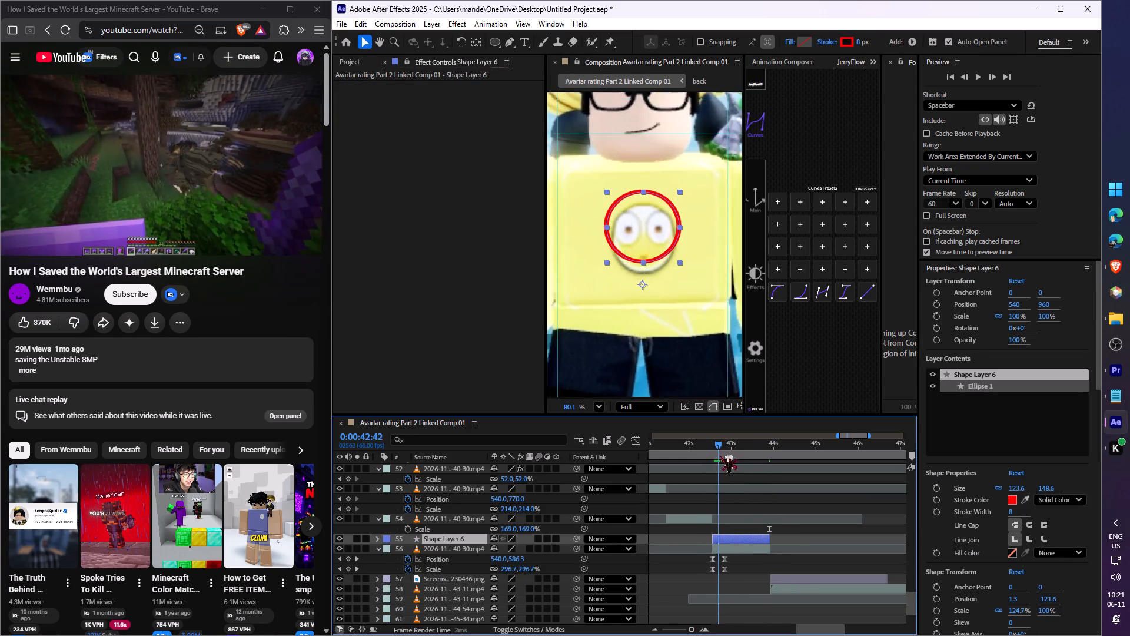
pyautogui.moveTo(720, 456); pyautogui.dragTo(734, 459)
pyautogui.moveTo(579, 539); pyautogui.dragTo(497, 552)
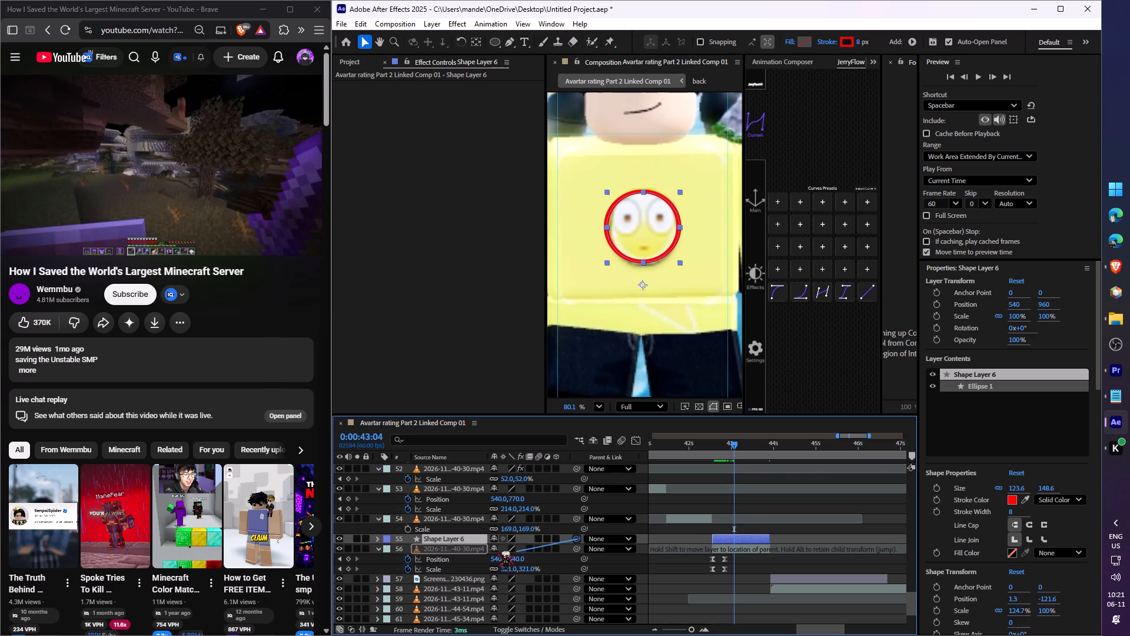
pyautogui.moveTo(497, 552); pyautogui.dragTo(480, 551)
pyautogui.click(727, 539)
# Add Trim Paths to the ellipse layer's contents with the playhead at 0:00:42:50.
pyautogui.moveTo(730, 451); pyautogui.dragTo(727, 450)
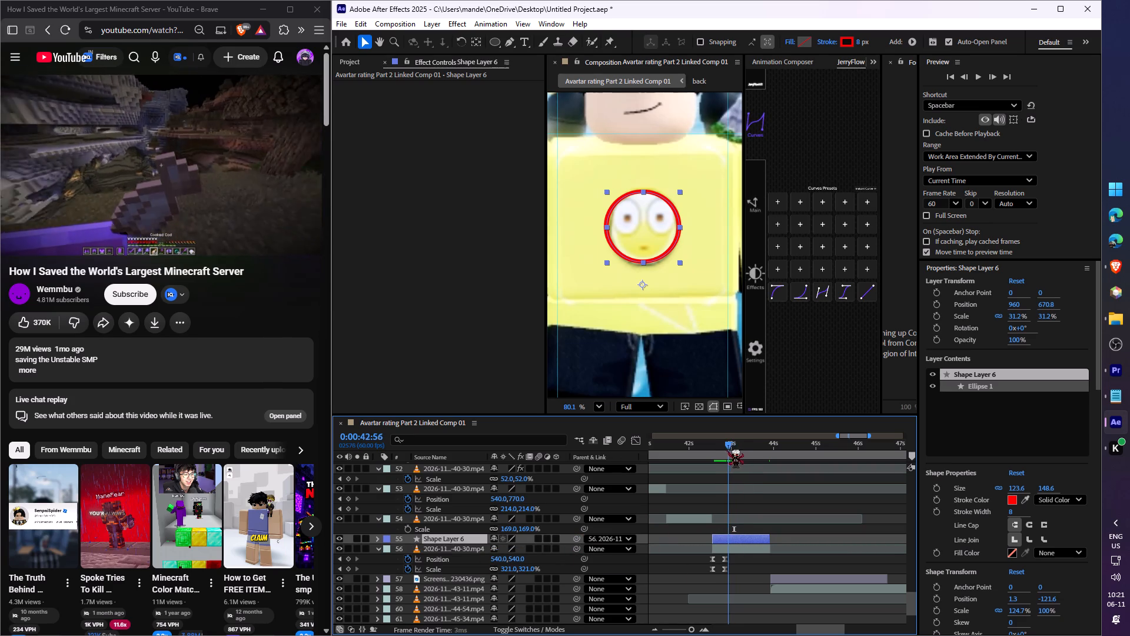
pyautogui.moveTo(727, 450); pyautogui.dragTo(724, 450)
pyautogui.click(379, 536)
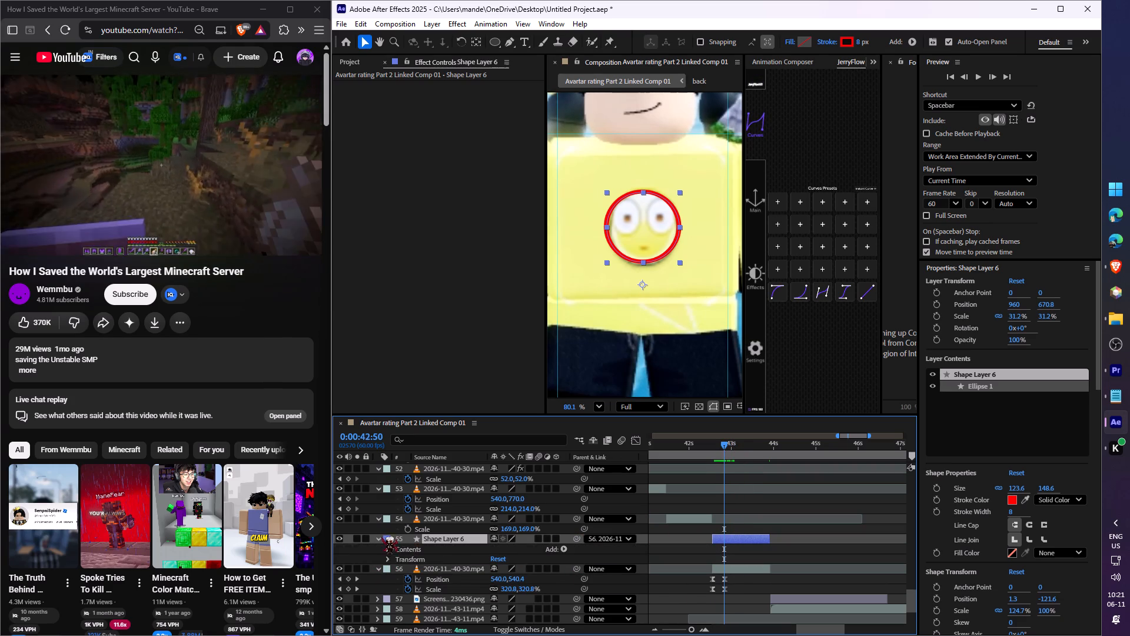
pyautogui.click(559, 550)
pyautogui.click(564, 546)
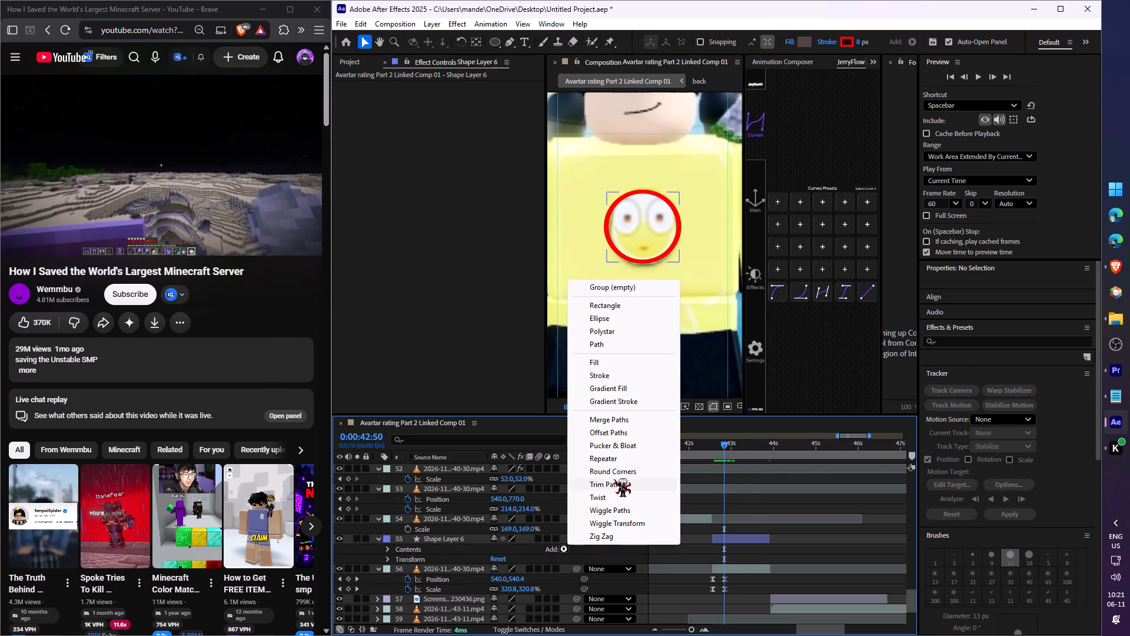
pyautogui.click(621, 484)
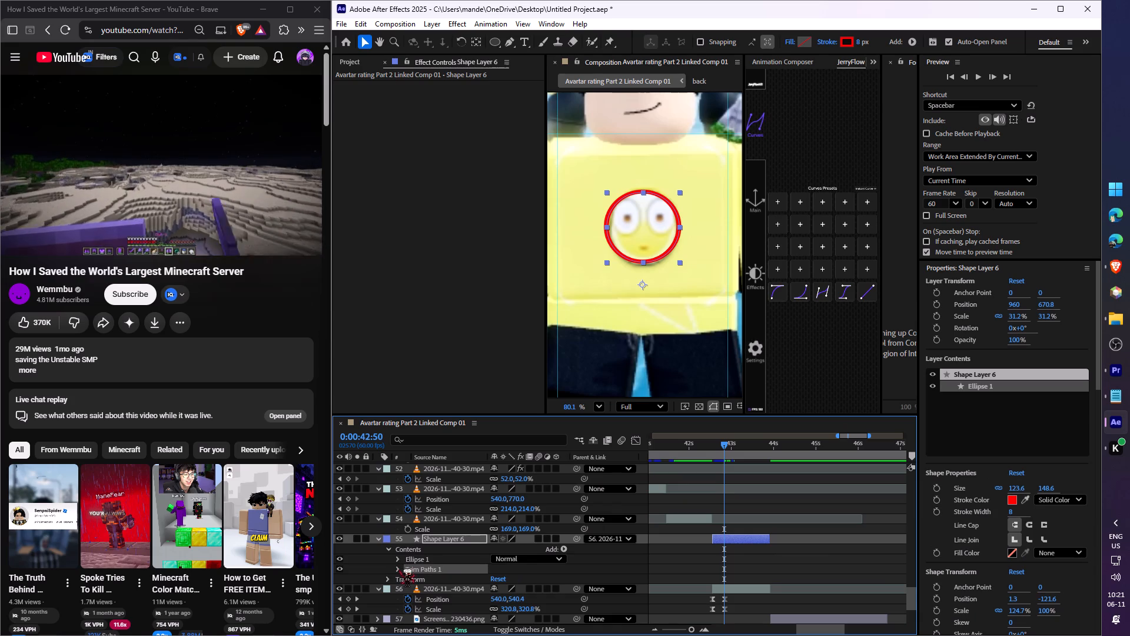
# Keyframe the Trim Paths End from 0% at 0:00:42:50 to 100% at 0:00:43:07.
pyautogui.click(398, 569)
pyautogui.scroll(-1, 523, 531)
pyautogui.click(417, 558)
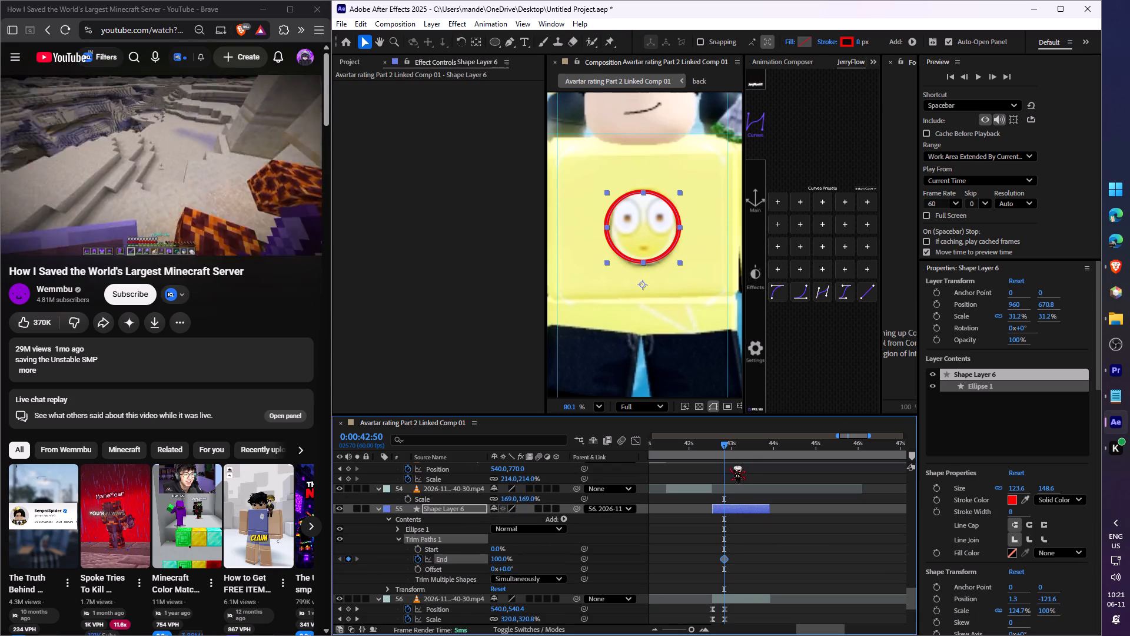
pyautogui.moveTo(729, 452); pyautogui.dragTo(736, 452)
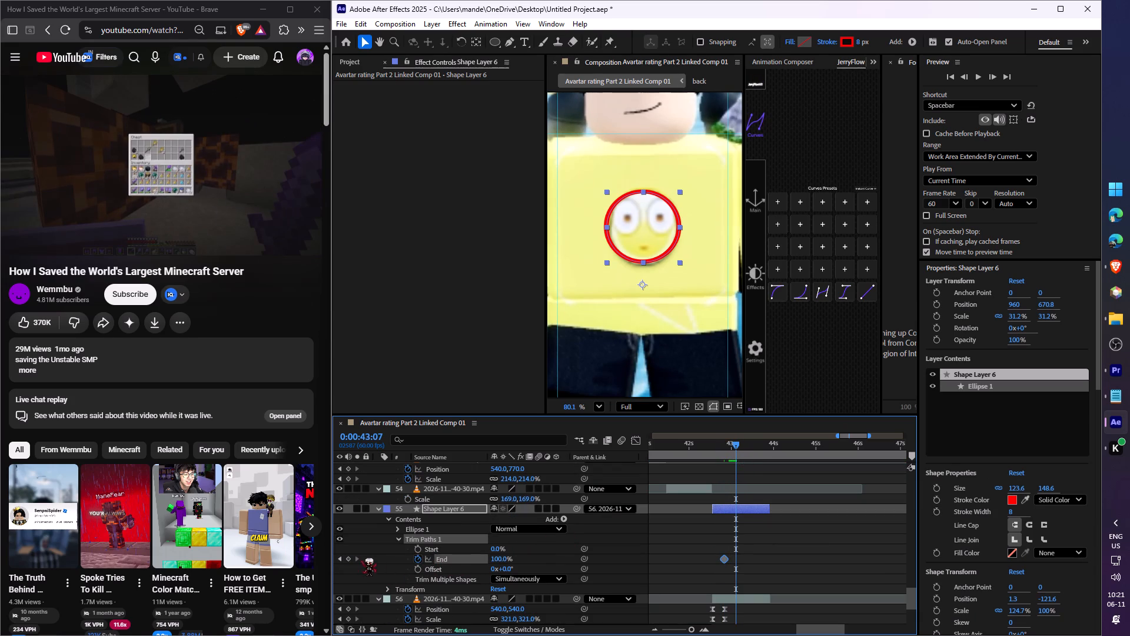
pyautogui.click(348, 558)
pyautogui.click(339, 561)
pyautogui.moveTo(496, 558); pyautogui.dragTo(539, 556)
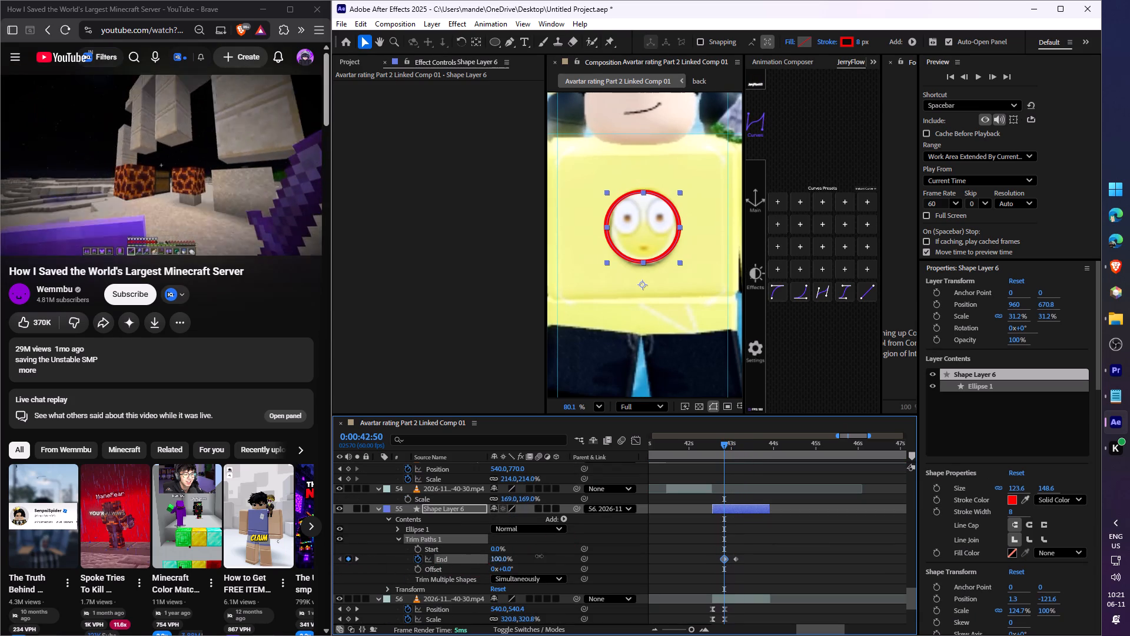
pyautogui.moveTo(539, 556); pyautogui.dragTo(358, 573)
# Ease both Trim Paths End keyframes with the first saved curve preset.
pyautogui.moveTo(752, 546); pyautogui.dragTo(666, 565)
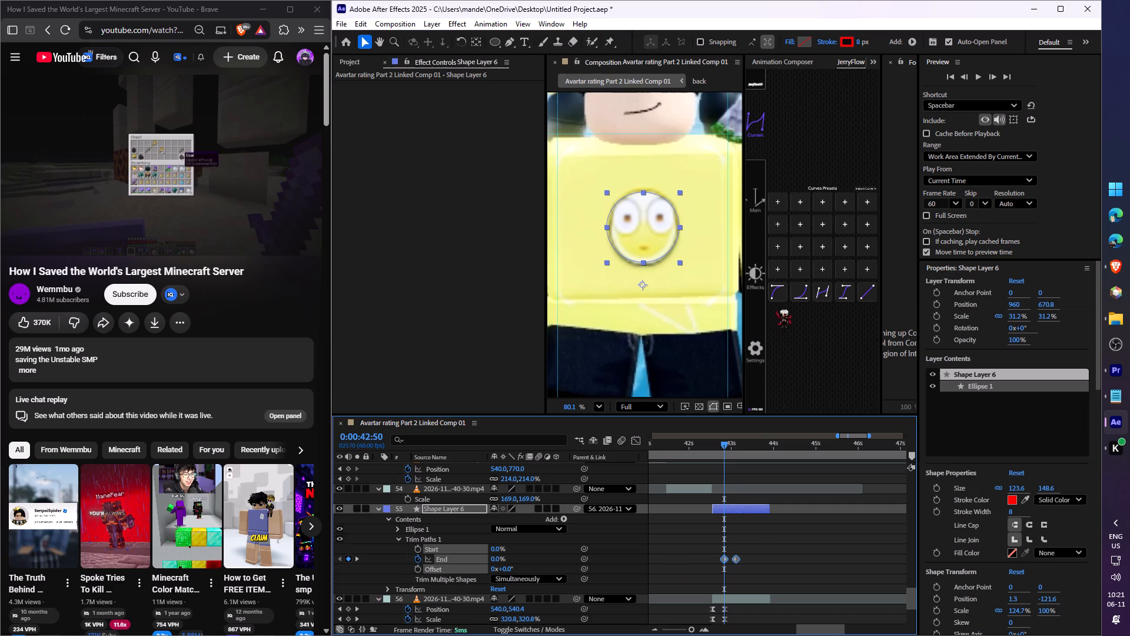
pyautogui.click(775, 296)
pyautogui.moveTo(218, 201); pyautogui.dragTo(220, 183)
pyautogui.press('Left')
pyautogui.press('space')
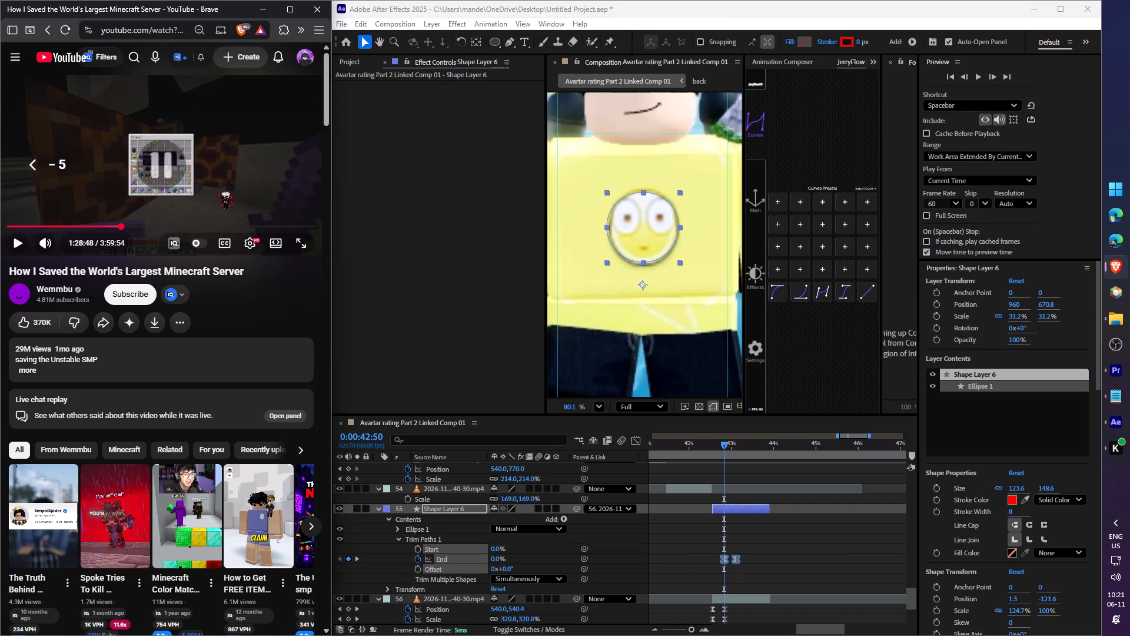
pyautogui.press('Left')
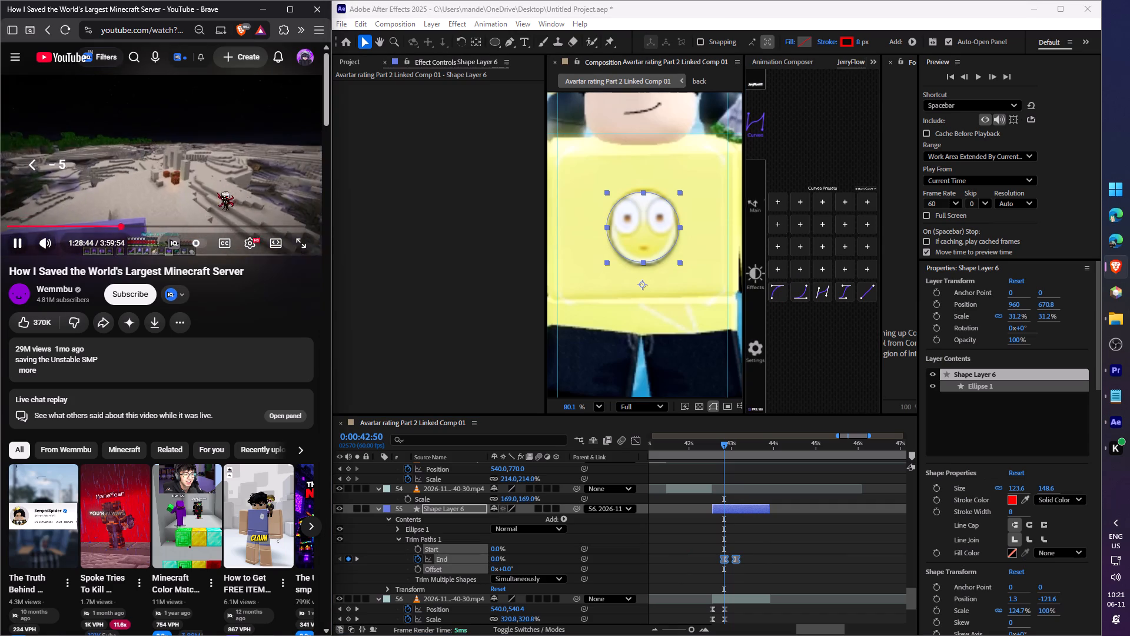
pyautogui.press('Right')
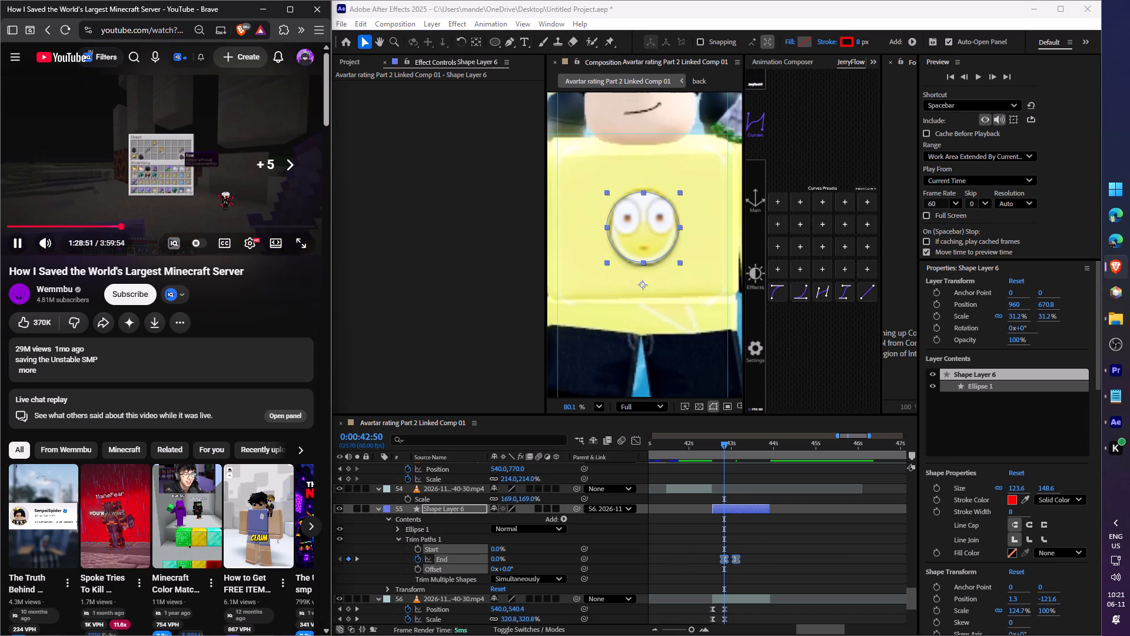
# Preview the ellipse's draw-on animation from 0:00:42:27.
pyautogui.click(765, 549)
pyautogui.click(708, 442)
pyautogui.press('space')
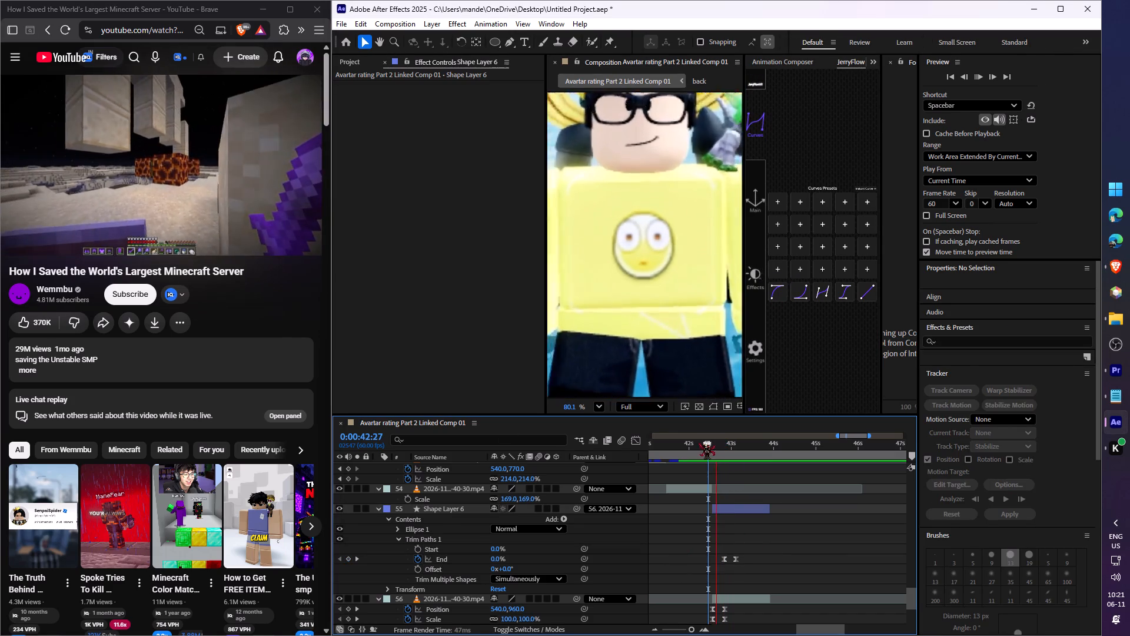
pyautogui.press('space')
# Set the composition viewer's magnification to Fit.
pyautogui.click(601, 405)
pyautogui.click(617, 174)
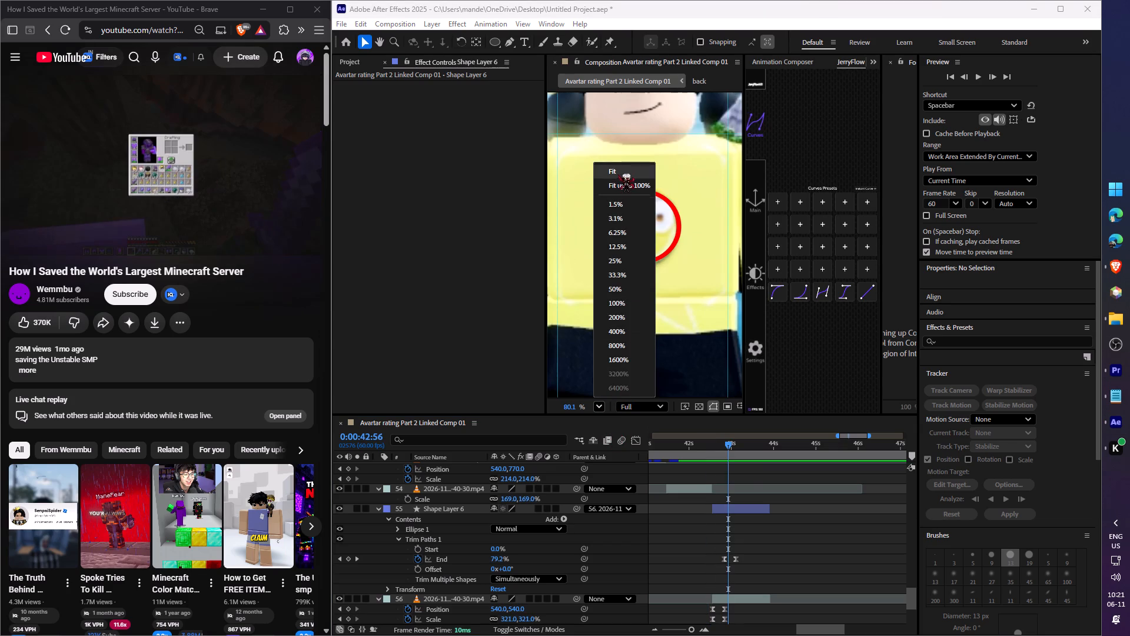
# Preview the shirt zoom with the red ellipse drawing on, from 0:00:42:32 into the next clip.
pyautogui.click(712, 443)
pyautogui.press('space')
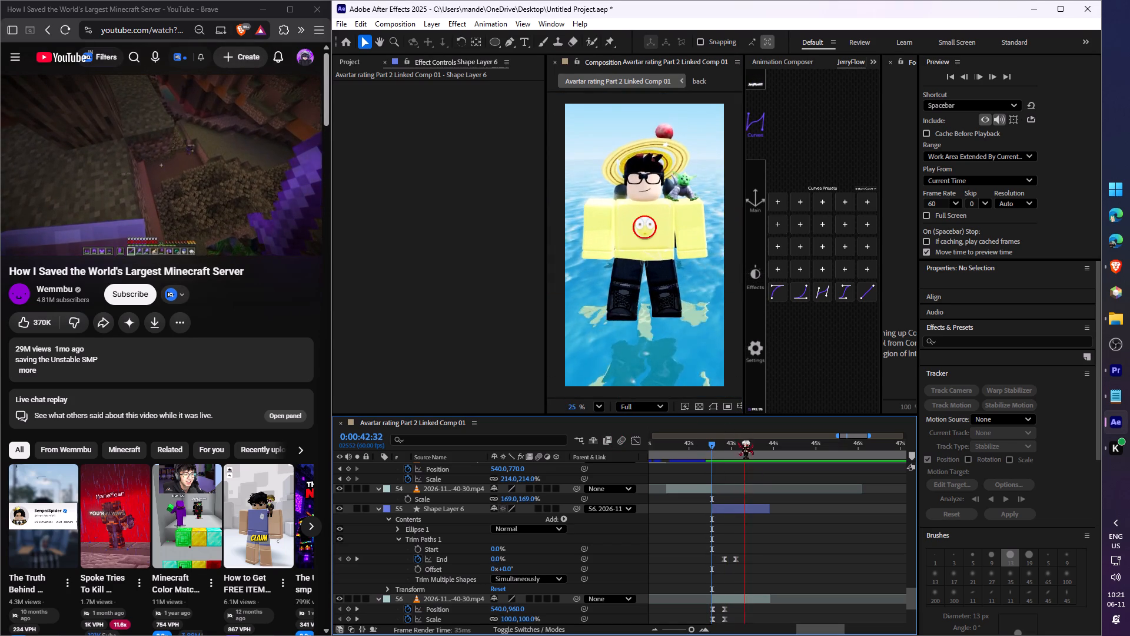
pyautogui.press('space')
pyautogui.press('space')
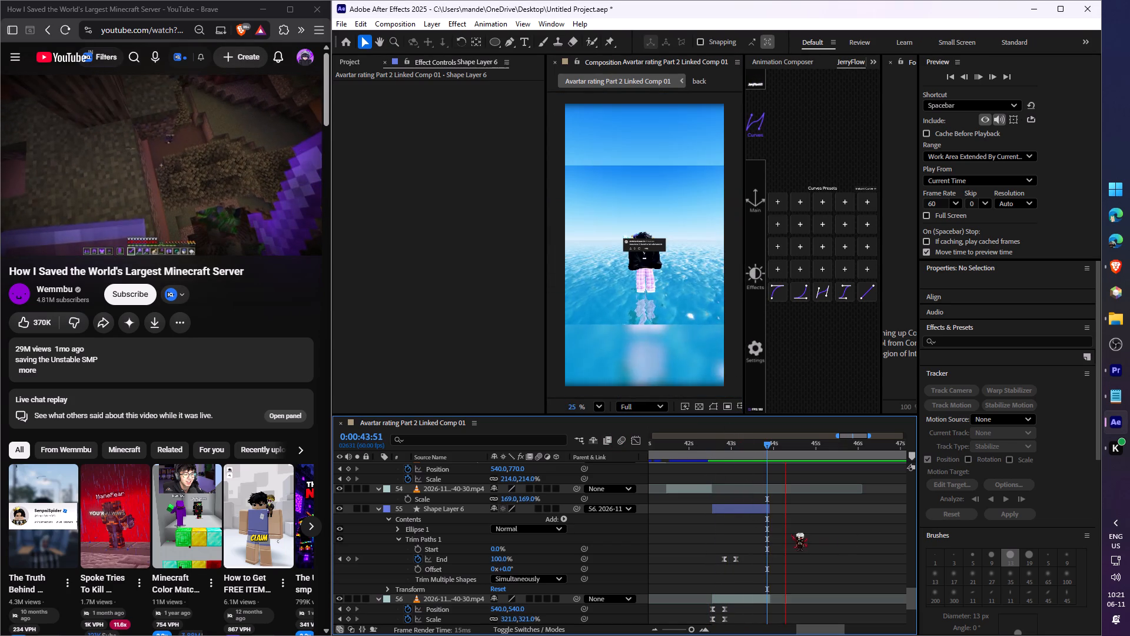
pyautogui.press('space')
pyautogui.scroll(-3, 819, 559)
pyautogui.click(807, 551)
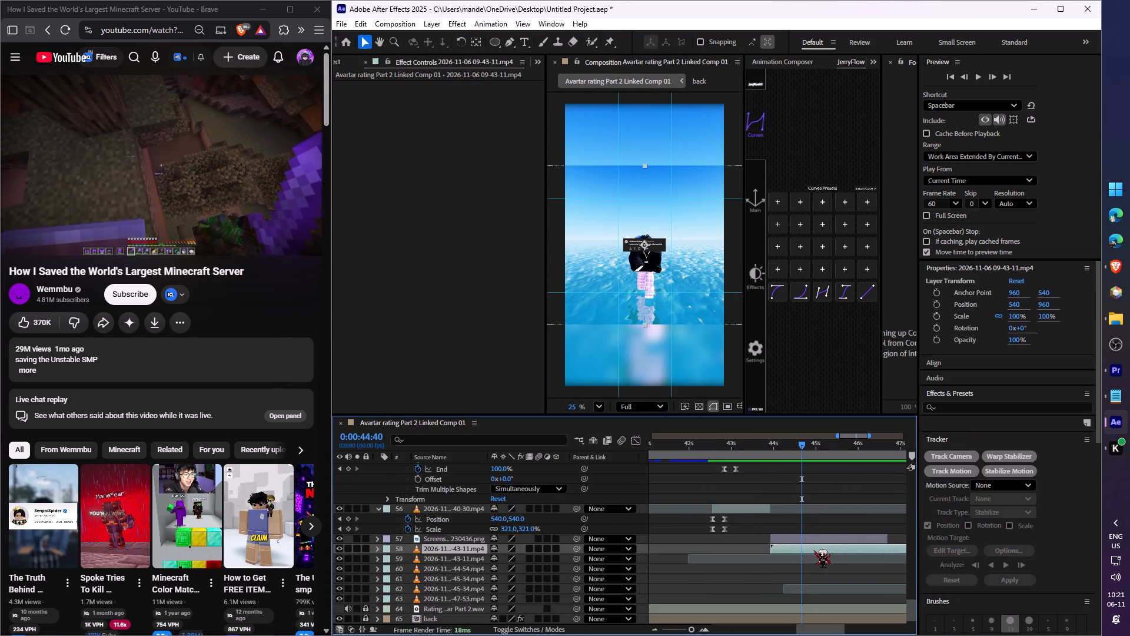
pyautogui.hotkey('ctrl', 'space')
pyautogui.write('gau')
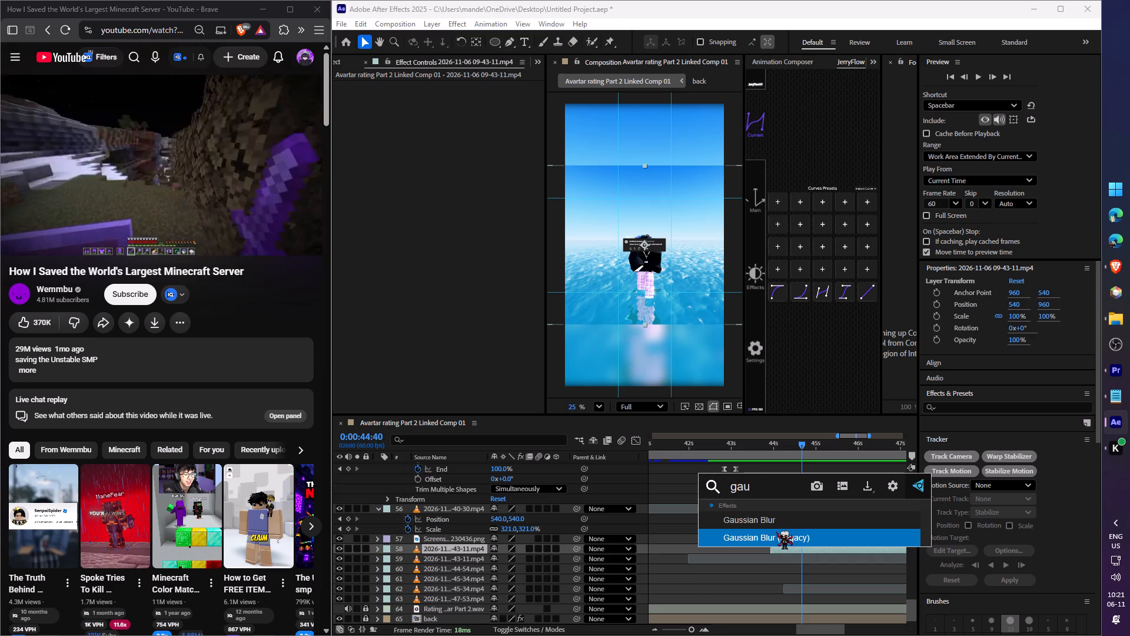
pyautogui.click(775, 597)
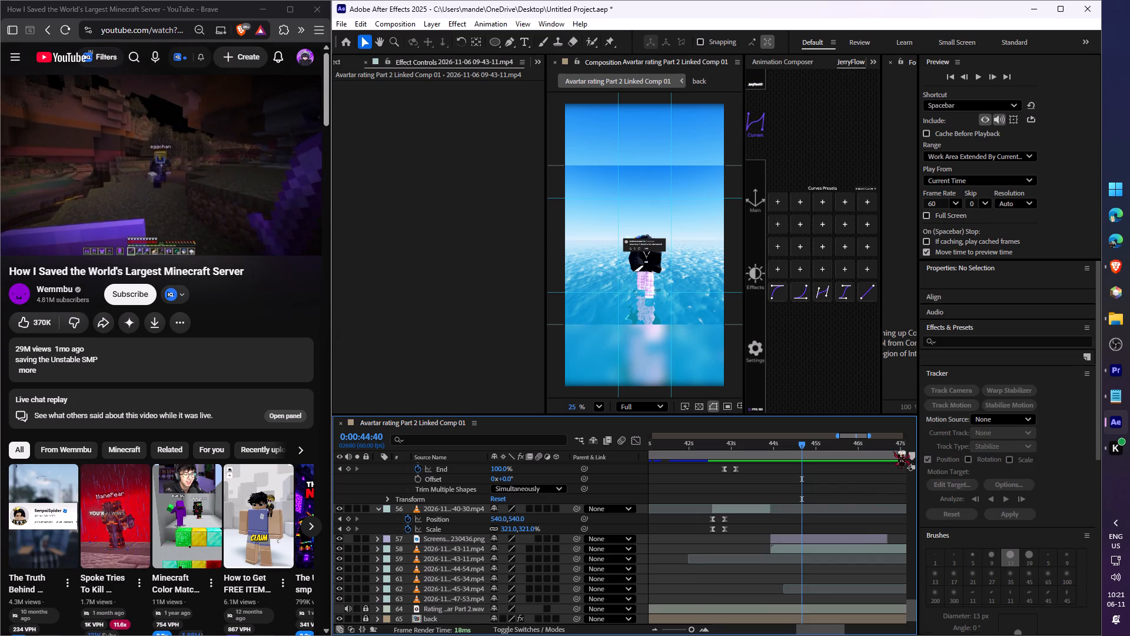
# Split the 09-43-11 video layer at 0:00:46:41, where the comment screenshot ends.
pyautogui.click(890, 445)
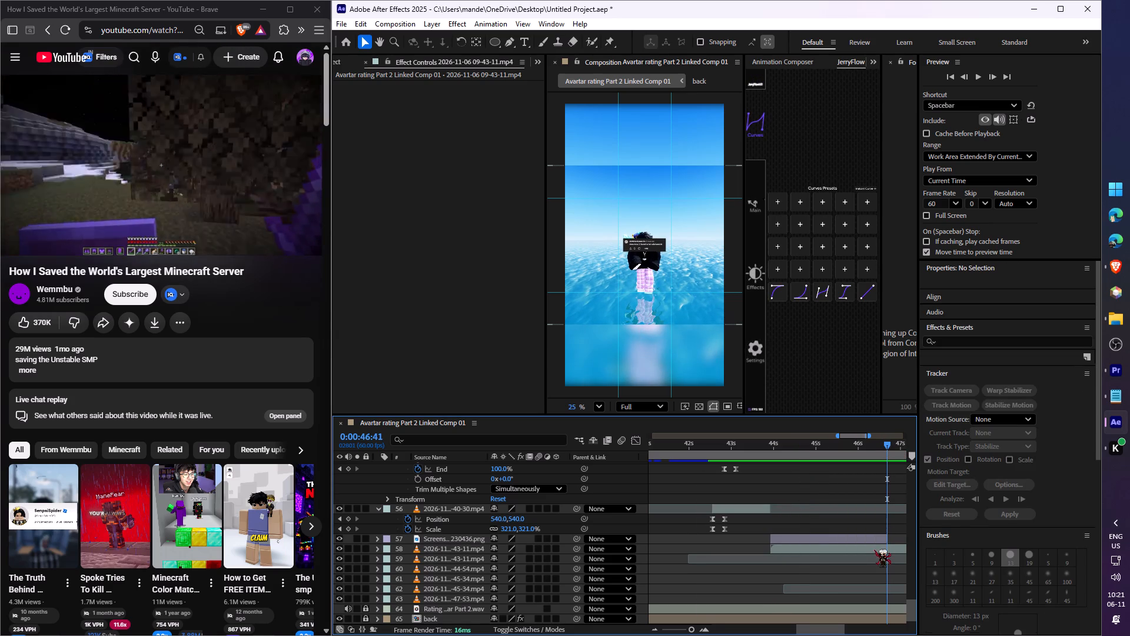
pyautogui.keyDown('ctrl'); pyautogui.keyDown('shift'); pyautogui.click(875, 548); pyautogui.keyUp('shift'); pyautogui.keyUp('ctrl')
pyautogui.hotkey('ctrl', 'shift', 'd')
# Apply Gaussian Blur to the earlier part of the split 09-43-11 clip, beneath the comment screenshot.
pyautogui.click(869, 557)
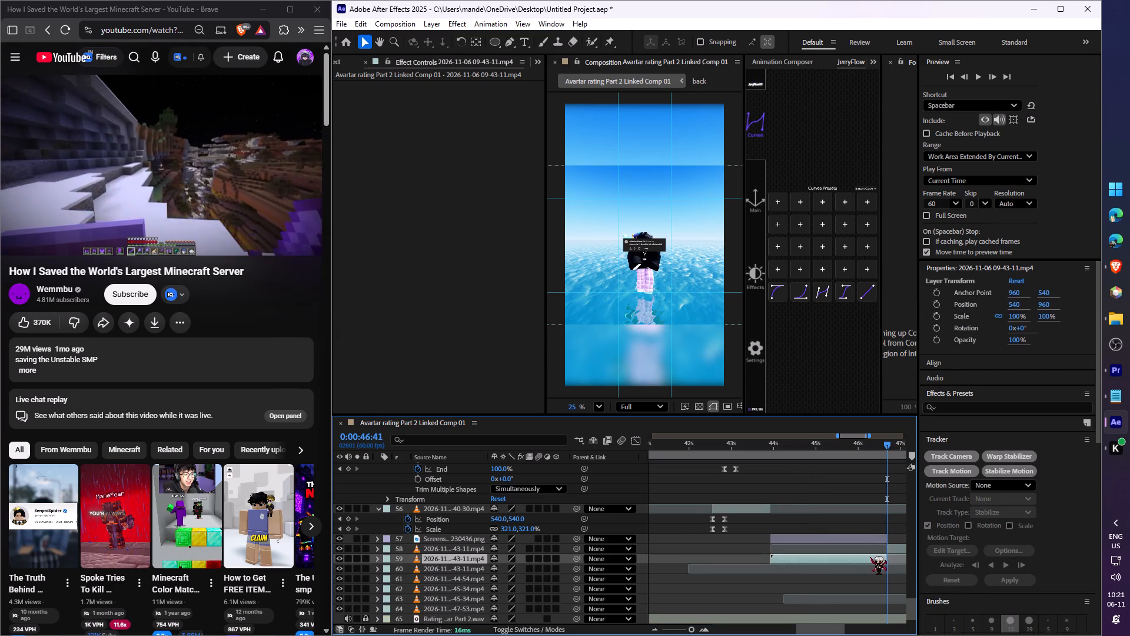
pyautogui.hotkey('ctrl', 'space')
pyautogui.write('moss')
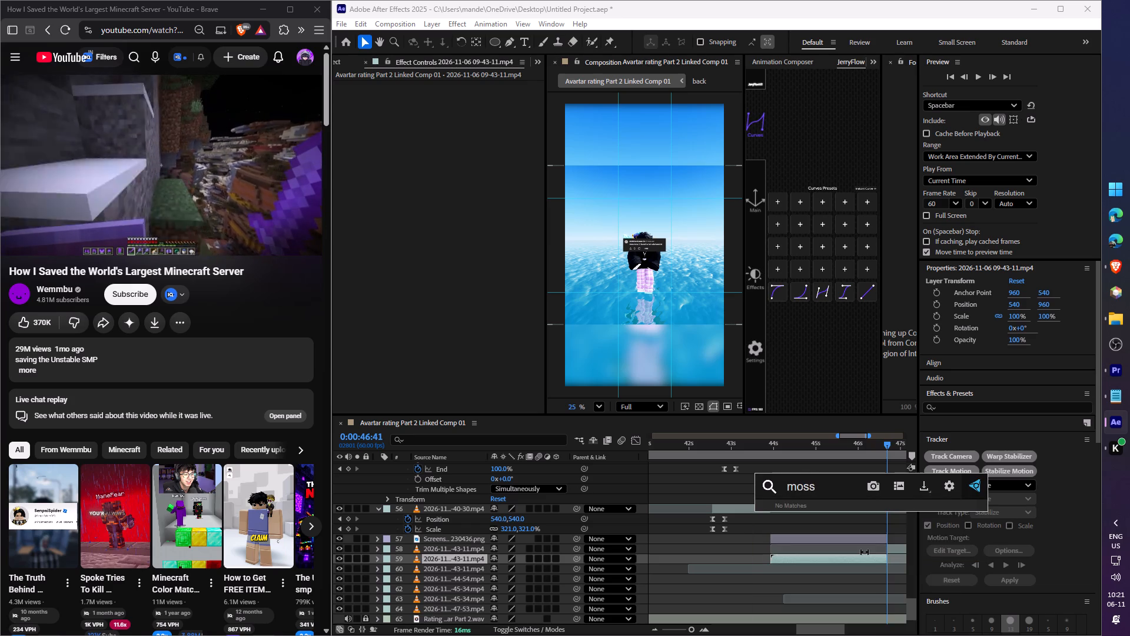
pyautogui.press('BackSpace')
pyautogui.press('BackSpace')
pyautogui.press('BackSpace')
pyautogui.press('BackSpace')
pyautogui.press('BackSpace')
pyautogui.press('BackSpace')
pyautogui.write('gau')
pyautogui.press('Return')
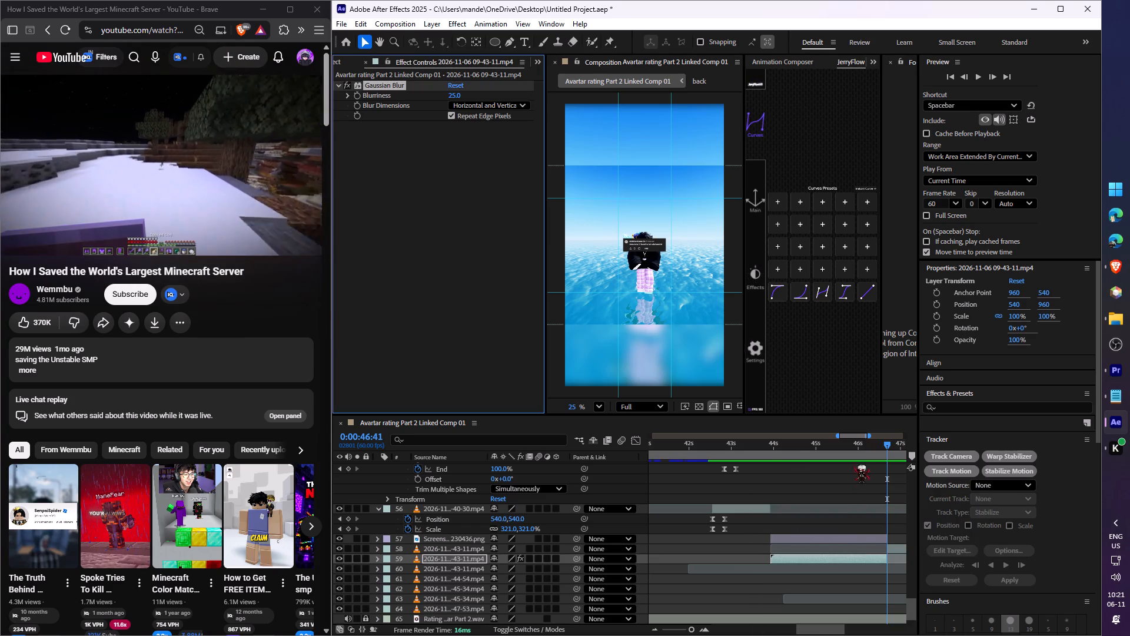
# Scale the comment screenshot layer up to 615% and raise it to a Y position of 598.
pyautogui.moveTo(843, 453); pyautogui.dragTo(775, 448)
pyautogui.click(787, 535)
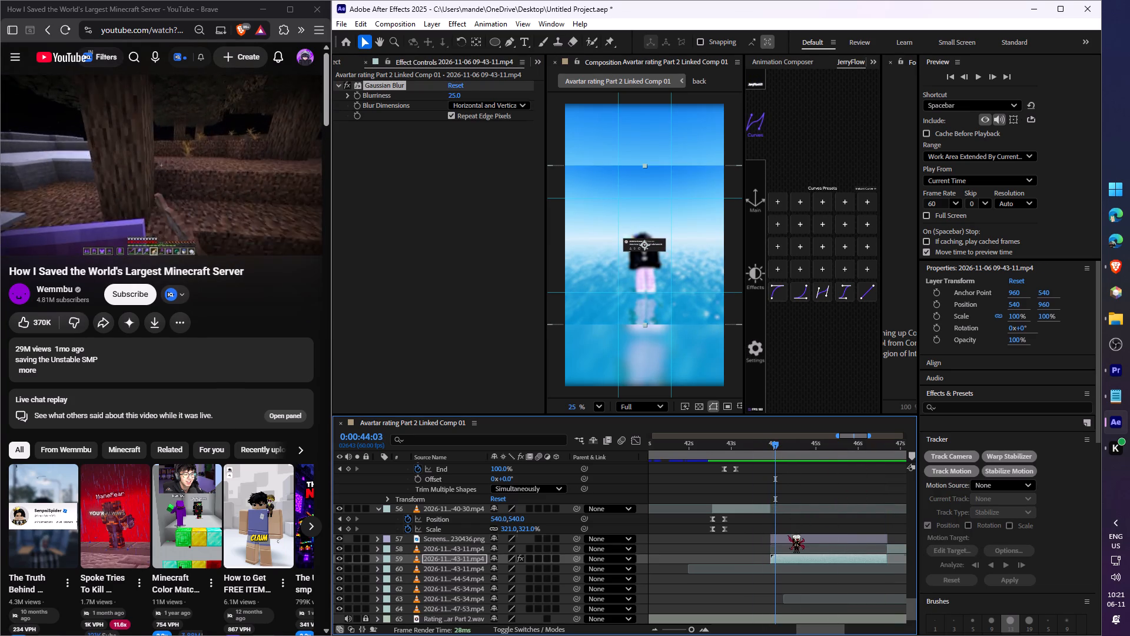
pyautogui.press('s')
pyautogui.moveTo(506, 548); pyautogui.dragTo(544, 549)
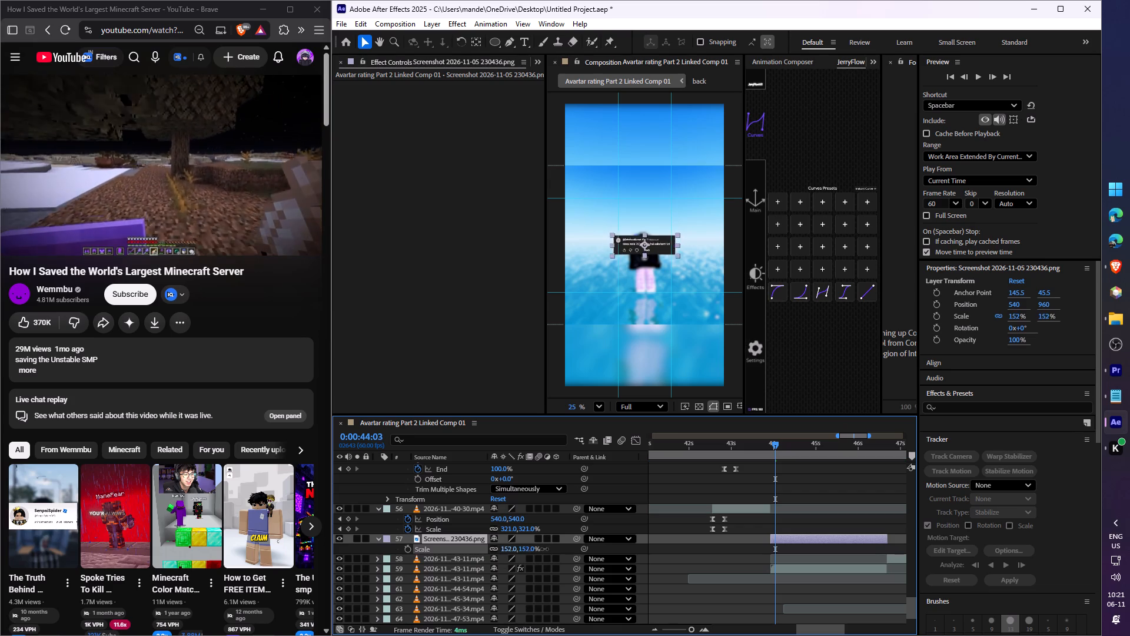
pyautogui.moveTo(544, 549); pyautogui.dragTo(667, 539)
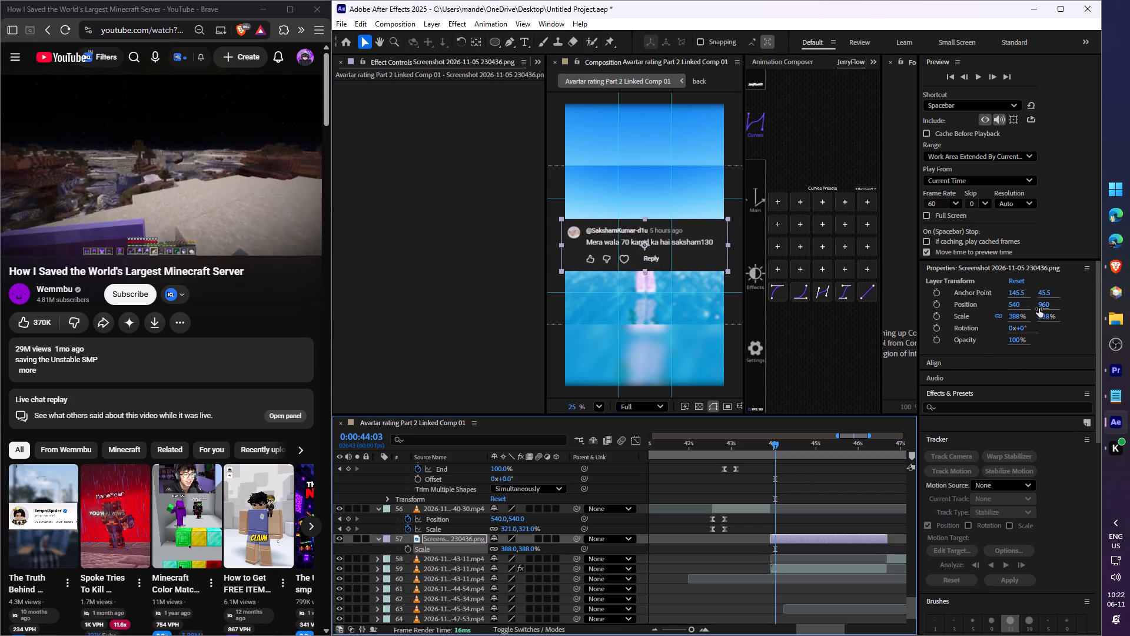
pyautogui.moveTo(1043, 306); pyautogui.dragTo(800, 334)
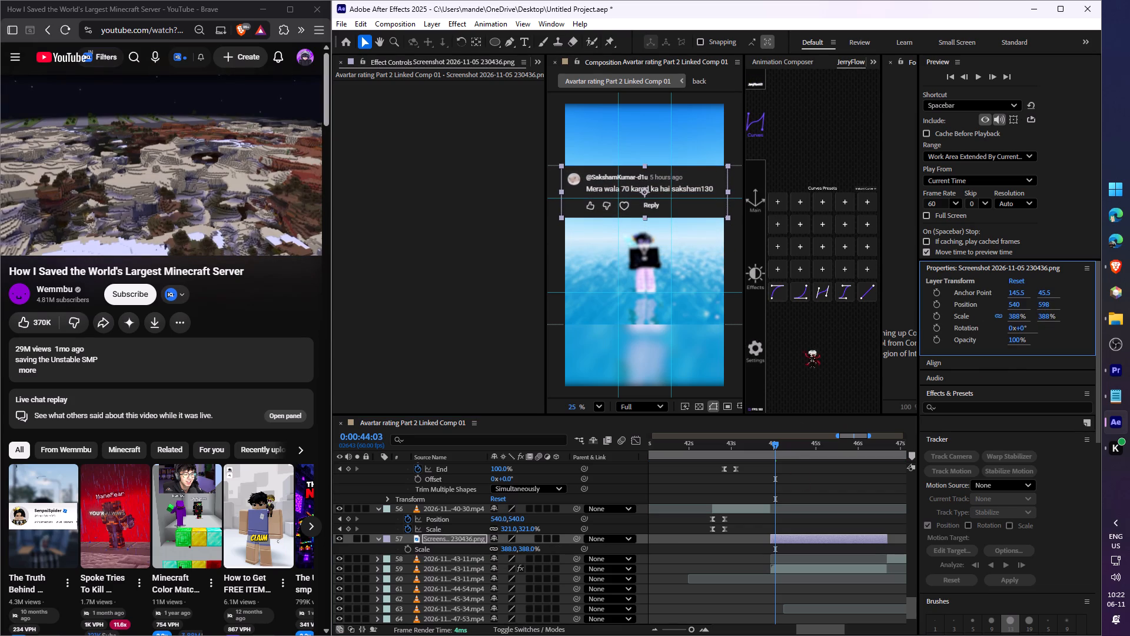
pyautogui.moveTo(1016, 320); pyautogui.dragTo(1021, 318)
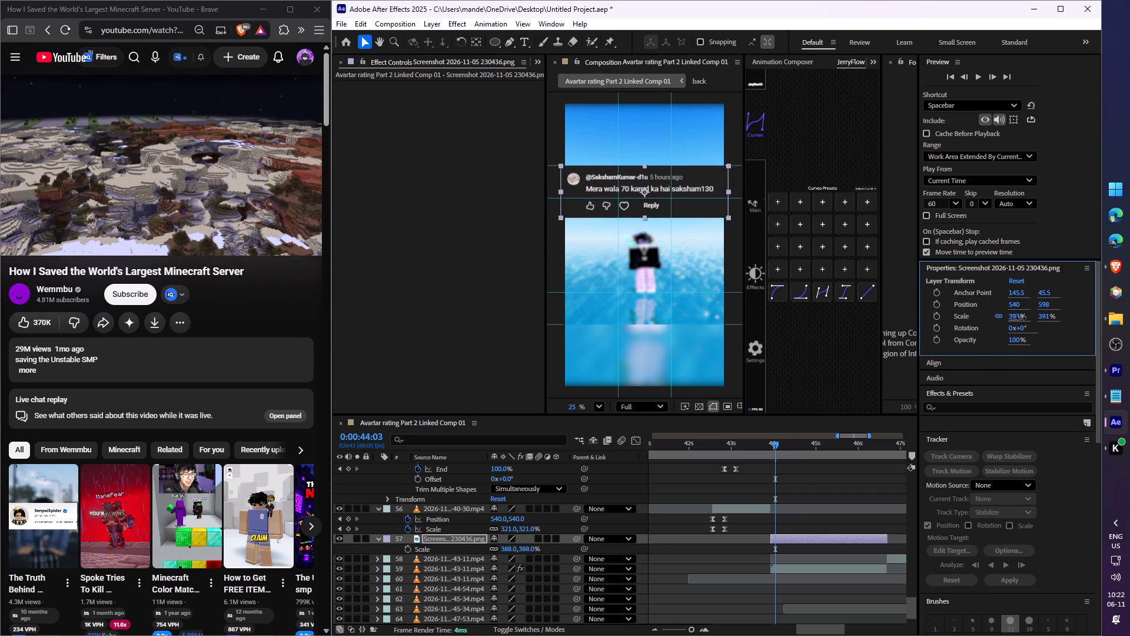
pyautogui.moveTo(1021, 318); pyautogui.dragTo(1129, 297)
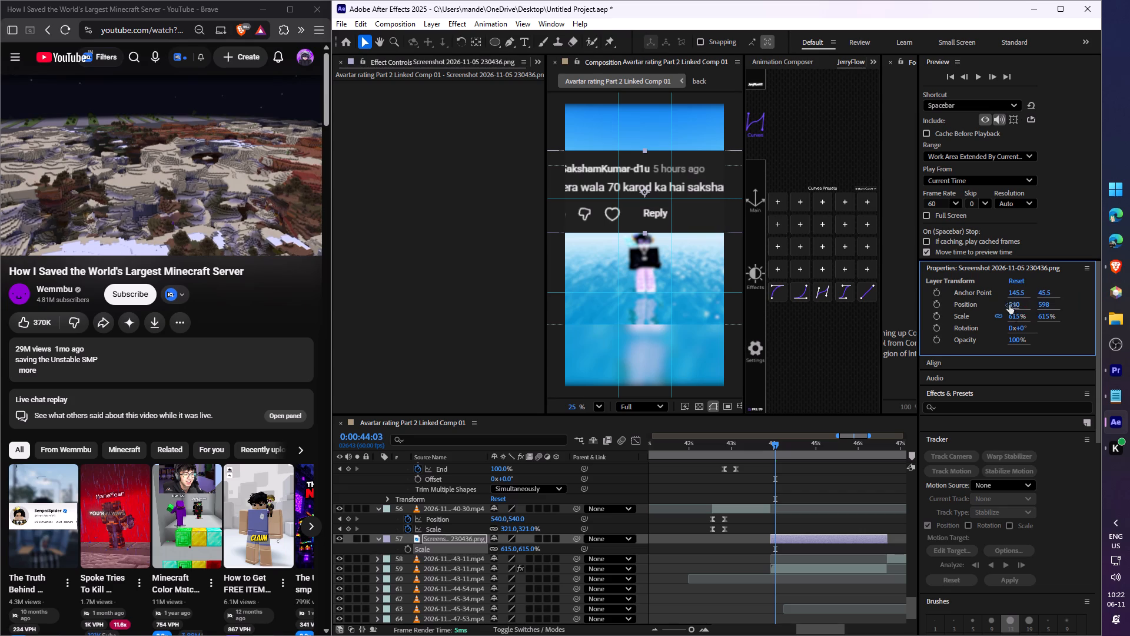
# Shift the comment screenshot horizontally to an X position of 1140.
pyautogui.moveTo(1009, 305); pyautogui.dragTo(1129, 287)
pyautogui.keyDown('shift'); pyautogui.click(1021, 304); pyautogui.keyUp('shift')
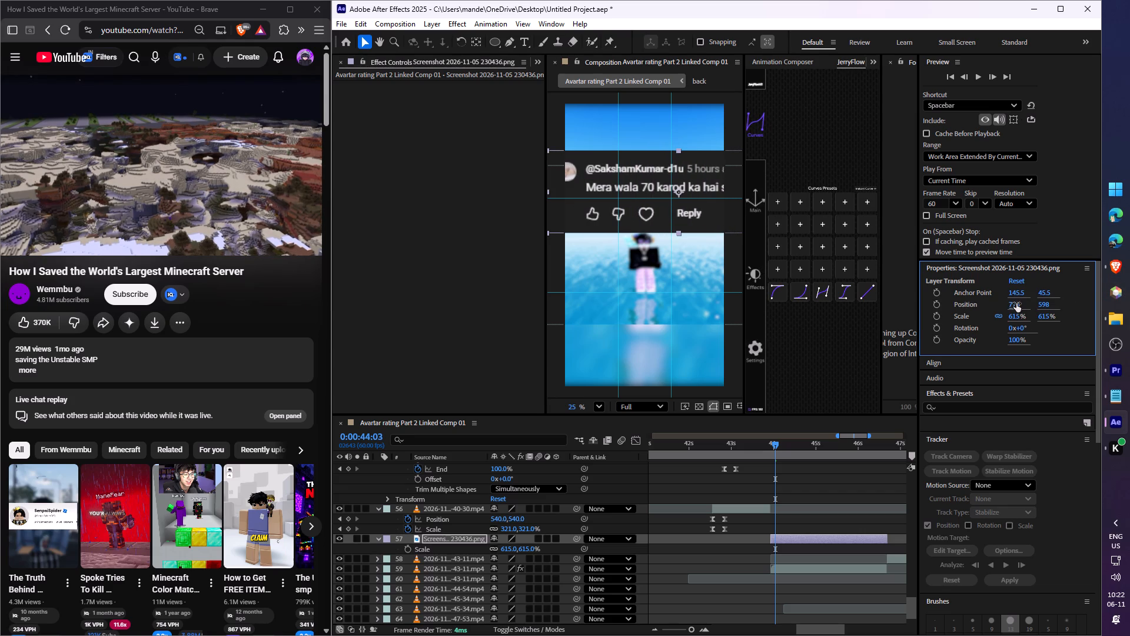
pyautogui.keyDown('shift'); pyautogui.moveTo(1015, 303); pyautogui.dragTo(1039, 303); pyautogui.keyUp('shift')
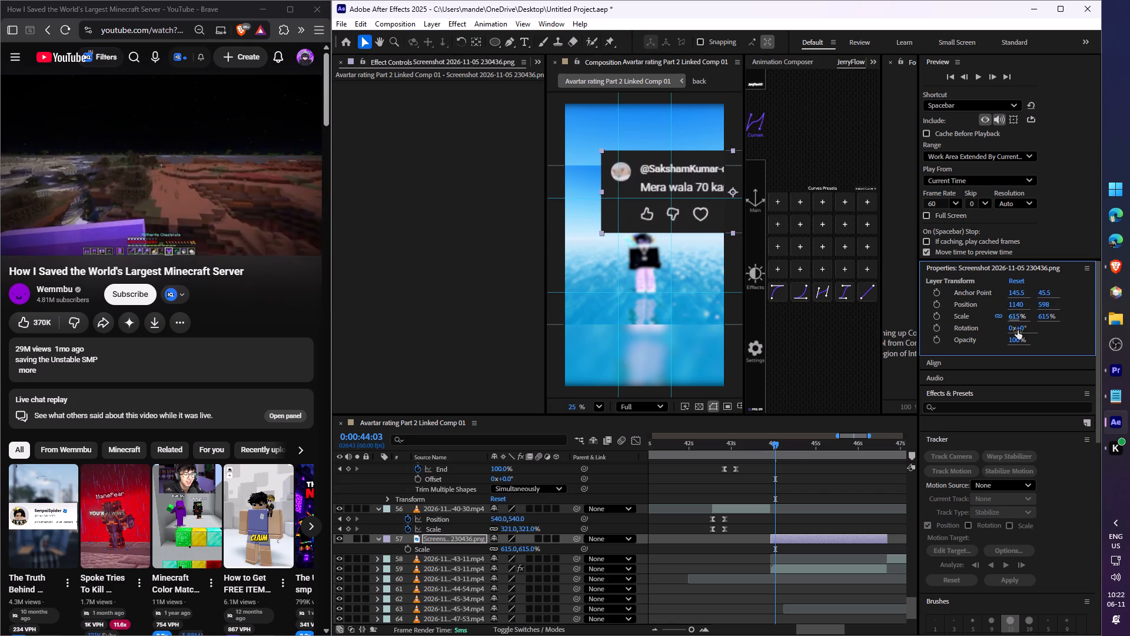
# Preview the enlarged comment screenshot from 0:00:43:55, then park the playhead at 0:00:43:57.
pyautogui.click(773, 453)
pyautogui.press('space')
pyautogui.press('space')
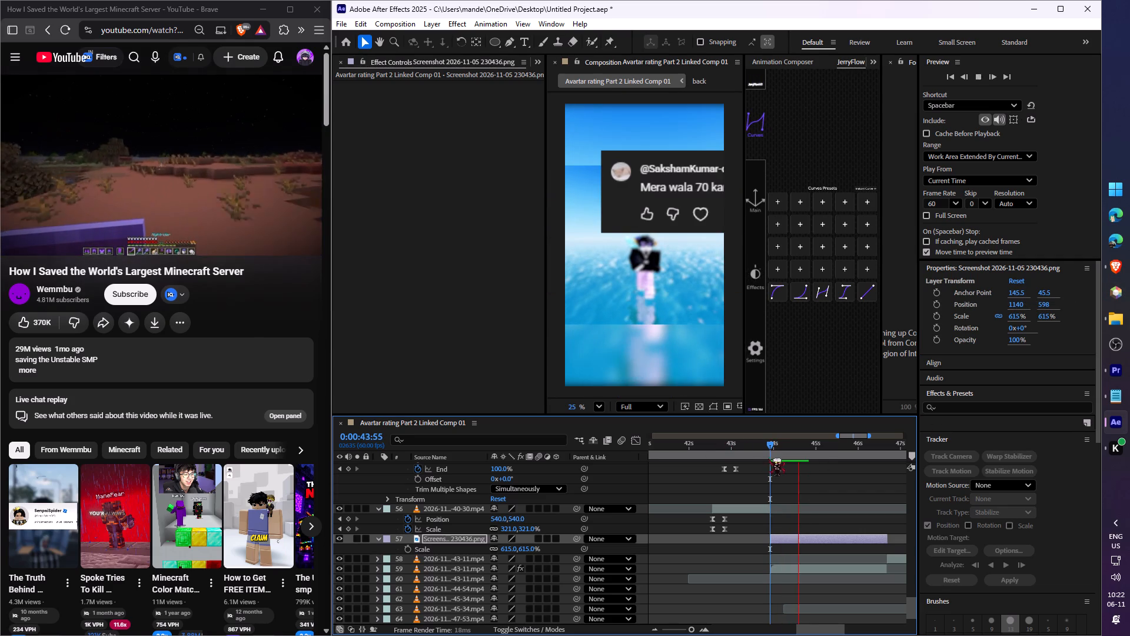
pyautogui.moveTo(780, 445); pyautogui.dragTo(771, 447)
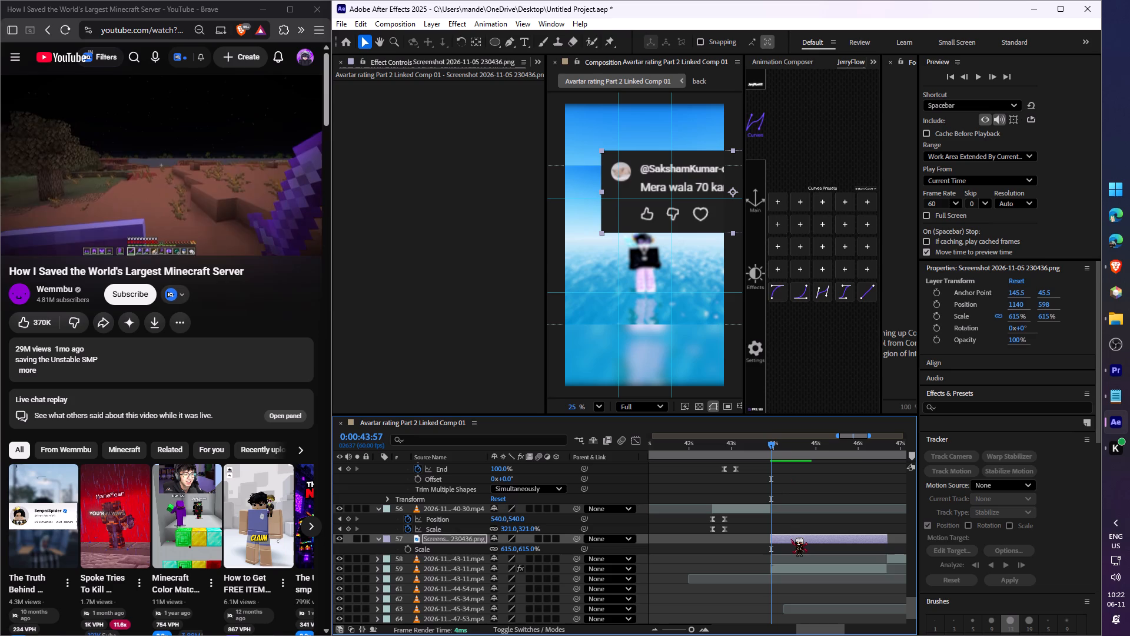
# Reposition the comment screenshot in the frame to about 876, 766 so its start lines up with the frame edge.
pyautogui.click(790, 539)
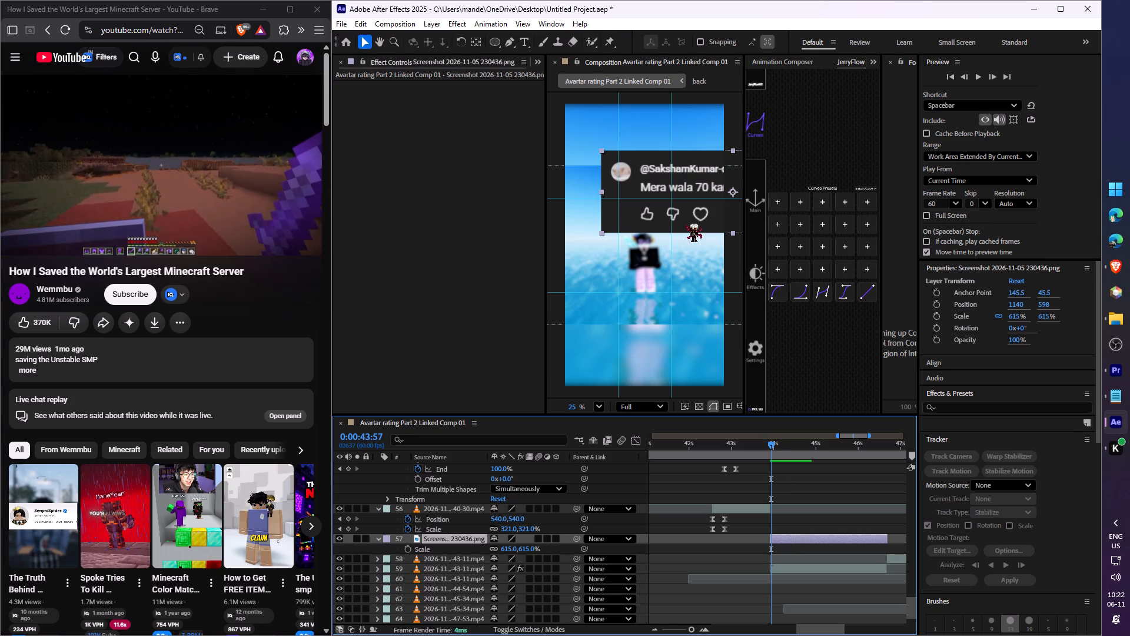
pyautogui.moveTo(661, 226); pyautogui.dragTo(622, 251)
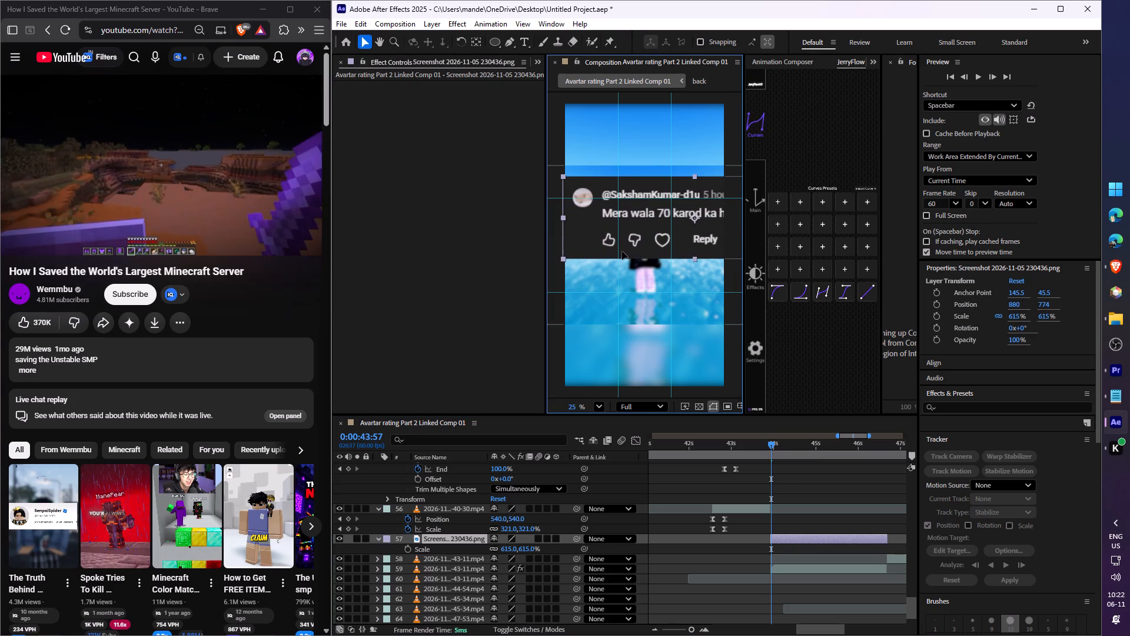
pyautogui.moveTo(622, 251); pyautogui.dragTo(622, 251)
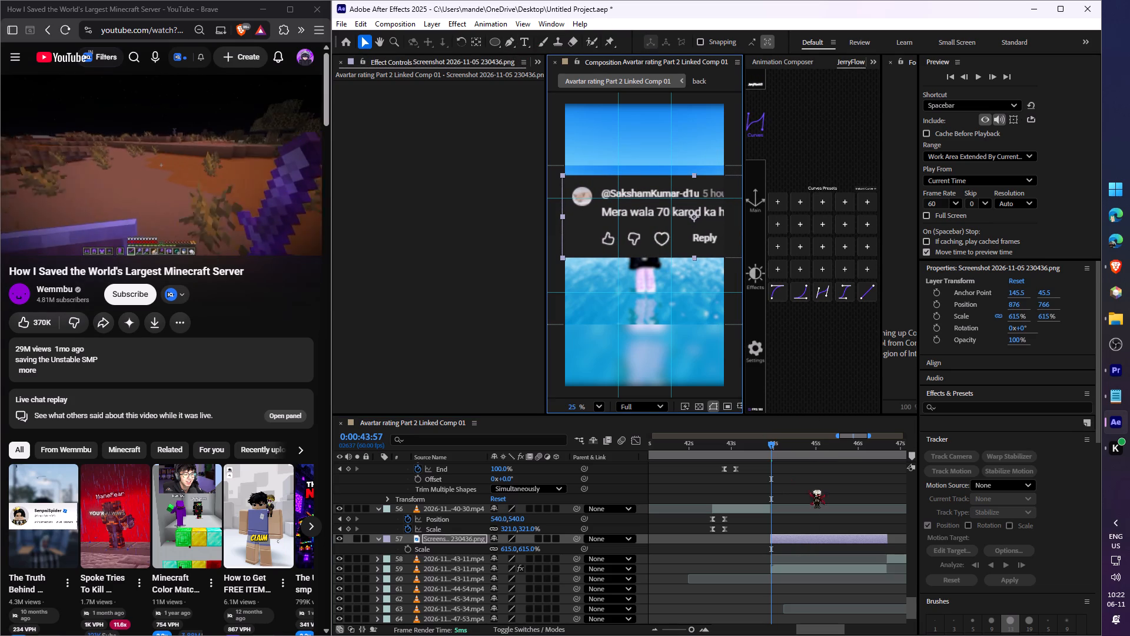
# Duplicate the comment screenshot layer twice to get three stacked copies.
pyautogui.hotkey('ctrl', 'd')
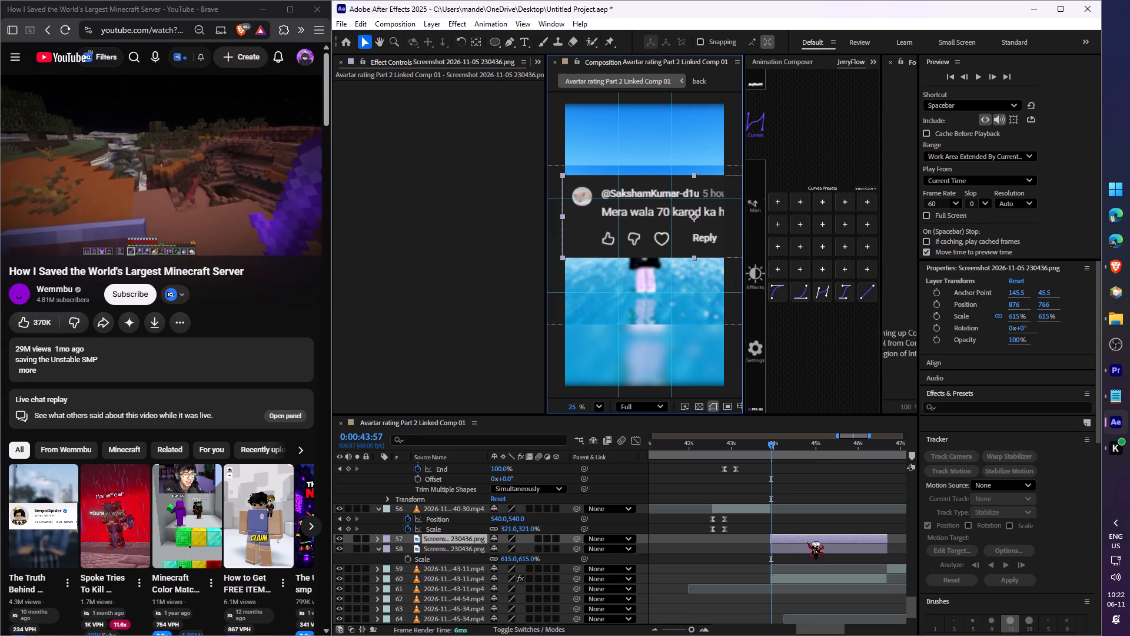
pyautogui.hotkey('ctrl', 'd')
pyautogui.keyDown('ctrl'); pyautogui.click(803, 537); pyautogui.keyUp('ctrl')
pyautogui.click(802, 538)
pyautogui.click(798, 548)
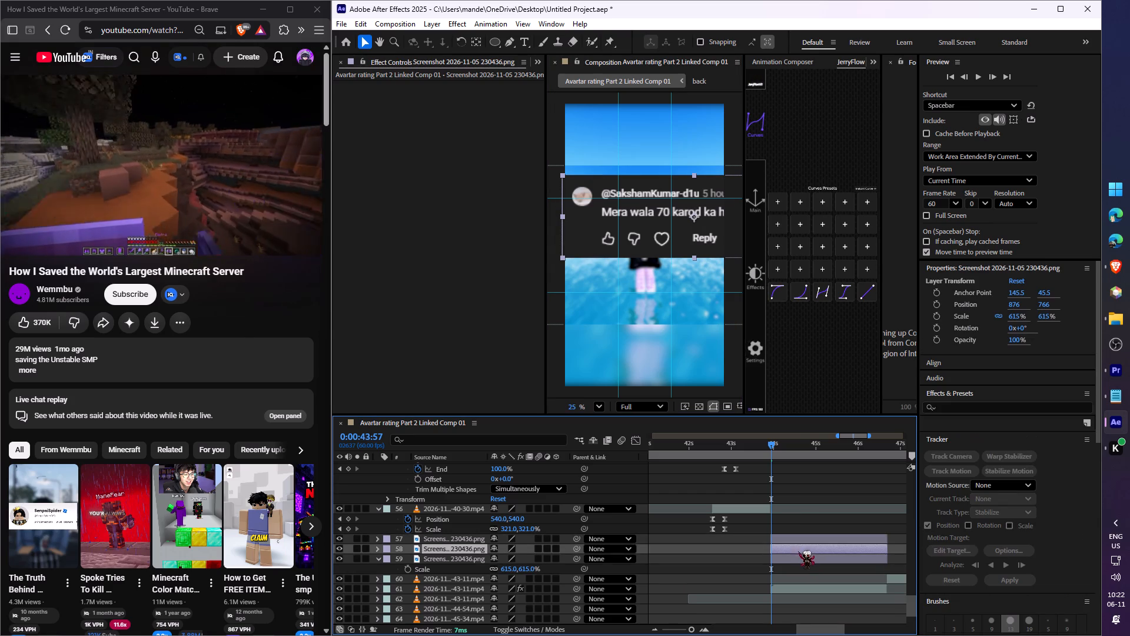
# Draw a rectangular mask around the commenter's username on the topmost screenshot copy.
pyautogui.click(797, 542)
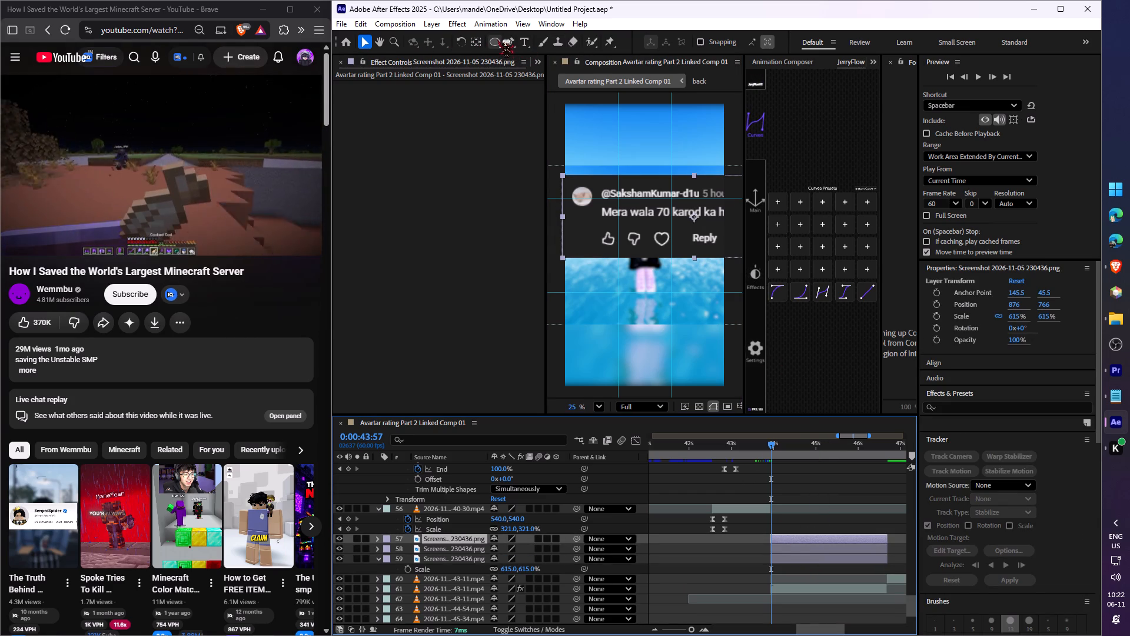
pyautogui.moveTo(497, 40); pyautogui.dragTo(534, 44)
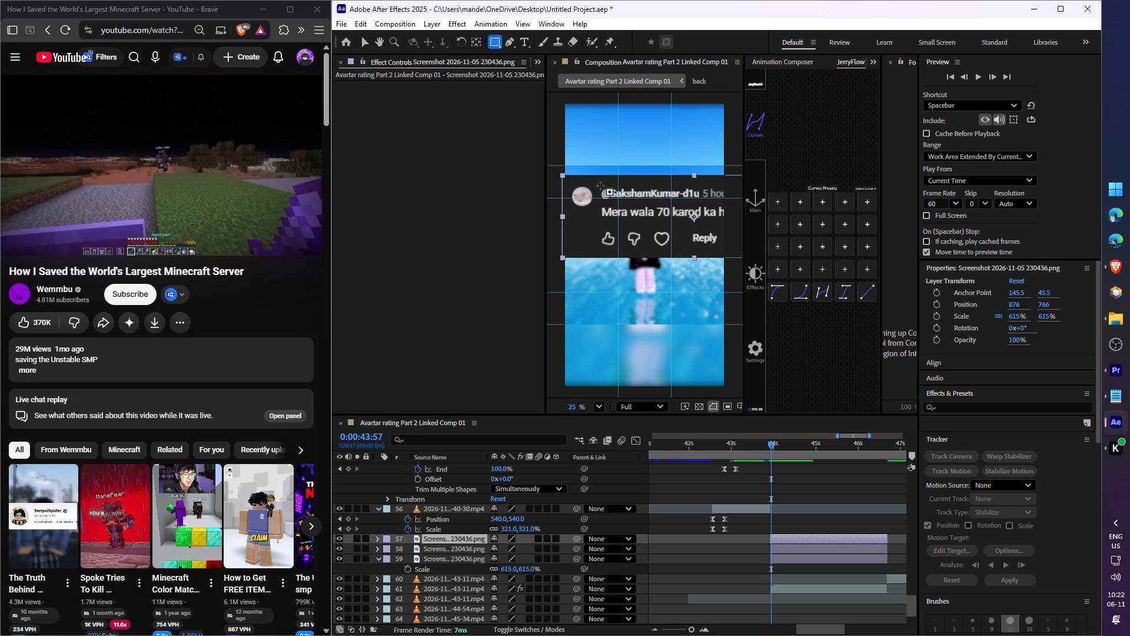
pyautogui.moveTo(600, 185); pyautogui.dragTo(700, 203)
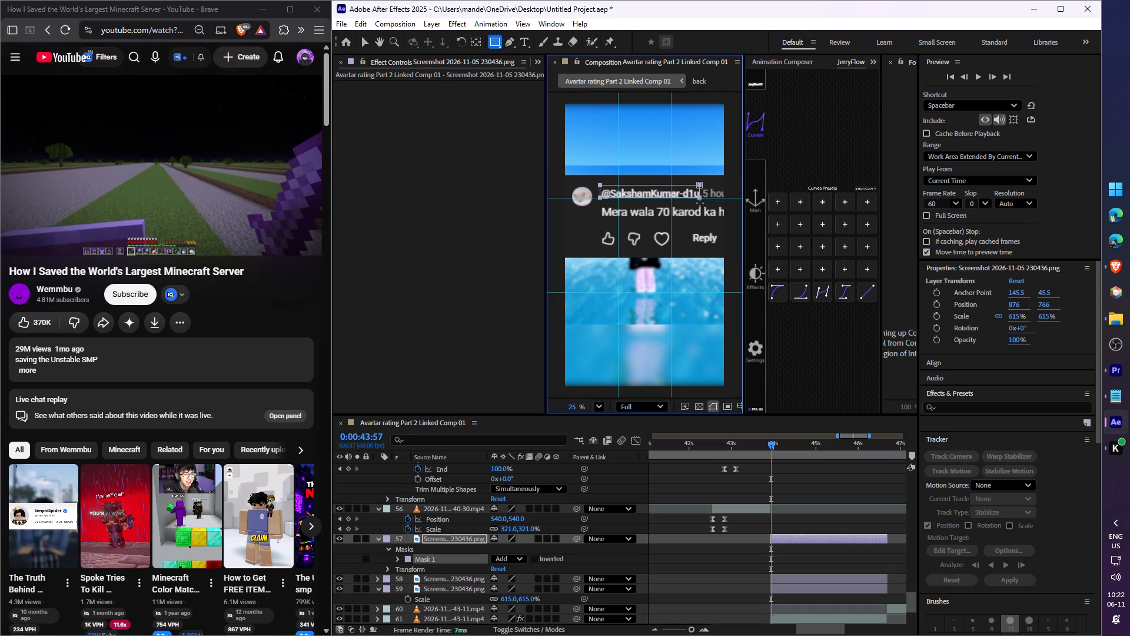
pyautogui.moveTo(700, 203); pyautogui.dragTo(699, 205)
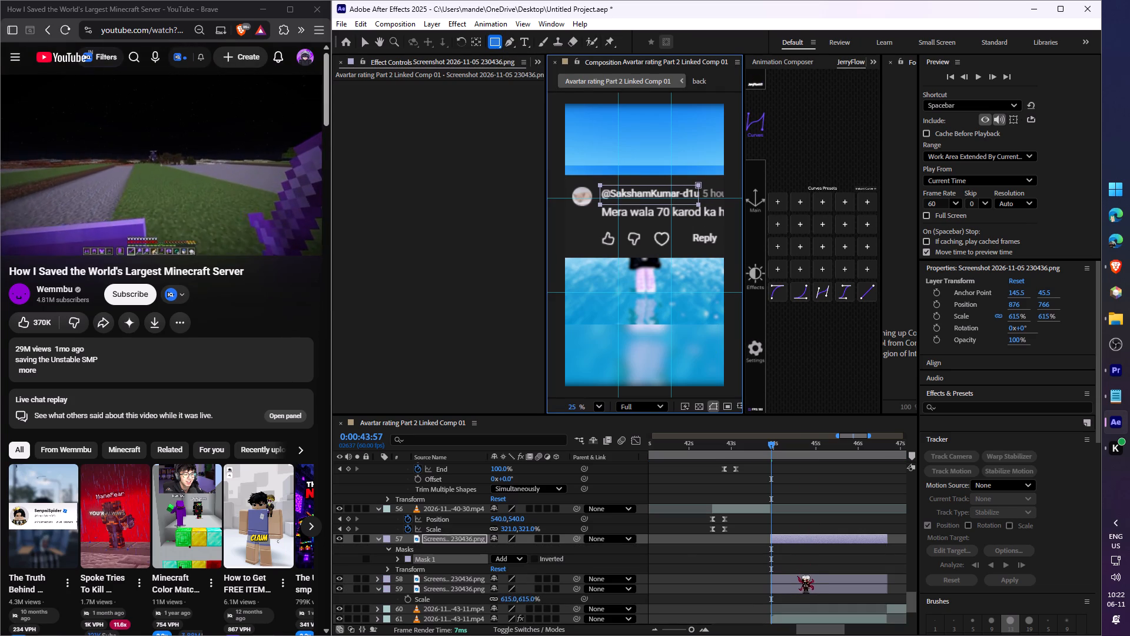
# Apply Gaussian Blur to the middle comment screenshot copy, directly beneath the masked username.
pyautogui.click(797, 576)
pyautogui.hotkey('ctrl', 'space')
pyautogui.write('gau')
pyautogui.press('Return')
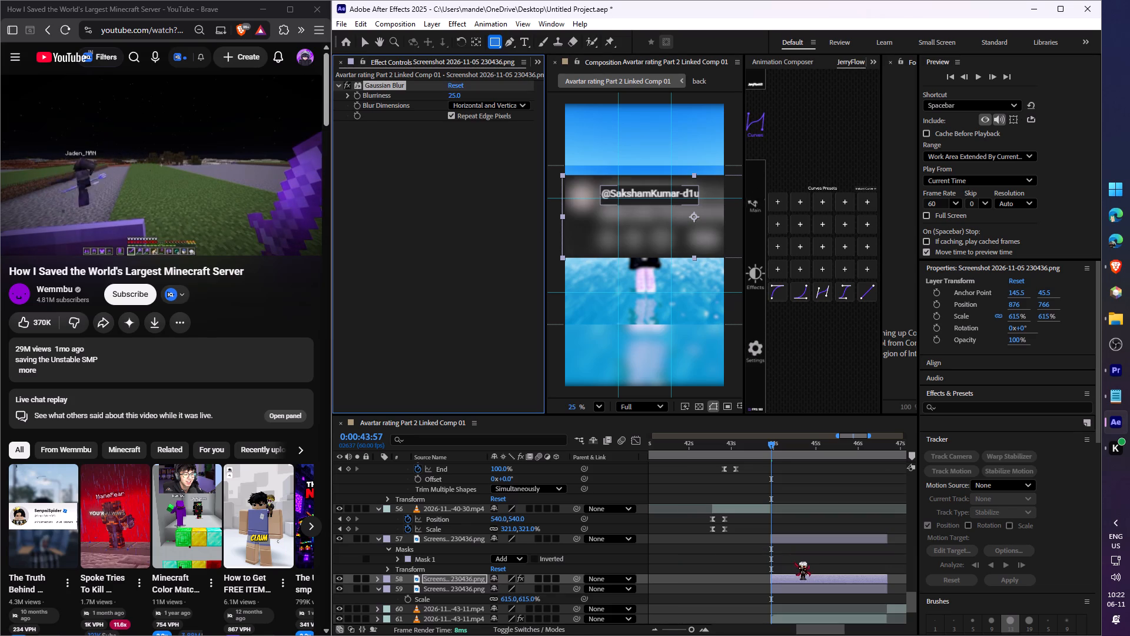
# Preview the sharp username over the blurred comment from 0:00:43:39, replaying from 0:00:43:58 to find where the username moment ends.
pyautogui.click(760, 451)
pyautogui.press('space')
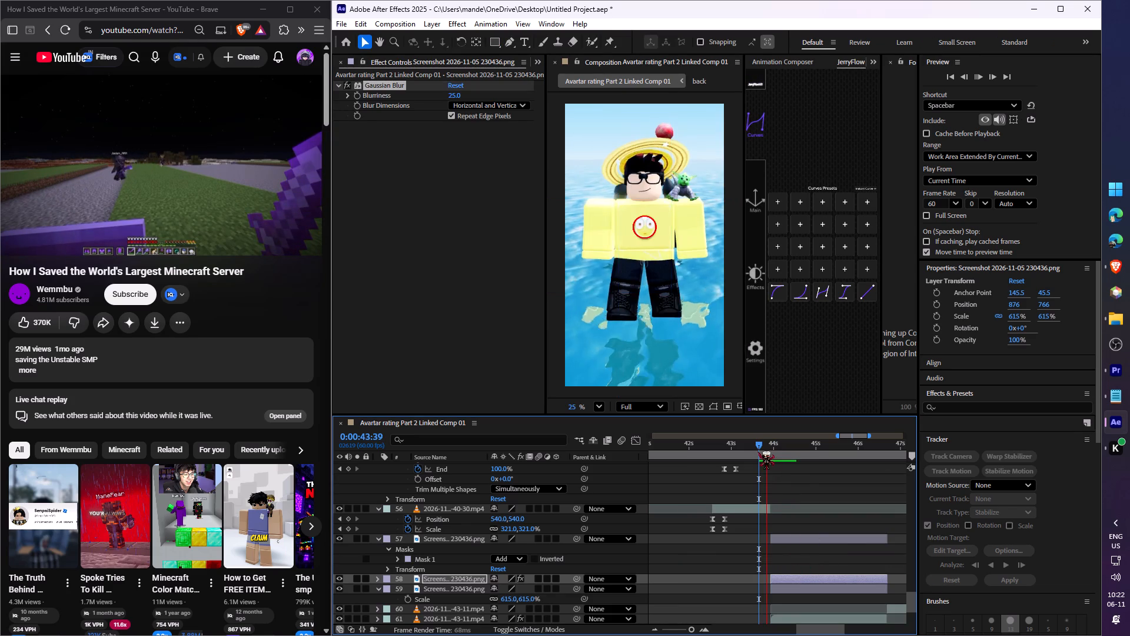
pyautogui.press('space')
pyautogui.press('space')
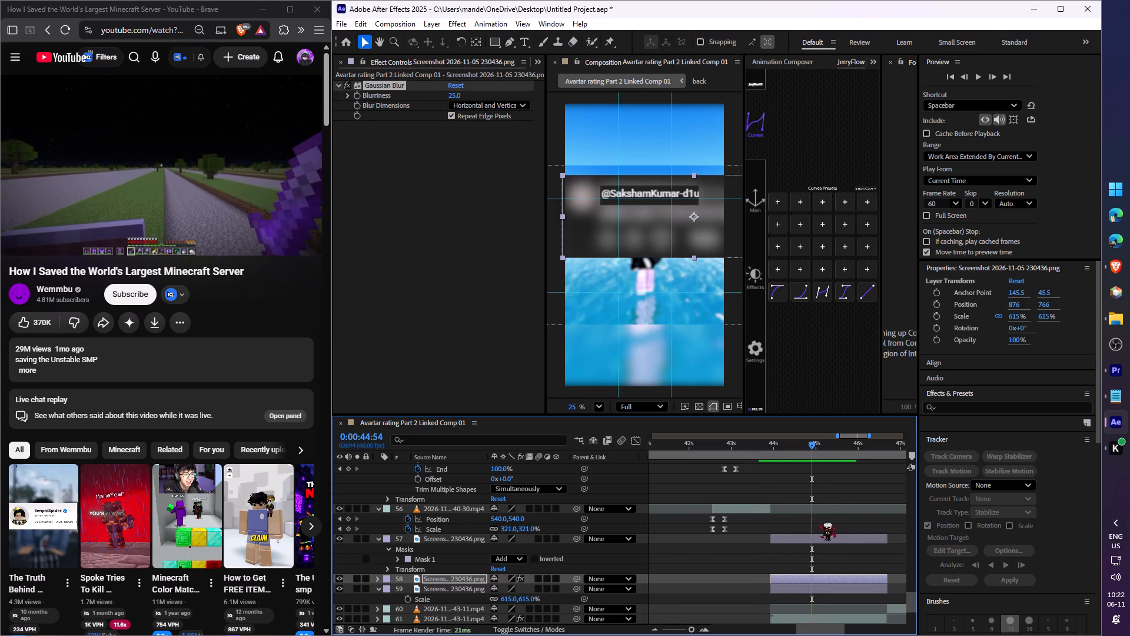
pyautogui.press('space')
pyautogui.click(773, 450)
pyautogui.press('space')
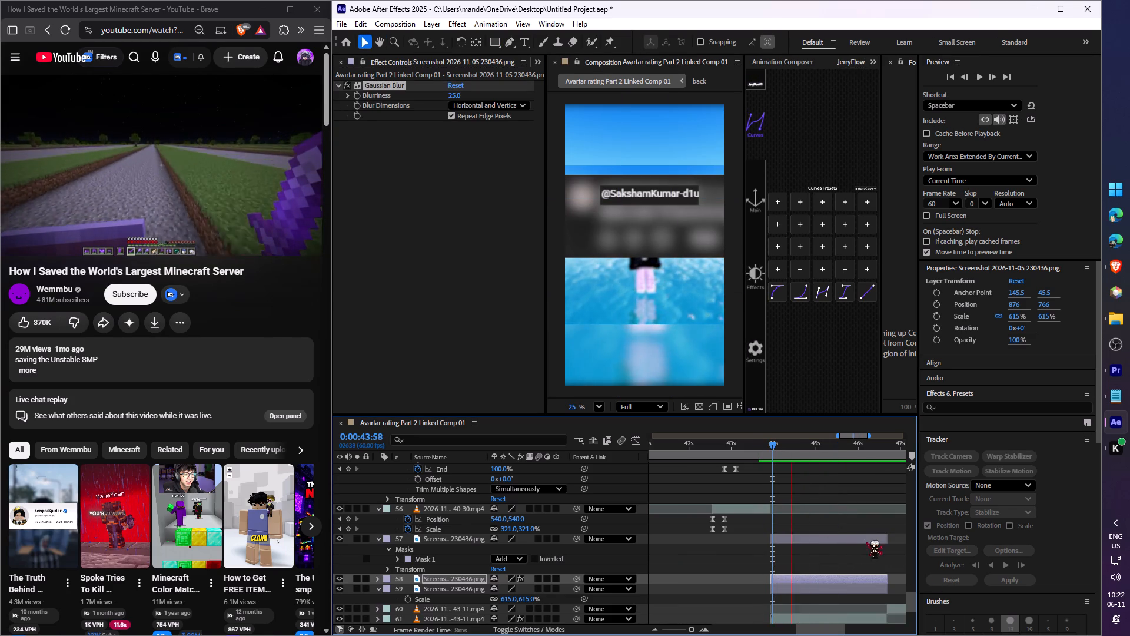
pyautogui.press('space')
# Trim the end of the masked username layer to the playhead at 0:00:44:57.
pyautogui.moveTo(887, 539); pyautogui.dragTo(815, 545)
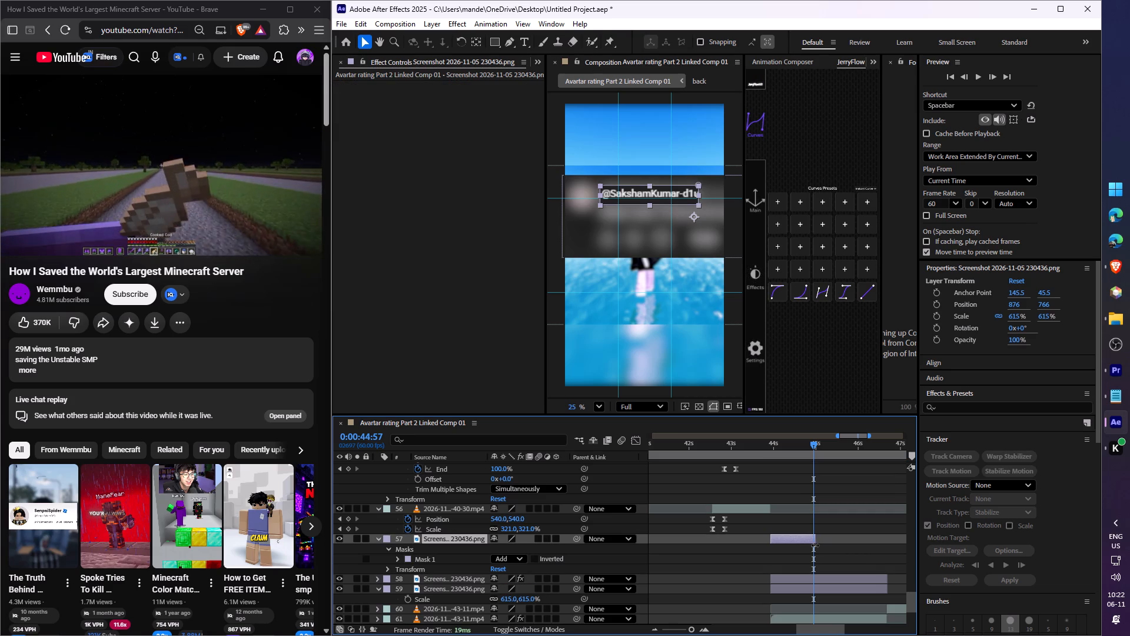
pyautogui.moveTo(815, 545); pyautogui.dragTo(814, 544)
# Split the blurred comment screenshot layer at 0:00:44:57.
pyautogui.click(823, 580)
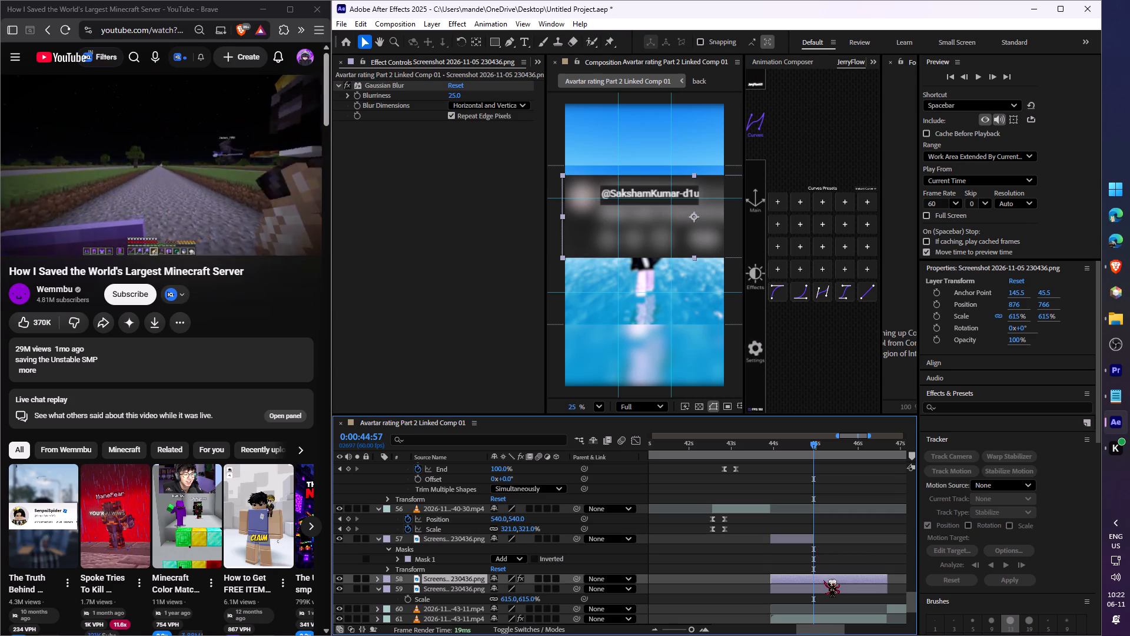
pyautogui.hotkey('ctrl', 'shift', 'd')
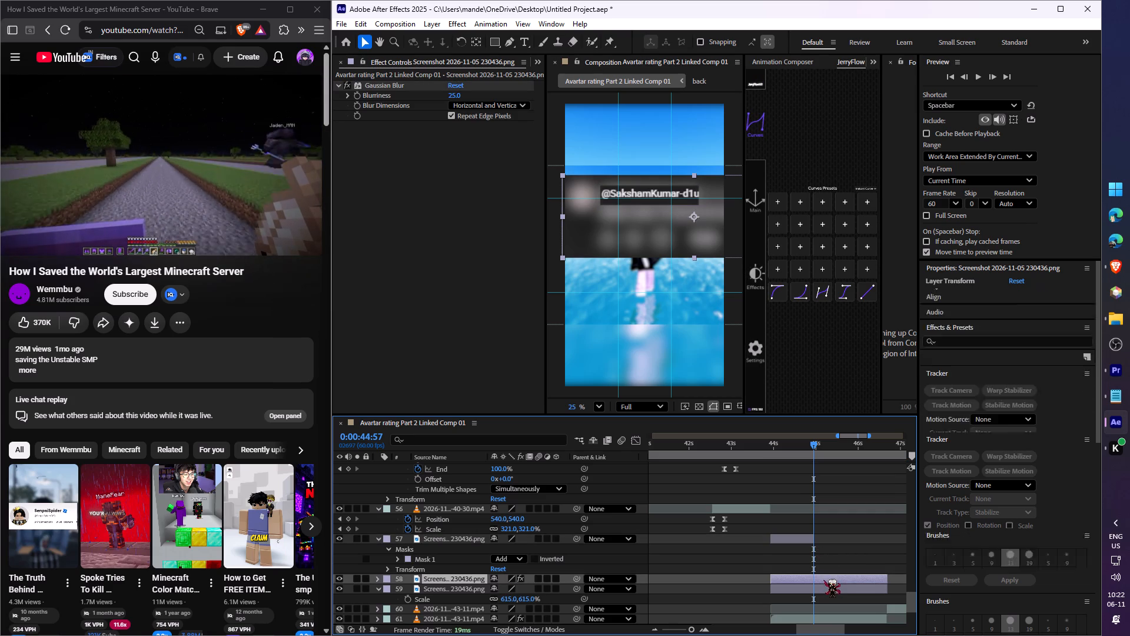
# Remove the Gaussian Blur from the comment screenshot segment starting at 0:00:44:57 and preview the change from blurred to sharp.
pyautogui.click(827, 579)
pyautogui.press('space')
pyautogui.press('space')
pyautogui.click(828, 579)
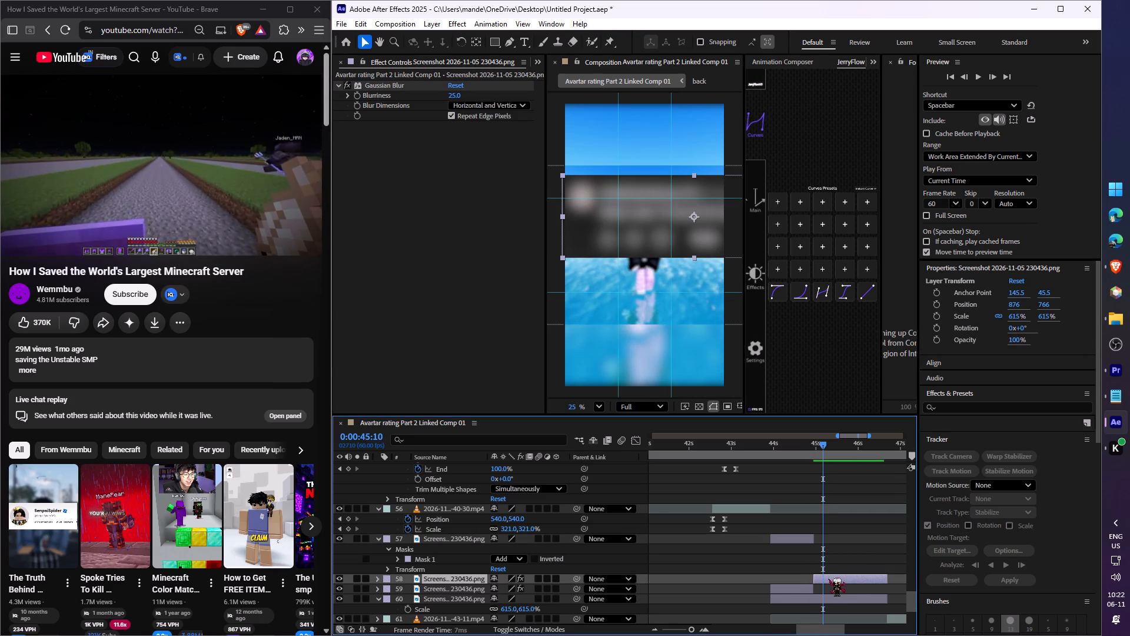
pyautogui.click(371, 85)
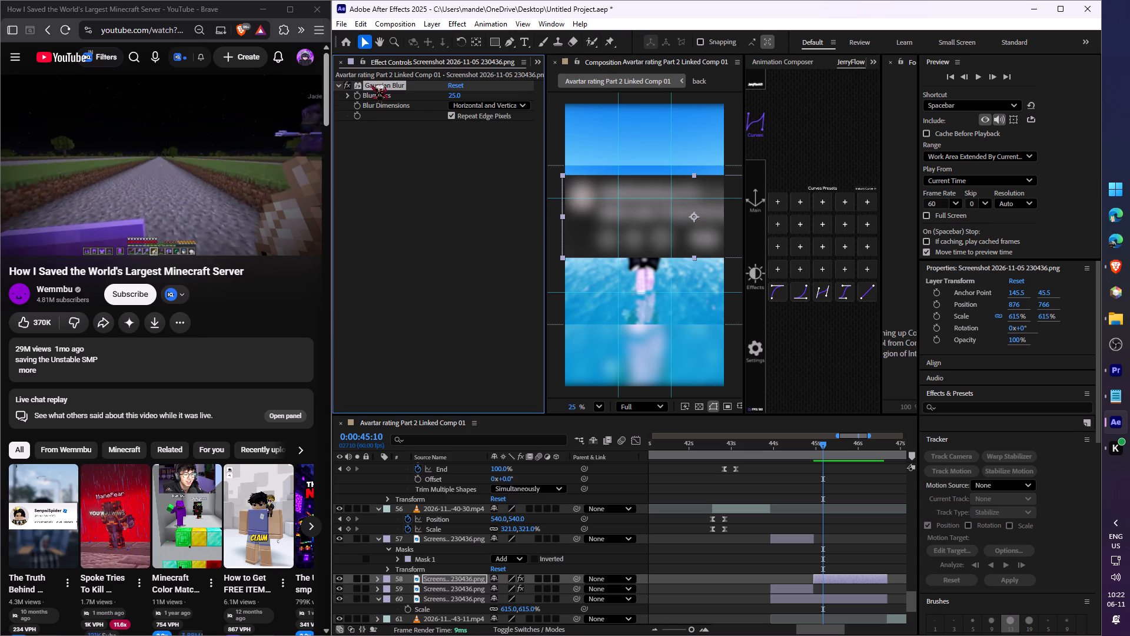
pyautogui.press('Delete')
pyautogui.click(792, 448)
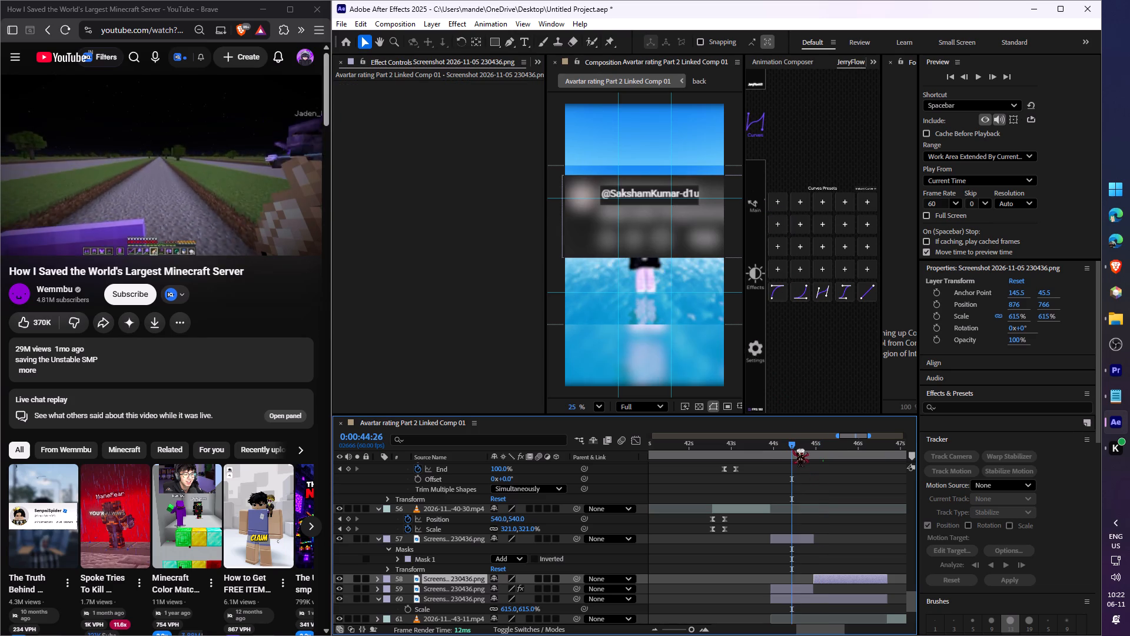
pyautogui.press('space')
pyautogui.press('space')
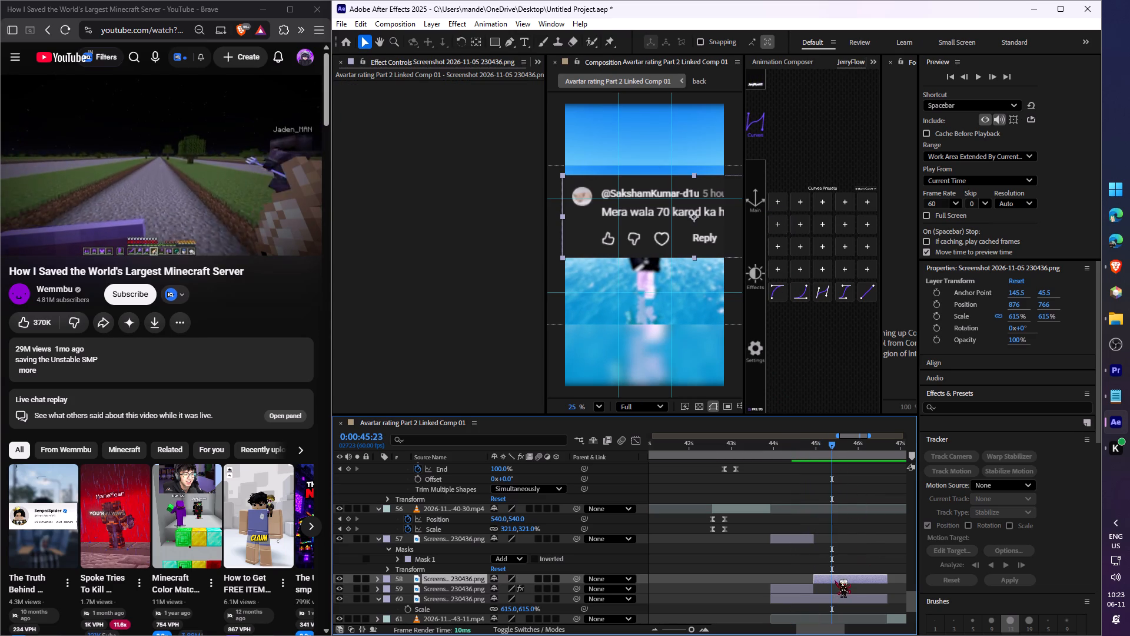
# Delete the bottom unblurred copy of the comment screenshot, beneath the blurred segment.
pyautogui.click(835, 580)
pyautogui.click(832, 597)
pyautogui.press('Delete')
# Keyframe the sharp comment's position from 0:00:44:57 to X 216 at 0:00:46:32, with Easy Ease on both keyframes.
pyautogui.click(822, 578)
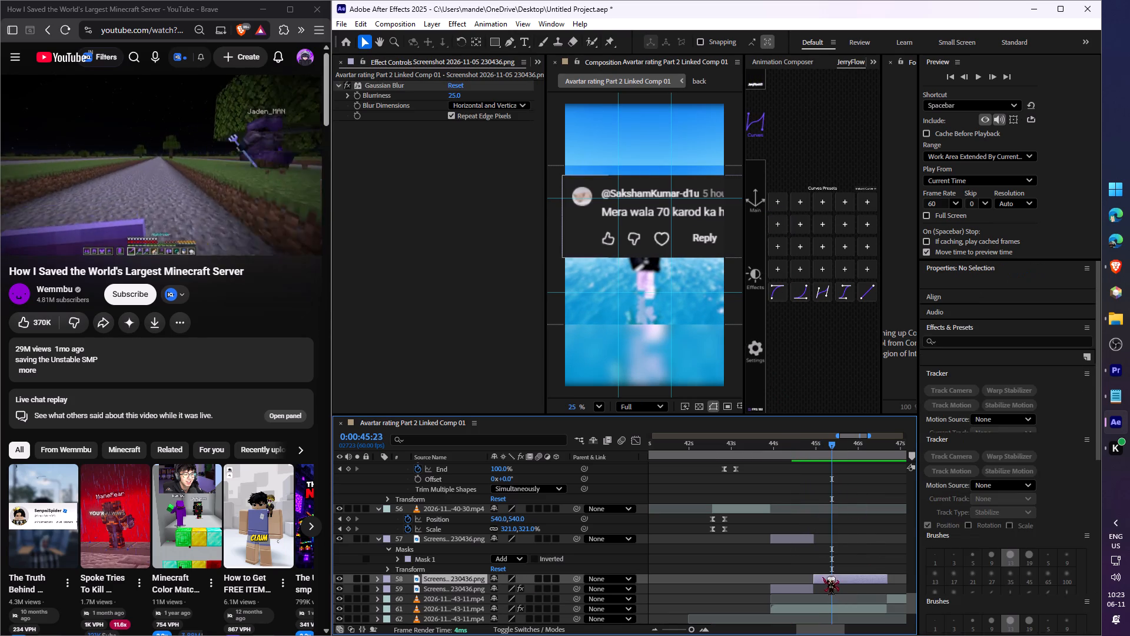
pyautogui.moveTo(825, 452); pyautogui.dragTo(813, 452)
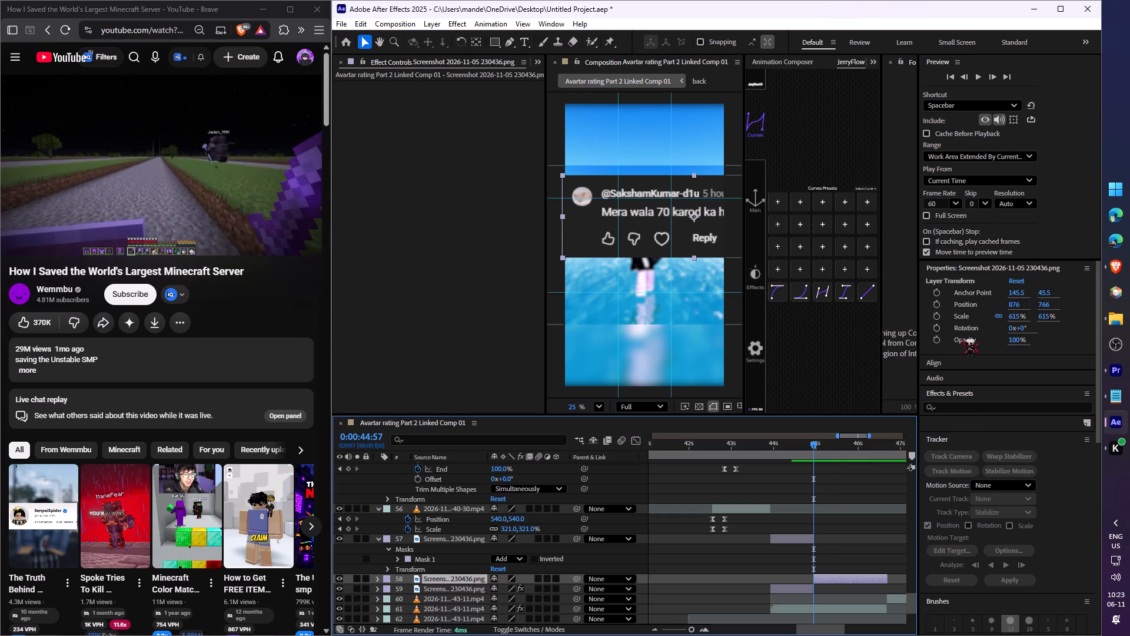
pyautogui.click(938, 304)
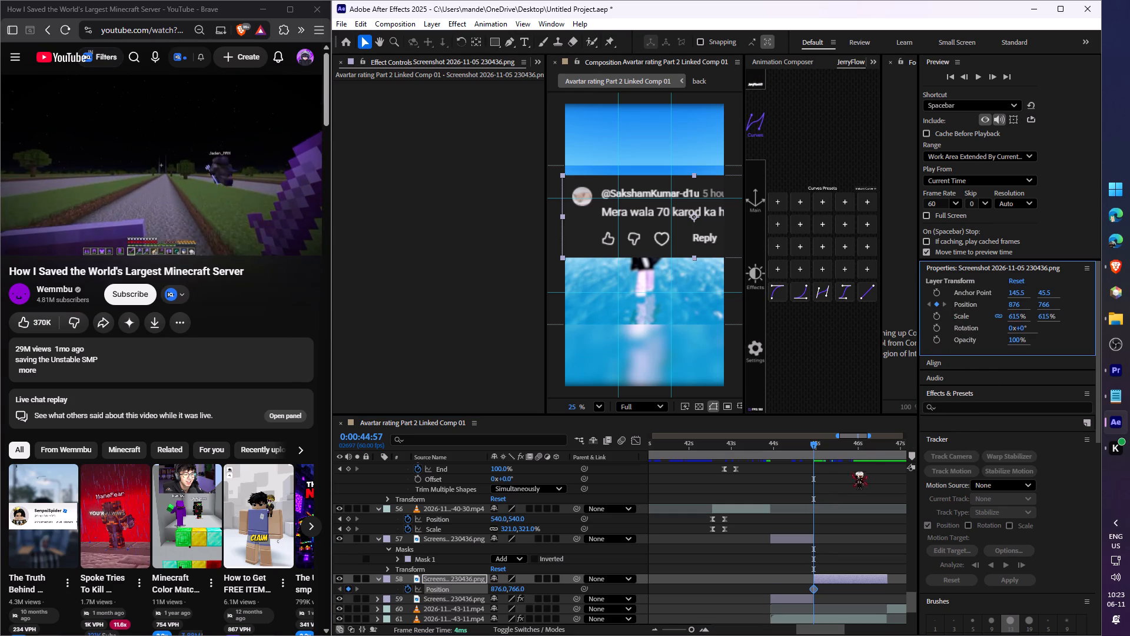
pyautogui.moveTo(837, 445); pyautogui.dragTo(880, 442)
pyautogui.keyDown('shift'); pyautogui.moveTo(1012, 304); pyautogui.dragTo(1012, 304); pyautogui.keyUp('shift')
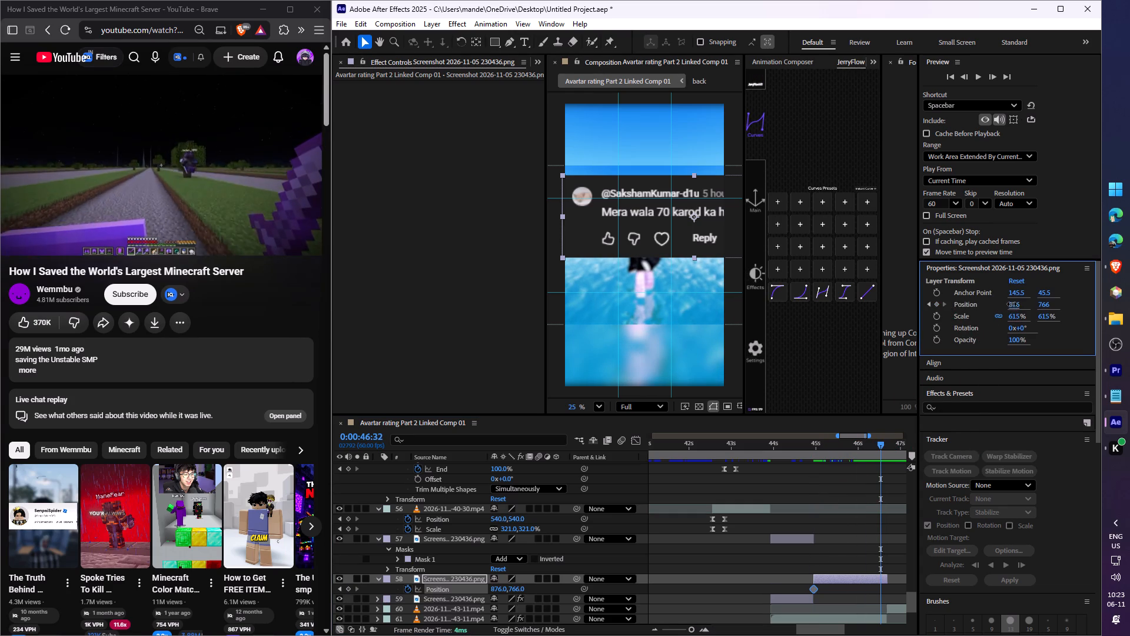
pyautogui.keyDown('shift'); pyautogui.moveTo(1012, 304); pyautogui.dragTo(976, 310); pyautogui.keyUp('shift')
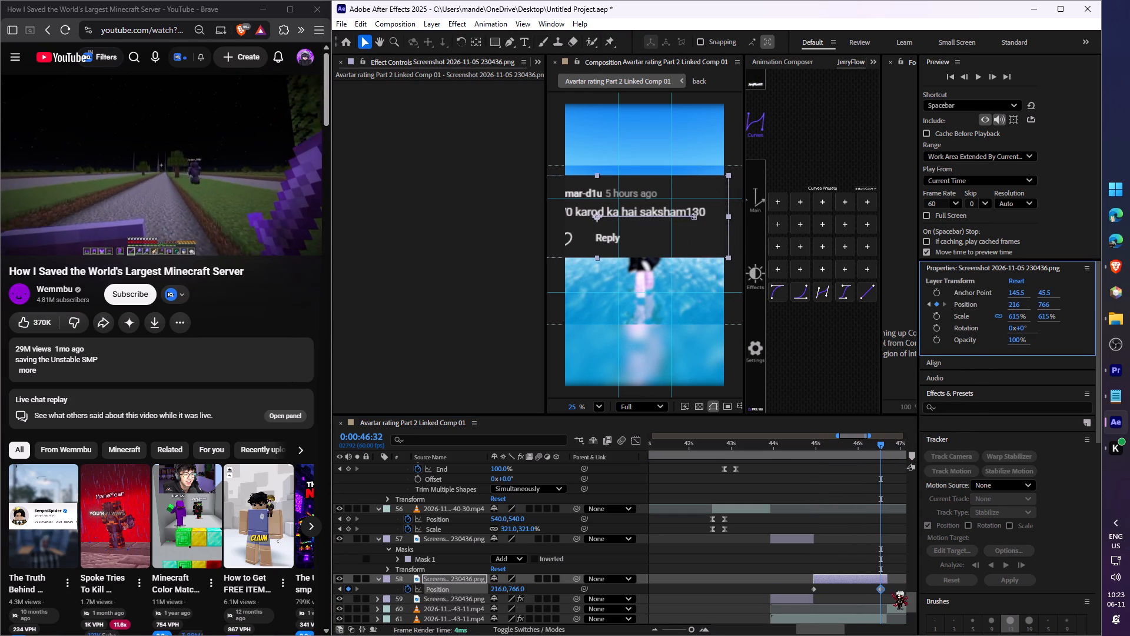
pyautogui.moveTo(891, 592); pyautogui.dragTo(773, 595)
pyautogui.press('F9')
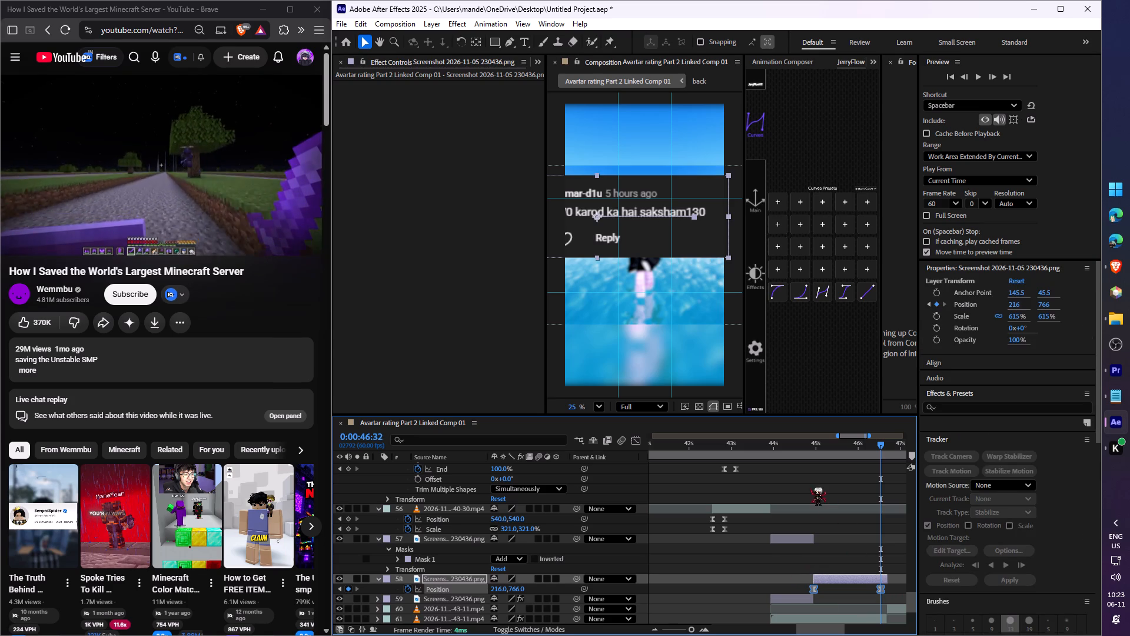
# Preview the comment's sideways pan from 0:00:44:55 to check its timing and readability.
pyautogui.click(812, 456)
pyautogui.press('space')
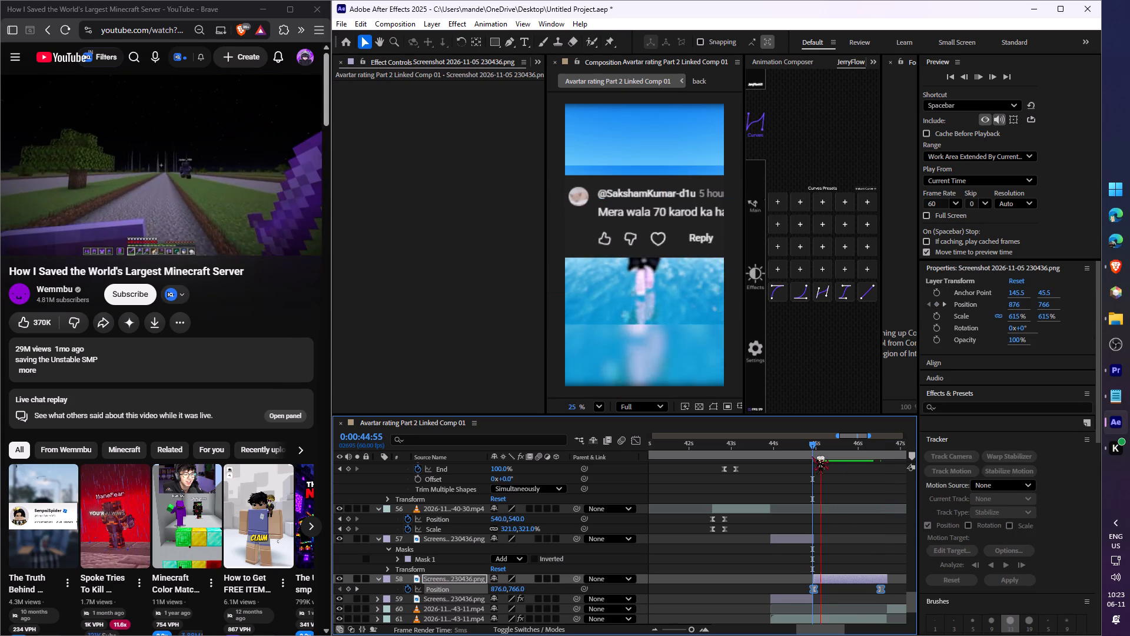
pyautogui.press('space')
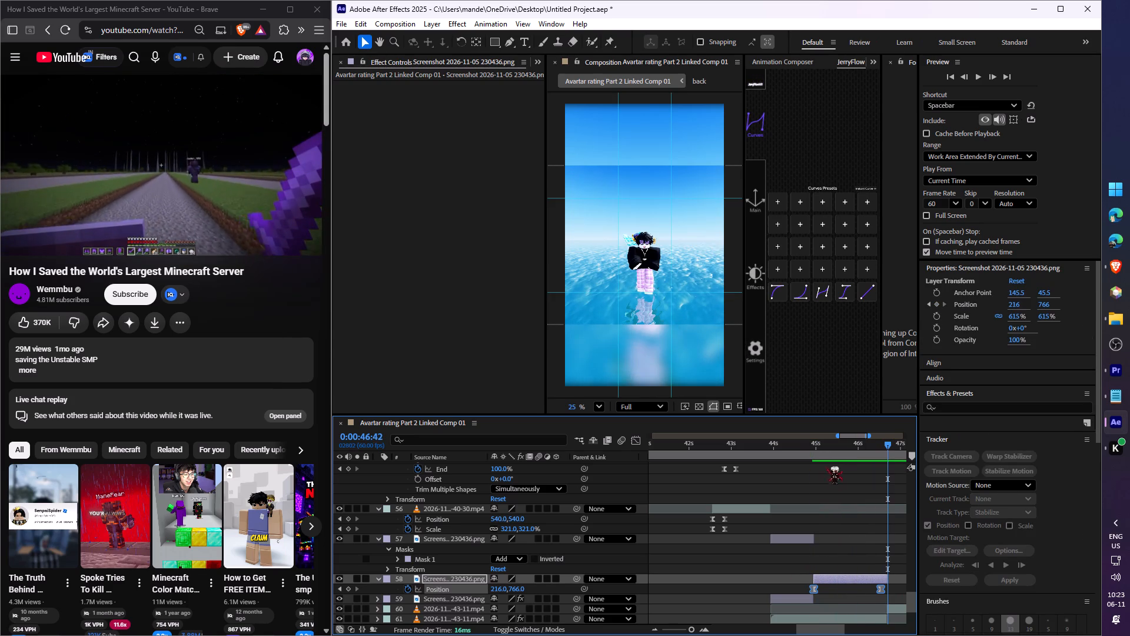
pyautogui.click(817, 450)
pyautogui.press('space')
pyautogui.press('space')
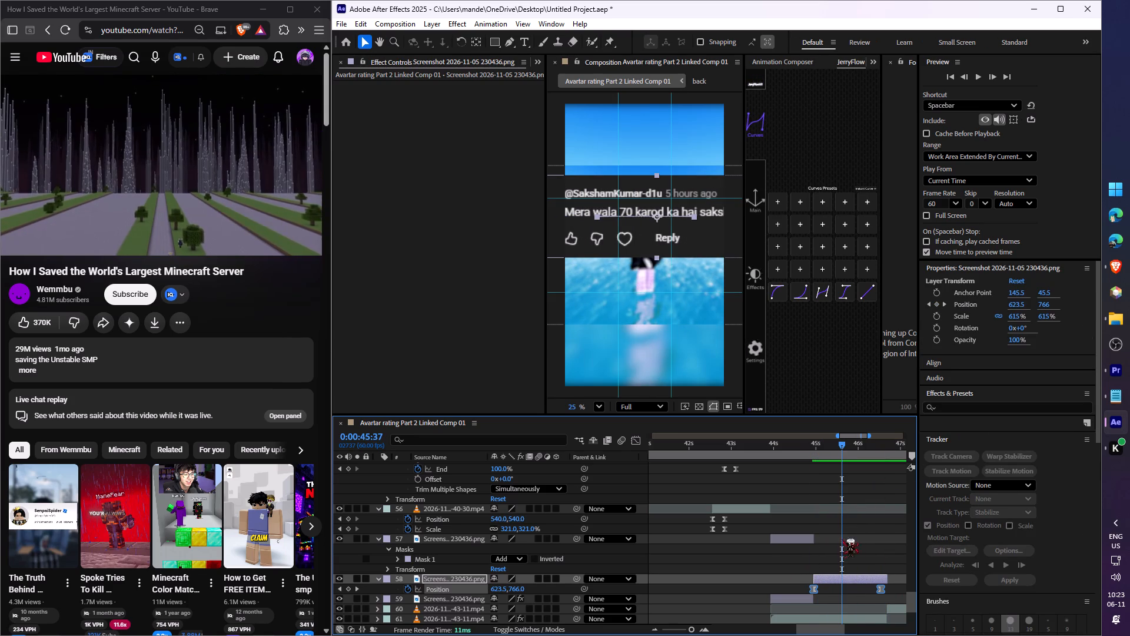
pyautogui.press('space')
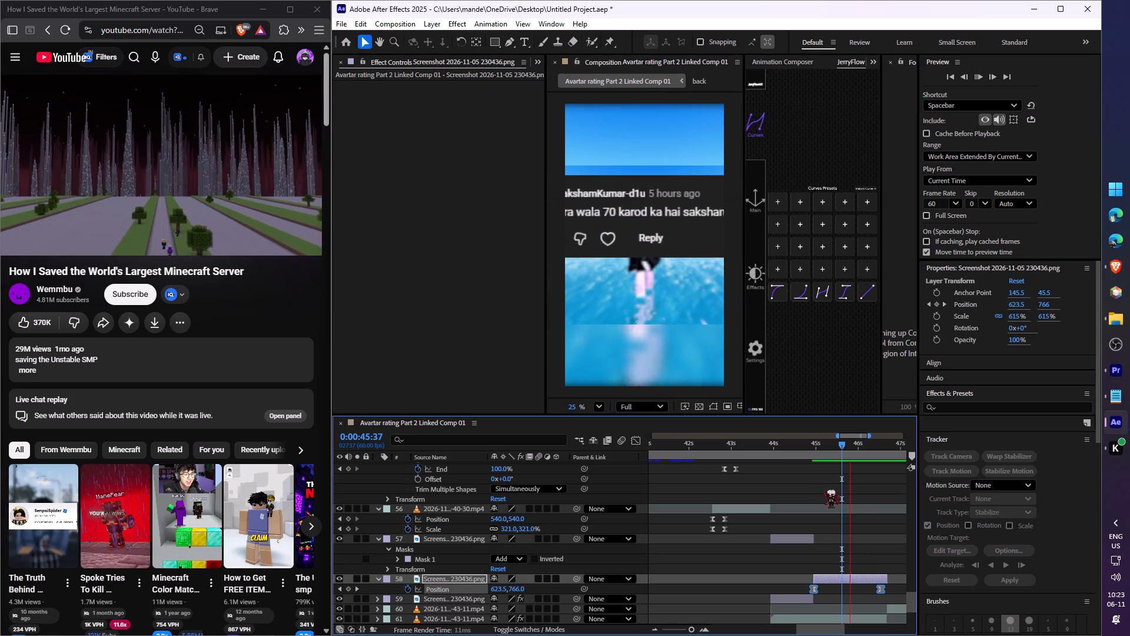
pyautogui.press('space')
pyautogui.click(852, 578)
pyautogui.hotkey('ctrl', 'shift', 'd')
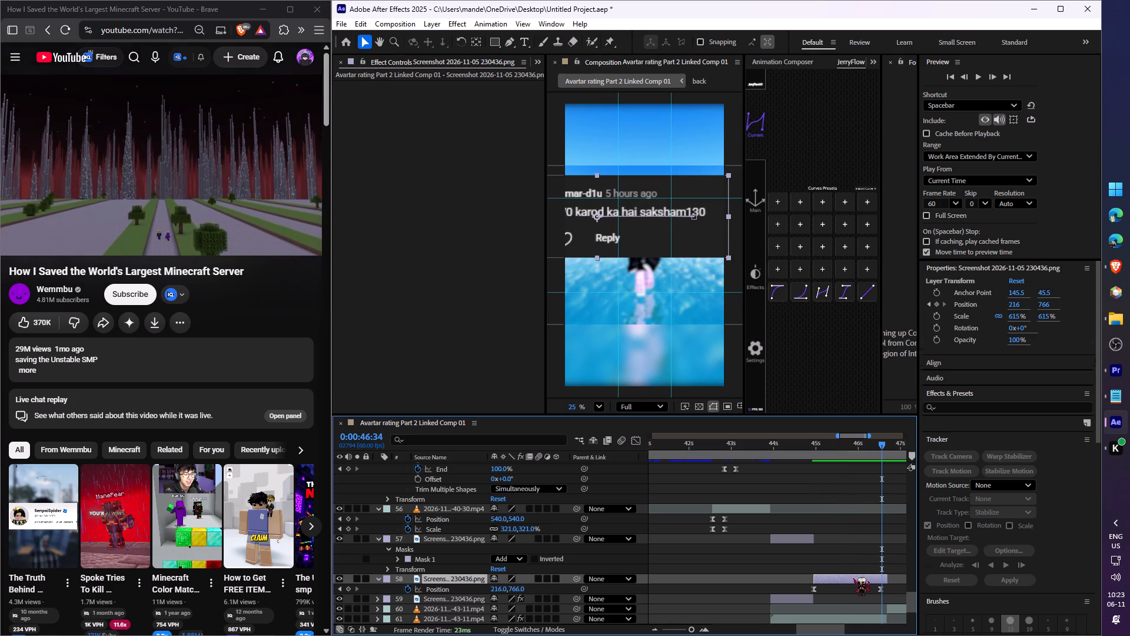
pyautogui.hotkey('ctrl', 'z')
# Duplicate the panning comment screenshot layer.
pyautogui.click(856, 578)
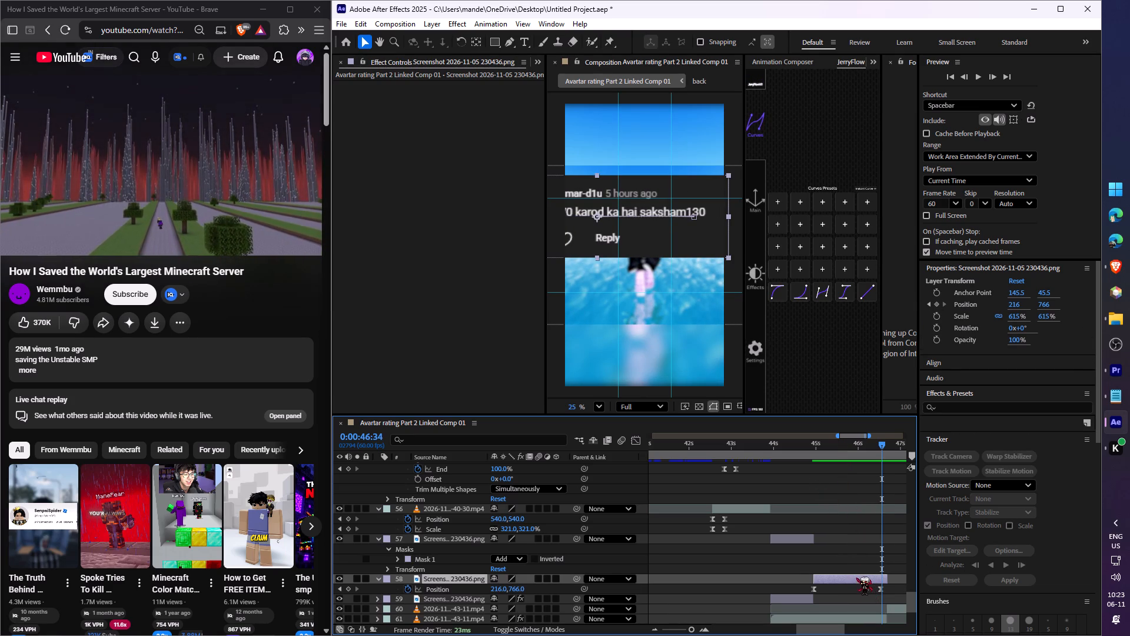
pyautogui.hotkey('ctrl', 'd')
pyautogui.click(854, 578)
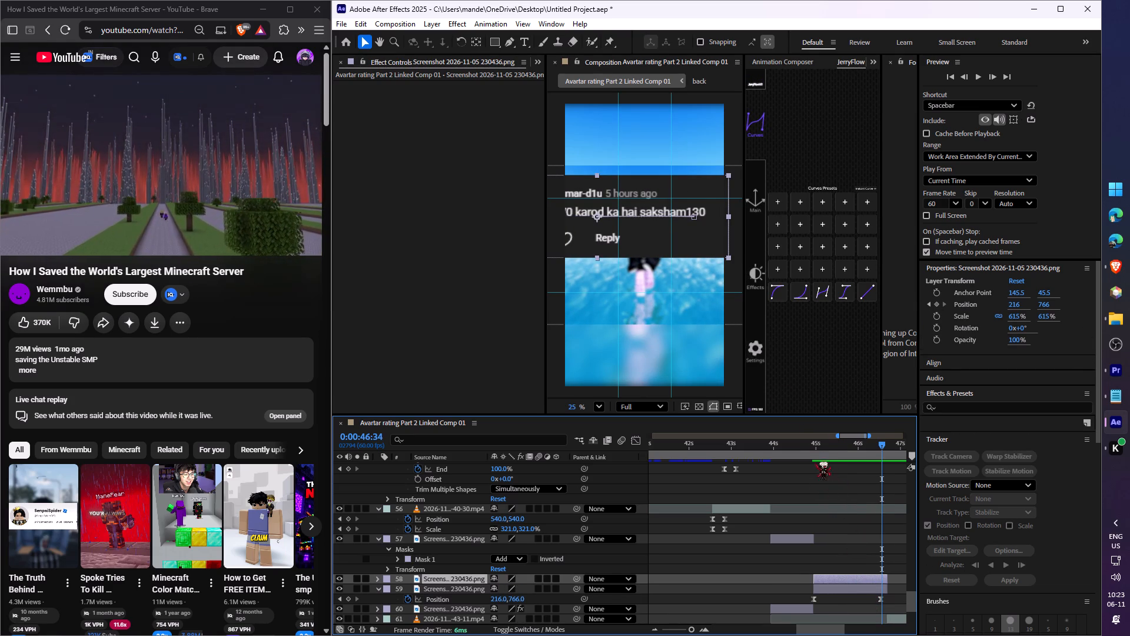
# At 0:00:44:58, scale the upper comment screenshot copy down to 166% so its whole text line fits in the frame.
pyautogui.click(814, 445)
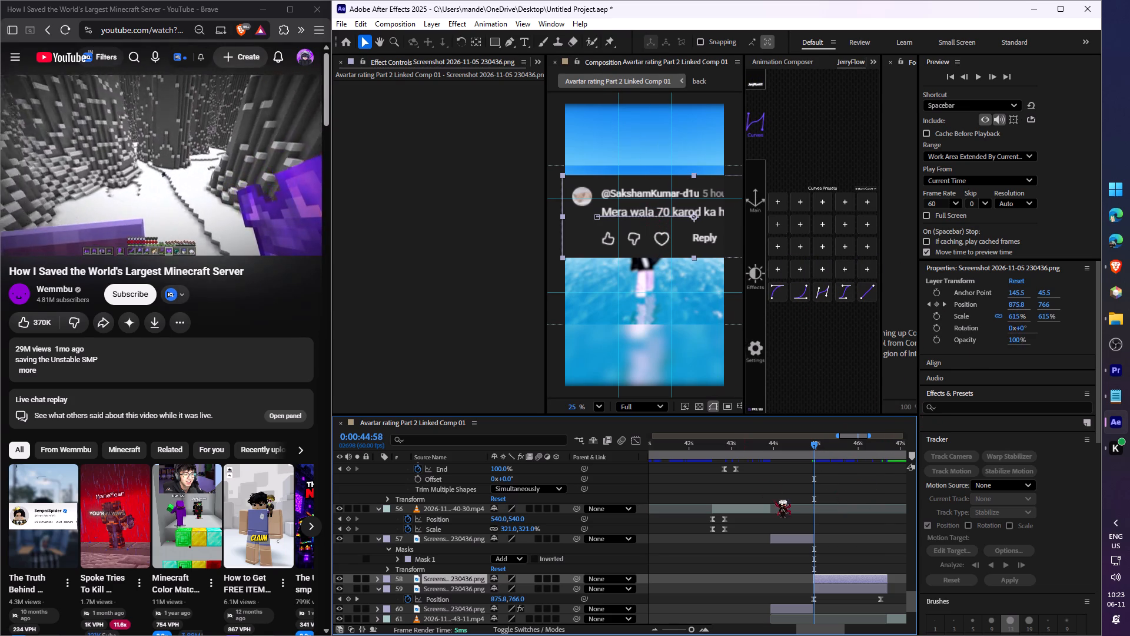
pyautogui.press('s')
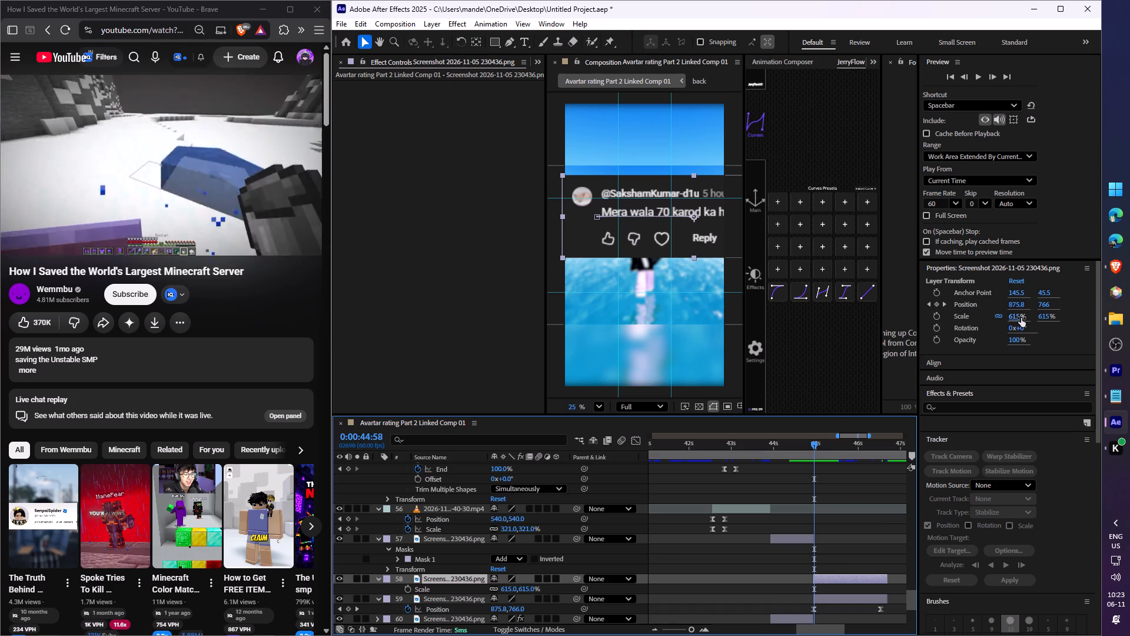
pyautogui.moveTo(1014, 319); pyautogui.dragTo(969, 326)
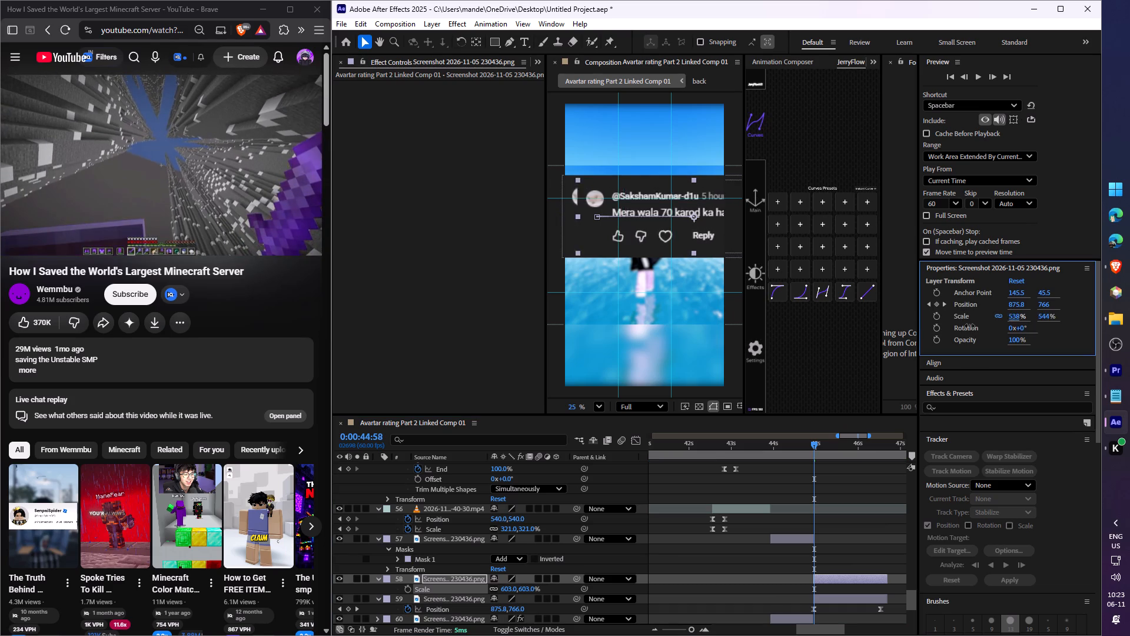
pyautogui.moveTo(969, 326); pyautogui.dragTo(786, 357)
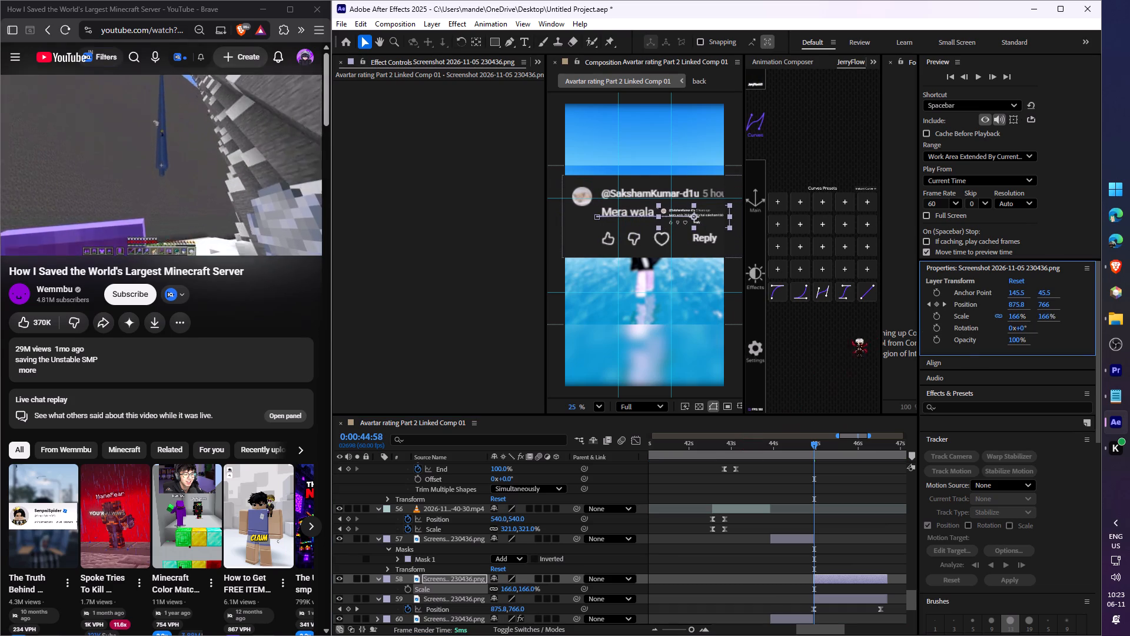
# At 0:00:45:27, draw a rectangular mask on the scaled-down copy around the words "Mera wala 70 karod ka hai".
pyautogui.moveTo(818, 445); pyautogui.dragTo(842, 443)
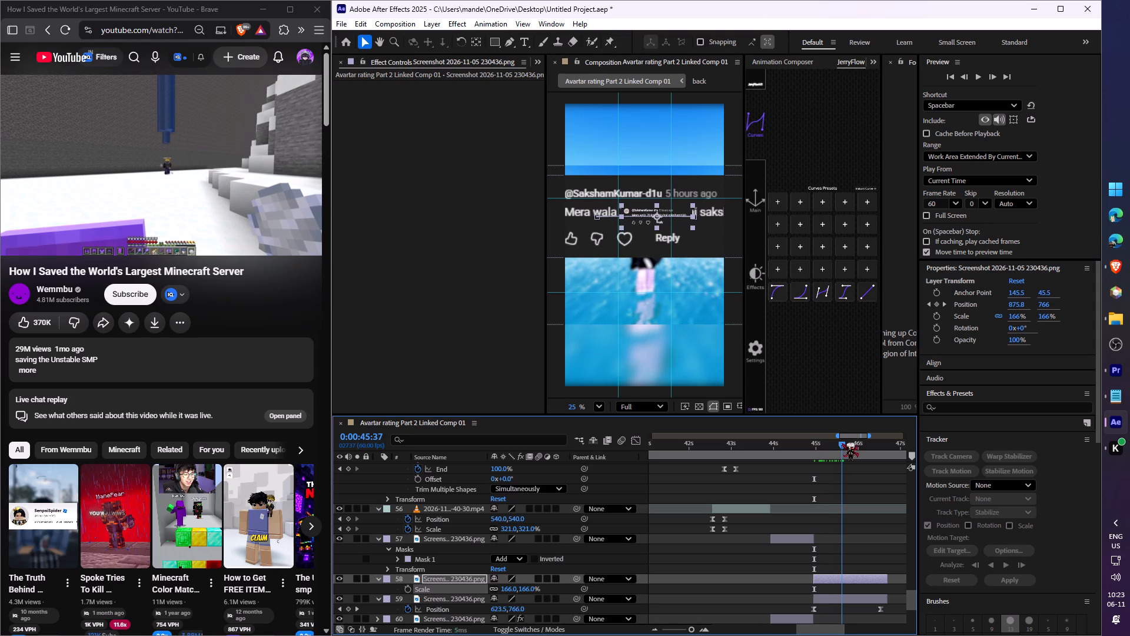
pyautogui.moveTo(842, 443); pyautogui.dragTo(835, 442)
pyautogui.scroll(7, 680, 221)
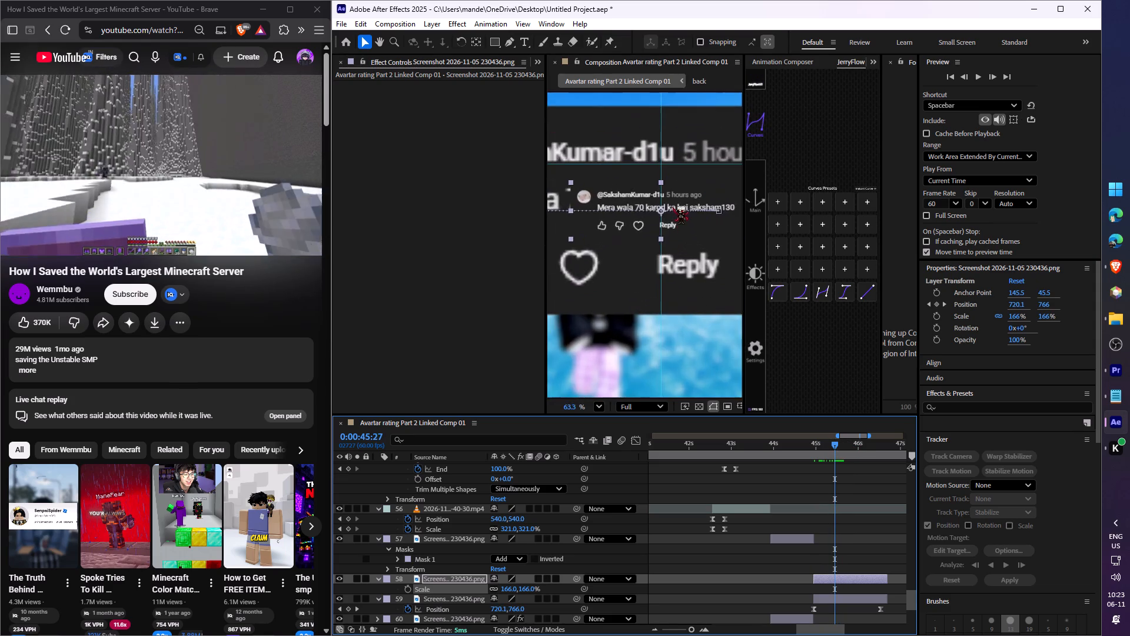
pyautogui.scroll(3, 676, 208)
pyautogui.scroll(-3, 685, 213)
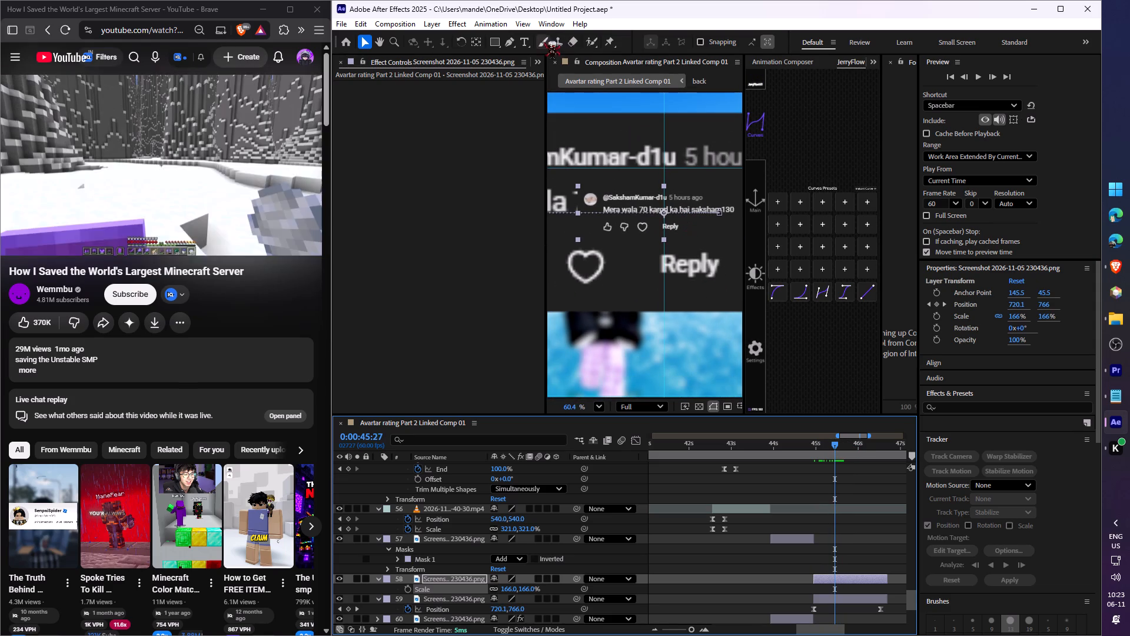
pyautogui.click(499, 41)
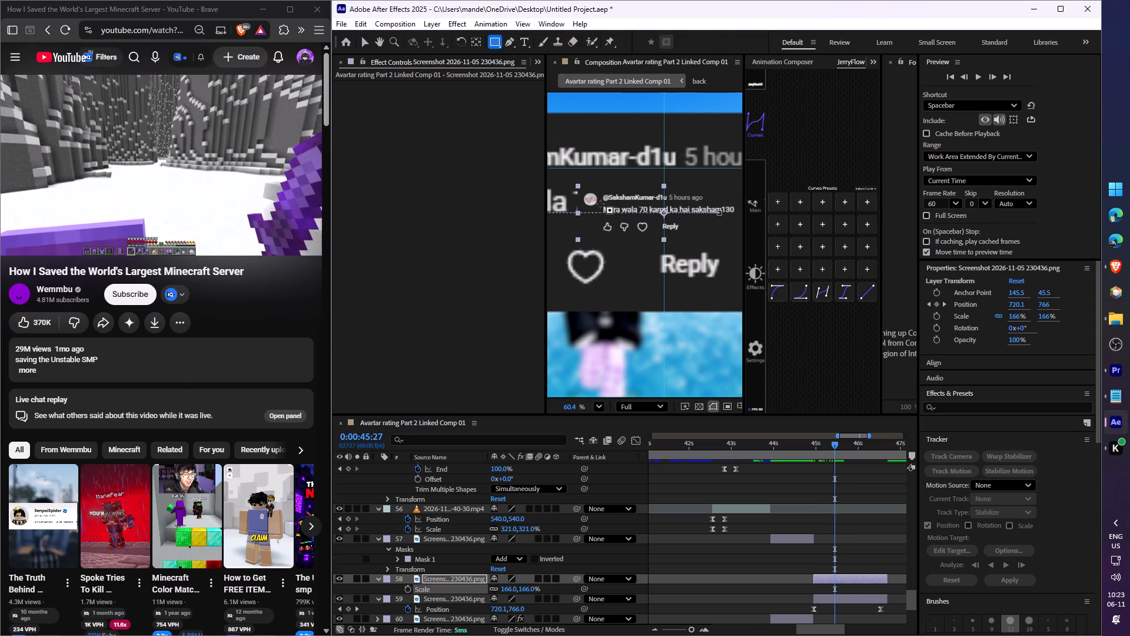
pyautogui.moveTo(599, 203); pyautogui.dragTo(655, 222)
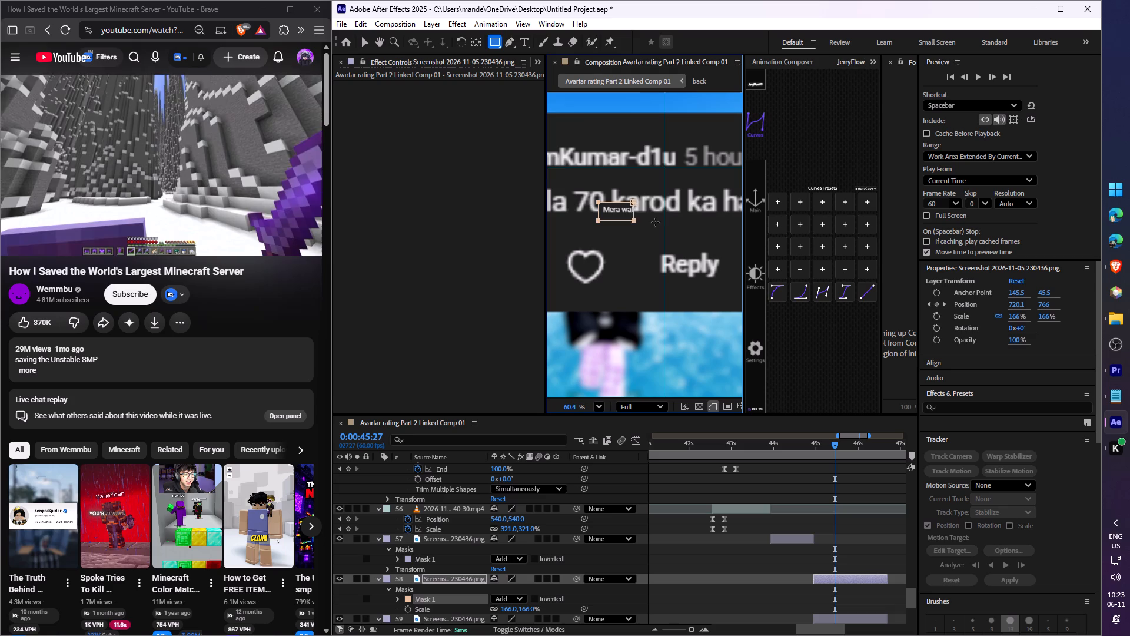
pyautogui.moveTo(655, 222); pyautogui.dragTo(735, 219)
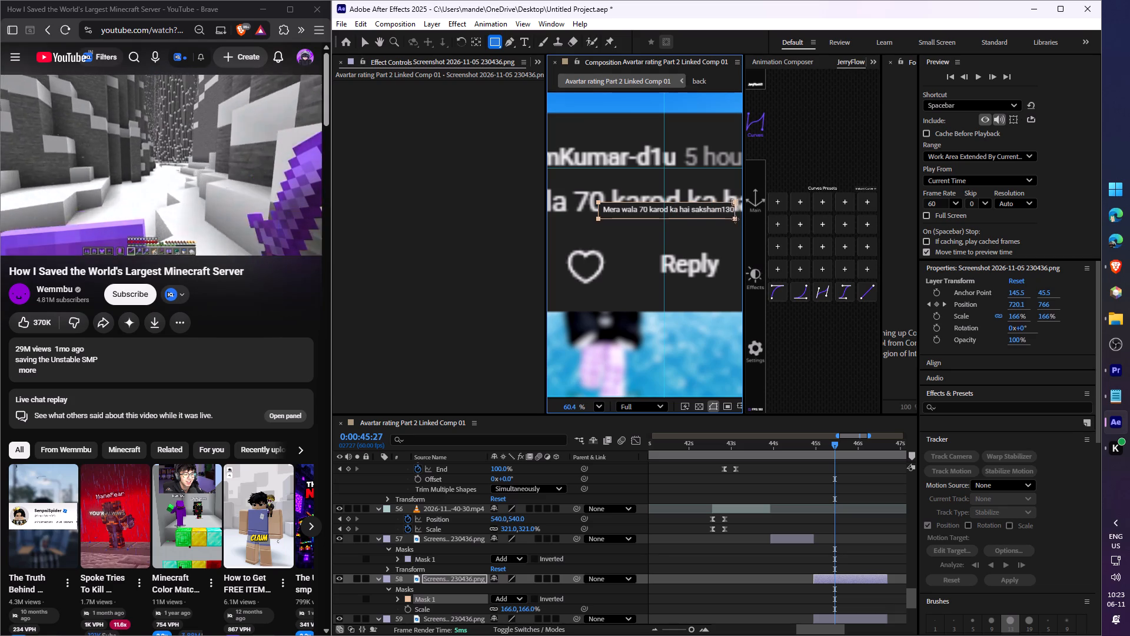
pyautogui.moveTo(735, 219); pyautogui.dragTo(692, 219)
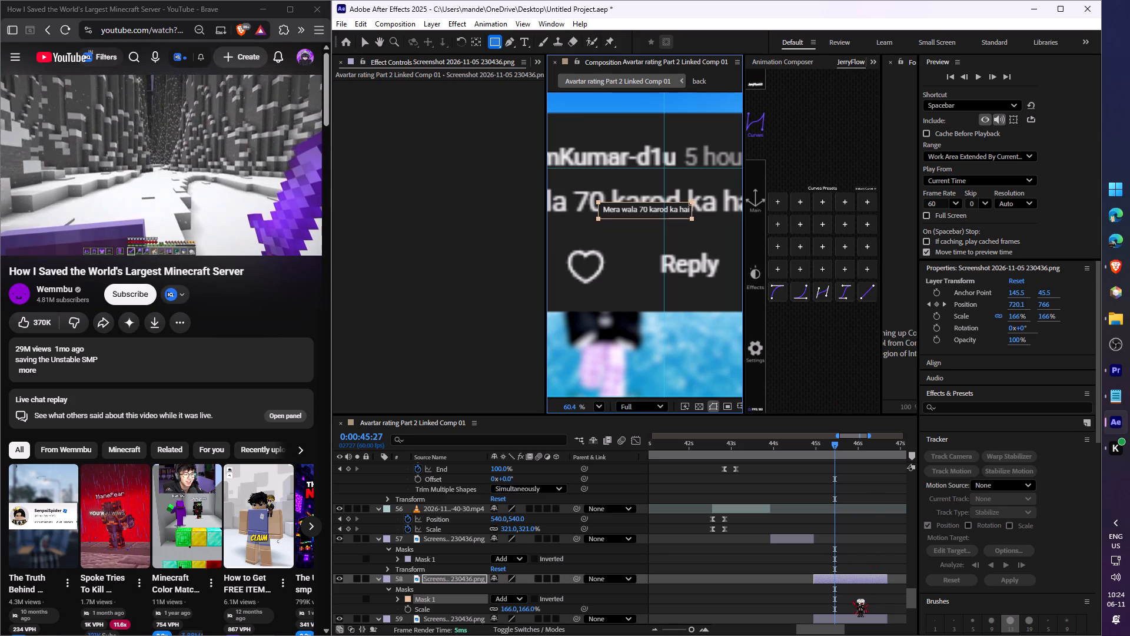
# Set the masked comment copy's scale to 615%, copying the value from the comment layer beneath it.
pyautogui.click(852, 617)
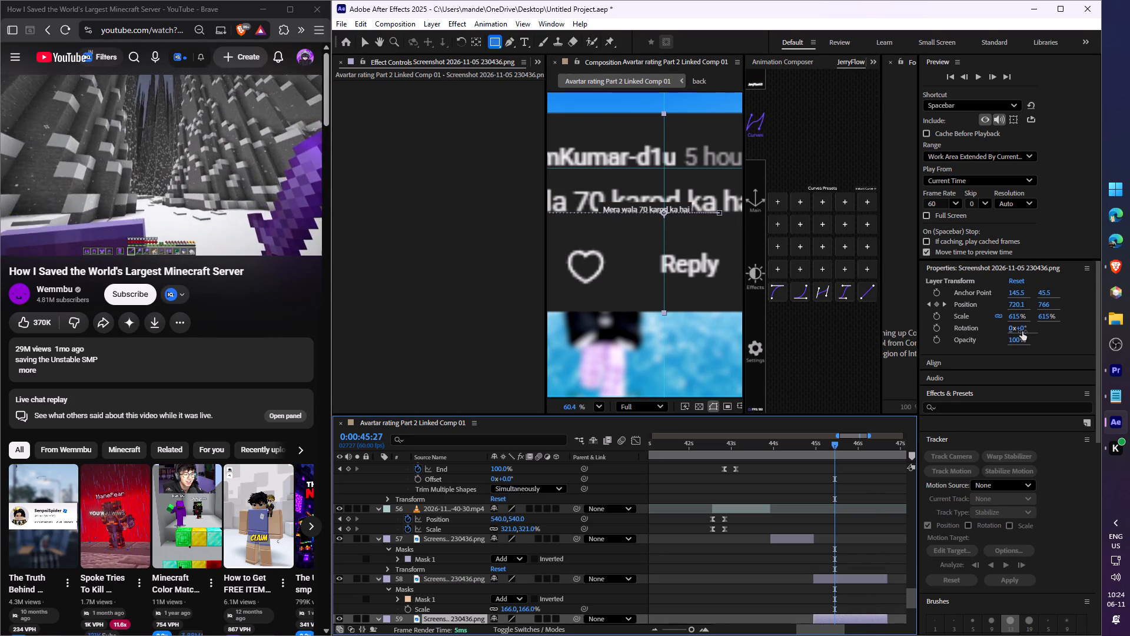
pyautogui.click(1023, 319)
pyautogui.hotkey('ctrl', 'c')
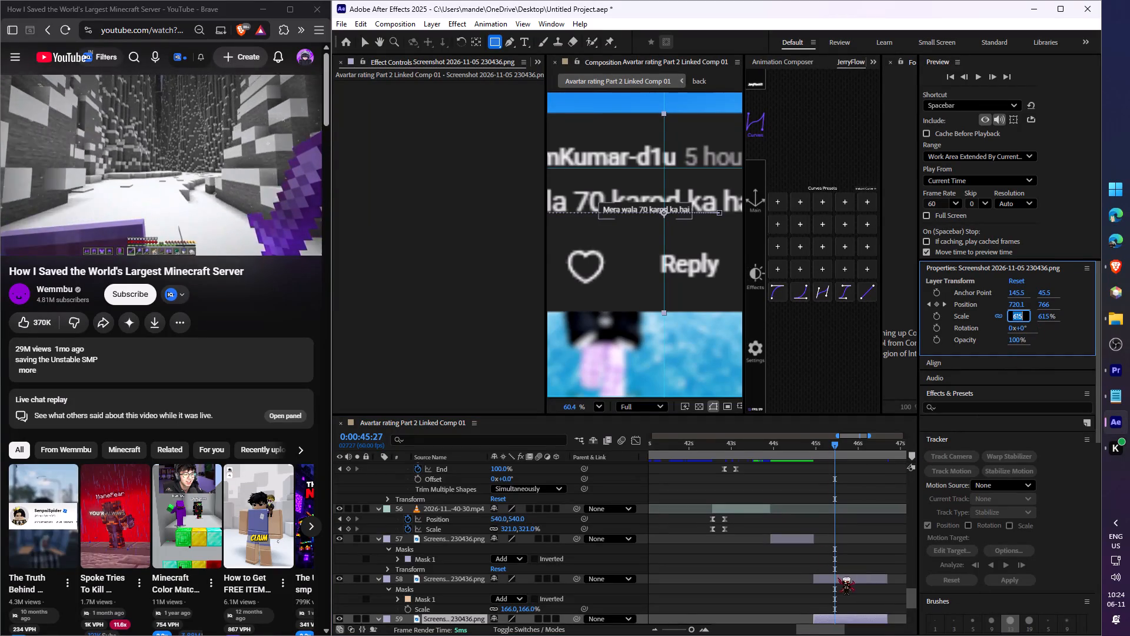
pyautogui.click(838, 578)
pyautogui.click(1022, 317)
pyautogui.hotkey('ctrl', 'v')
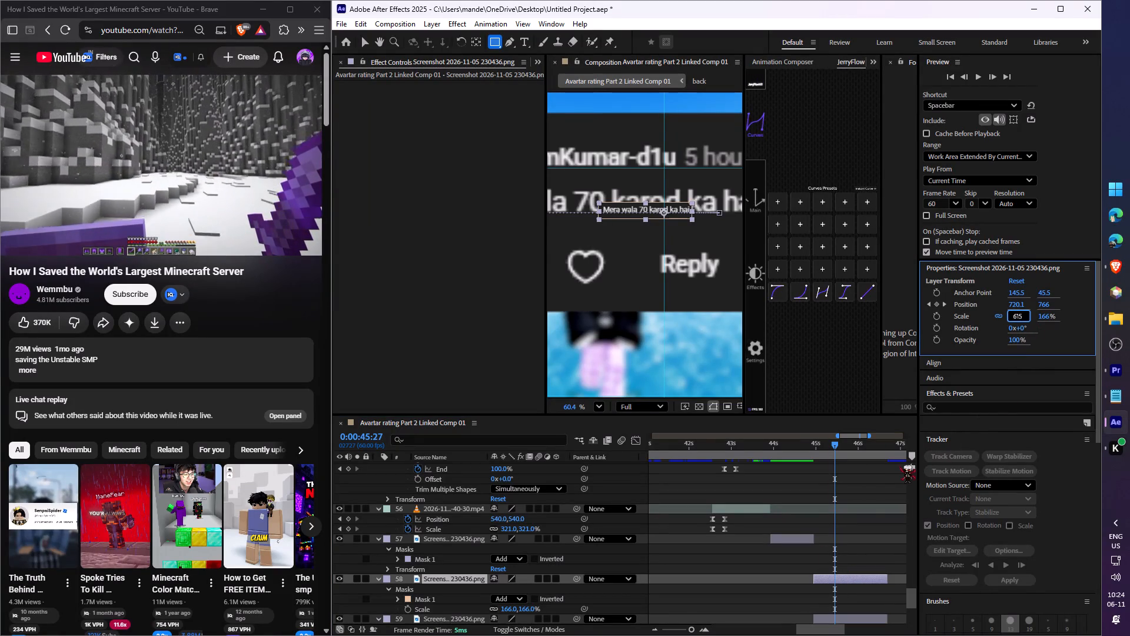
pyautogui.press('Return')
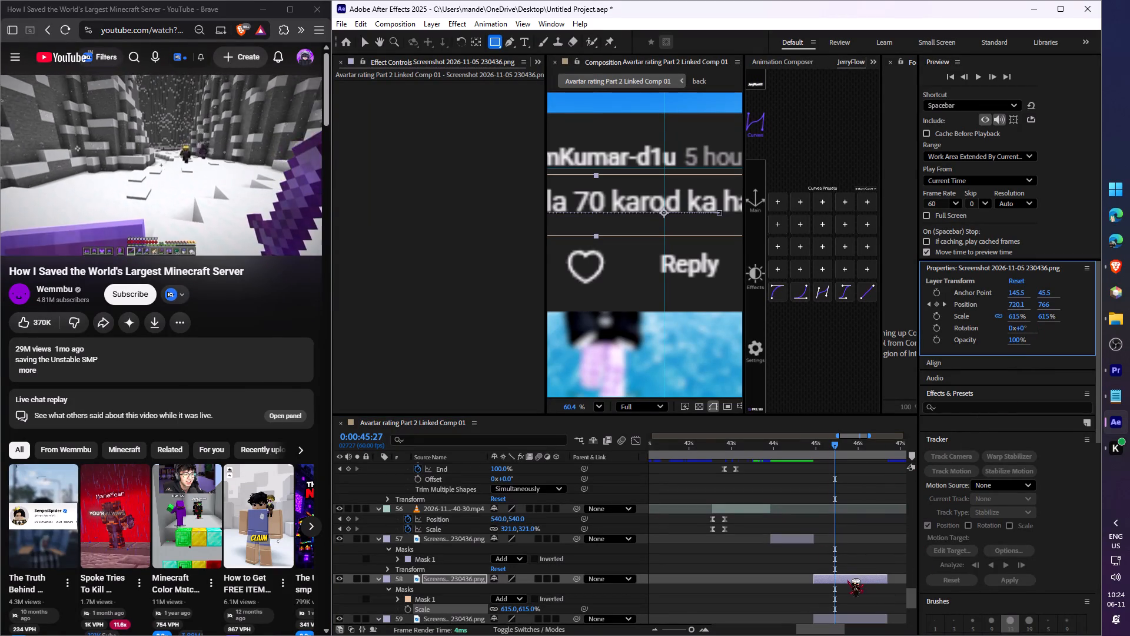
# Apply the Fill effect to the masked comment text copy.
pyautogui.click(847, 579)
pyautogui.hotkey('ctrl', 'space')
pyautogui.write('fill')
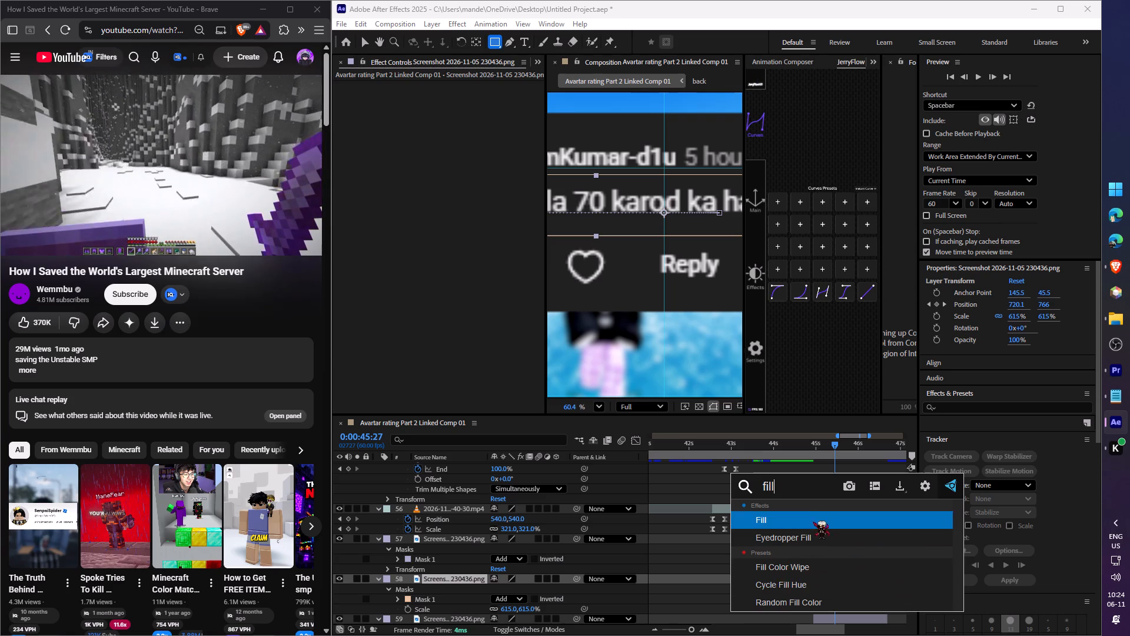
pyautogui.click(813, 522)
pyautogui.click(595, 406)
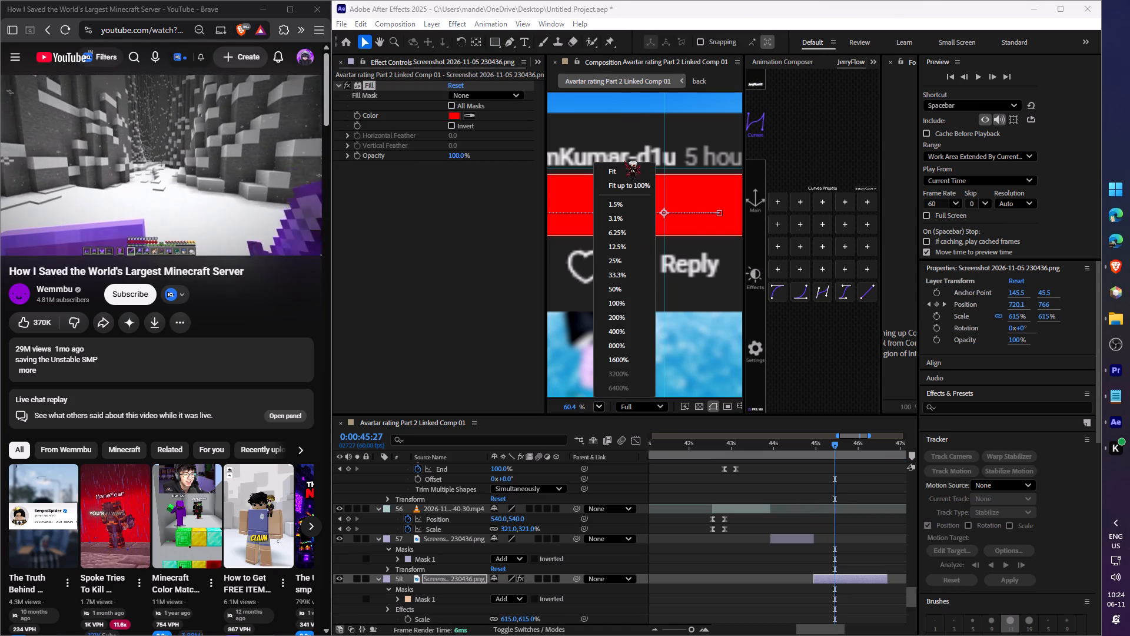
pyautogui.click(621, 165)
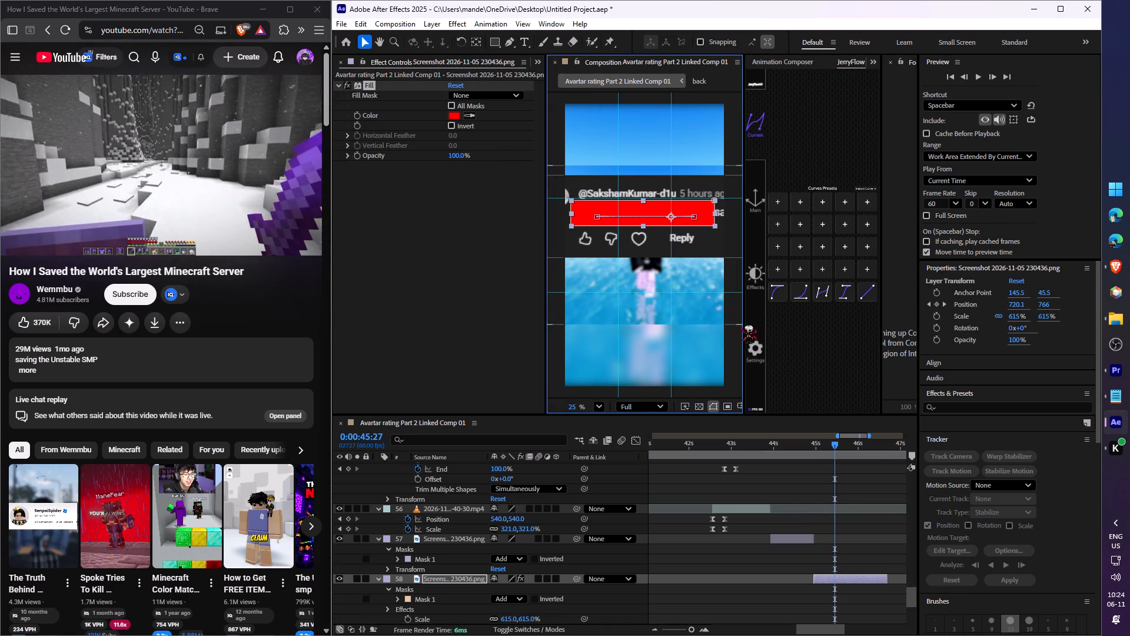
# At 0:00:44:59, try the Overlay blending mode on the red-filled comment copy and settle on Darken.
pyautogui.click(813, 455)
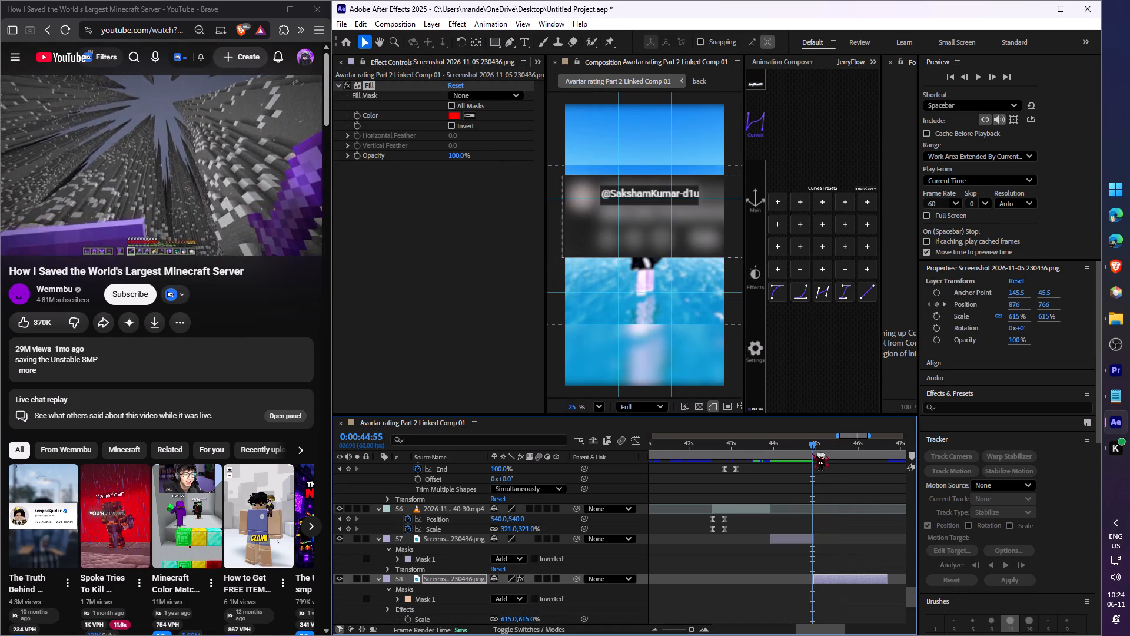
pyautogui.moveTo(812, 452); pyautogui.dragTo(812, 451)
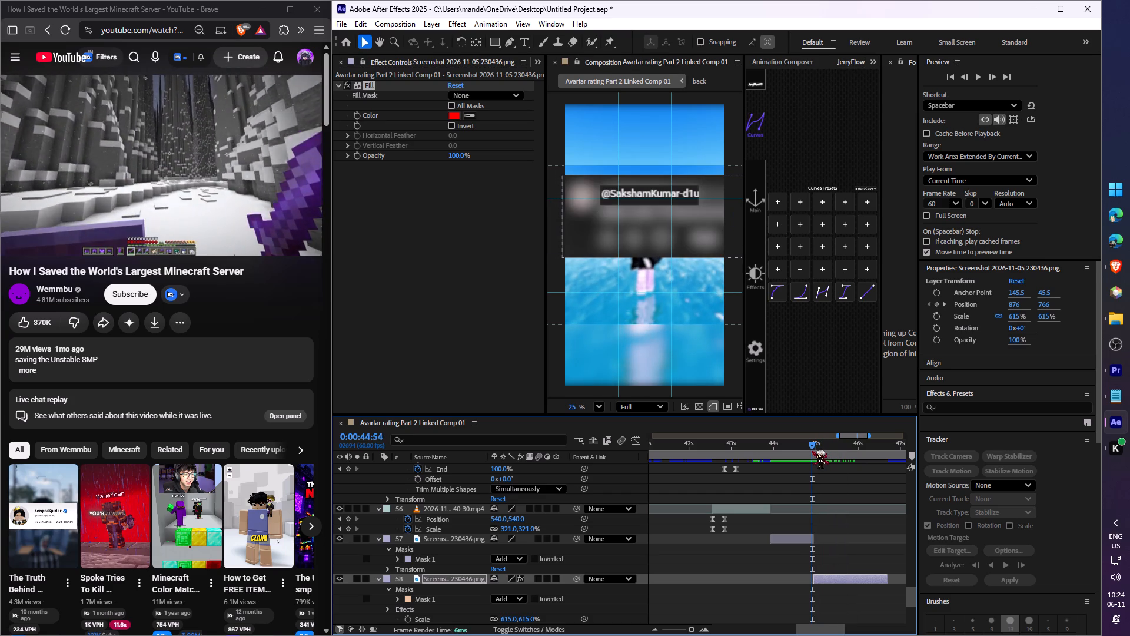
pyautogui.moveTo(812, 451); pyautogui.dragTo(851, 453)
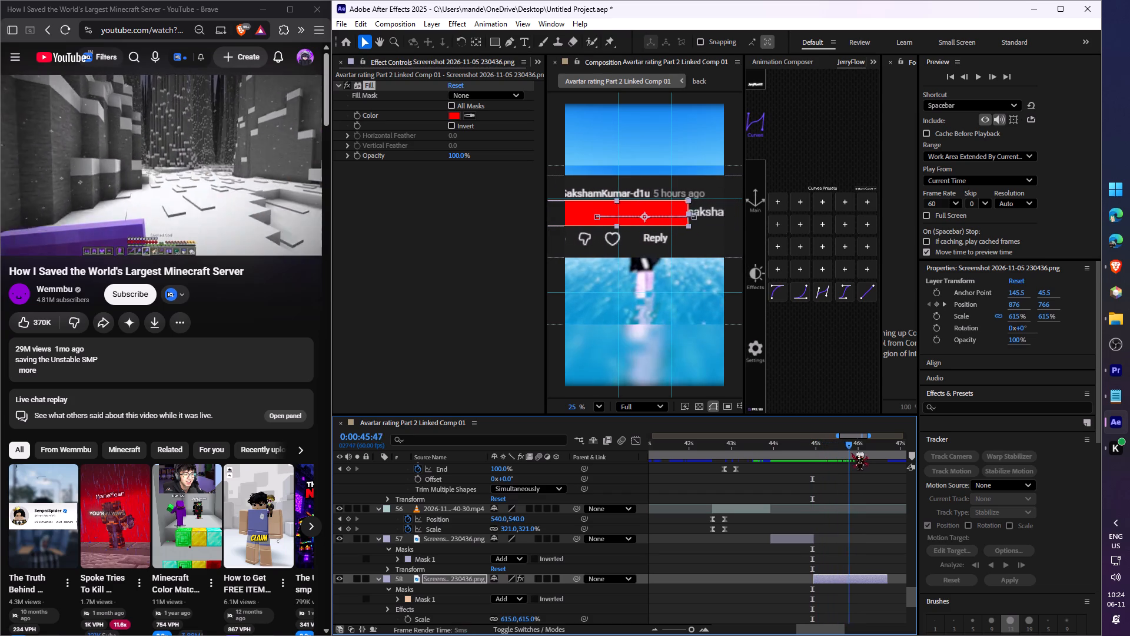
pyautogui.moveTo(851, 453); pyautogui.dragTo(856, 454)
pyautogui.moveTo(847, 451); pyautogui.dragTo(815, 449)
pyautogui.rightClick(839, 579)
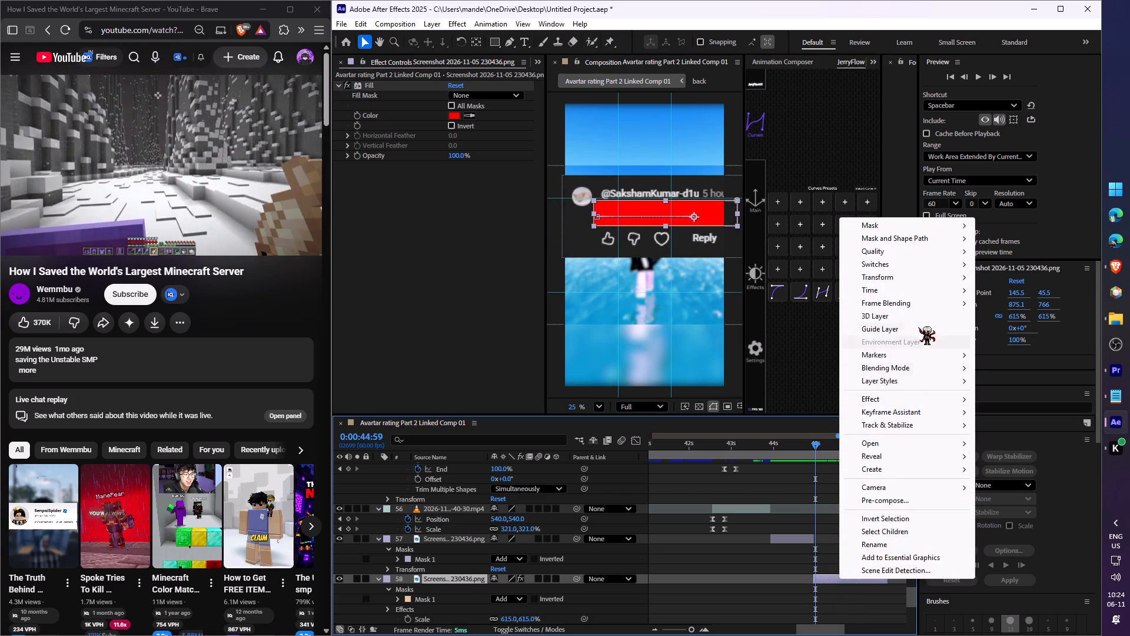
pyautogui.click(913, 370)
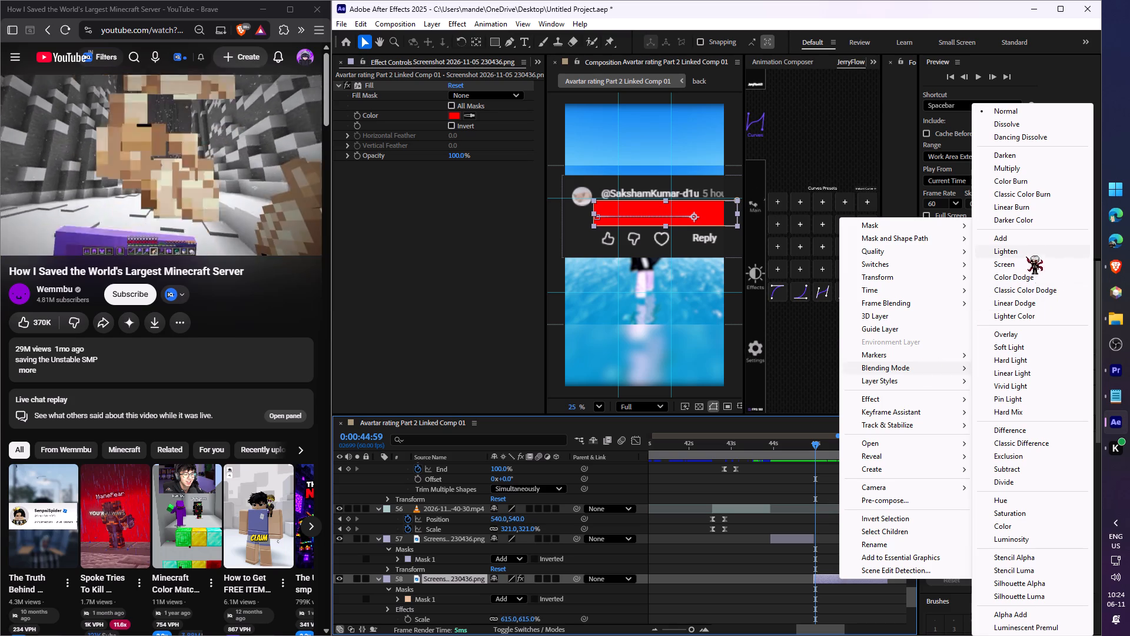
pyautogui.click(1026, 333)
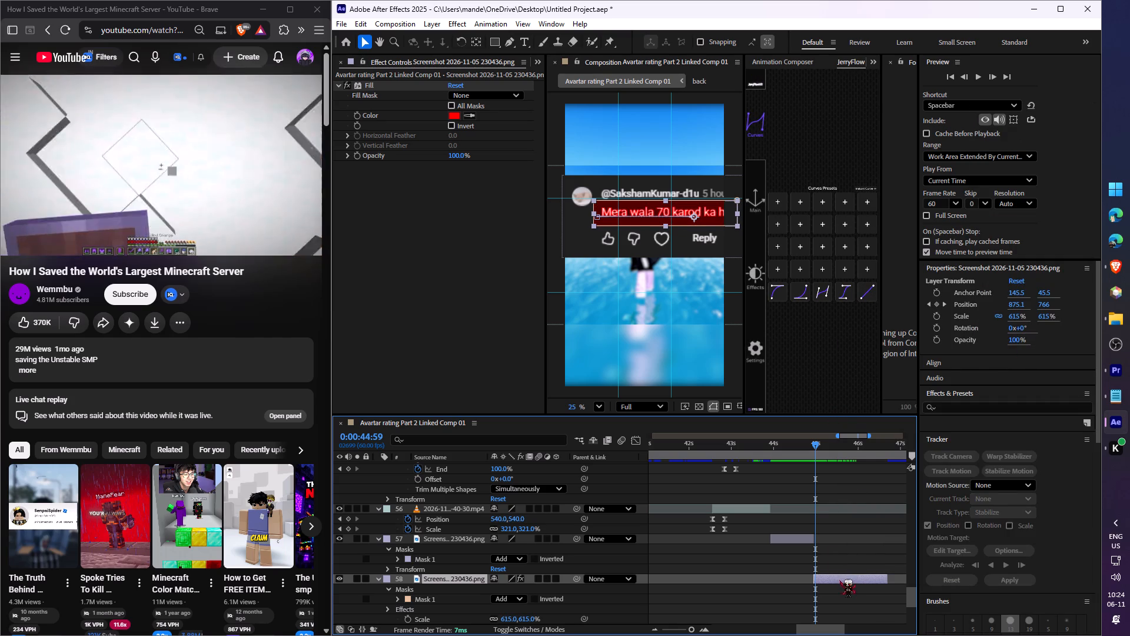
pyautogui.rightClick(837, 580)
pyautogui.click(912, 355)
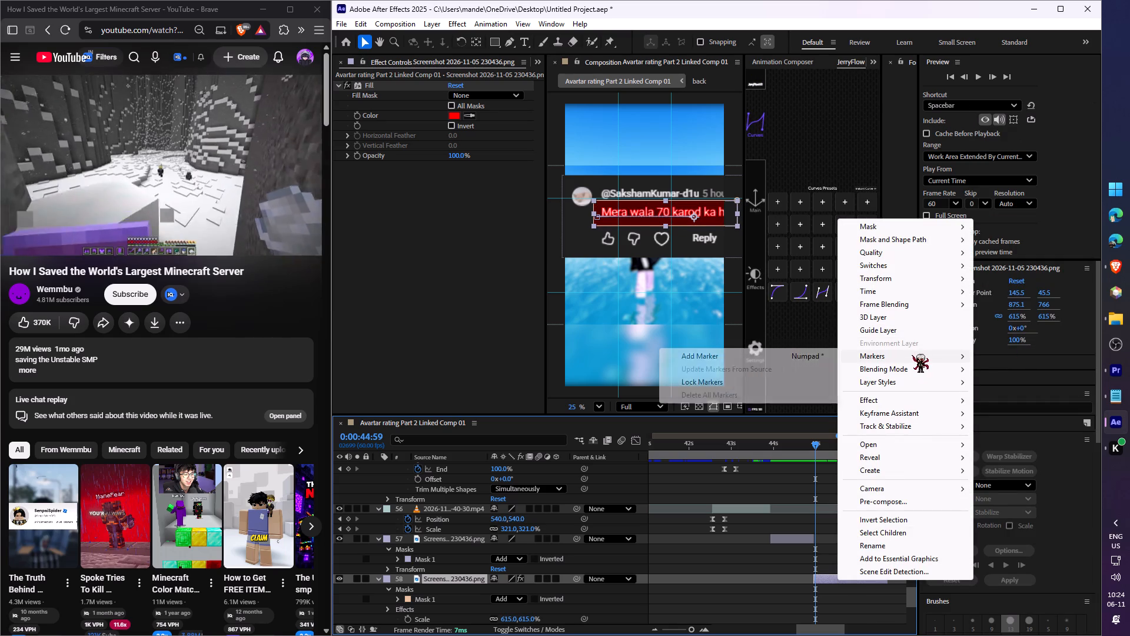
pyautogui.click(908, 370)
pyautogui.click(1008, 160)
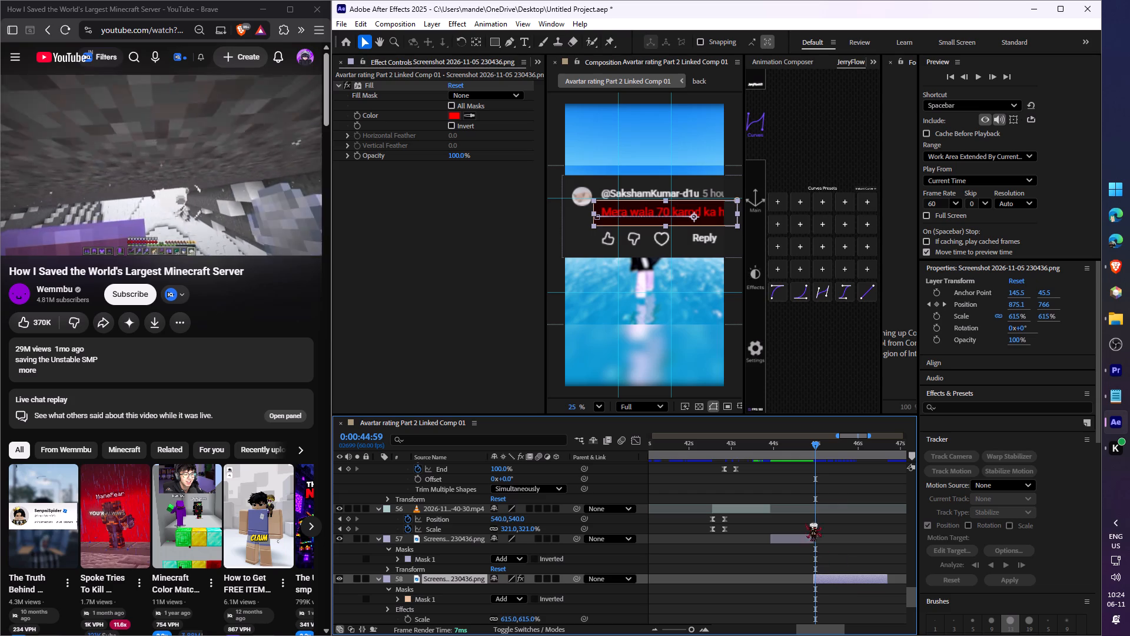
# Center the anchor point in the red-filled comment copy's layer content.
pyautogui.rightClick(828, 580)
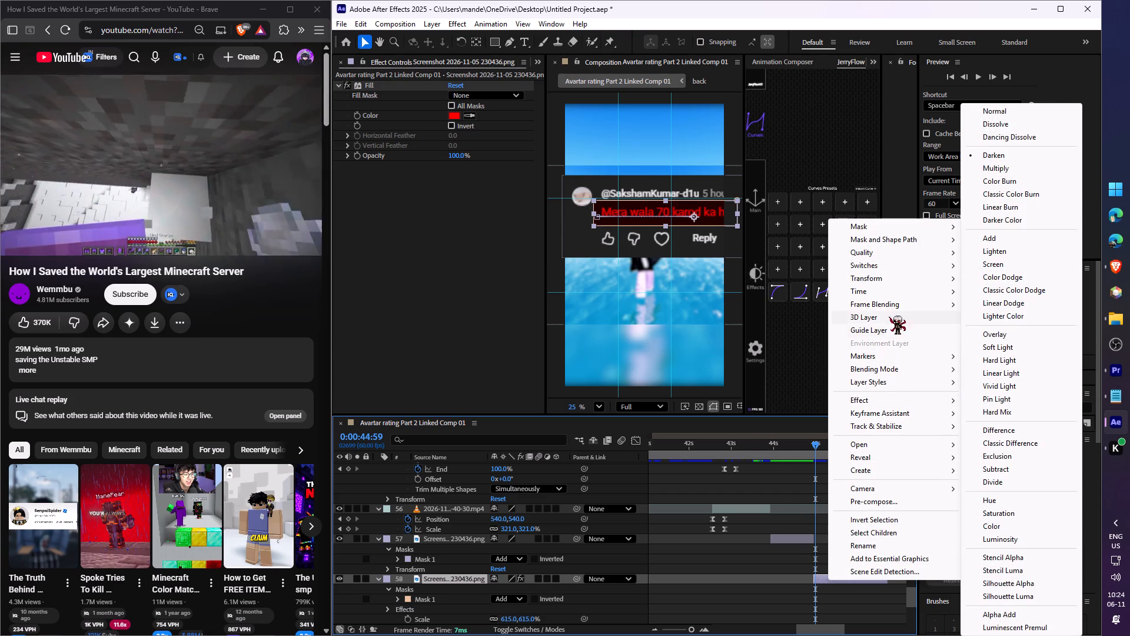
pyautogui.click(888, 280)
pyautogui.click(697, 416)
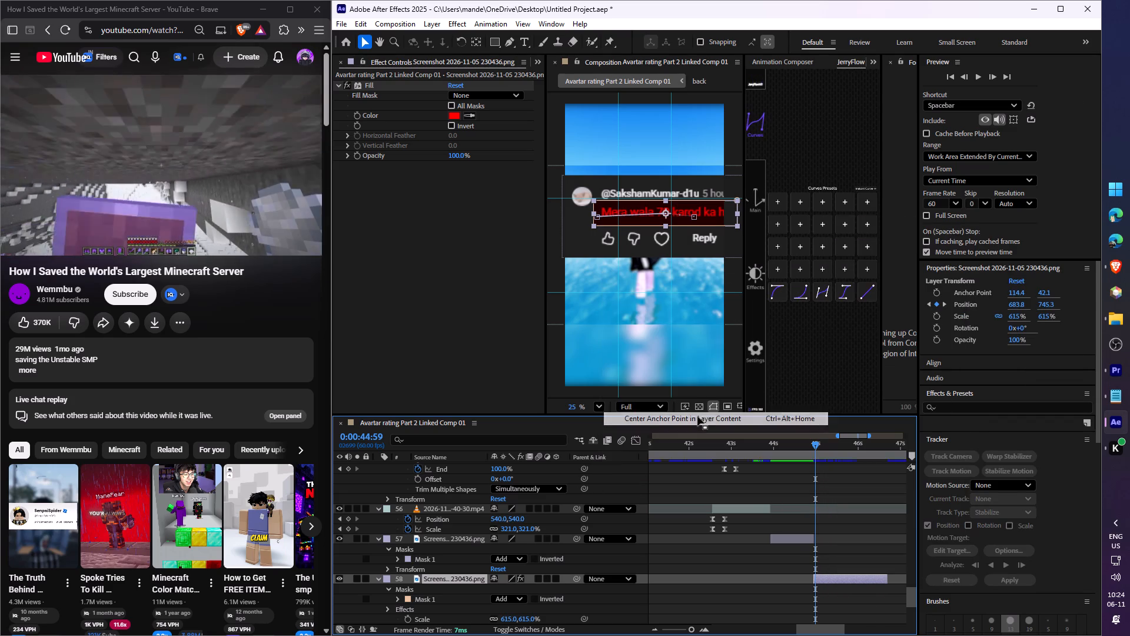
# Move the red-filled copy's anchor point to the middle of its mask's left edge, at about 35, 42.2.
pyautogui.scroll(7, 596, 217)
pyautogui.scroll(-4, 615, 204)
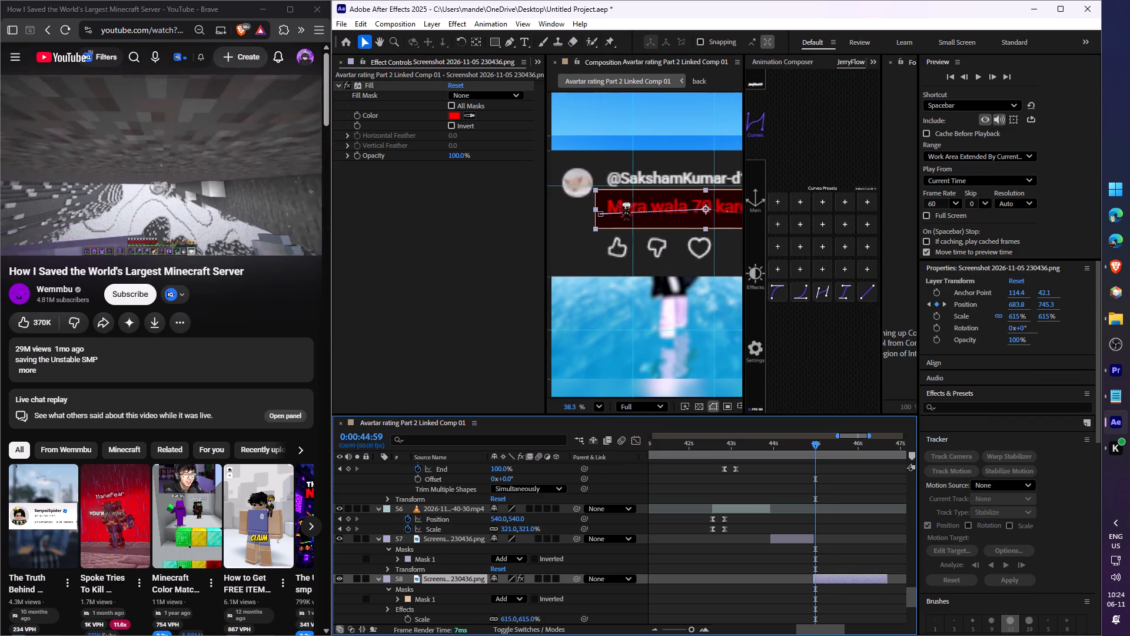
pyautogui.press('y')
pyautogui.moveTo(705, 209); pyautogui.dragTo(589, 207)
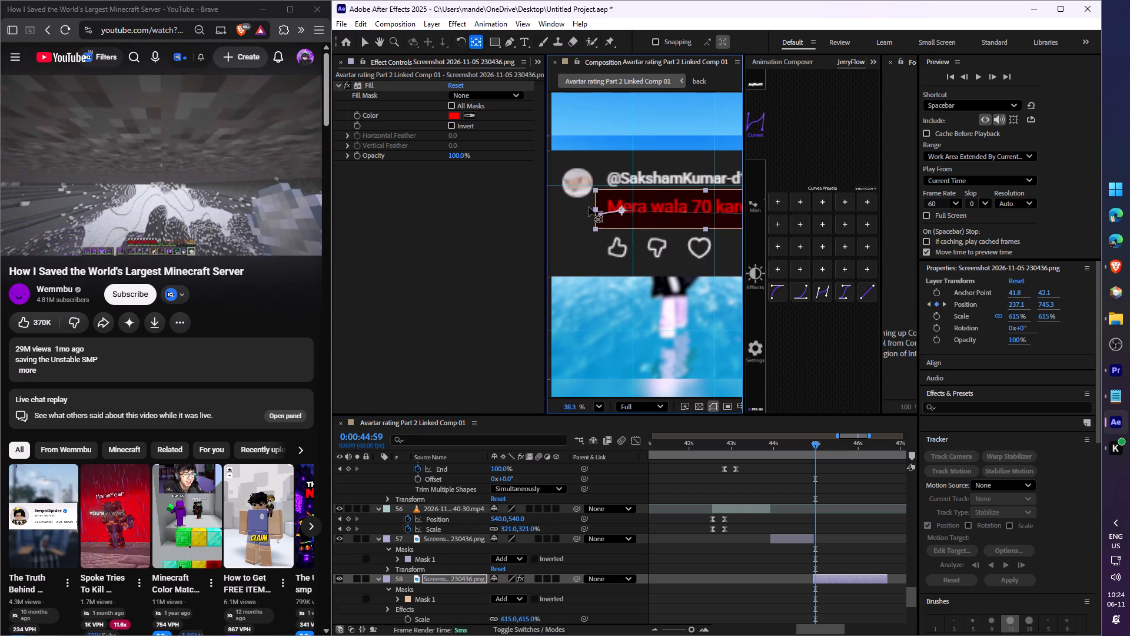
pyautogui.moveTo(589, 207); pyautogui.dragTo(595, 209)
pyautogui.scroll(10, 591, 207)
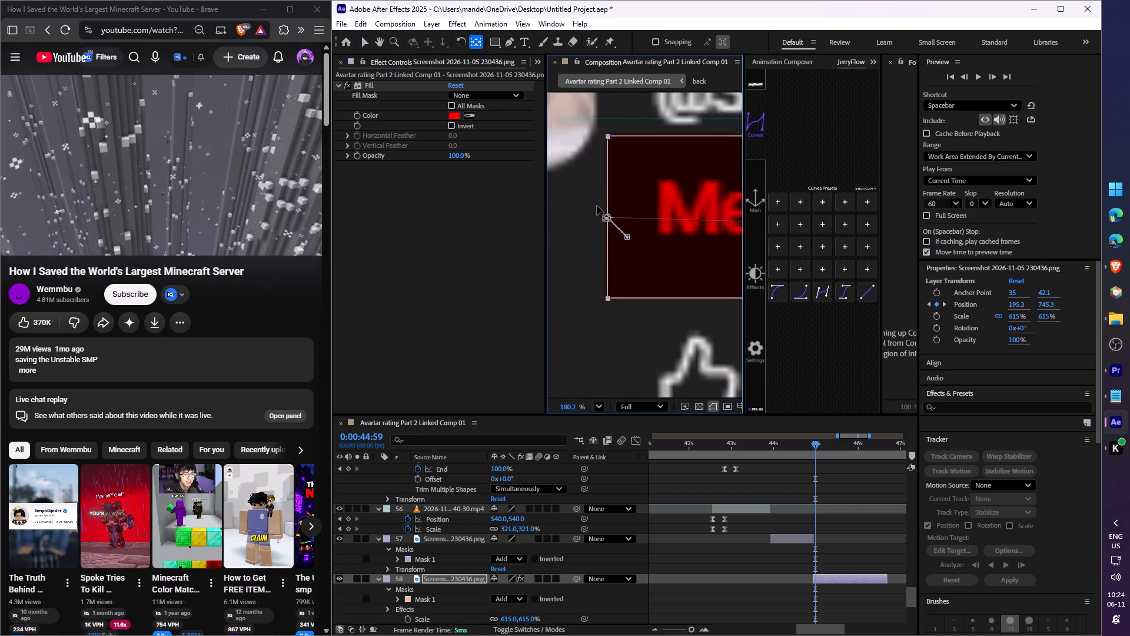
pyautogui.scroll(7, 597, 206)
pyautogui.click(613, 225)
pyautogui.scroll(3, 608, 228)
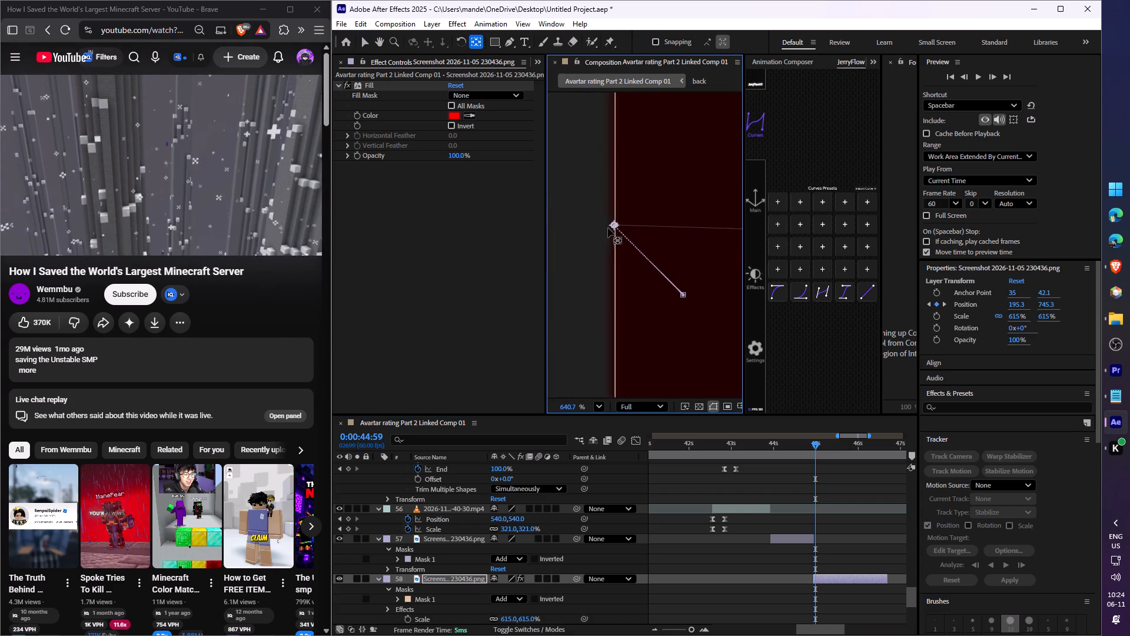
pyautogui.scroll(19, 608, 228)
pyautogui.click(620, 220)
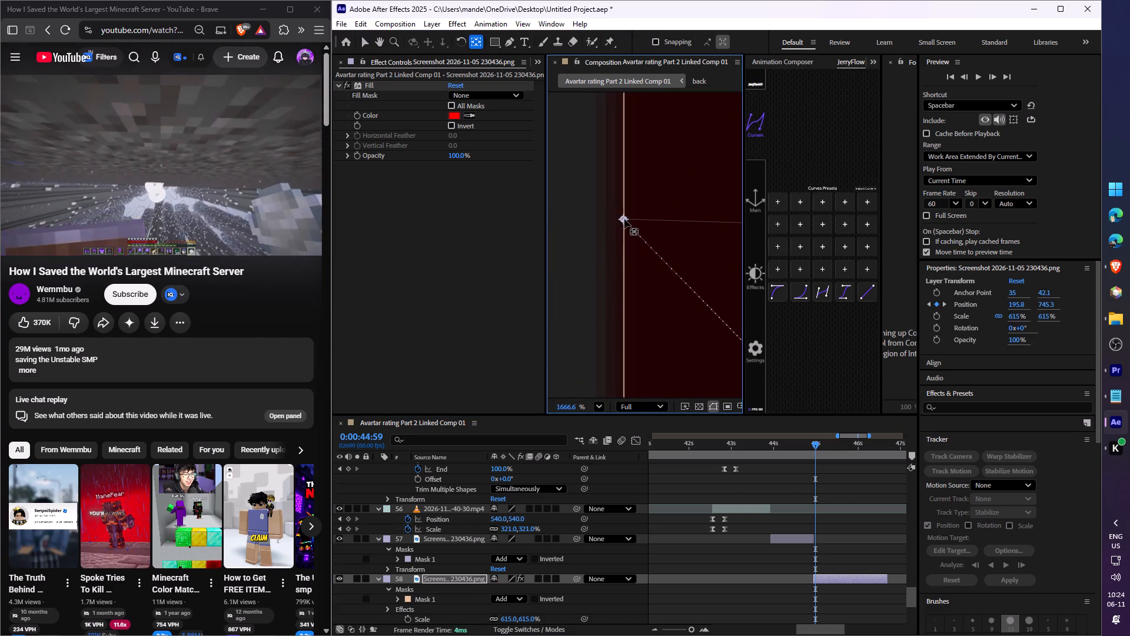
pyautogui.click(597, 409)
pyautogui.click(625, 174)
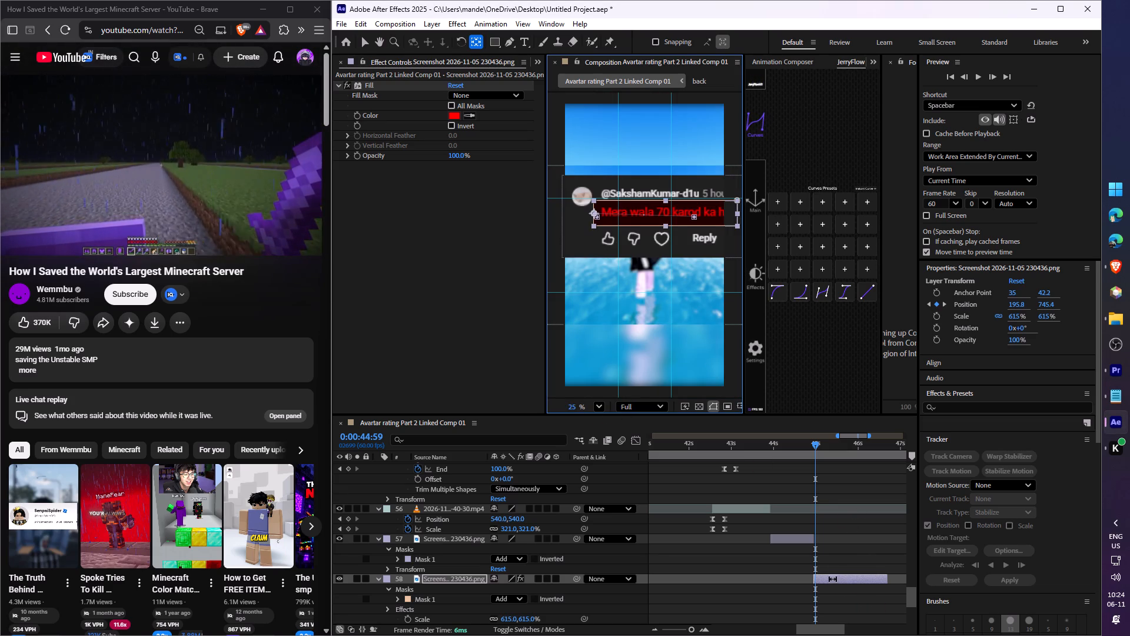
pyautogui.press('v')
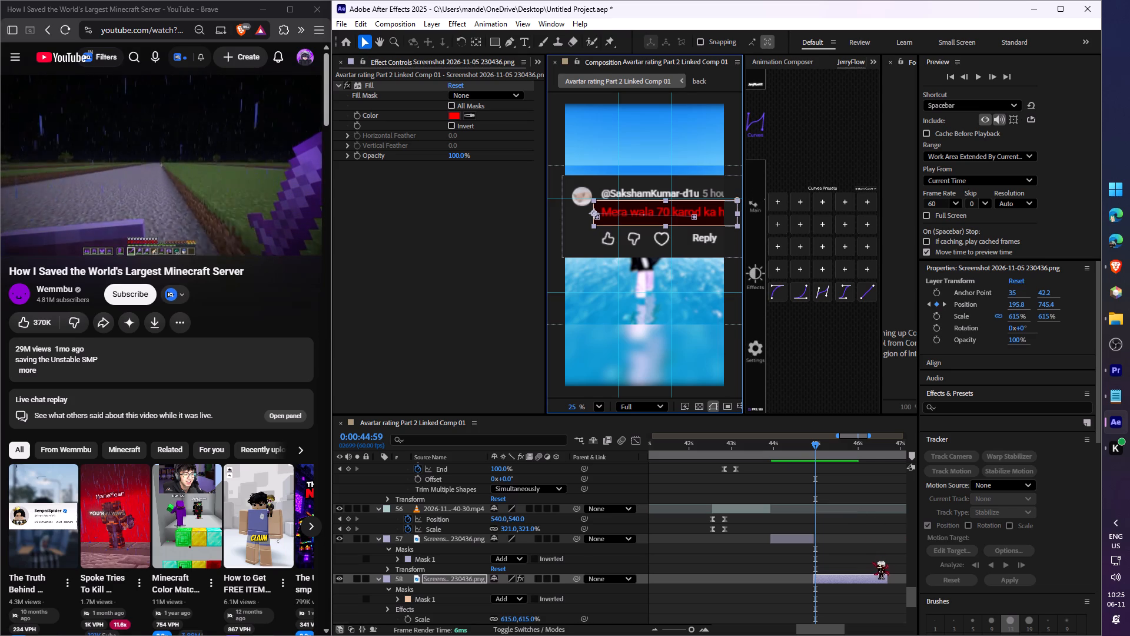
# Unlink the red-filled copy's scale dimensions and set its horizontal scale to 0%.
pyautogui.scroll(-3, 872, 562)
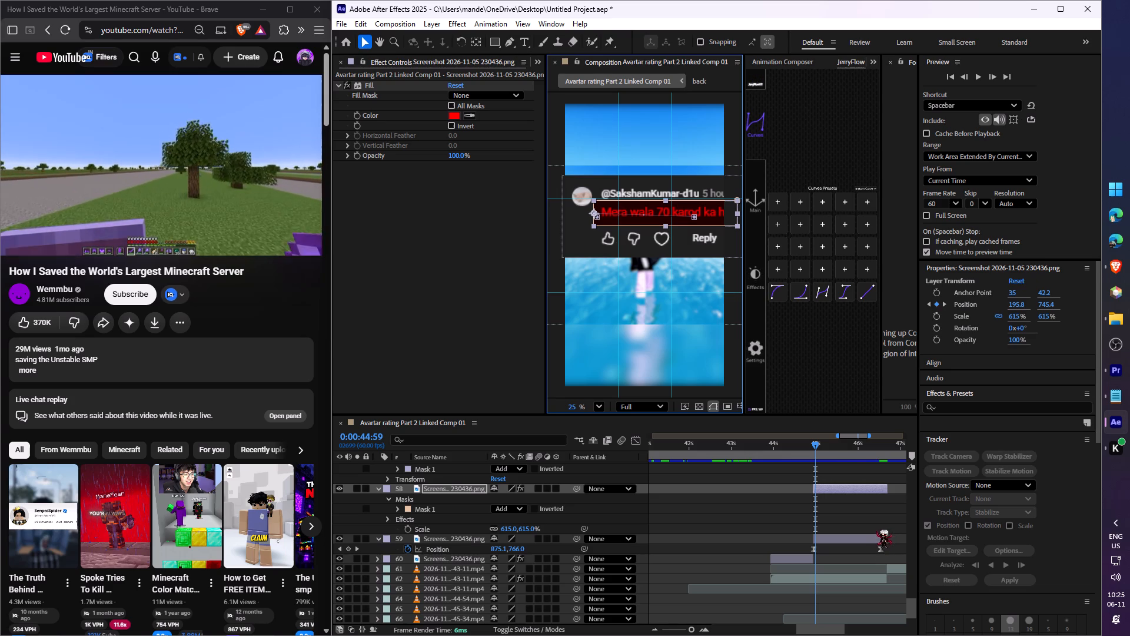
pyautogui.click(853, 488)
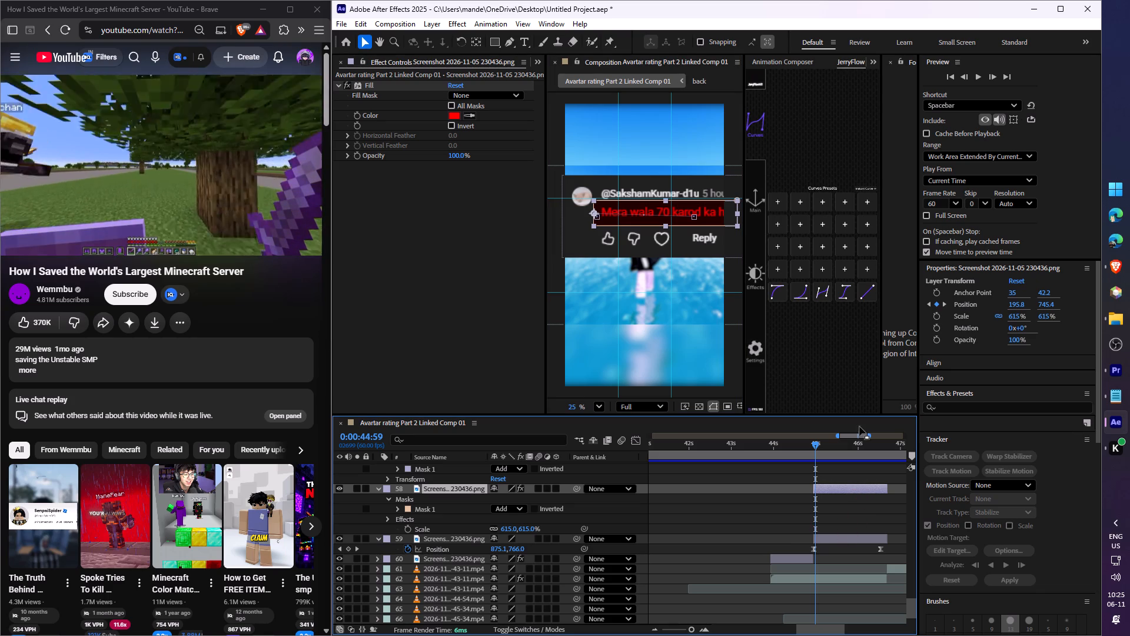
pyautogui.click(996, 317)
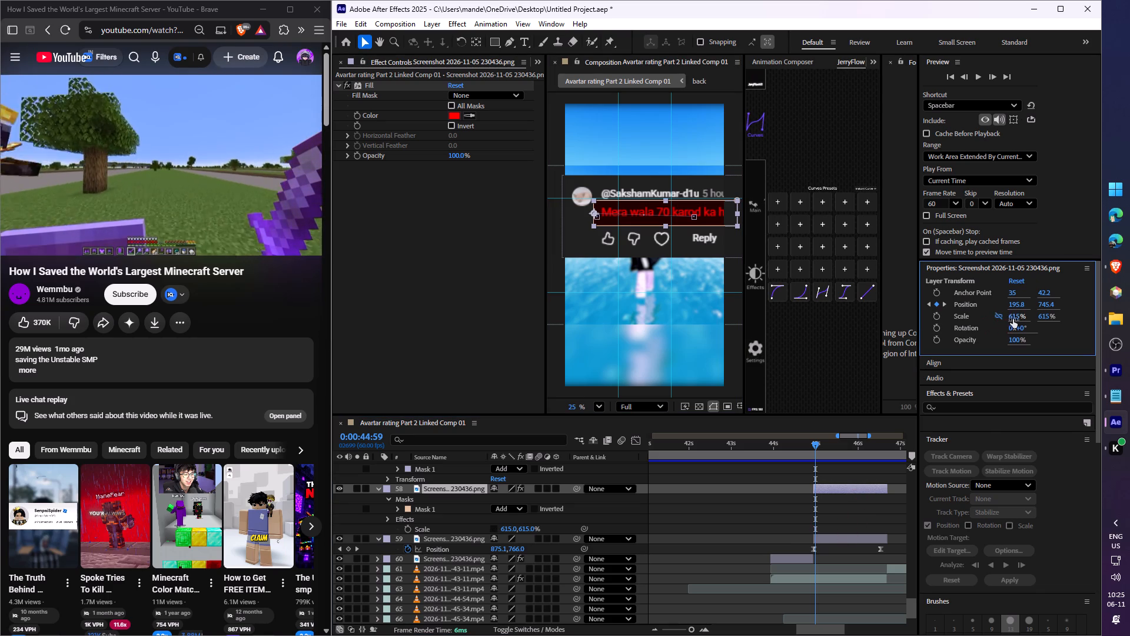
pyautogui.moveTo(1015, 319); pyautogui.dragTo(839, 333)
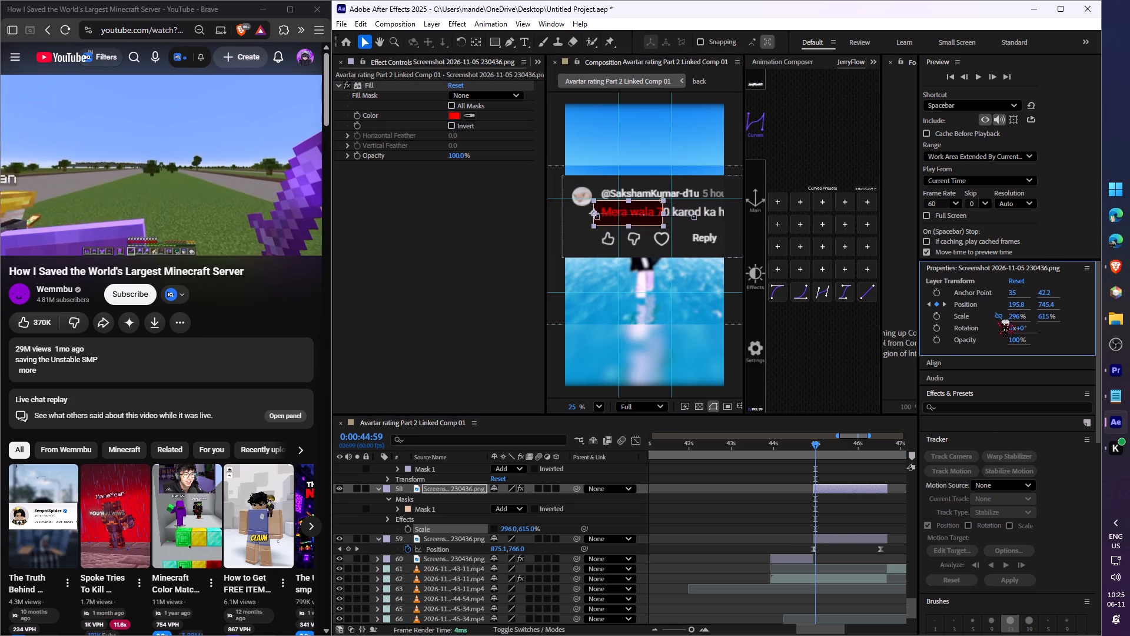
pyautogui.click(1014, 317)
pyautogui.press('0')
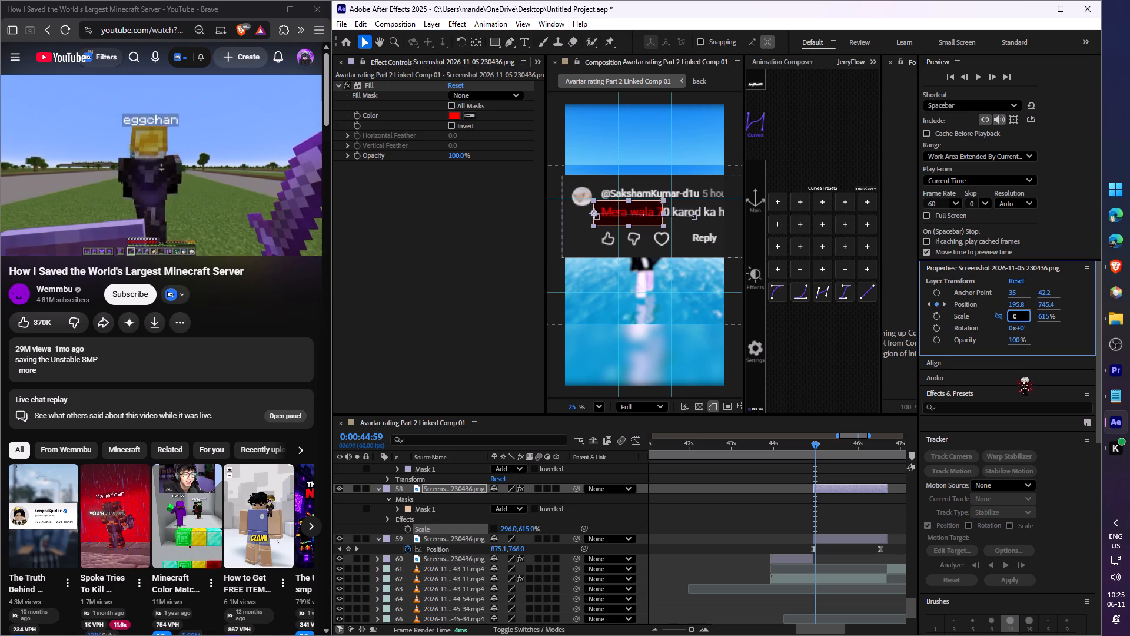
pyautogui.press('Return')
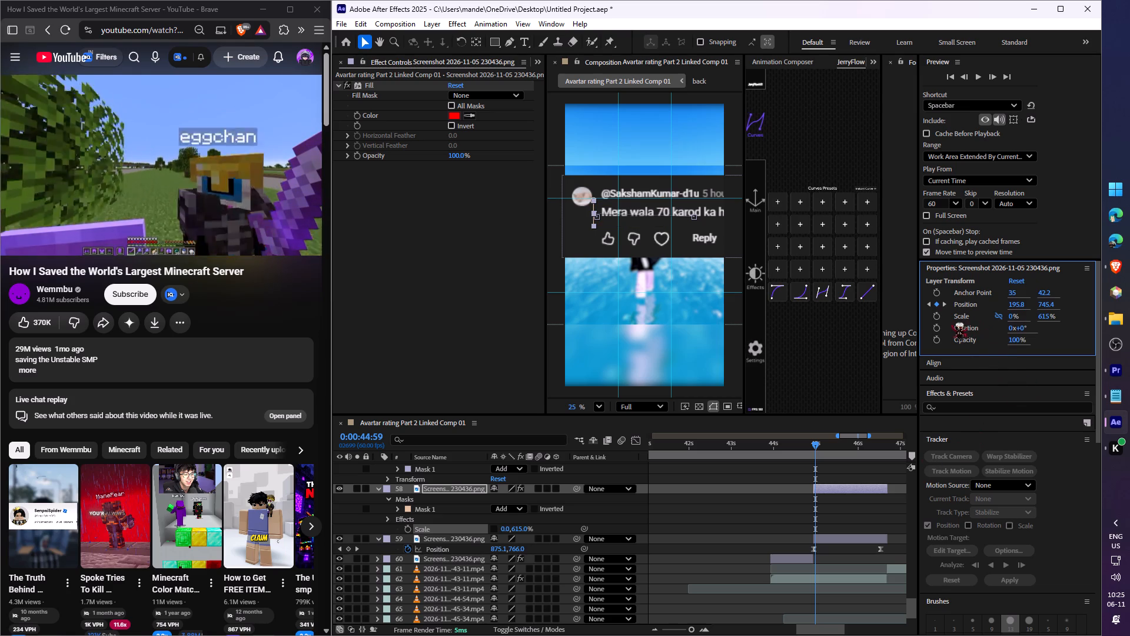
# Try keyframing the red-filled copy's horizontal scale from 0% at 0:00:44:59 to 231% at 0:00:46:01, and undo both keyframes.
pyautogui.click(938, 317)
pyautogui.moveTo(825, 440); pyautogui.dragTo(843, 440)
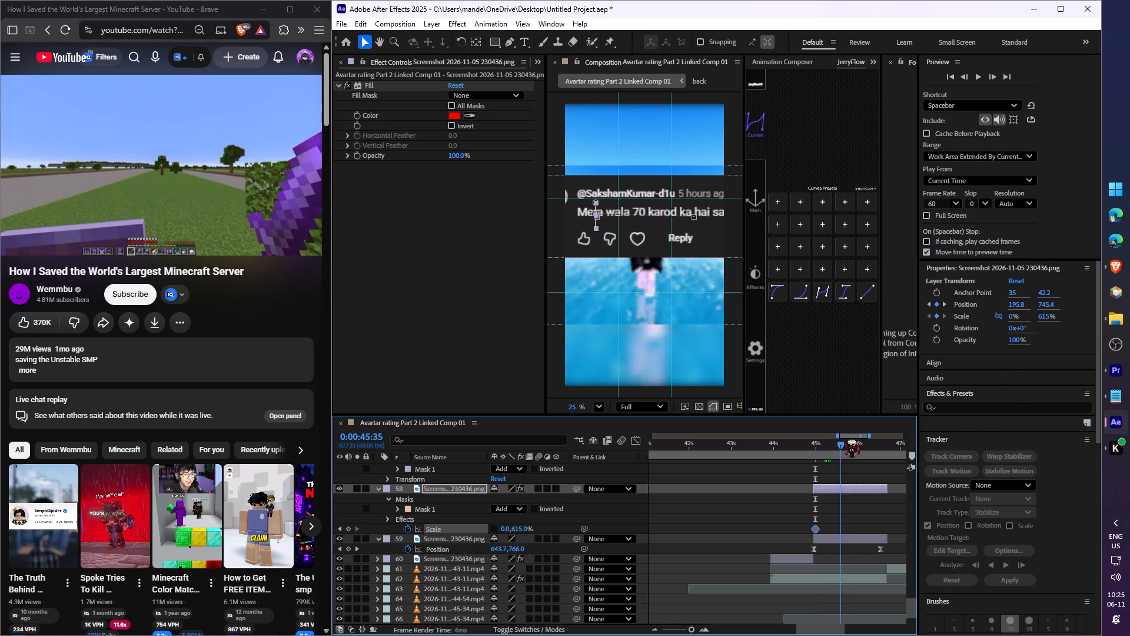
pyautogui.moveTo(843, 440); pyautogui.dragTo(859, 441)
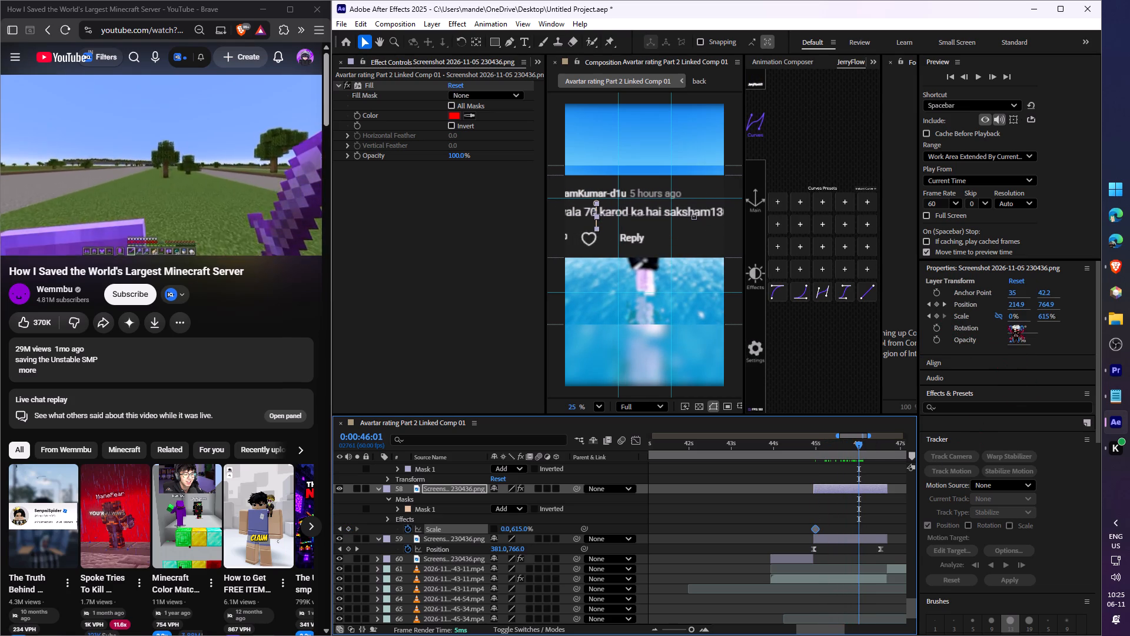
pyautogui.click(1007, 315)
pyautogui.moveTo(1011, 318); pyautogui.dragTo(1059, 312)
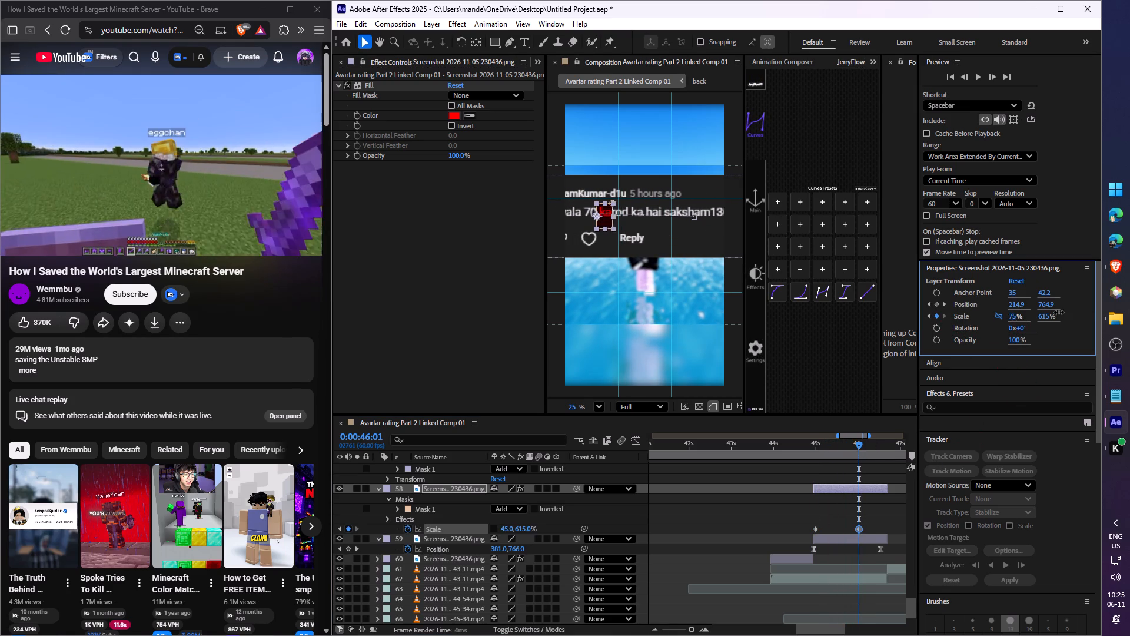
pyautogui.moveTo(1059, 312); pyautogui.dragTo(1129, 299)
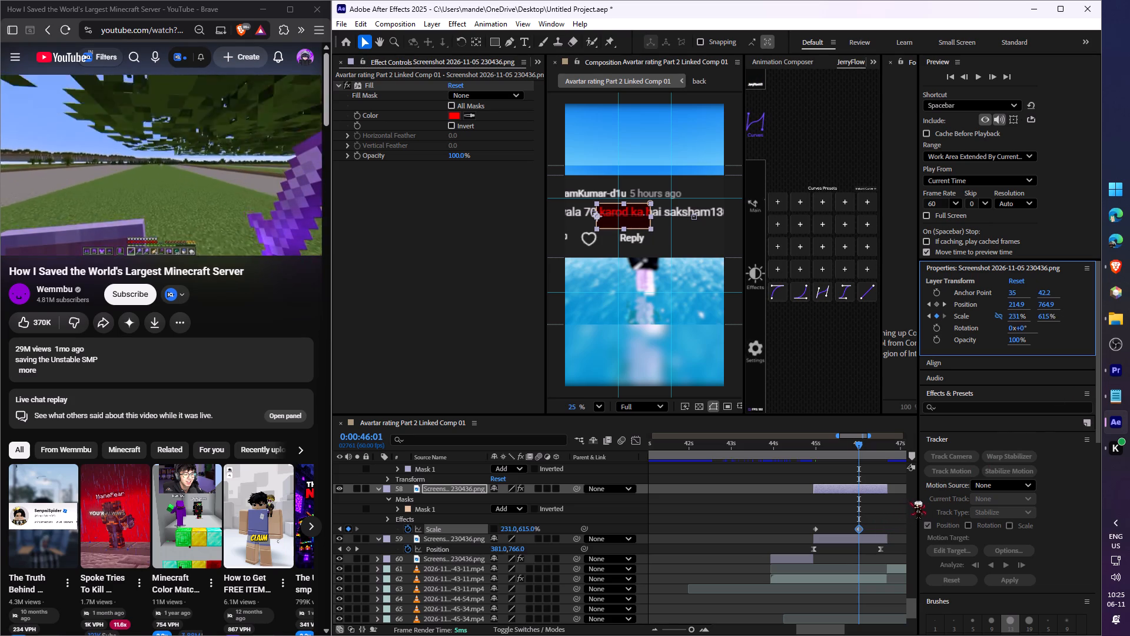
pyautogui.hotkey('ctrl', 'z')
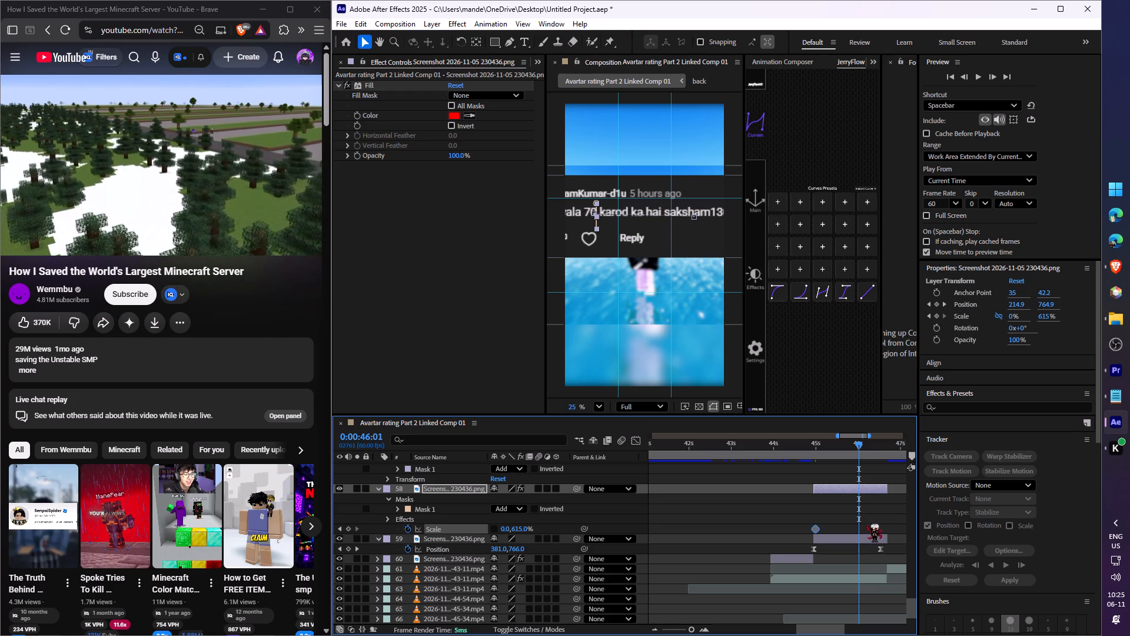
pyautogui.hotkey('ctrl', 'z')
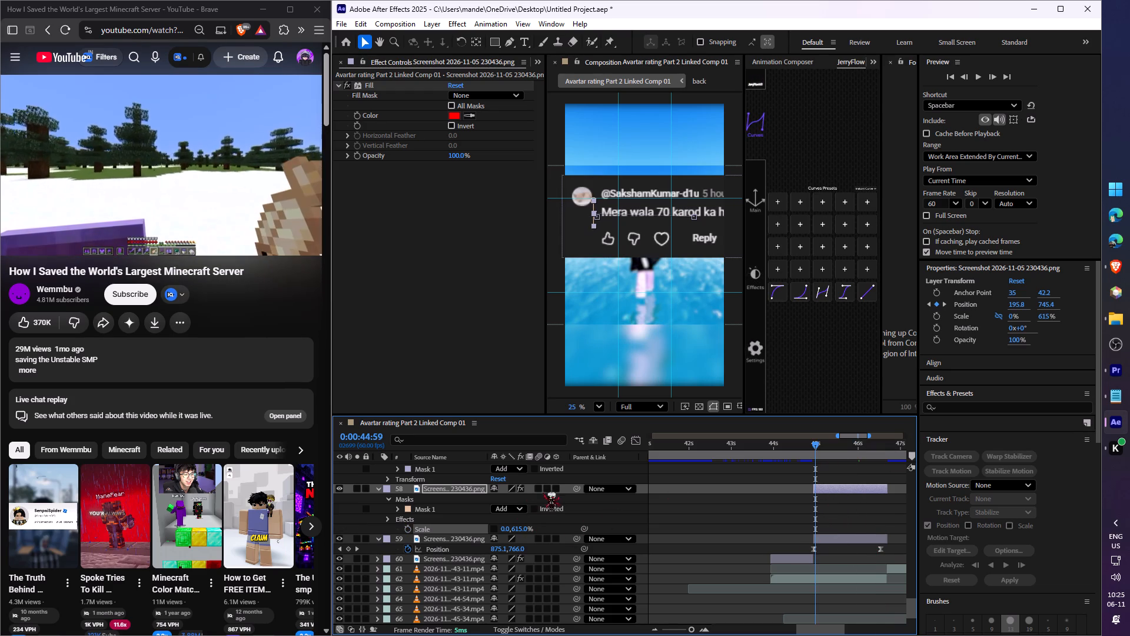
# Parent the red-filled comment copy to the moving comment screenshot, layer 59, directly beneath it.
pyautogui.moveTo(577, 486); pyautogui.dragTo(439, 537)
# Keyframe the red-filled copy's horizontal scale at 0% at 0:00:44:59 and at 99% at 0:00:46:21.
pyautogui.click(822, 489)
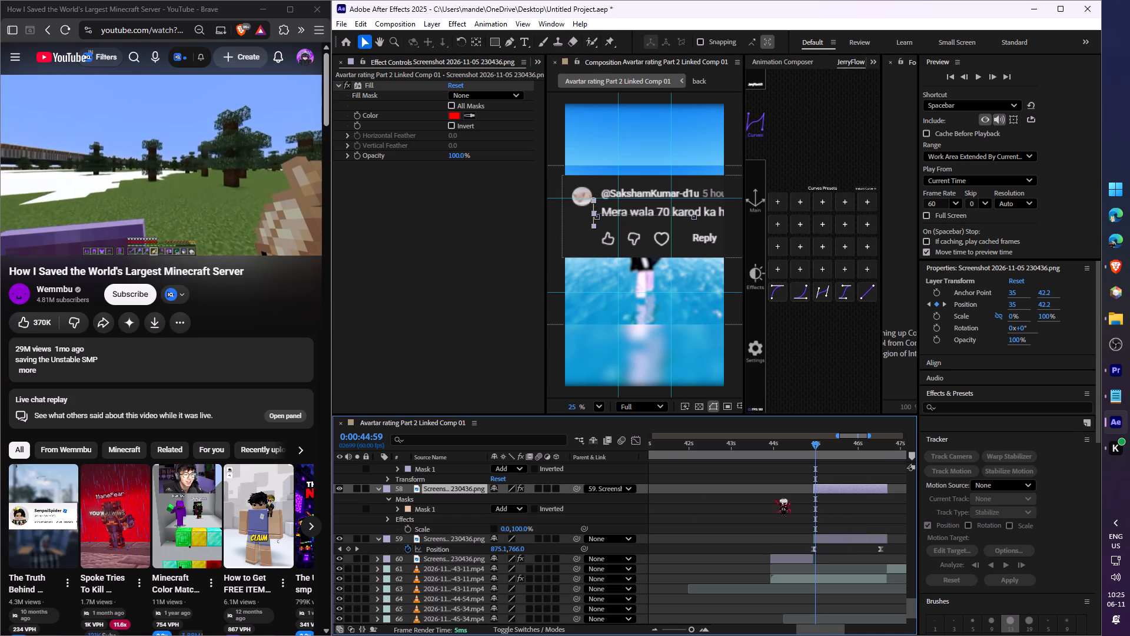
pyautogui.click(939, 317)
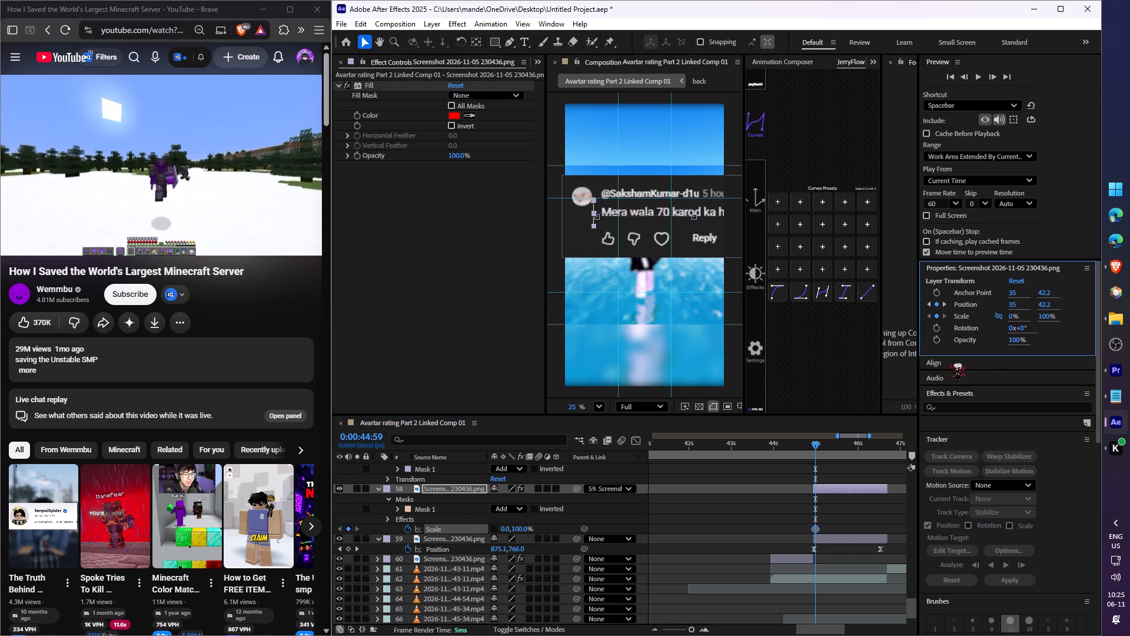
pyautogui.moveTo(830, 446); pyautogui.dragTo(856, 445)
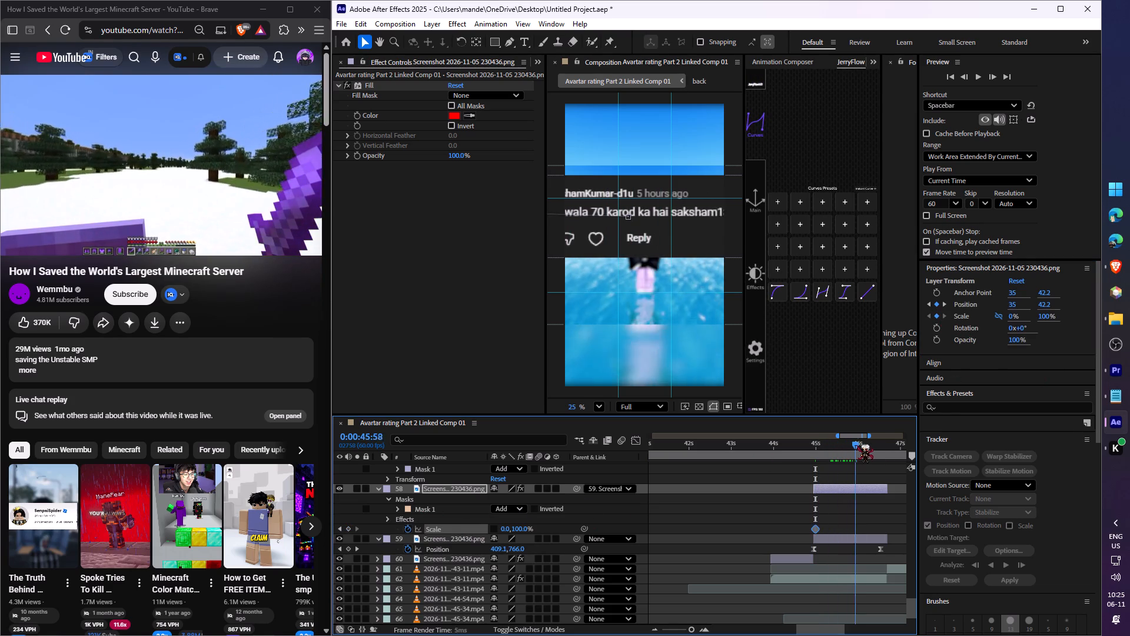
pyautogui.moveTo(856, 445); pyautogui.dragTo(873, 445)
pyautogui.moveTo(1009, 316); pyautogui.dragTo(1010, 316)
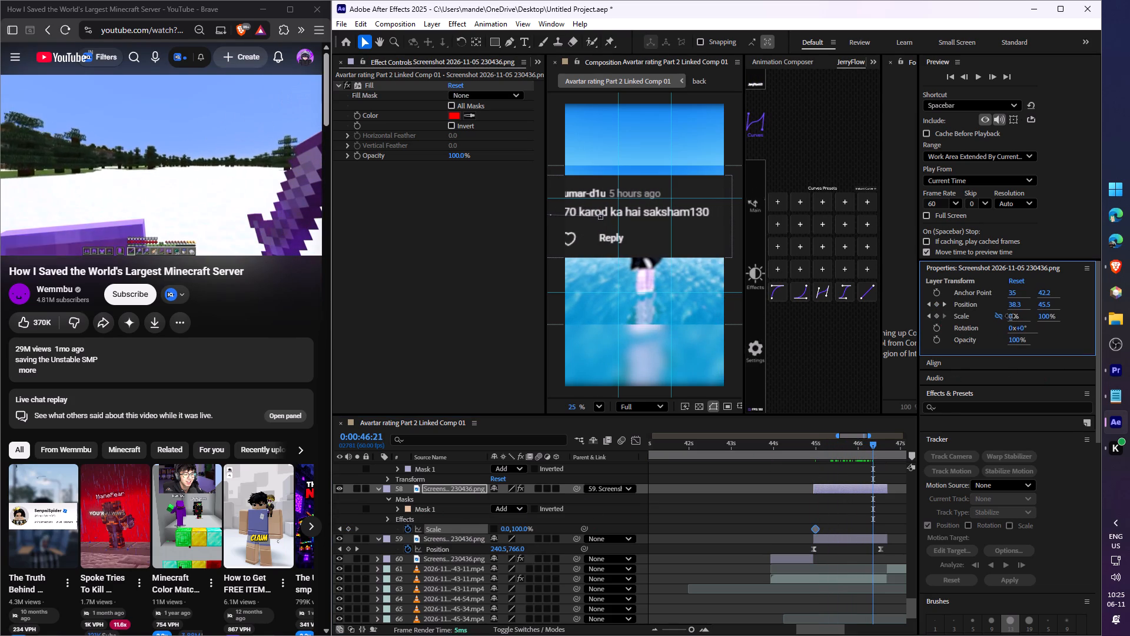
pyautogui.moveTo(1010, 316); pyautogui.dragTo(1069, 315)
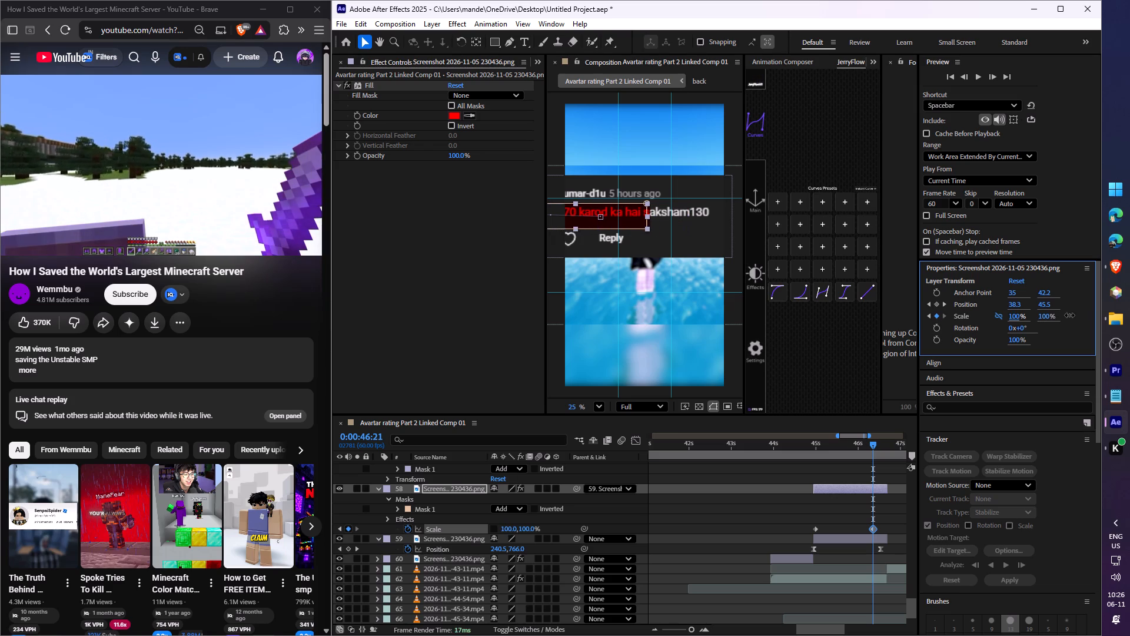
pyautogui.moveTo(1069, 315); pyautogui.dragTo(1068, 314)
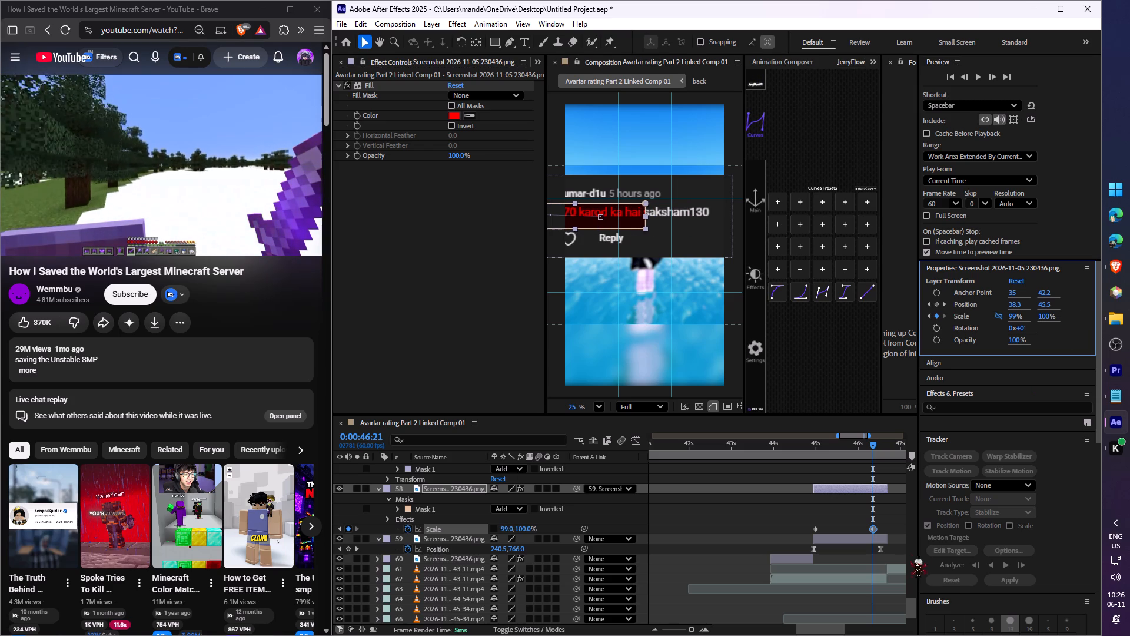
# Apply Easy Ease to both scale keyframes of the red-filled comment copy and preview the highlight animation.
pyautogui.moveTo(880, 523); pyautogui.dragTo(799, 529)
pyautogui.press('F9')
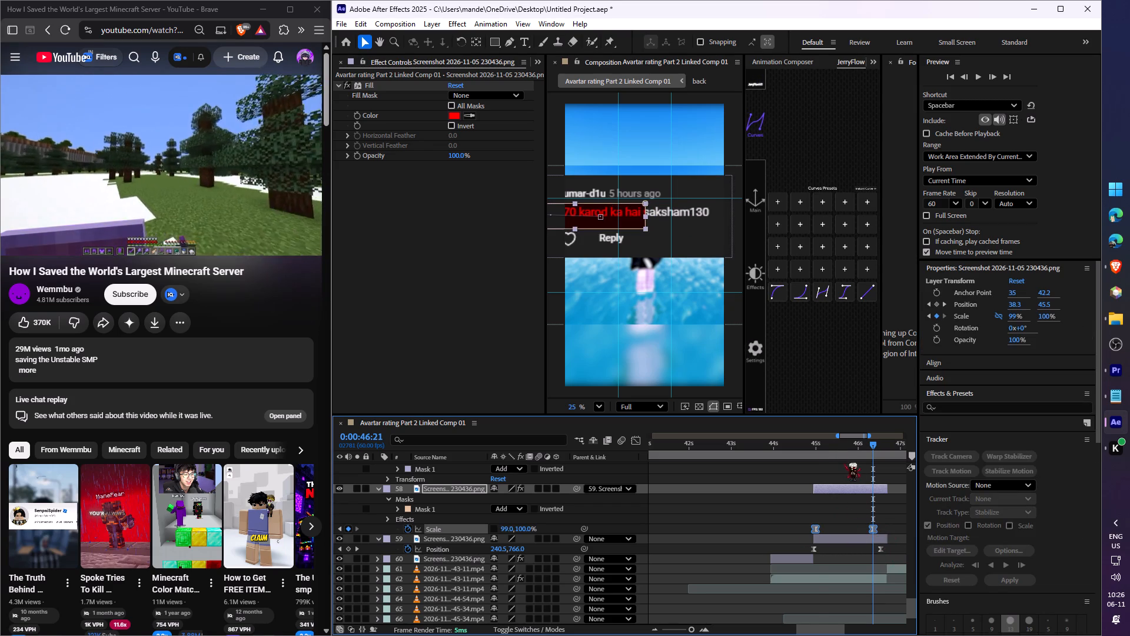
pyautogui.click(819, 442)
pyautogui.press('space')
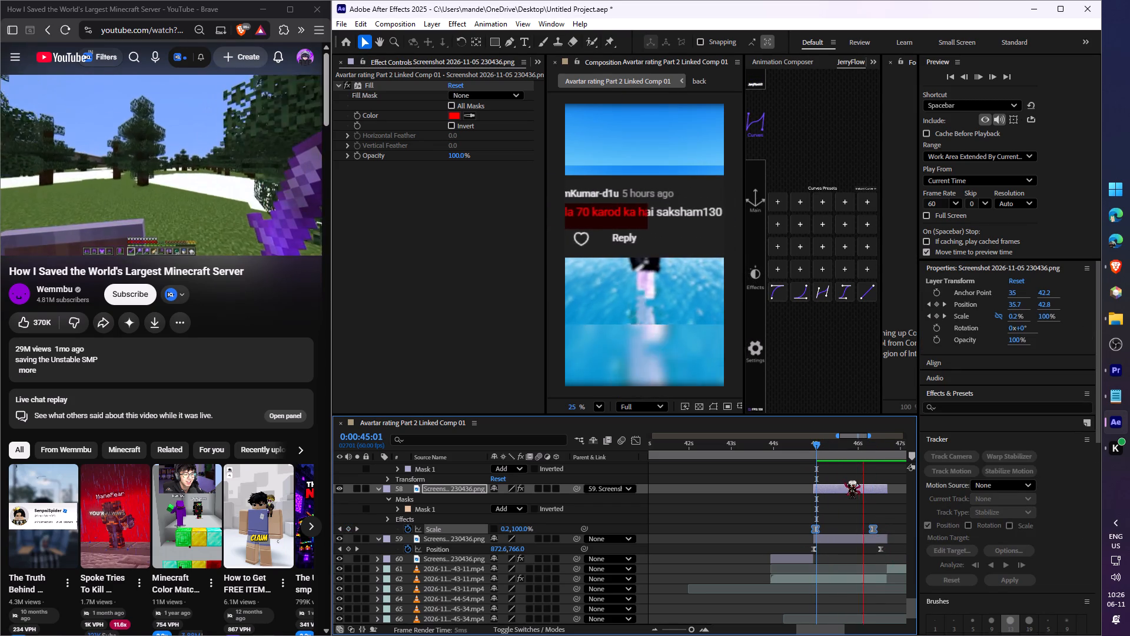
pyautogui.press('space')
pyautogui.click(814, 460)
pyautogui.click(816, 450)
pyautogui.press('space')
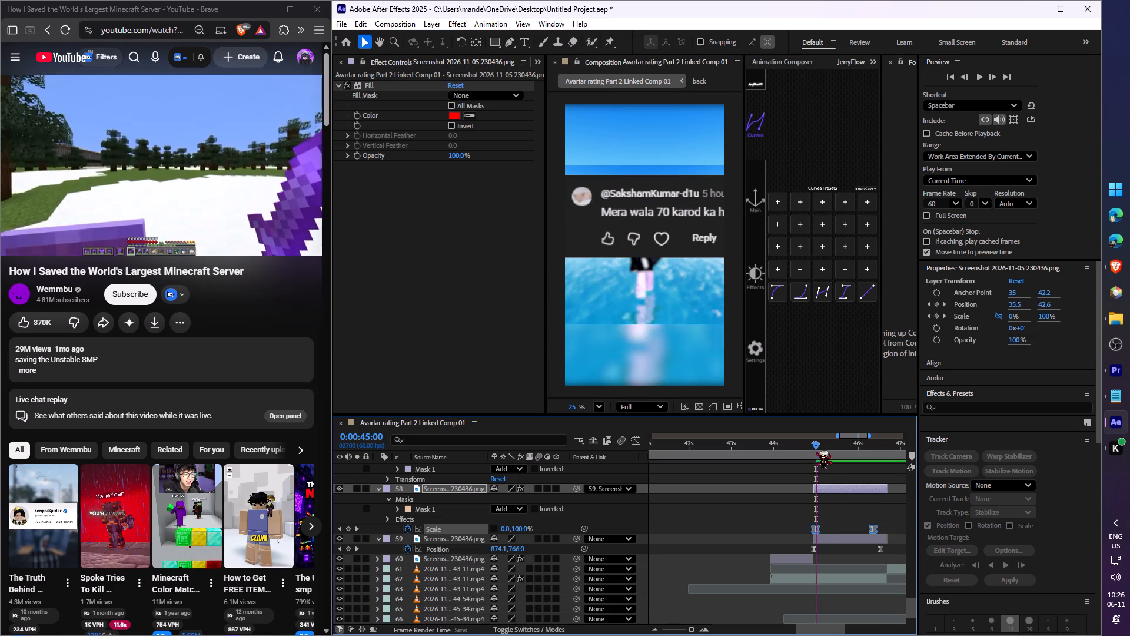
pyautogui.press('space')
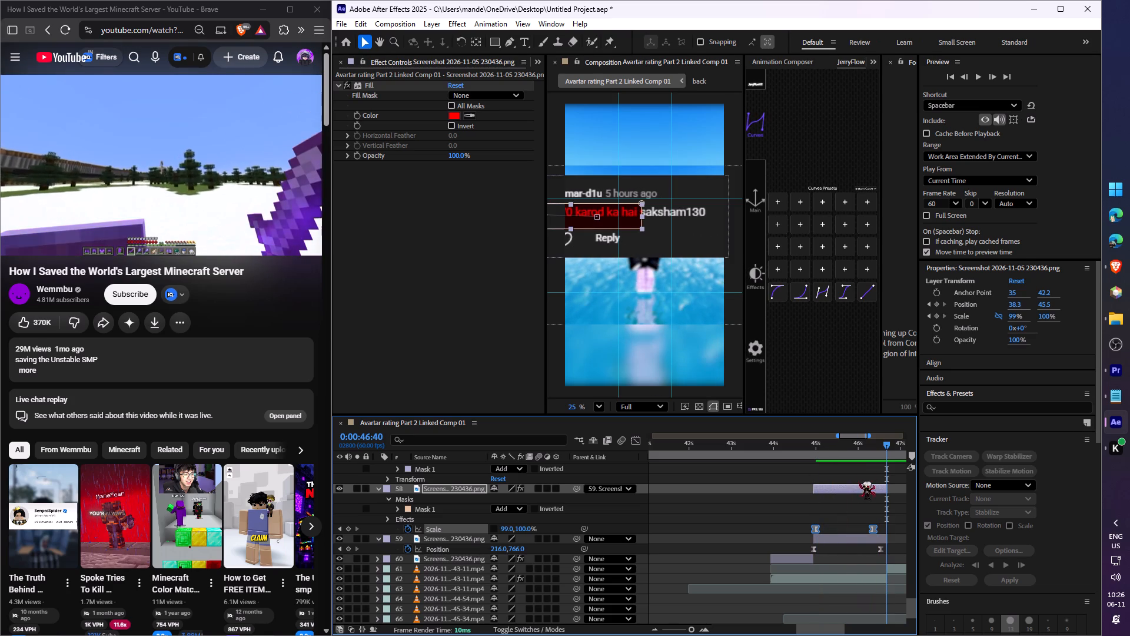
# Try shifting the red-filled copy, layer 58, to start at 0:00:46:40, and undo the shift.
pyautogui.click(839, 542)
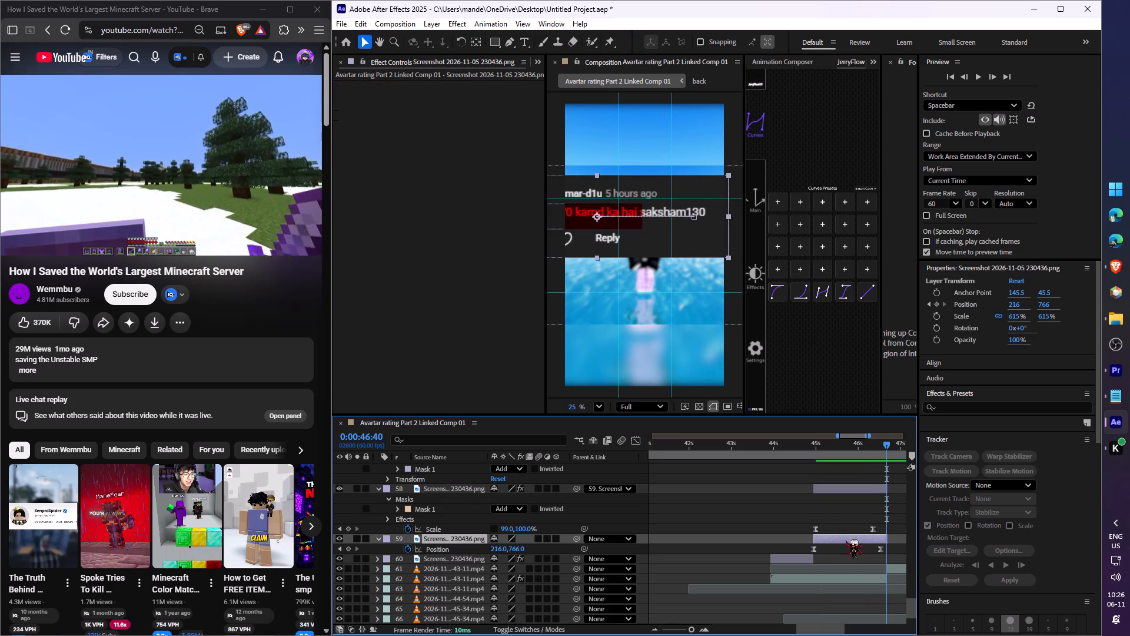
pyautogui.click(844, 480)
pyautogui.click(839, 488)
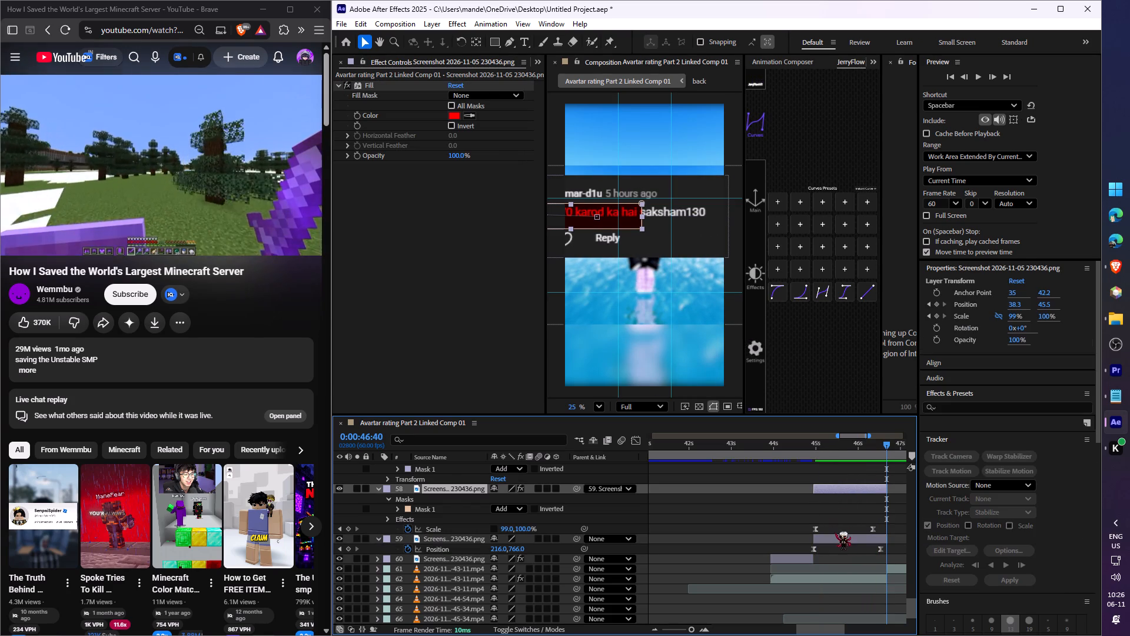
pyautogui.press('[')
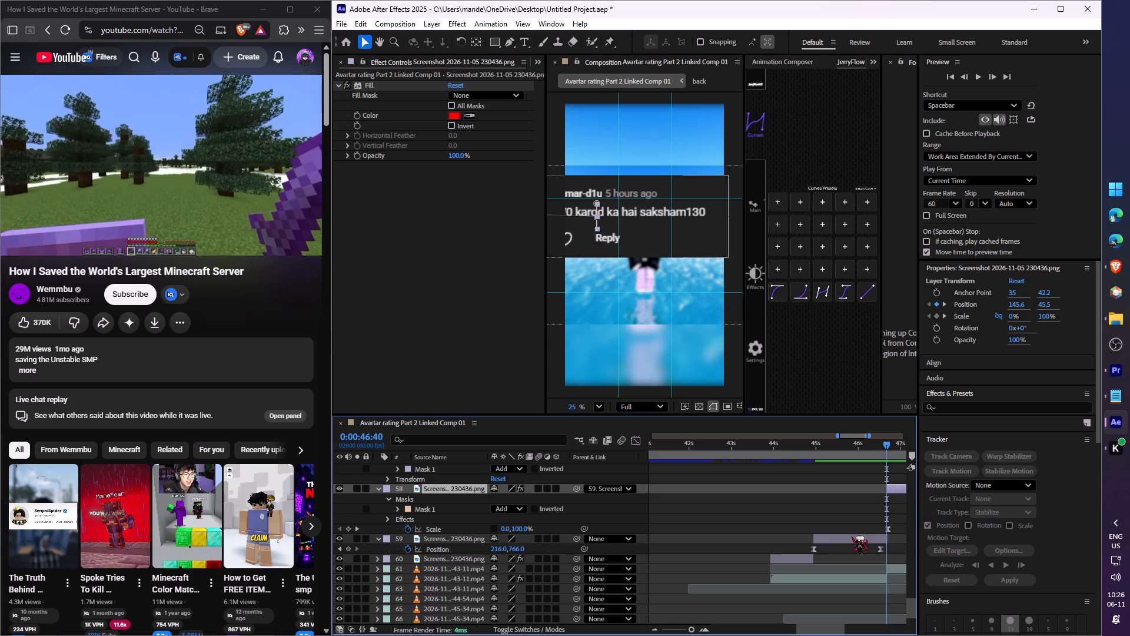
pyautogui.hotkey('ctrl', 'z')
# Delete the red-filled copy's position keyframe at 0:00:44:57 and preview the highlight from 0:00:44:59.
pyautogui.click(847, 488)
pyautogui.press('p')
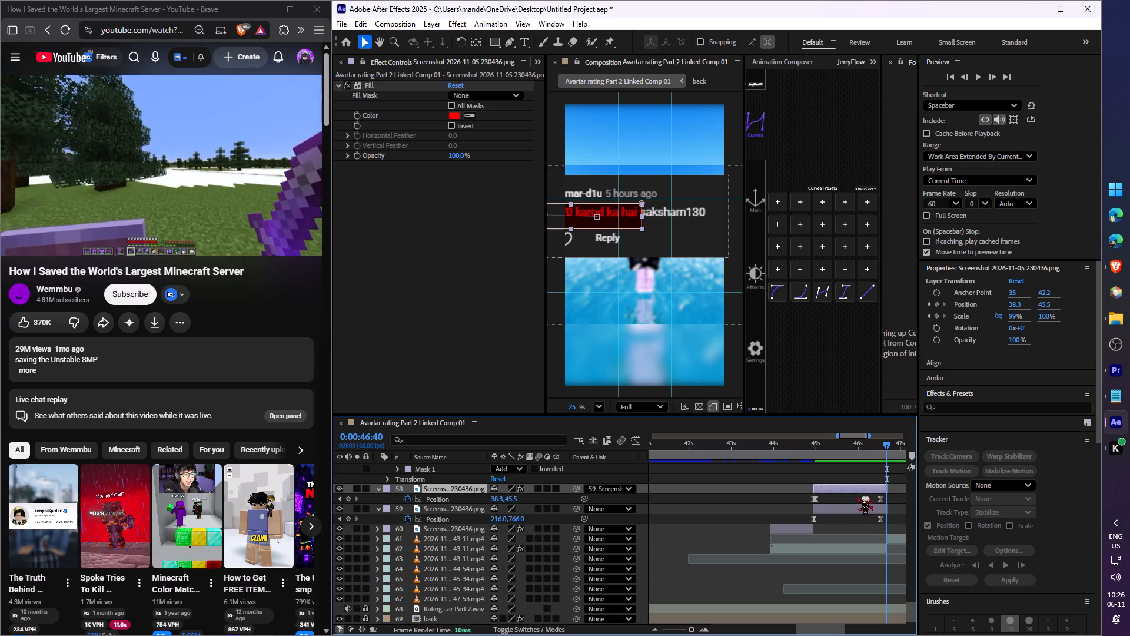
pyautogui.click(855, 510)
pyautogui.write('ppp')
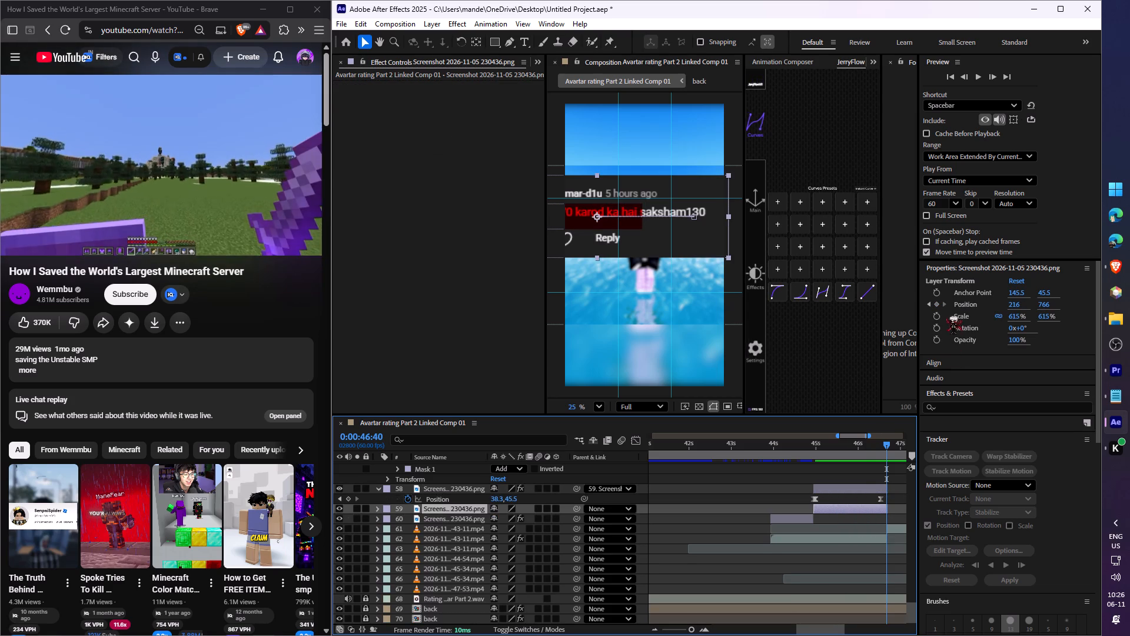
pyautogui.click(929, 303)
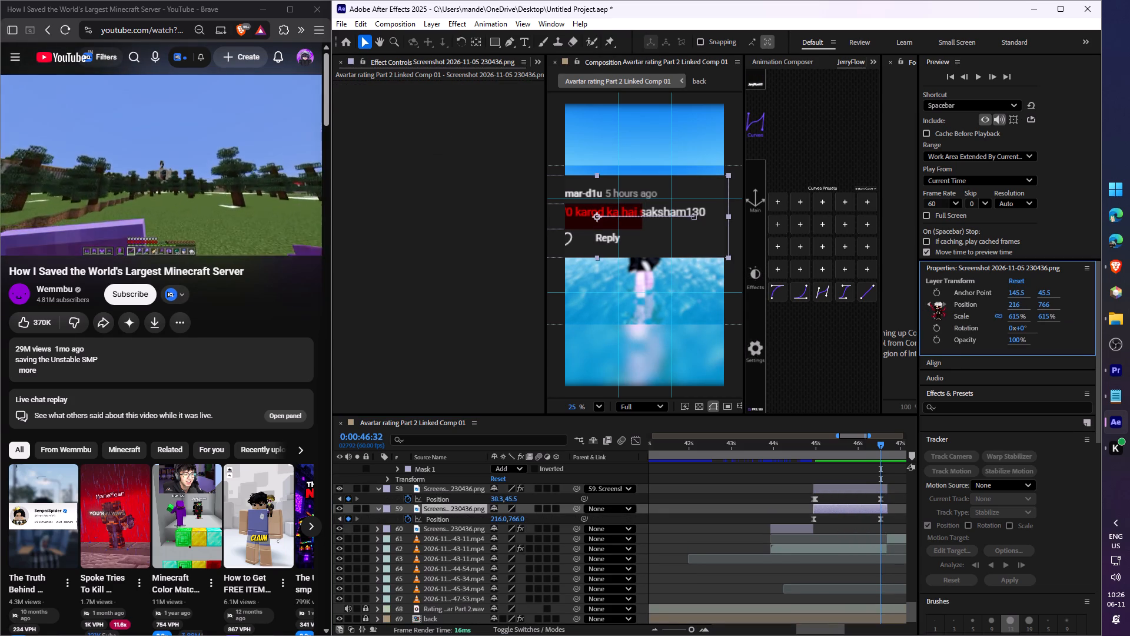
pyautogui.click(846, 487)
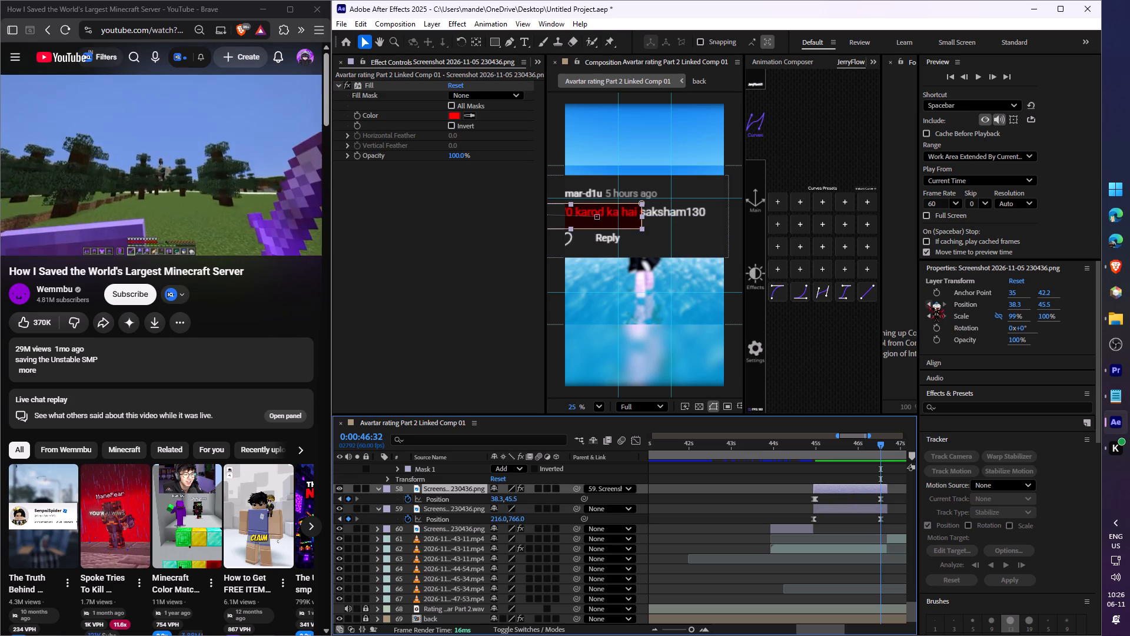
pyautogui.click(928, 305)
pyautogui.click(928, 305)
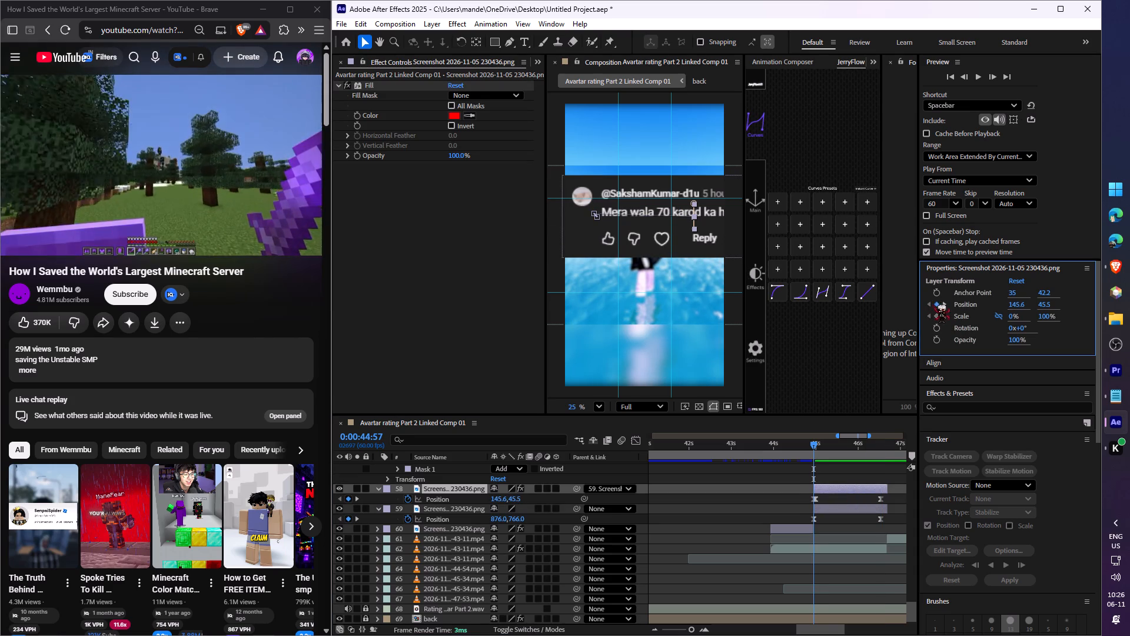
pyautogui.click(936, 305)
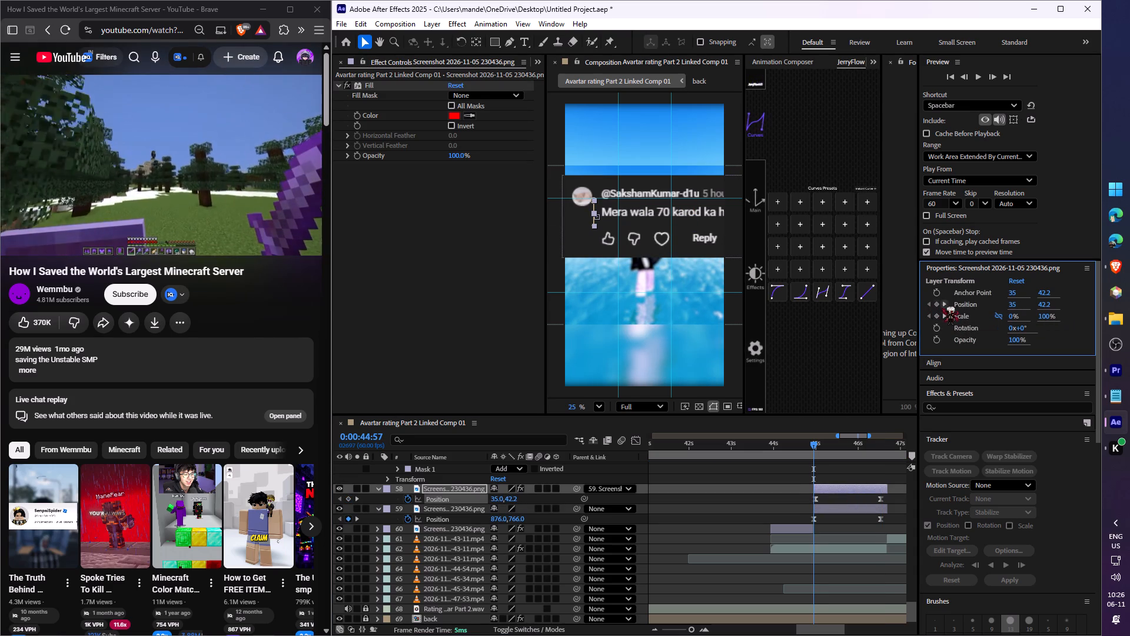
pyautogui.click(946, 306)
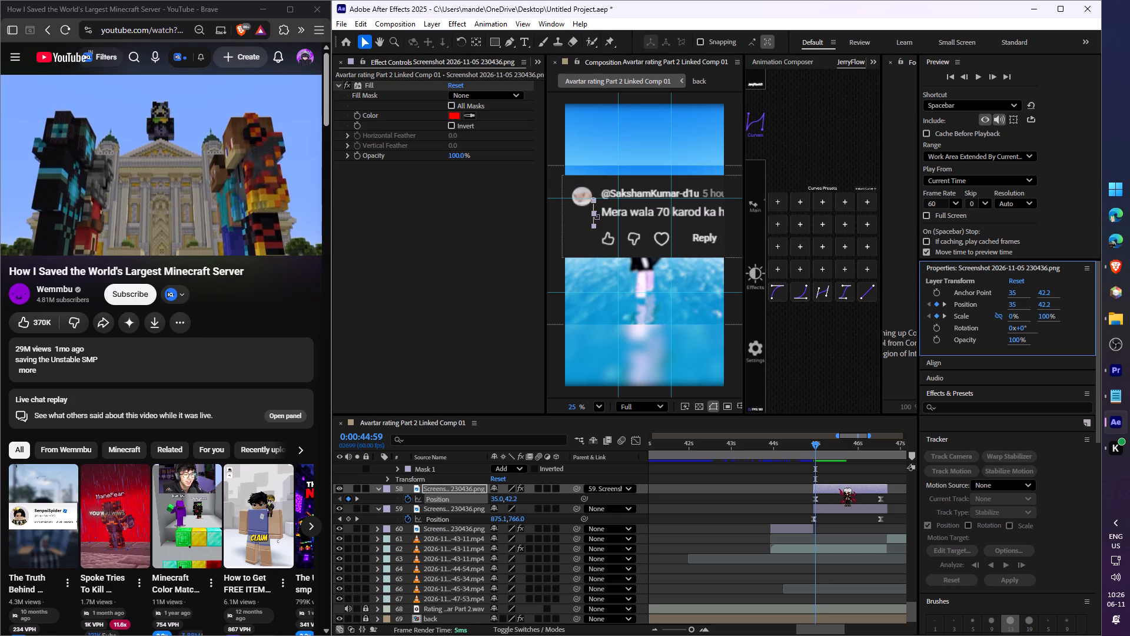
pyautogui.press('space')
pyautogui.press('space')
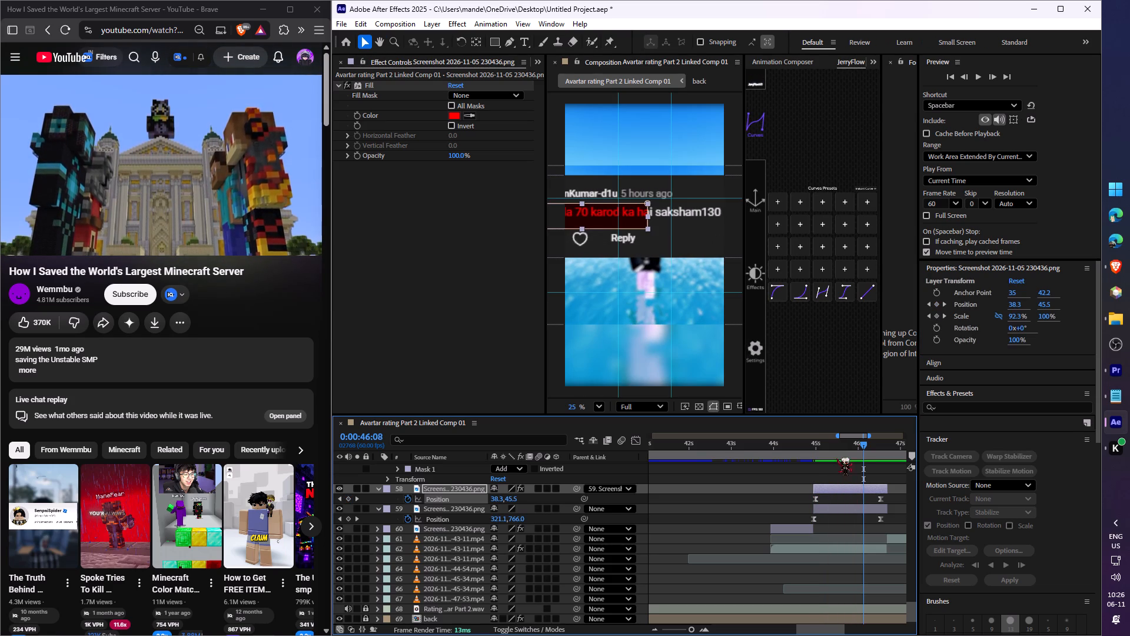
pyautogui.moveTo(837, 448); pyautogui.dragTo(815, 448)
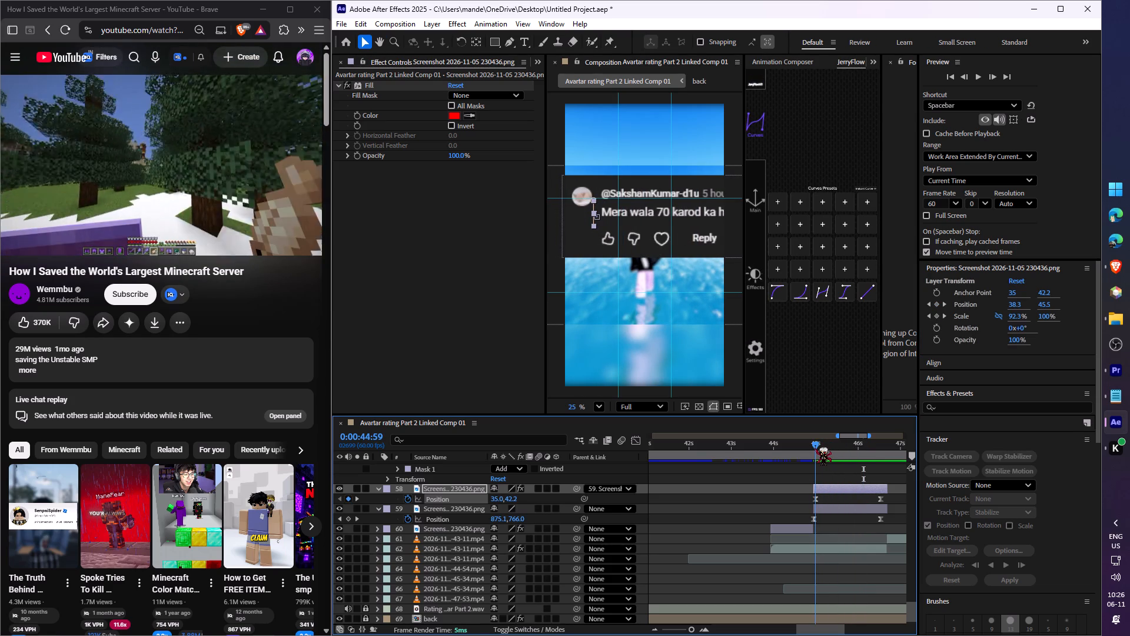
# Set the comment screenshot's horizontal position to 540 at its 0:00:46:32 keyframe, layer 59, and preview the pan.
pyautogui.moveTo(815, 448); pyautogui.dragTo(885, 452)
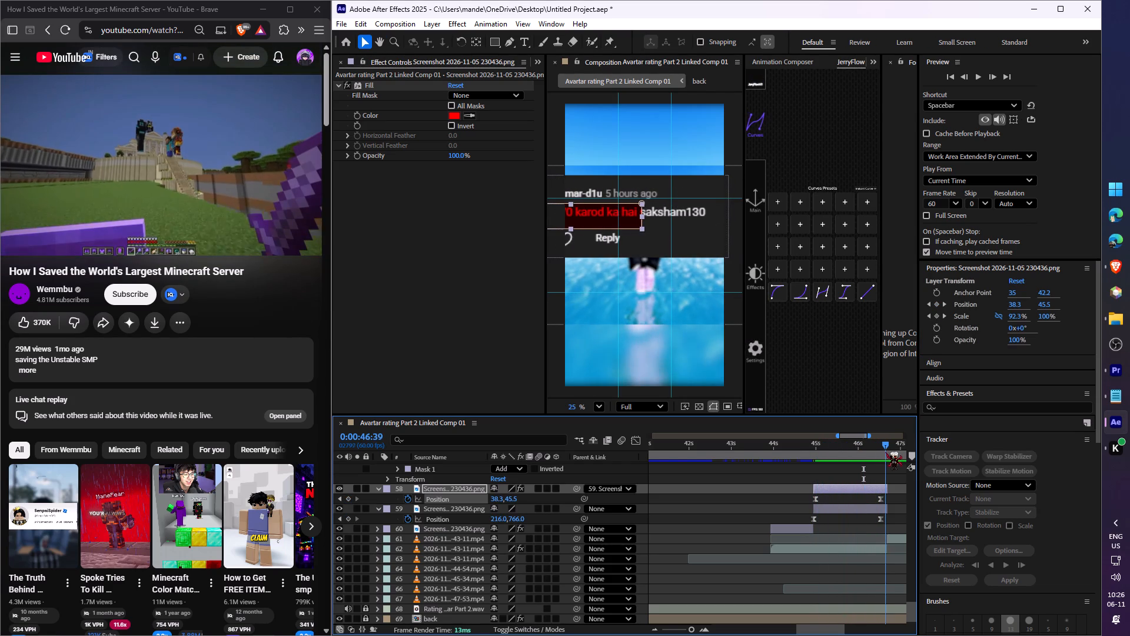
pyautogui.moveTo(885, 452); pyautogui.dragTo(880, 452)
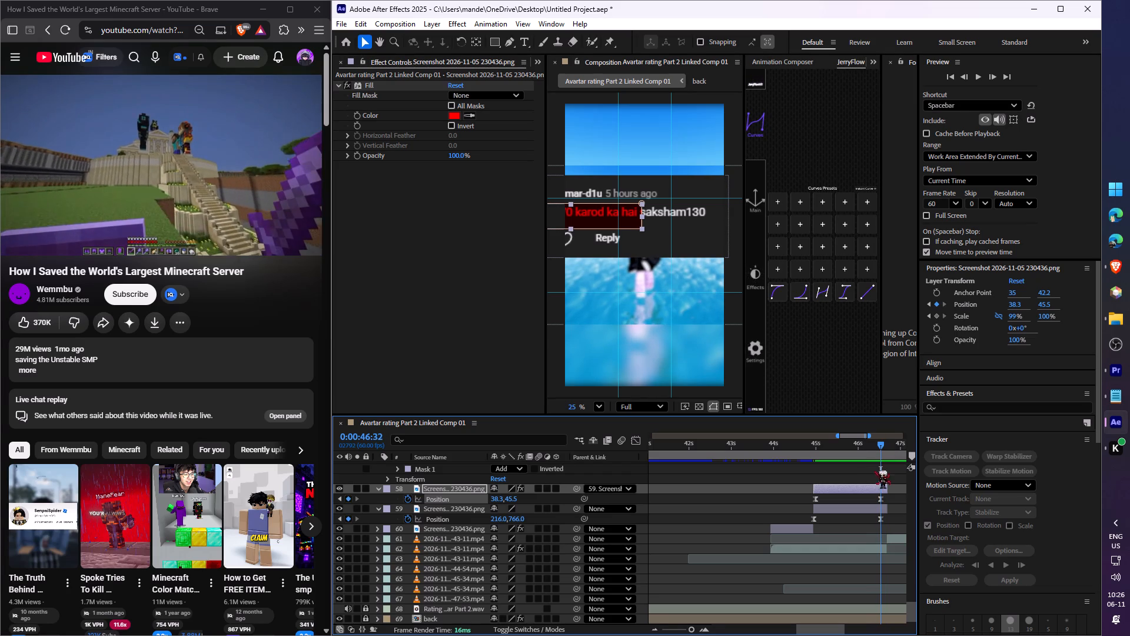
pyautogui.click(871, 487)
pyautogui.click(876, 512)
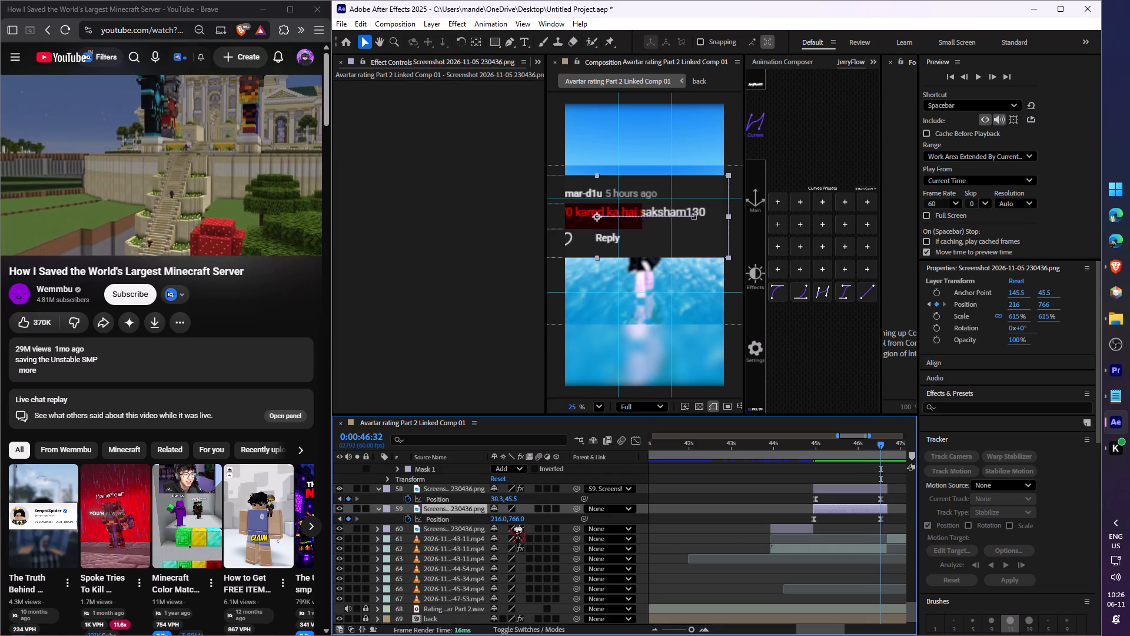
pyautogui.moveTo(499, 516); pyautogui.dragTo(676, 505)
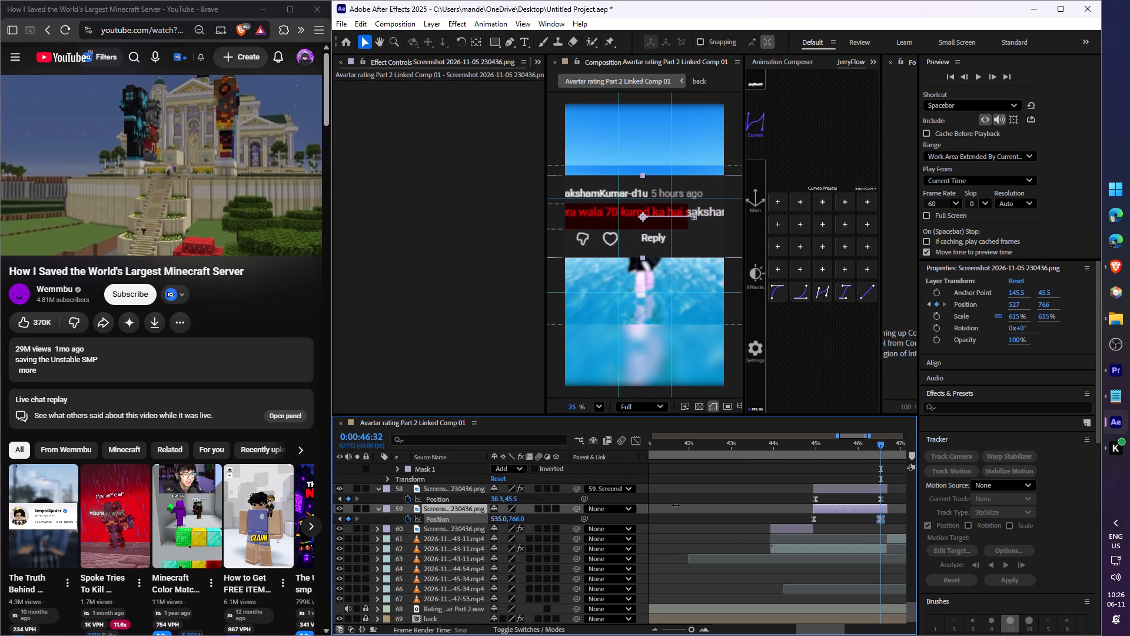
pyautogui.moveTo(676, 505); pyautogui.dragTo(678, 505)
pyautogui.moveTo(813, 439); pyautogui.dragTo(802, 444)
pyautogui.press('space')
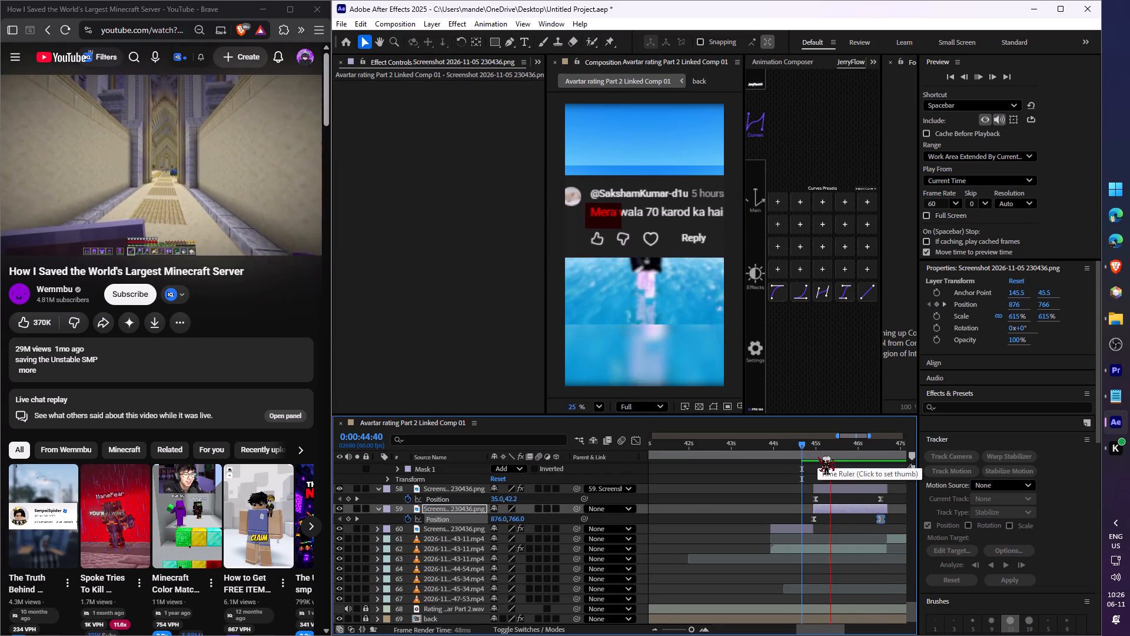
pyautogui.press('space')
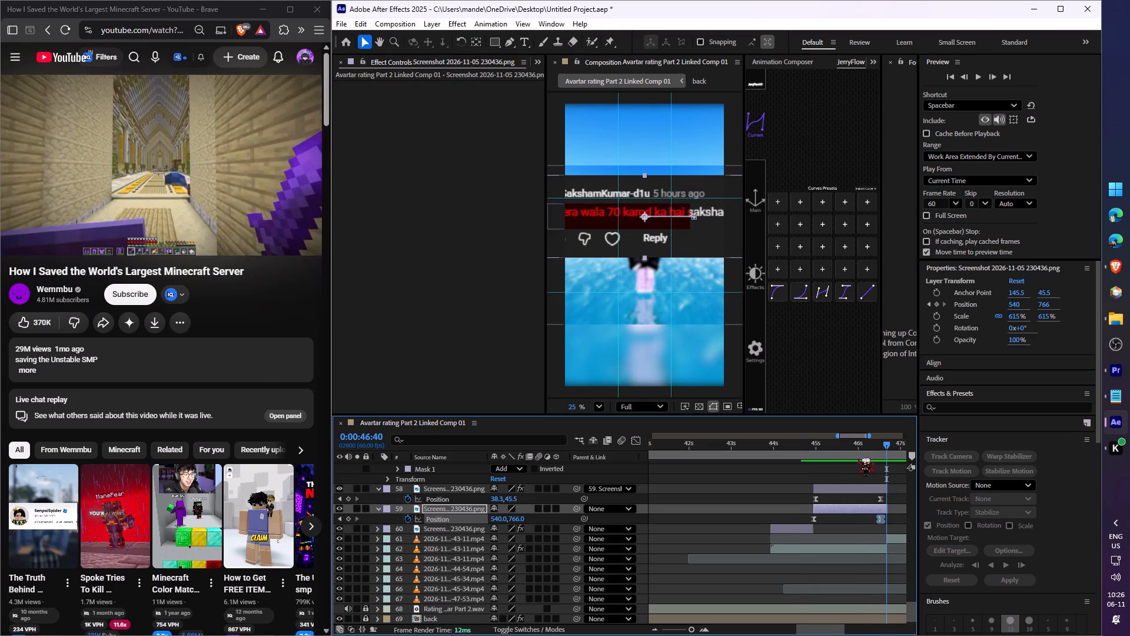
pyautogui.press('space')
pyautogui.press('space')
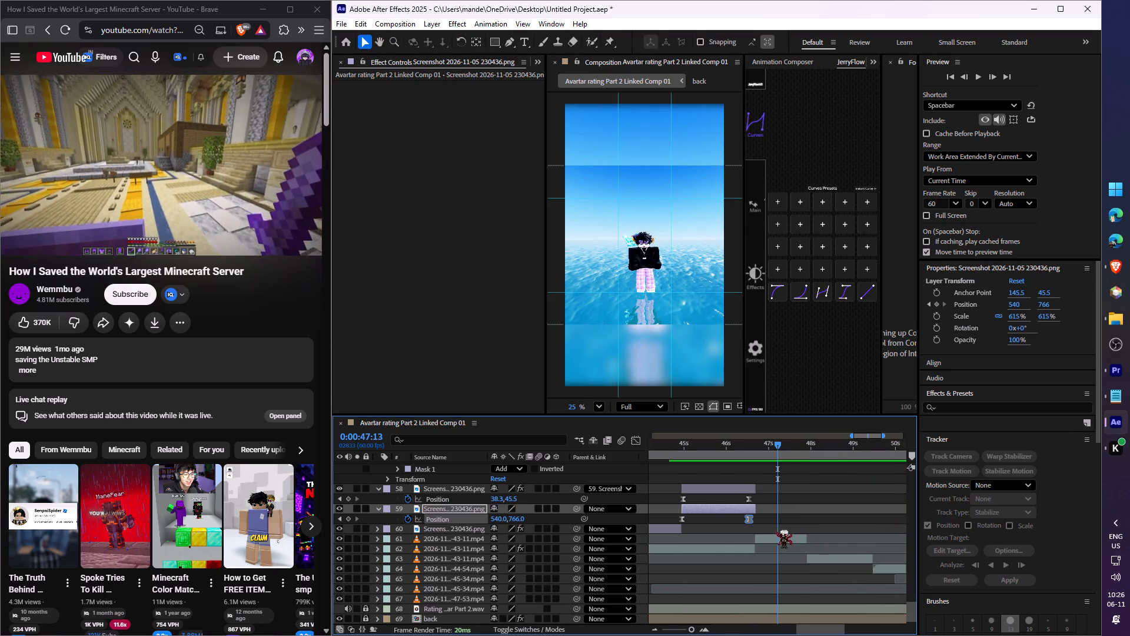
# Keyframe the scale of the 09-43-11 clip on layer 61 from 100% at 0:00:46:39 to 224% at 0:00:46:55.
pyautogui.click(769, 536)
pyautogui.moveTo(763, 446); pyautogui.dragTo(756, 447)
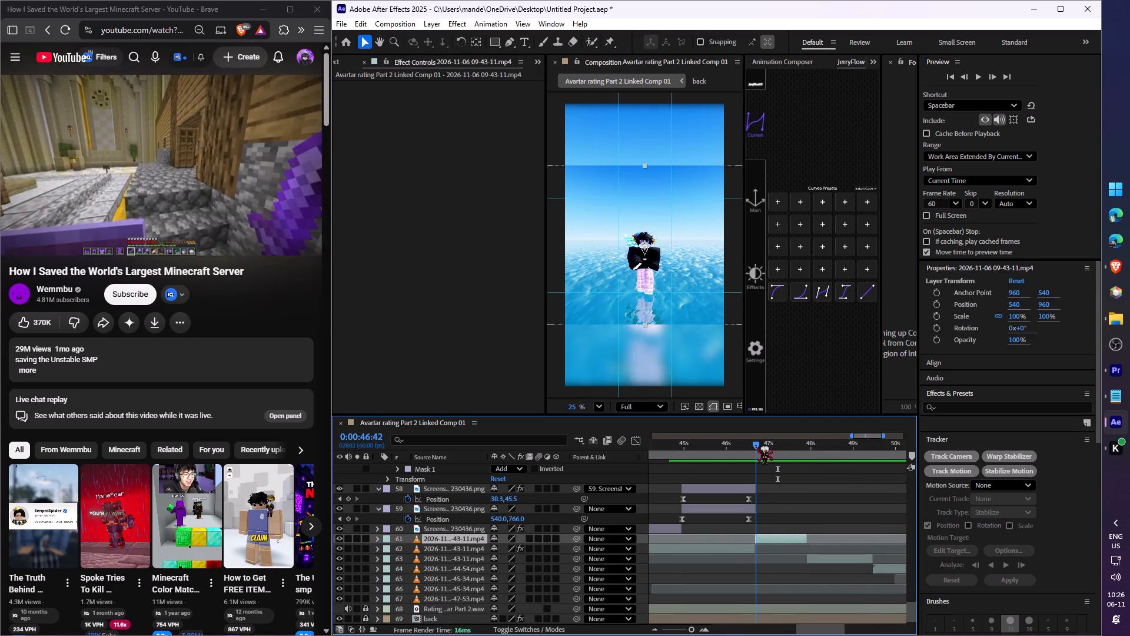
pyautogui.moveTo(756, 447); pyautogui.dragTo(753, 446)
pyautogui.click(770, 537)
pyautogui.press('s')
pyautogui.click(406, 551)
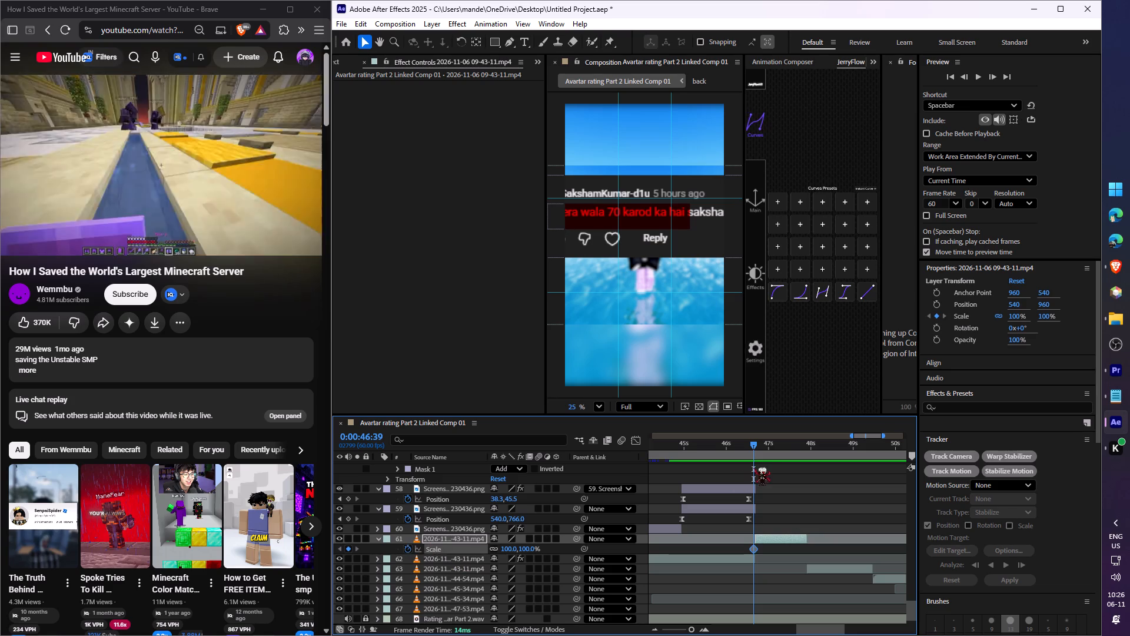
pyautogui.moveTo(757, 448); pyautogui.dragTo(769, 449)
pyautogui.moveTo(509, 546); pyautogui.dragTo(510, 546)
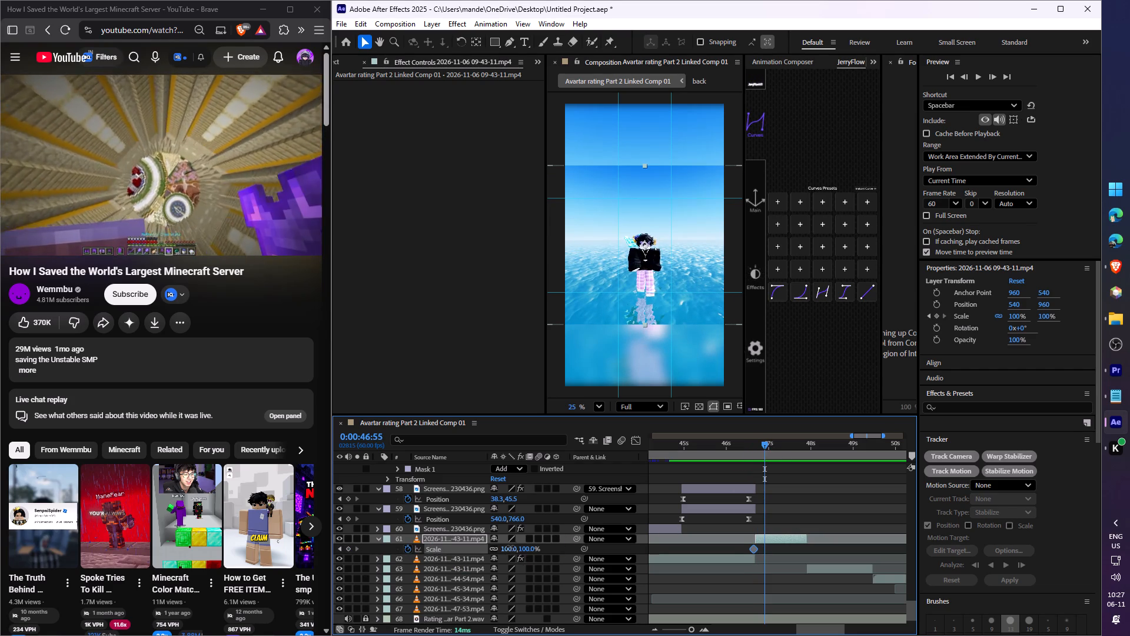
pyautogui.moveTo(510, 546); pyautogui.dragTo(570, 535)
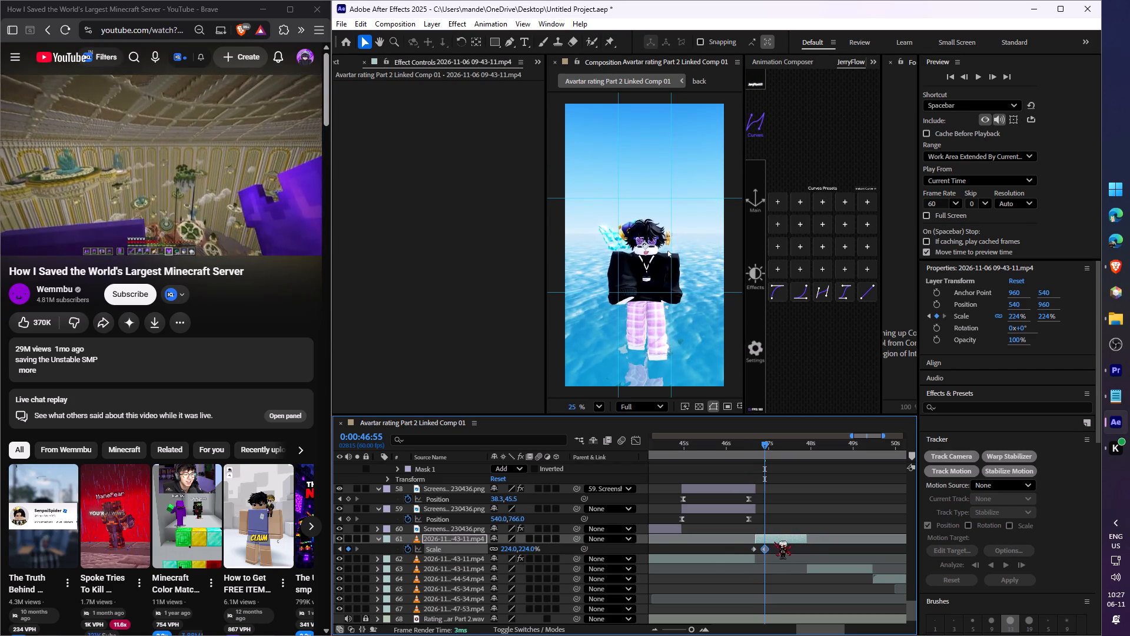
# Apply JerryFlow's steep-start, flattening curve preset to both layer 61 scale keyframes and preview the zoom from 0:00:46:34.
pyautogui.moveTo(774, 552); pyautogui.dragTo(707, 538)
pyautogui.click(779, 289)
pyautogui.click(752, 446)
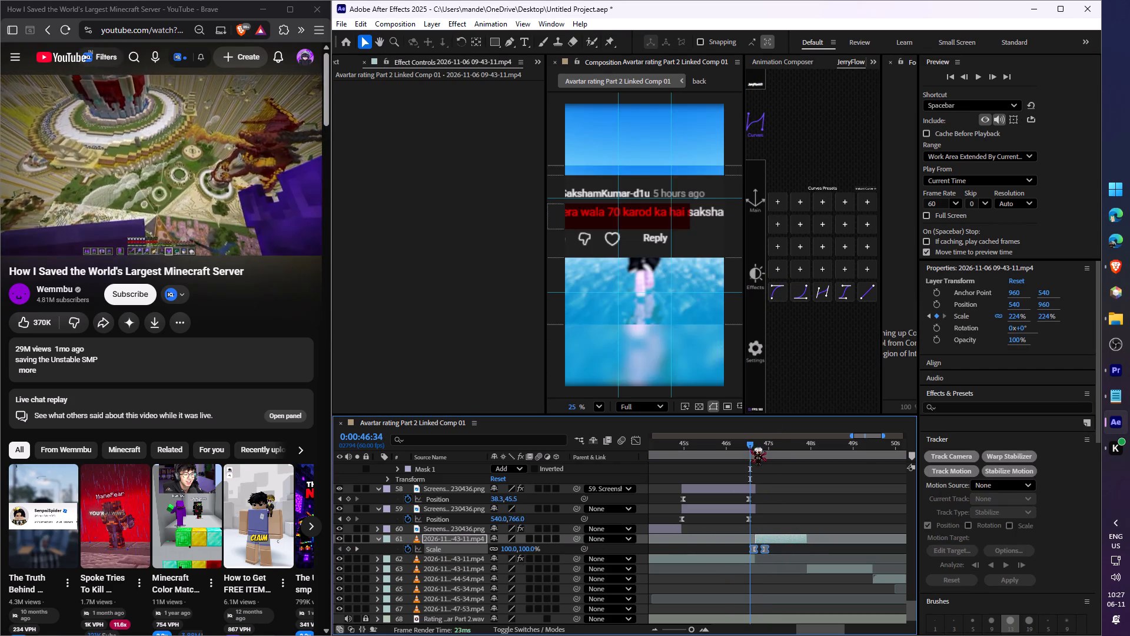
pyautogui.press('space')
pyautogui.press('space')
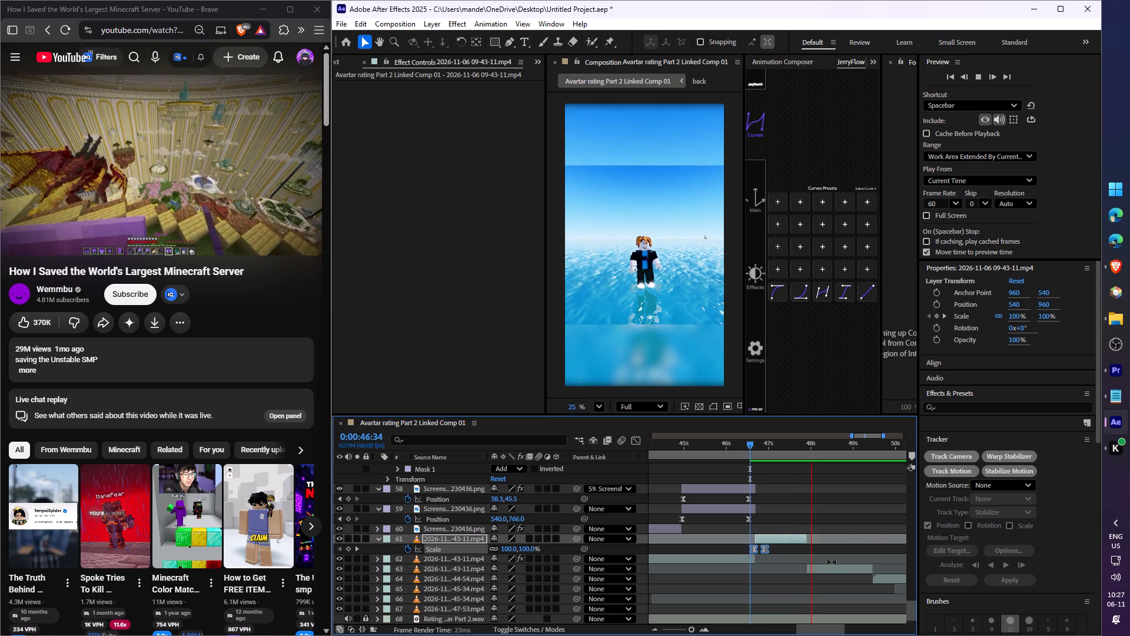
pyautogui.press('space')
pyautogui.press('space')
# Keyframe layer 63's scale from 100% at 0:00:47:56 to 202% at 0:00:48:34 and preview the zoom.
pyautogui.click(835, 572)
pyautogui.press('s')
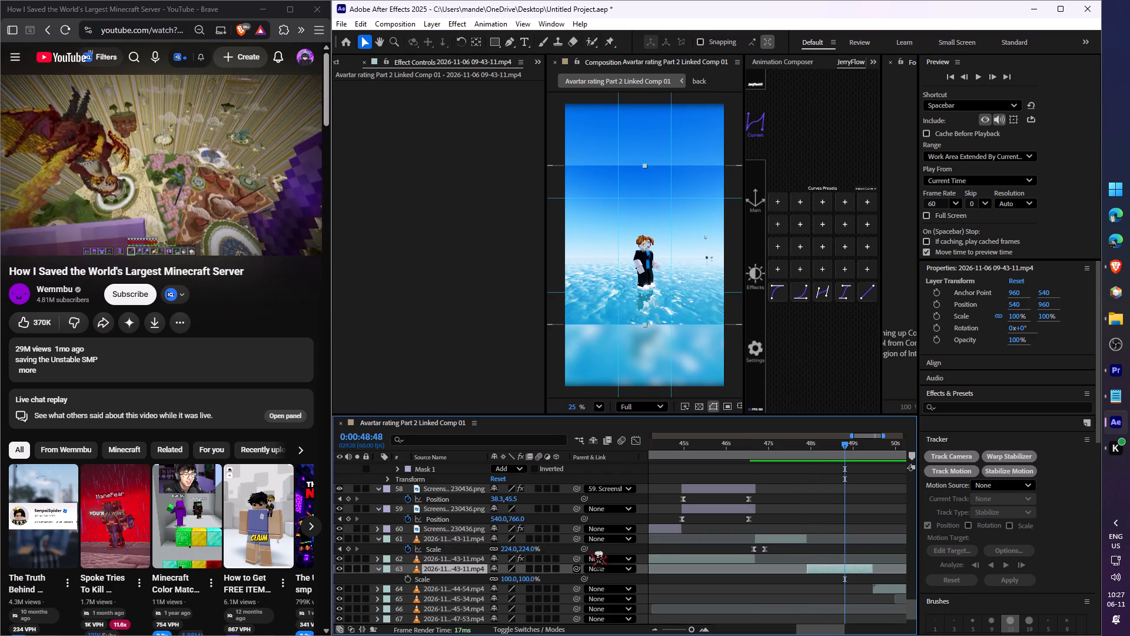
pyautogui.moveTo(824, 448); pyautogui.dragTo(806, 449)
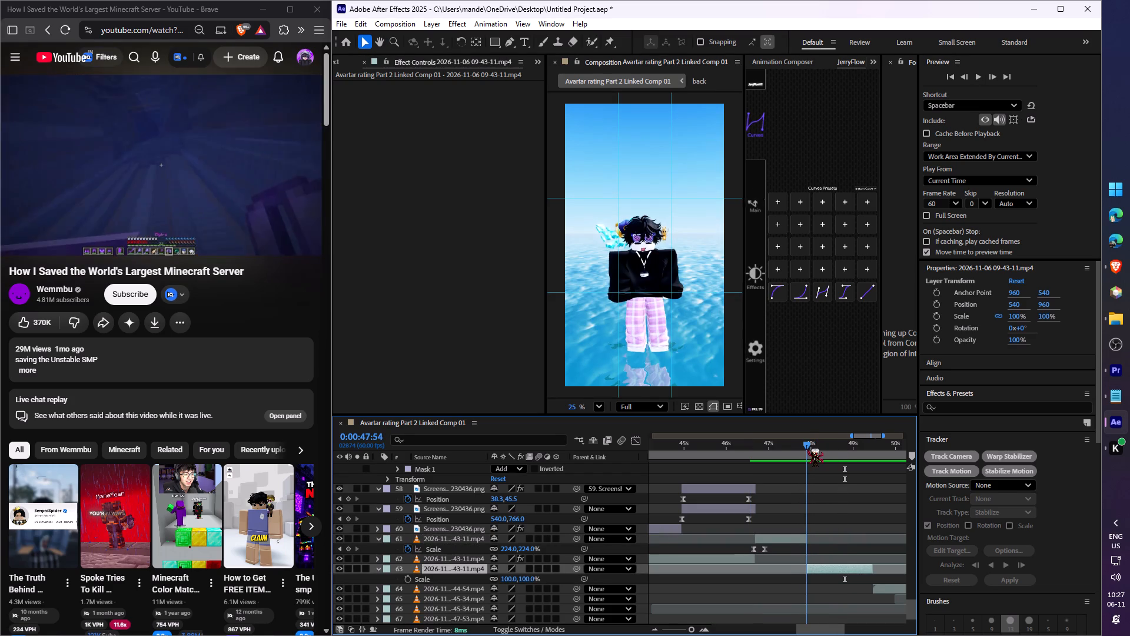
pyautogui.moveTo(806, 449); pyautogui.dragTo(807, 450)
pyautogui.press('s')
pyautogui.press('s')
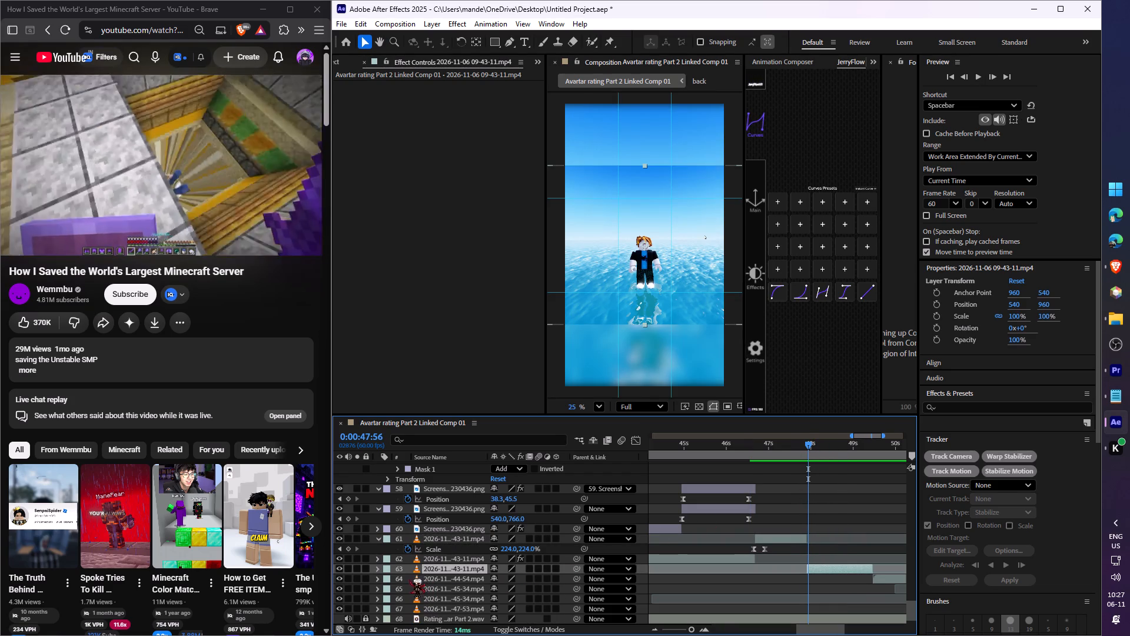
pyautogui.click(442, 568)
pyautogui.press('s')
pyautogui.click(410, 581)
pyautogui.moveTo(818, 446); pyautogui.dragTo(835, 444)
pyautogui.moveTo(504, 578); pyautogui.dragTo(561, 574)
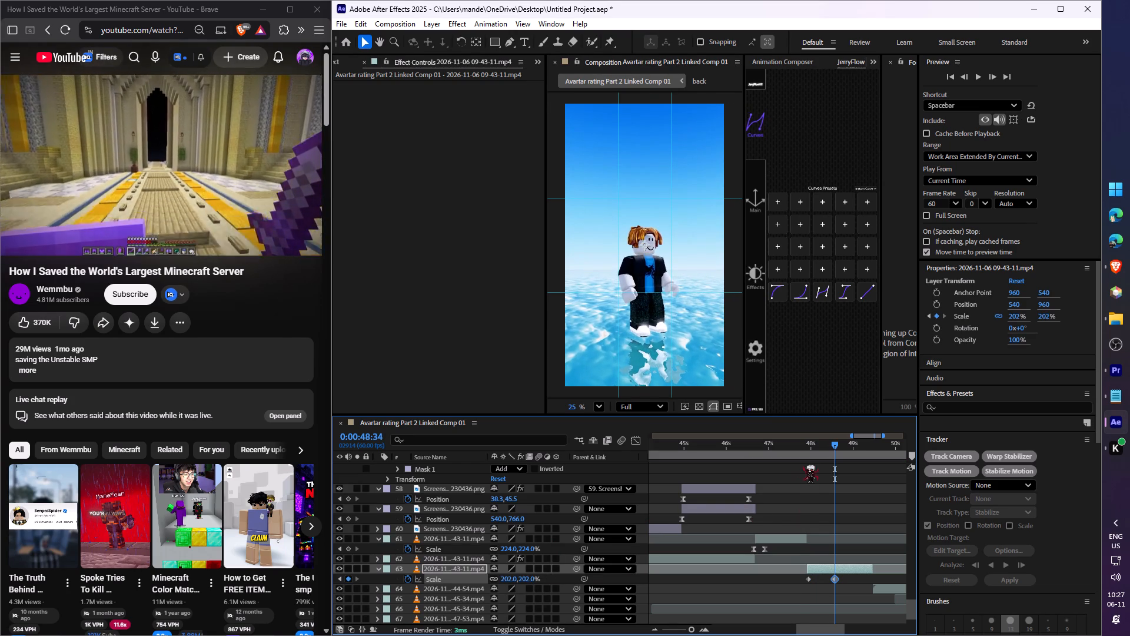
pyautogui.click(800, 447)
pyautogui.press('space')
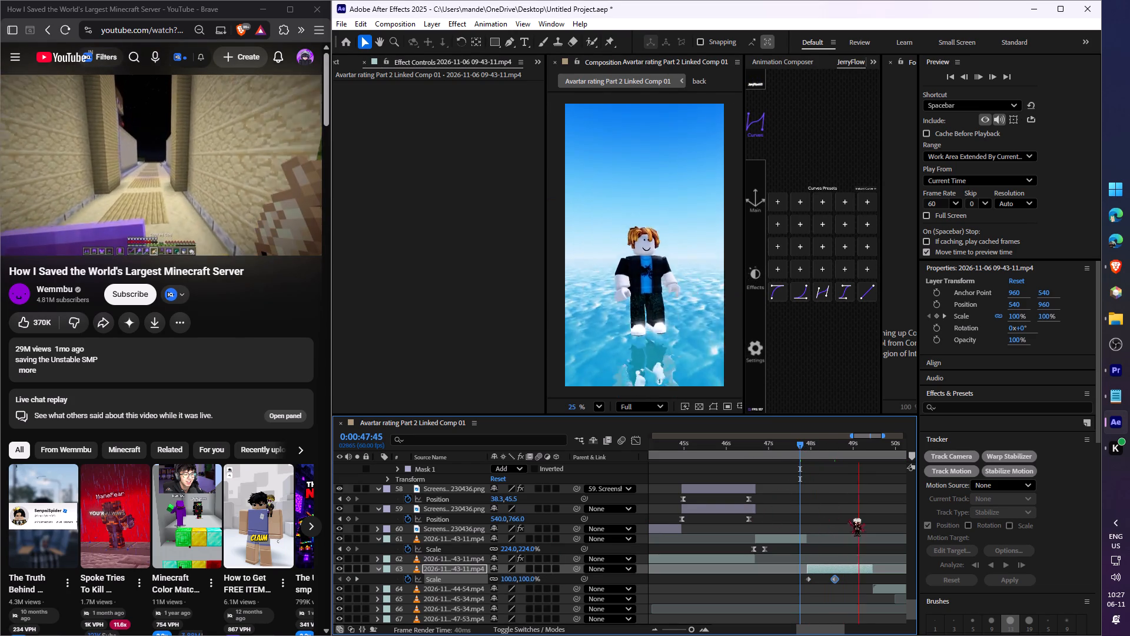
pyautogui.press('space')
pyautogui.moveTo(811, 628); pyautogui.dragTo(832, 630)
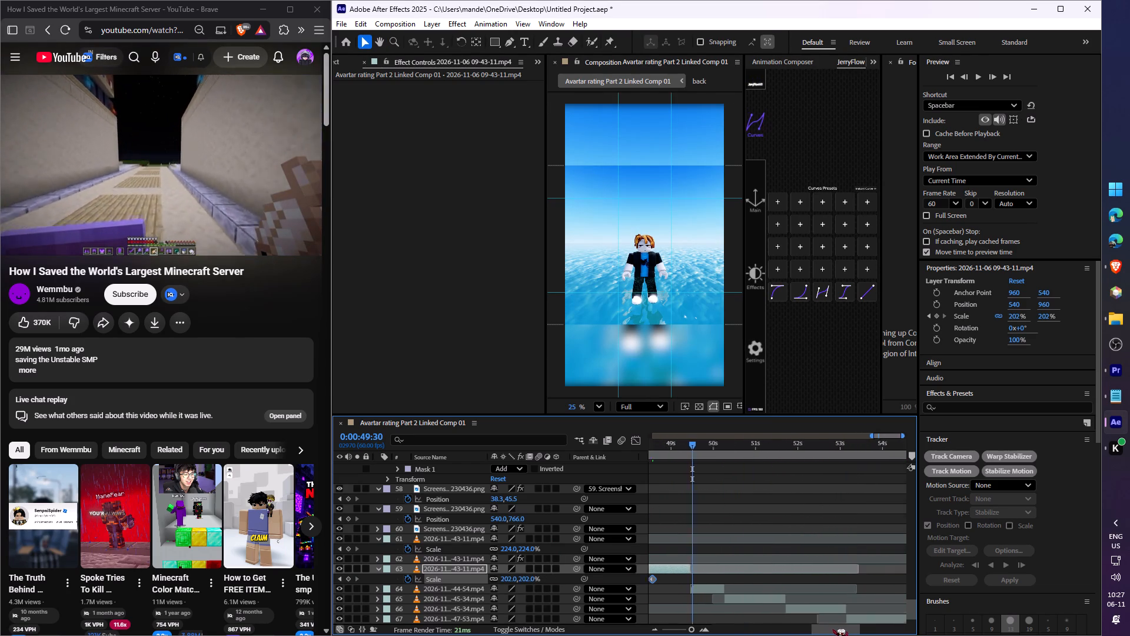
# Keyframe the scale of the 09-44-54 clip on layer 64 from 100% at 0:00:49:27 to 234% at 0:00:49:40.
pyautogui.moveTo(832, 630); pyautogui.dragTo(823, 631)
pyautogui.click(763, 587)
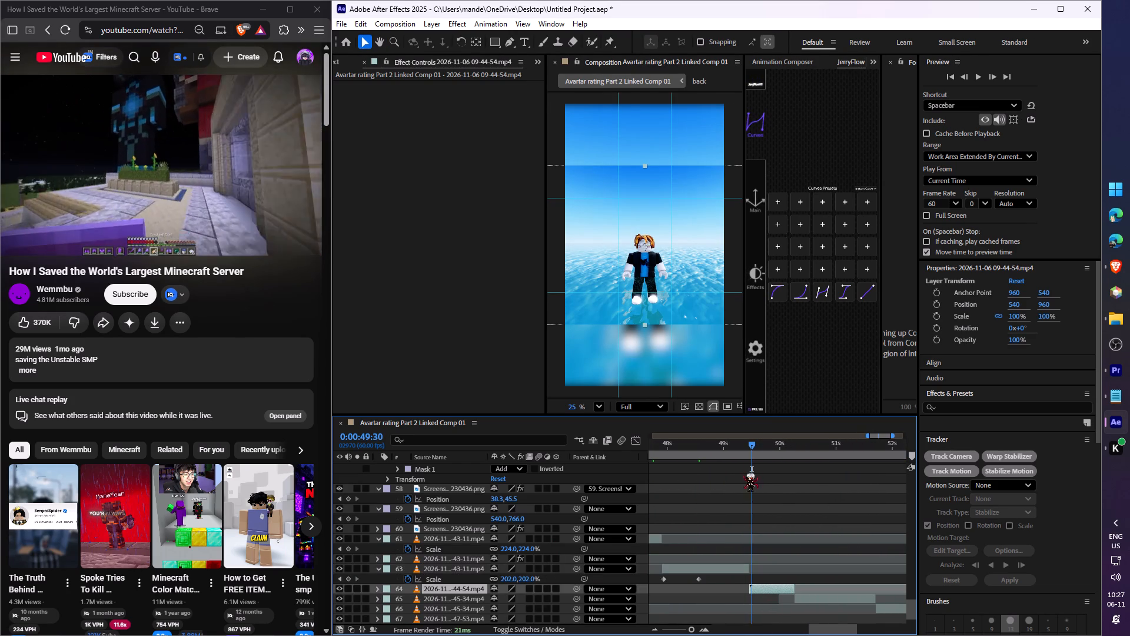
pyautogui.click(752, 451)
pyautogui.press('s')
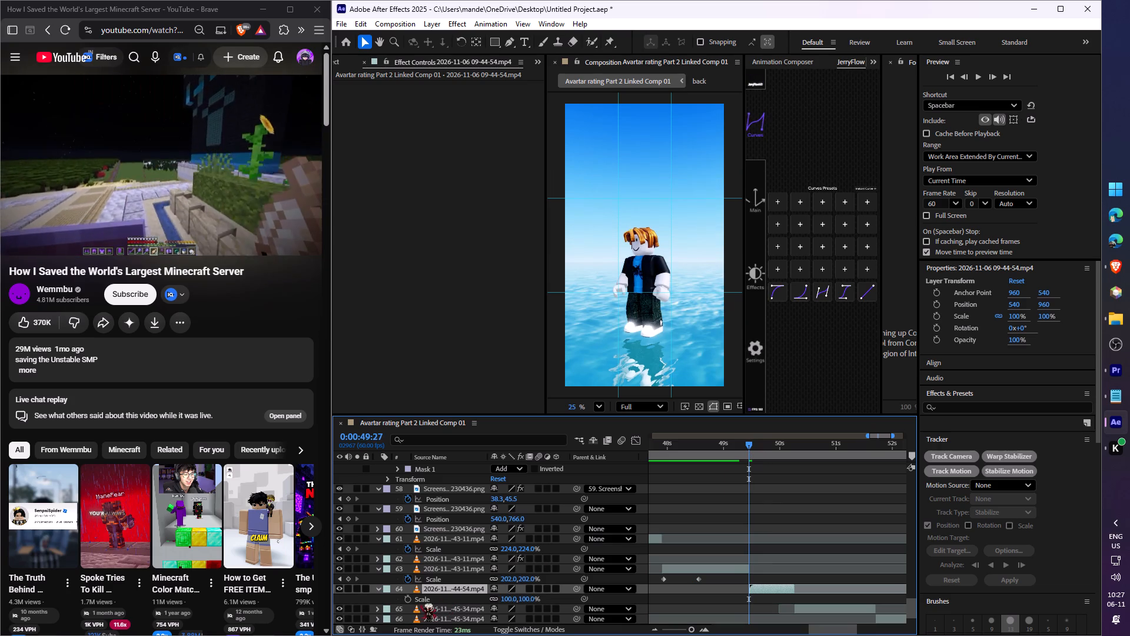
pyautogui.click(409, 597)
pyautogui.moveTo(747, 447); pyautogui.dragTo(759, 446)
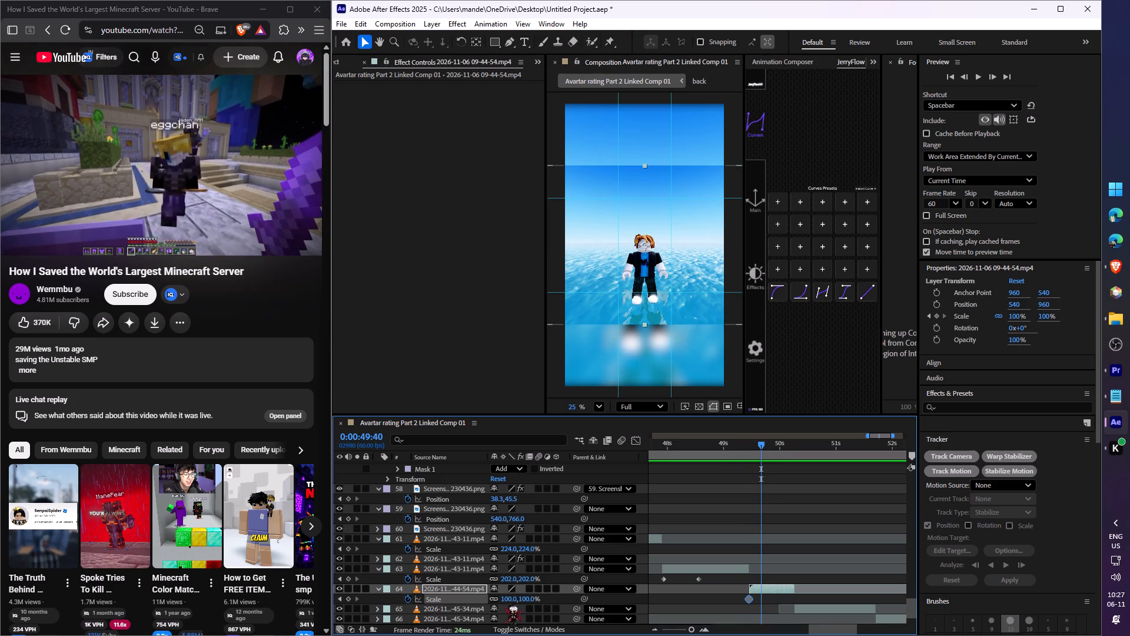
pyautogui.moveTo(510, 598); pyautogui.dragTo(577, 587)
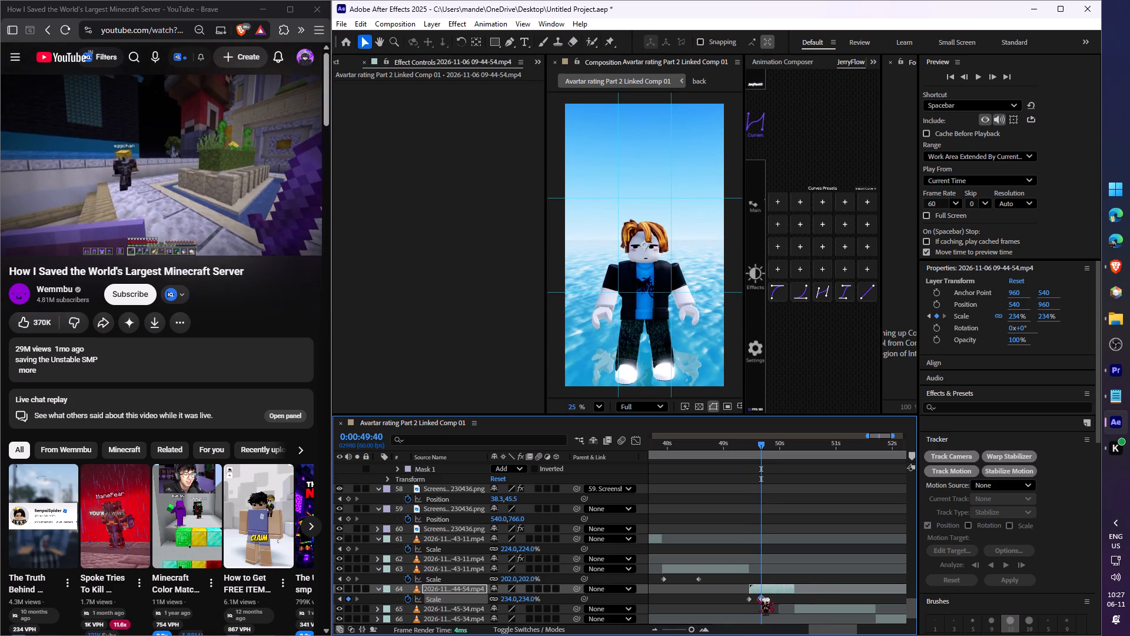
# Apply JerryFlow's steep-start, flattening curve preset to both layer 64 scale keyframes and preview the zoom from 0:00:49:18.
pyautogui.moveTo(765, 597); pyautogui.dragTo(724, 605)
pyautogui.click(771, 282)
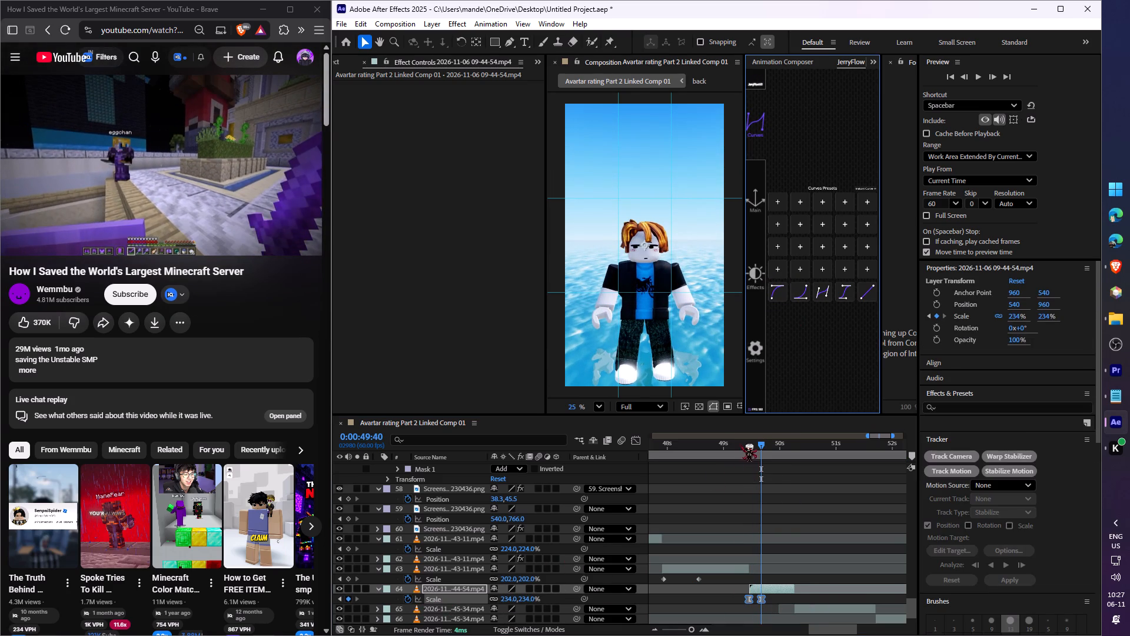
pyautogui.click(740, 445)
pyautogui.press('space')
pyautogui.press('space')
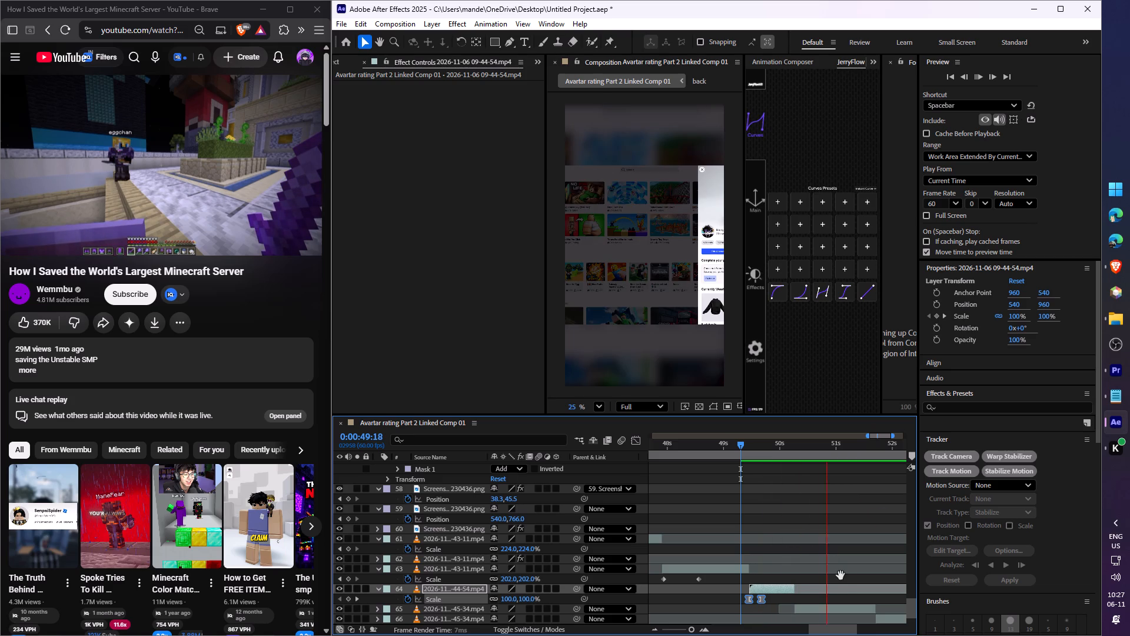
# Start scale and position keyframes on the 09-45-34 clip, layer 65, at 0:00:50:16, with horizontal position 115.
pyautogui.click(812, 612)
pyautogui.click(799, 450)
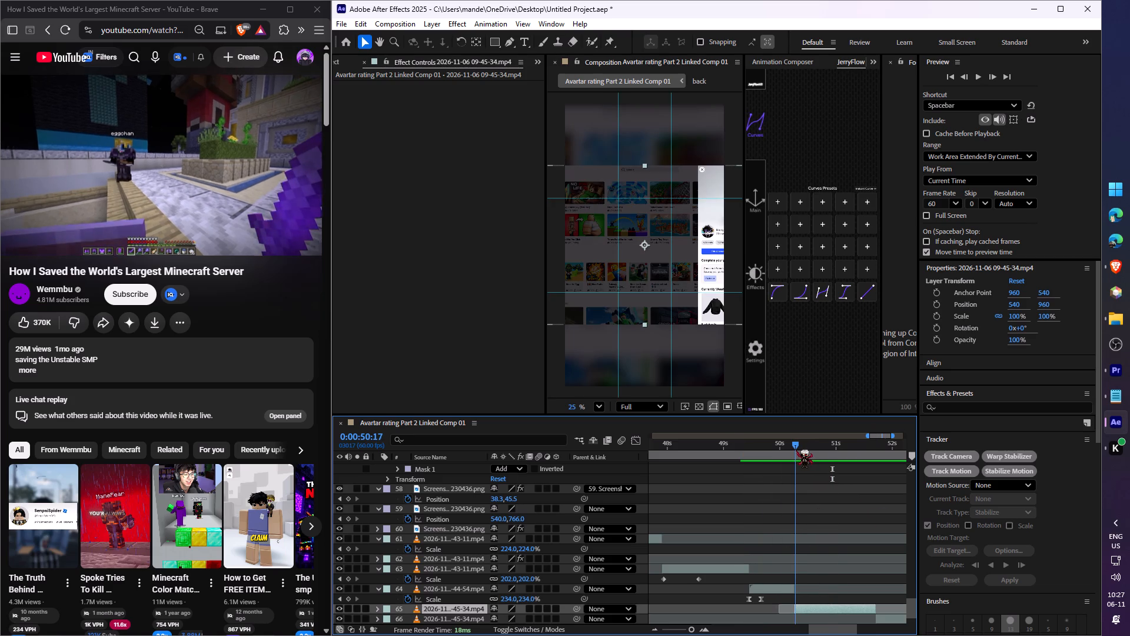
pyautogui.scroll(-2, 839, 449)
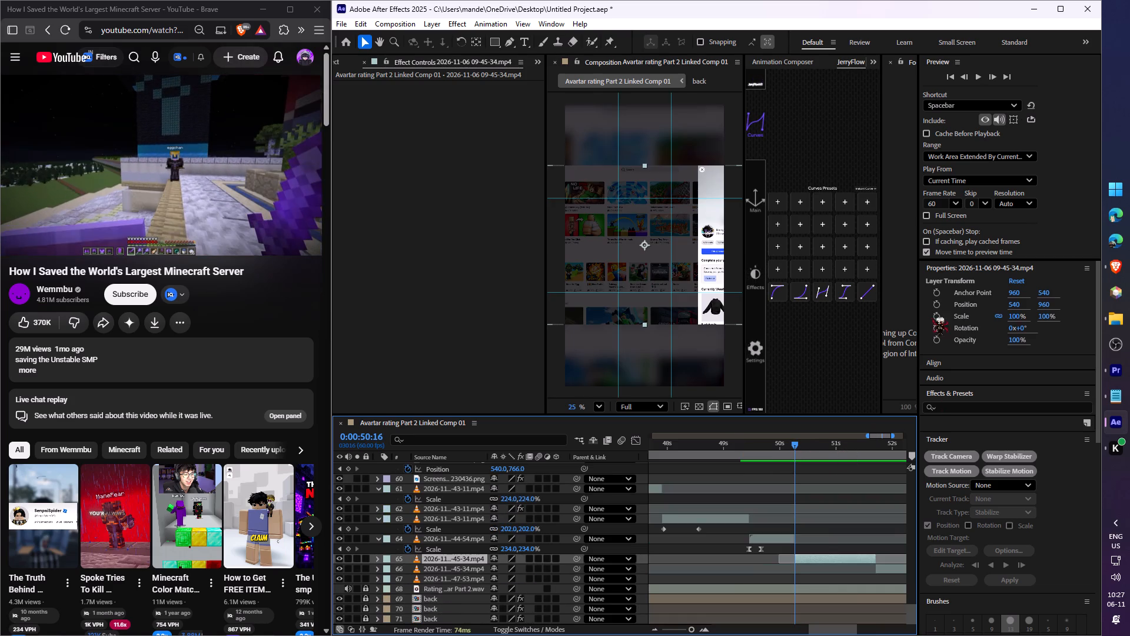
pyautogui.click(936, 313)
pyautogui.click(935, 303)
pyautogui.moveTo(1019, 302); pyautogui.dragTo(796, 339)
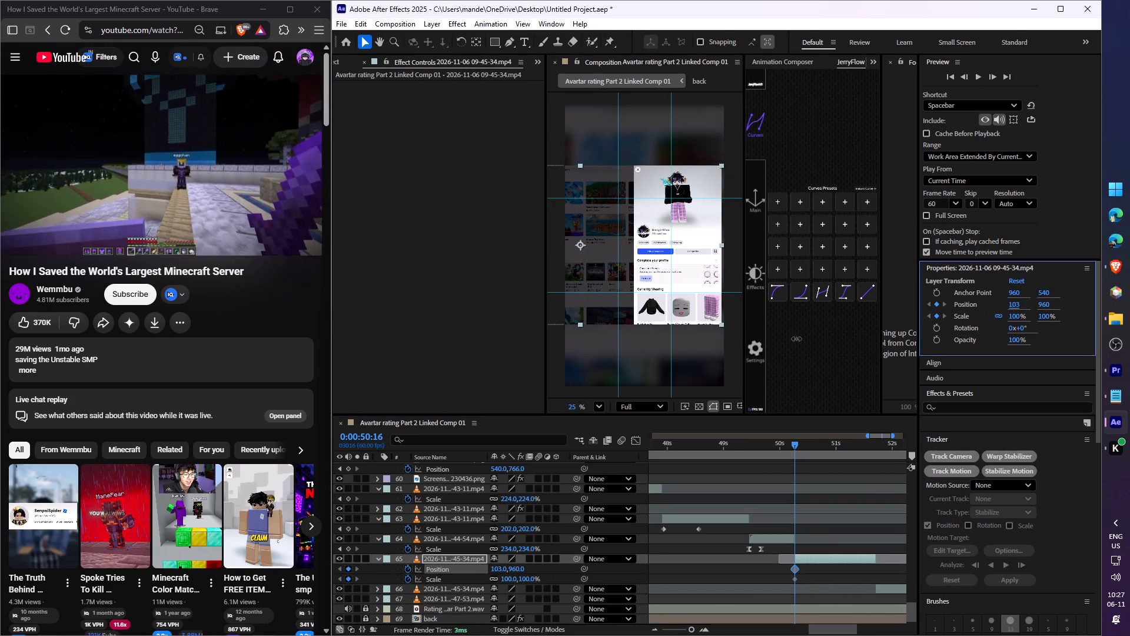
pyautogui.moveTo(796, 339); pyautogui.dragTo(806, 342)
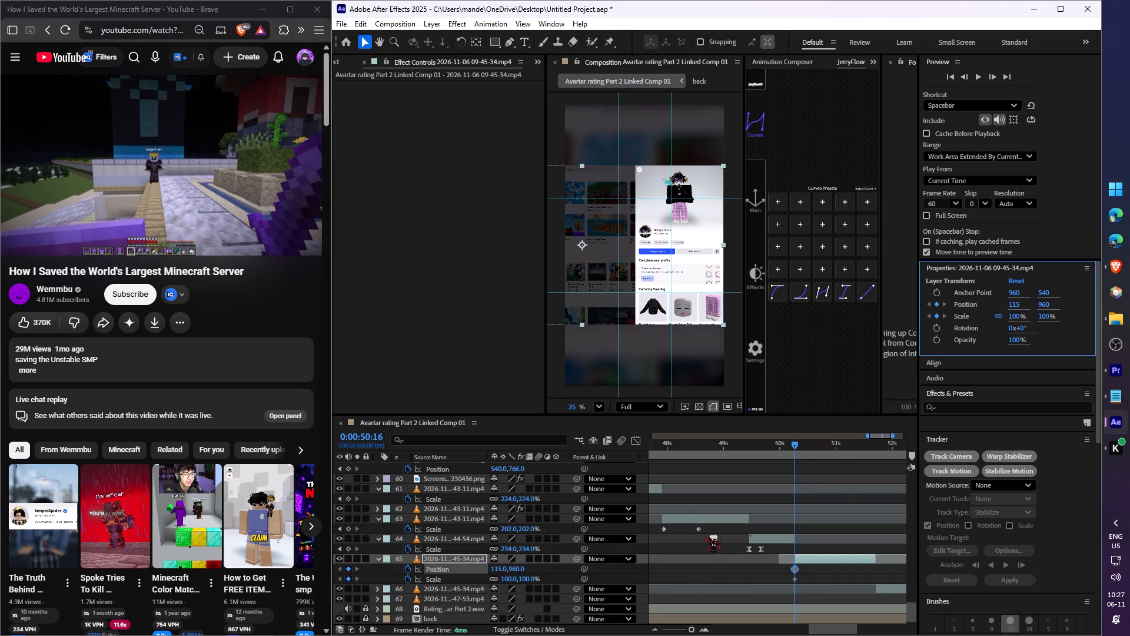
# Keyframe layer 65 at 0:00:50:29 with scale 188% and horizontal position -425.
pyautogui.moveTo(799, 446); pyautogui.dragTo(806, 447)
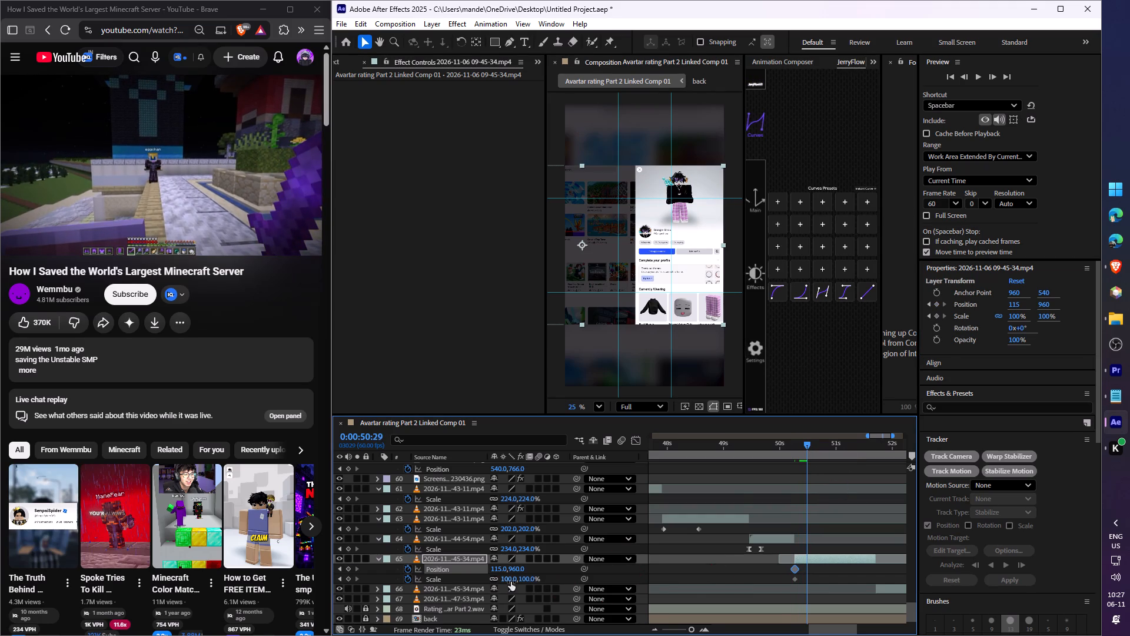
pyautogui.moveTo(509, 577); pyautogui.dragTo(559, 575)
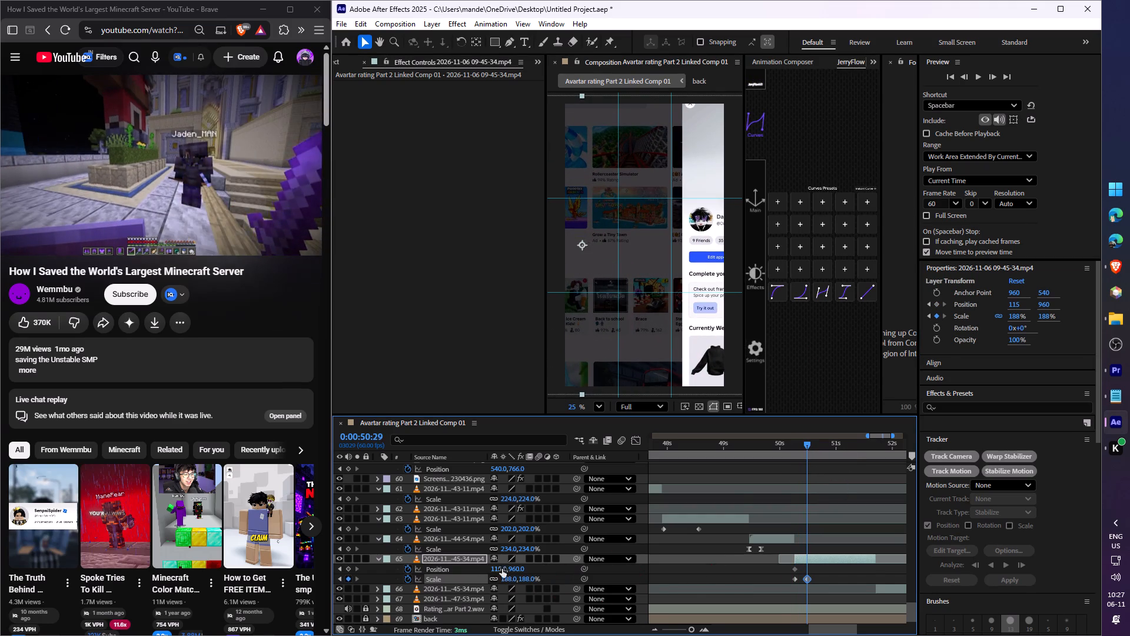
pyautogui.keyDown('shift'); pyautogui.moveTo(498, 569); pyautogui.dragTo(473, 574); pyautogui.keyUp('shift')
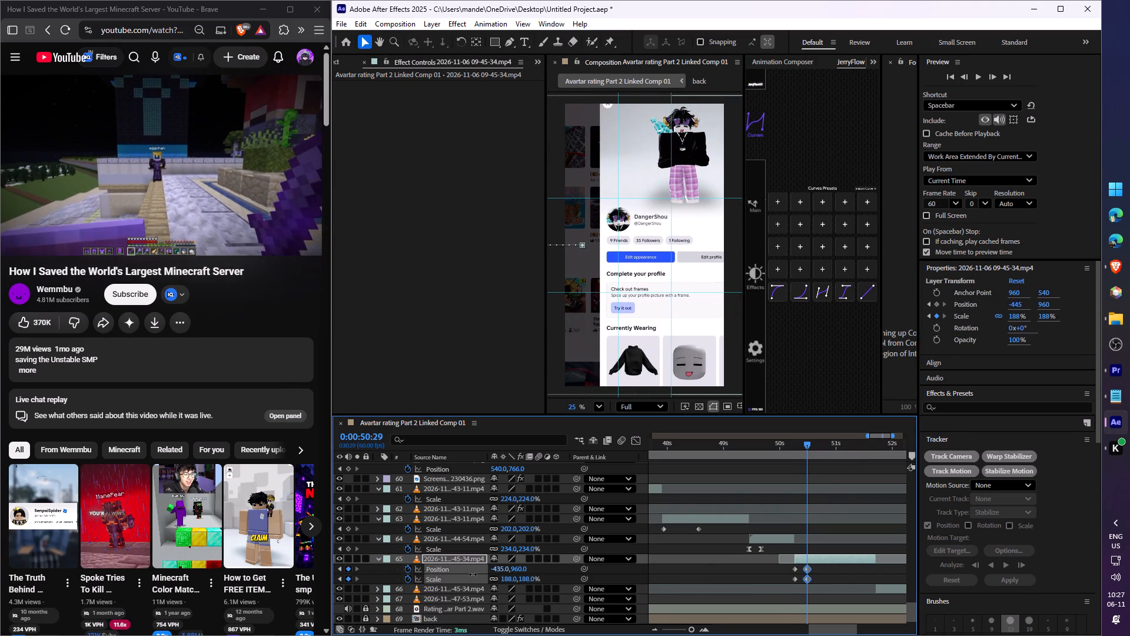
pyautogui.keyDown('shift'); pyautogui.moveTo(473, 574); pyautogui.dragTo(473, 575); pyautogui.keyUp('shift')
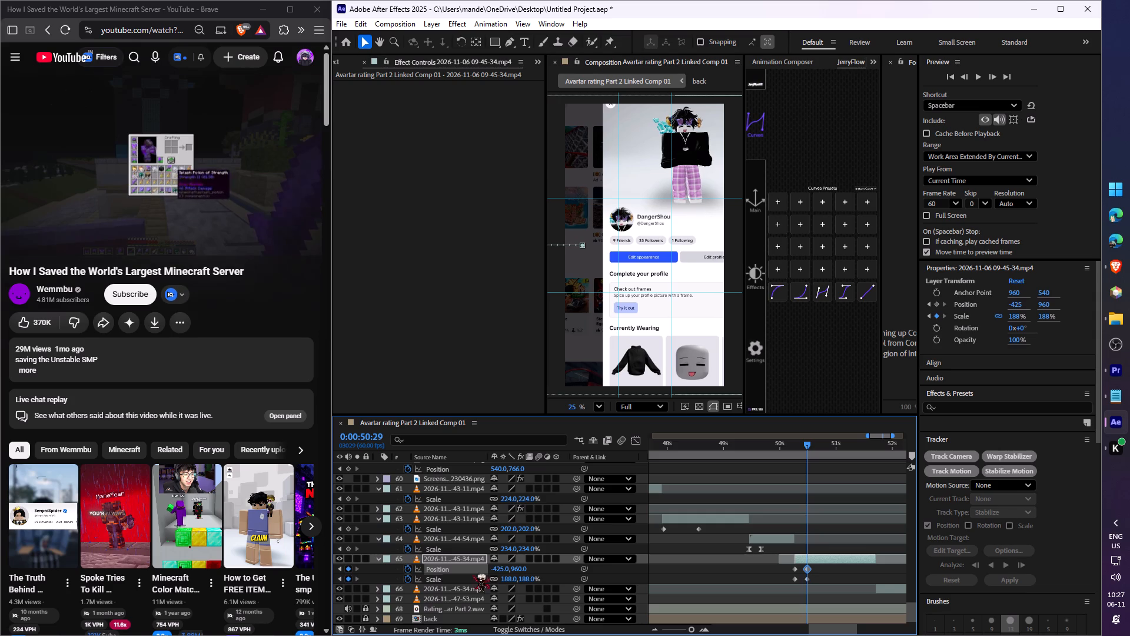
# Apply JerryFlow's steep-start, flattening curve preset to layer 65's position and scale keyframes and preview the move from 0:00:50:03.
pyautogui.keyDown('shift'); pyautogui.moveTo(820, 569); pyautogui.dragTo(766, 581); pyautogui.keyUp('shift')
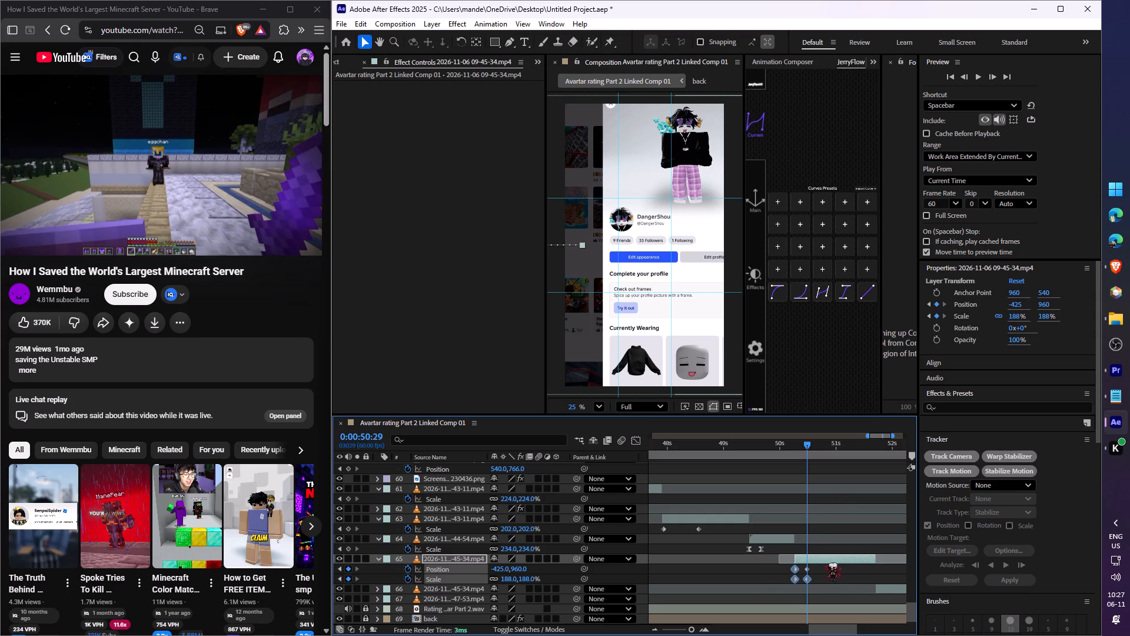
pyautogui.moveTo(821, 567); pyautogui.dragTo(776, 583)
pyautogui.click(775, 294)
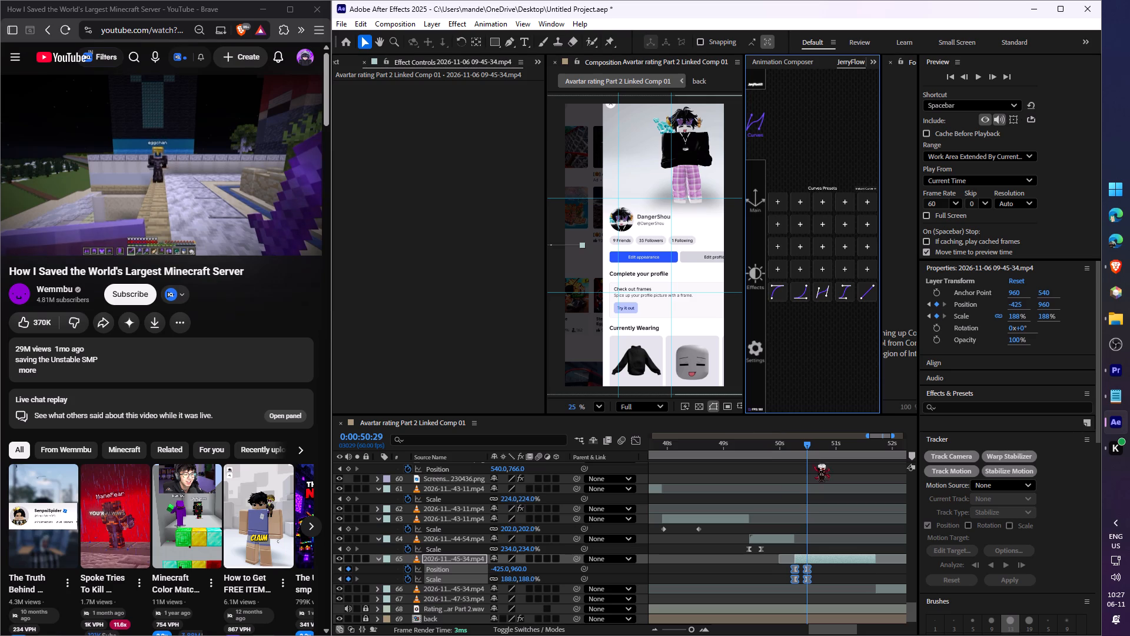
pyautogui.click(783, 455)
pyautogui.press('space')
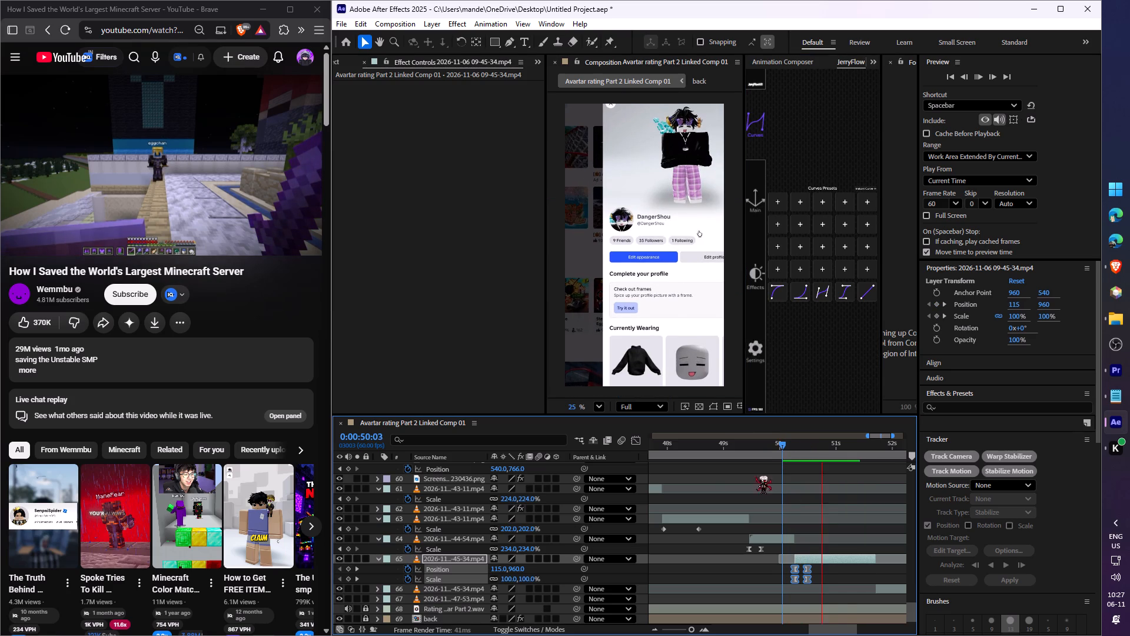
pyautogui.press('space')
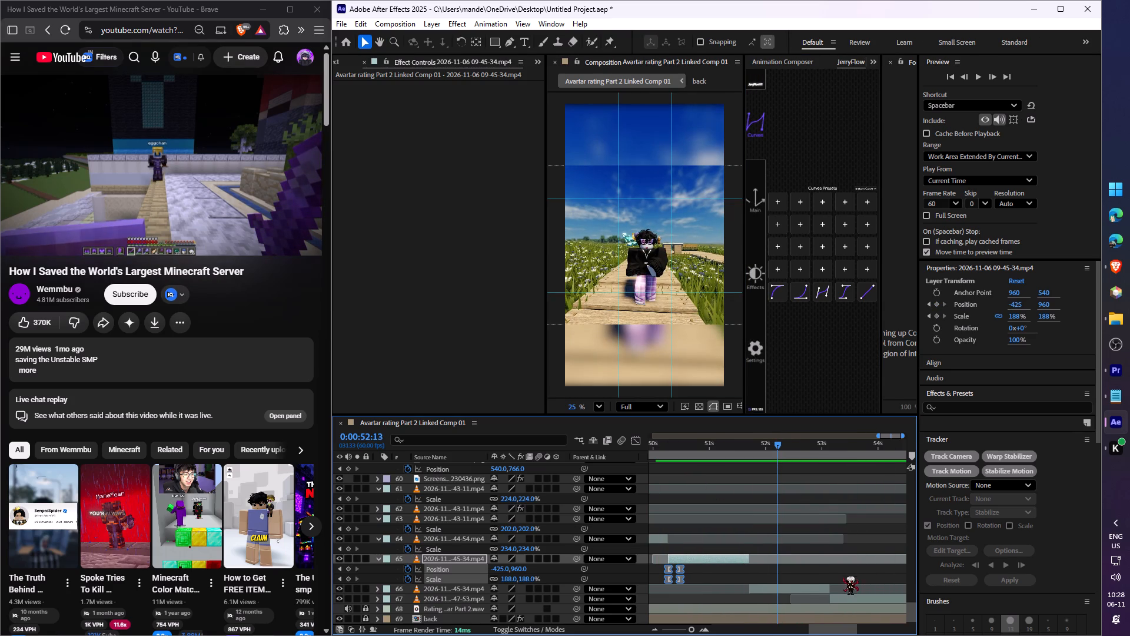
# Keyframe the scale of the 09-45-34 clip on layer 66 from 100% at 0:00:51:43 to 269% at 0:00:51:59.
pyautogui.click(780, 588)
pyautogui.click(753, 452)
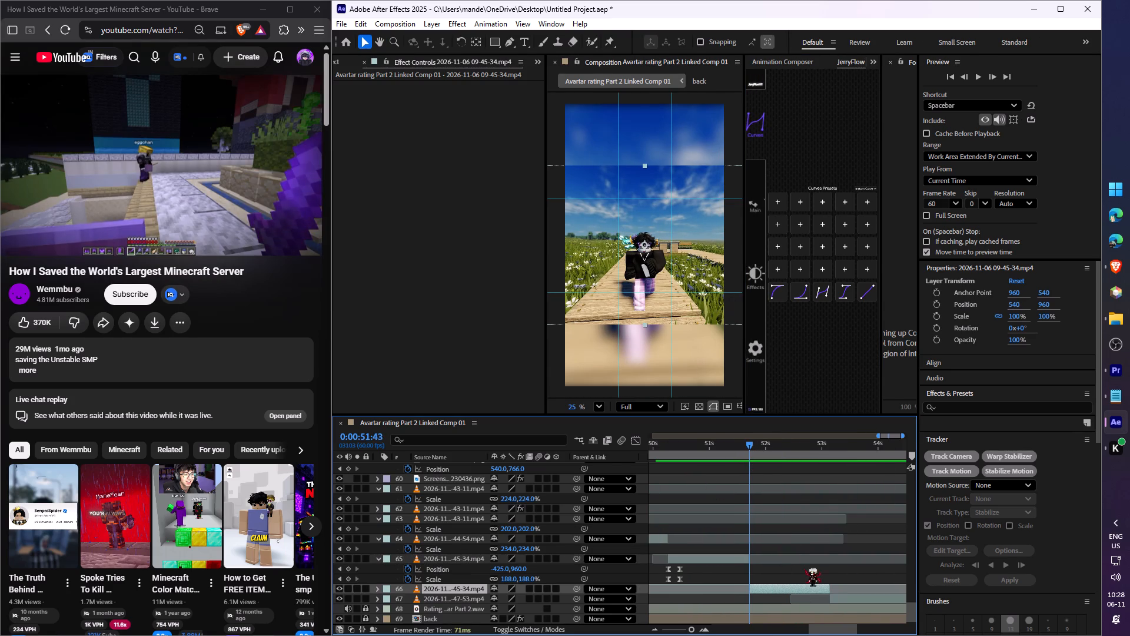
pyautogui.scroll(-2, 808, 568)
pyautogui.press('s')
pyautogui.doubleClick(403, 579)
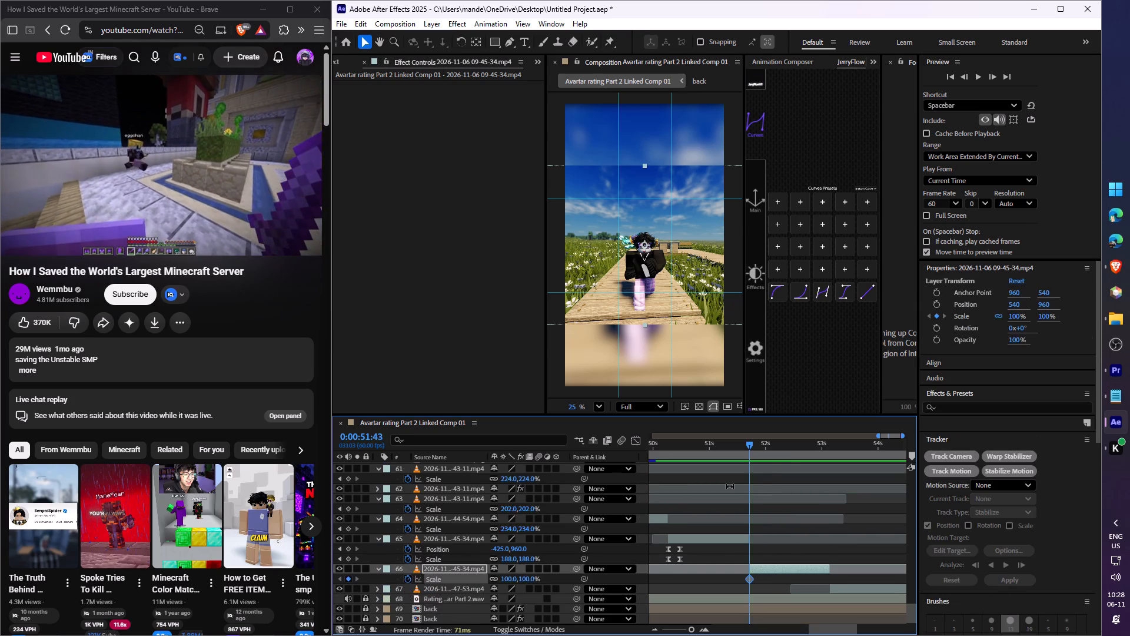
pyautogui.moveTo(760, 446); pyautogui.dragTo(767, 445)
pyautogui.click(767, 444)
pyautogui.click(765, 442)
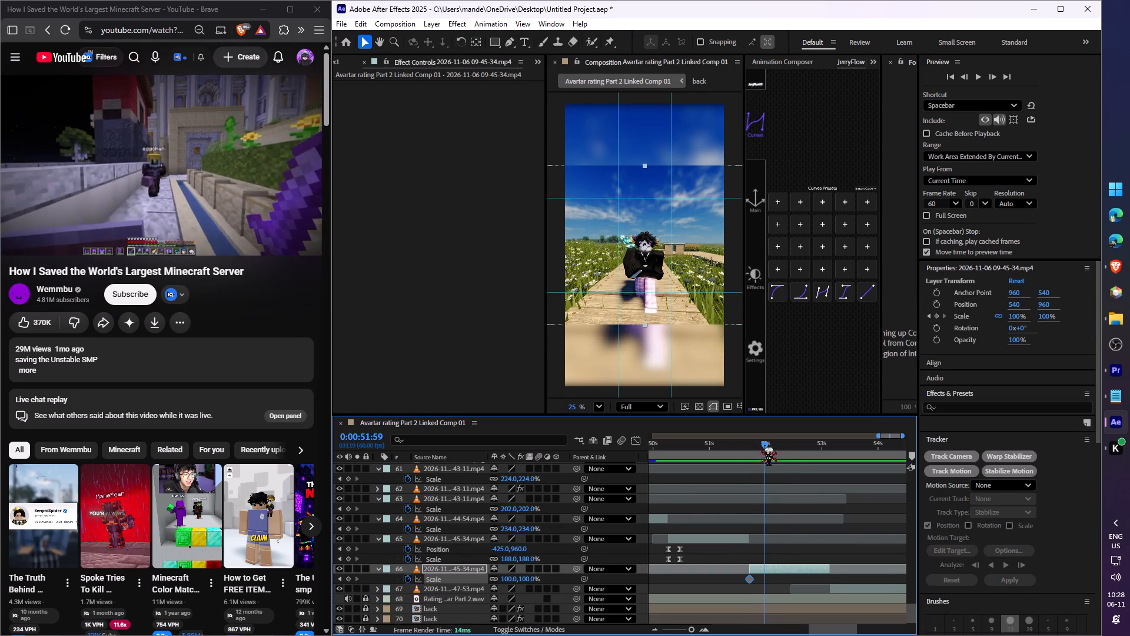
pyautogui.moveTo(509, 578); pyautogui.dragTo(600, 569)
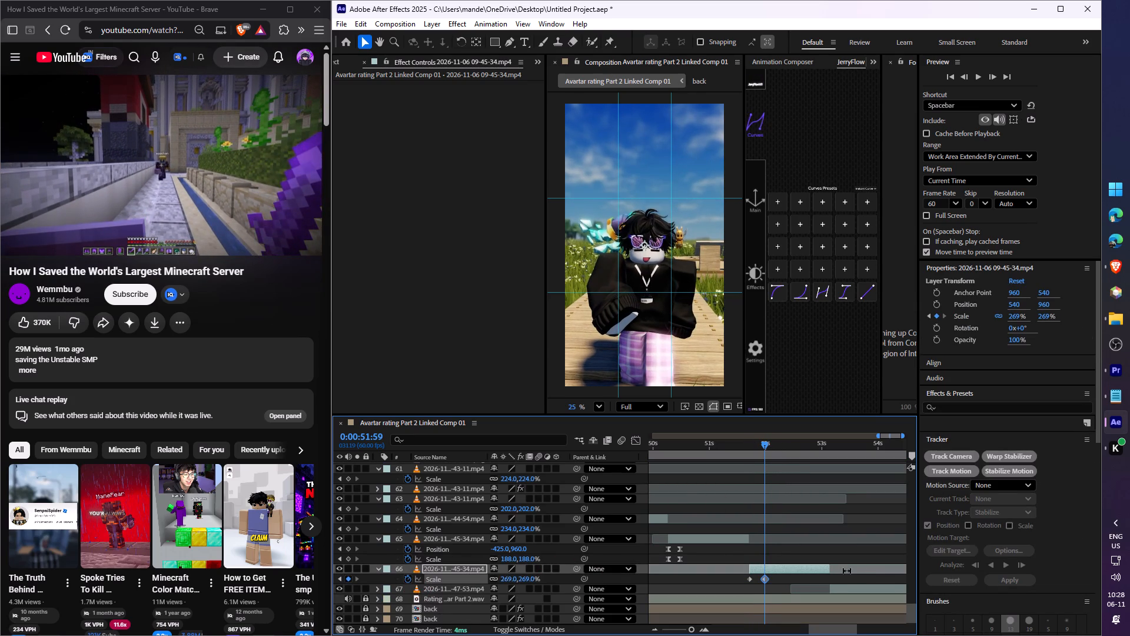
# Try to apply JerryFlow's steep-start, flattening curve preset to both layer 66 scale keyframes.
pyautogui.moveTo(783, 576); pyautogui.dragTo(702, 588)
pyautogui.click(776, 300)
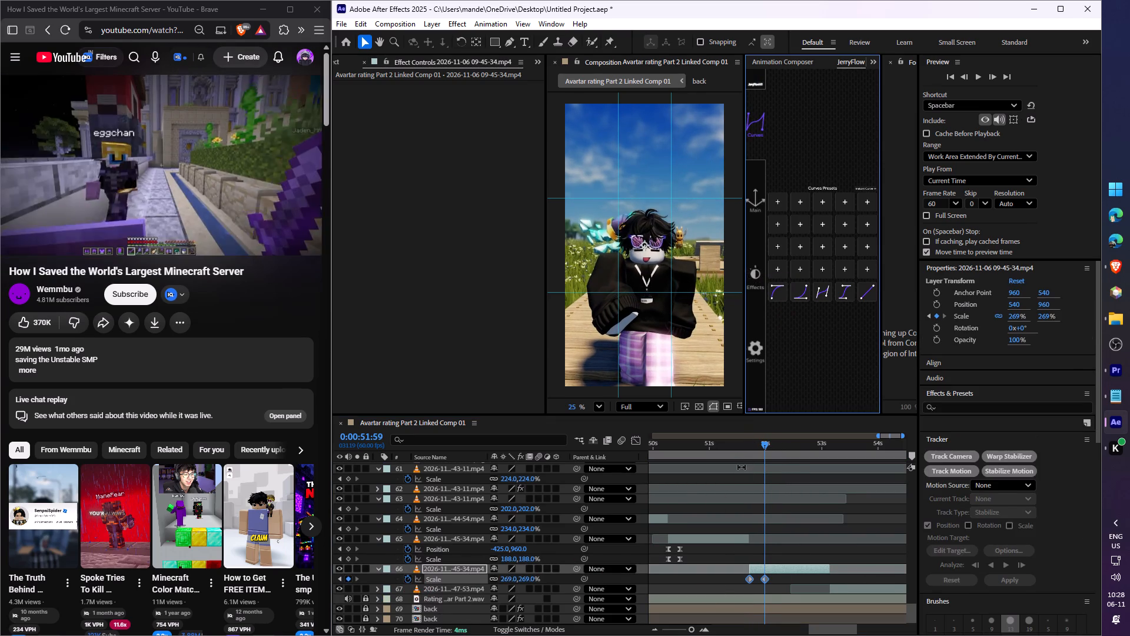
# Preview layer 66's zoom several times, starting from 0:00:51:37, 0:00:51:51 and 0:00:51:53.
pyautogui.click(736, 461)
pyautogui.press('space')
pyautogui.click(743, 451)
pyautogui.press('space')
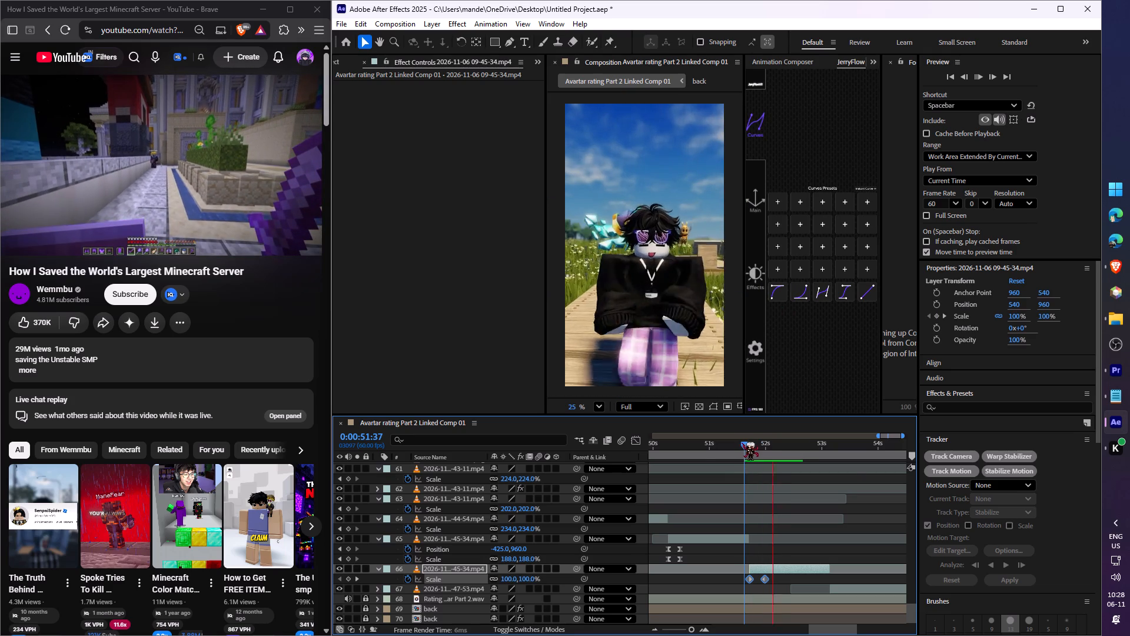
pyautogui.press('space')
pyautogui.click(757, 453)
pyautogui.press('space')
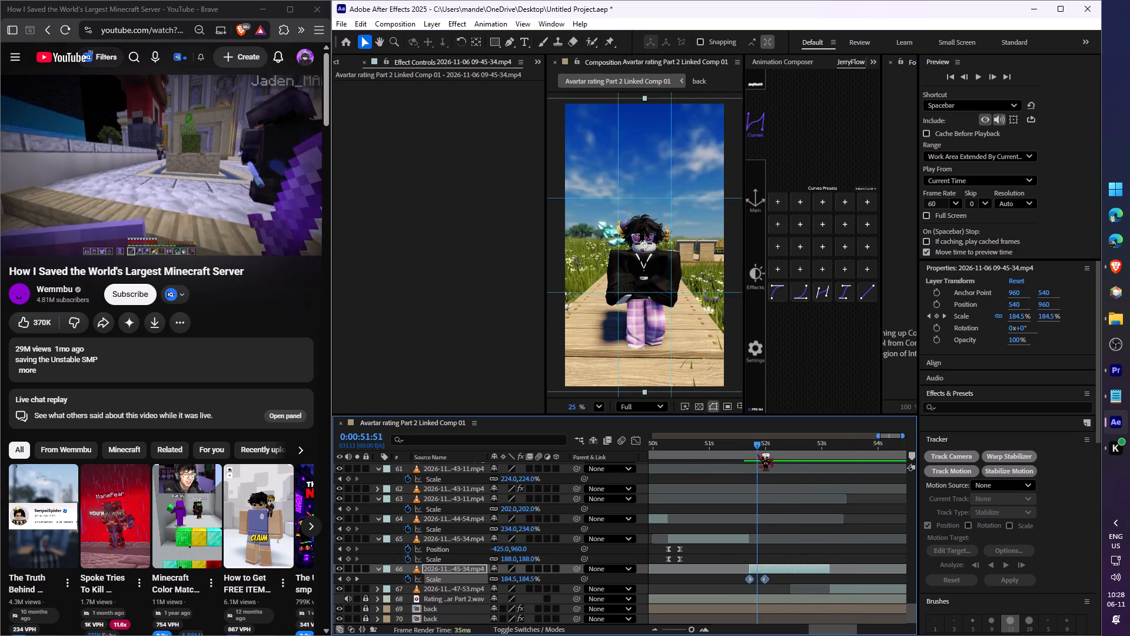
pyautogui.press('space')
pyautogui.click(760, 451)
pyautogui.press('space')
pyautogui.press('space')
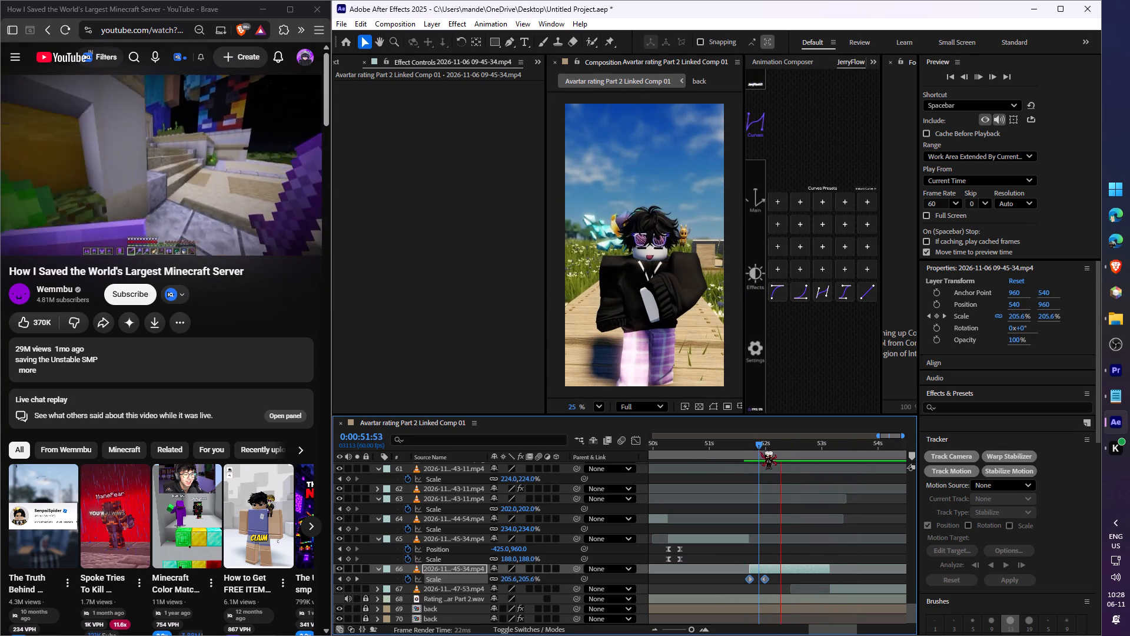
pyautogui.click(762, 452)
pyautogui.press('space')
pyautogui.press('space')
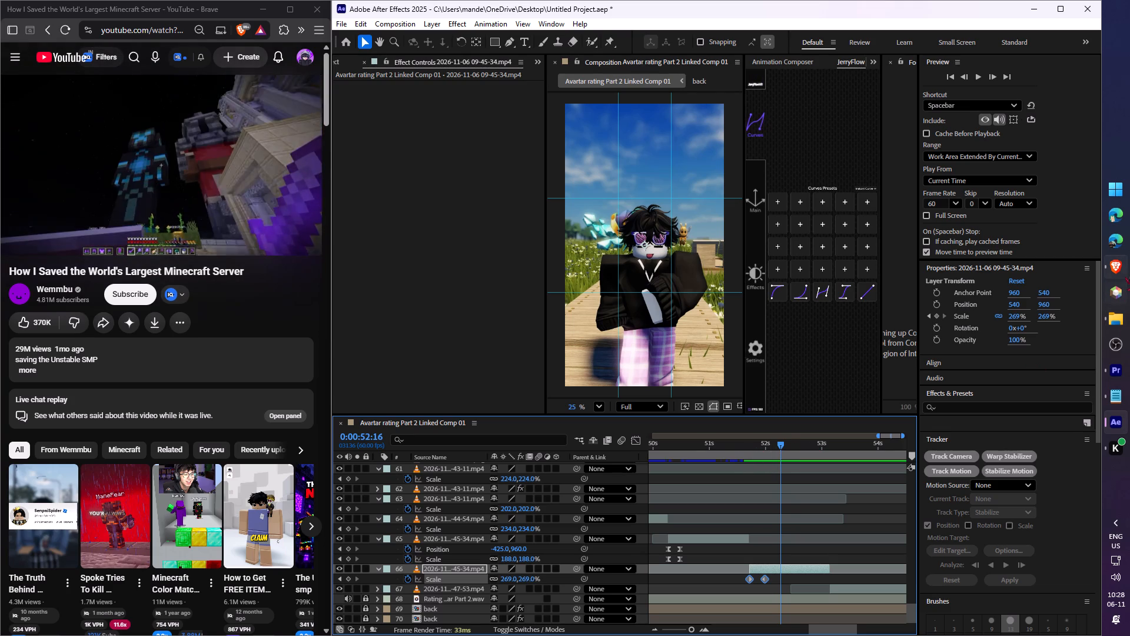
# Switch to Brave, open YouTube in a new tab and detach it into its own maximized window.
pyautogui.click(57, 355)
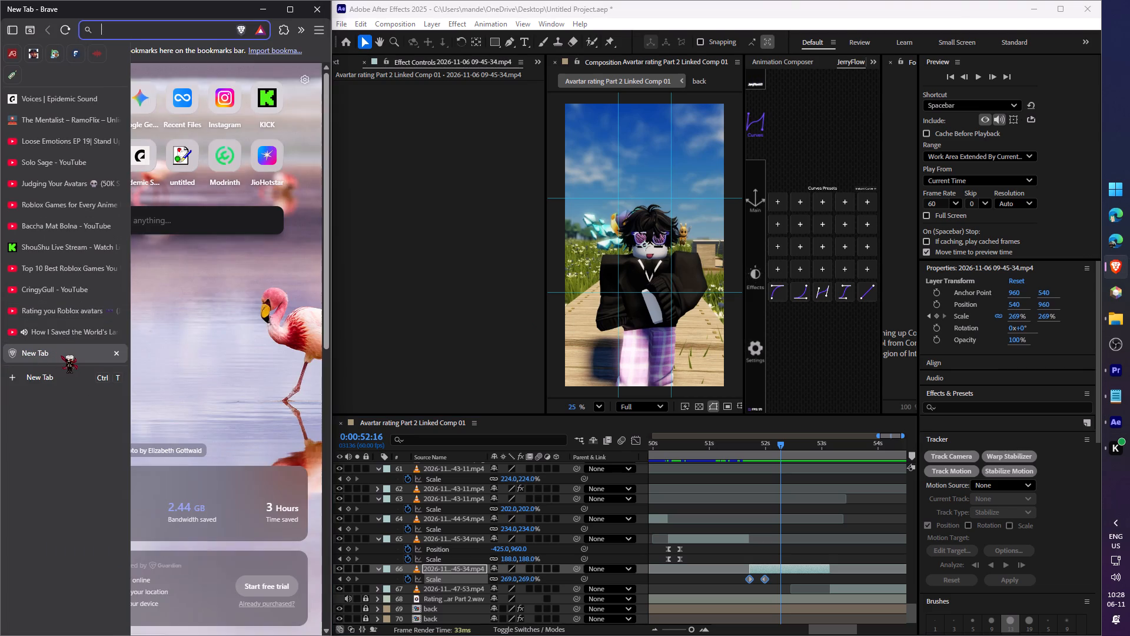
pyautogui.click(102, 97)
pyautogui.click(147, 20)
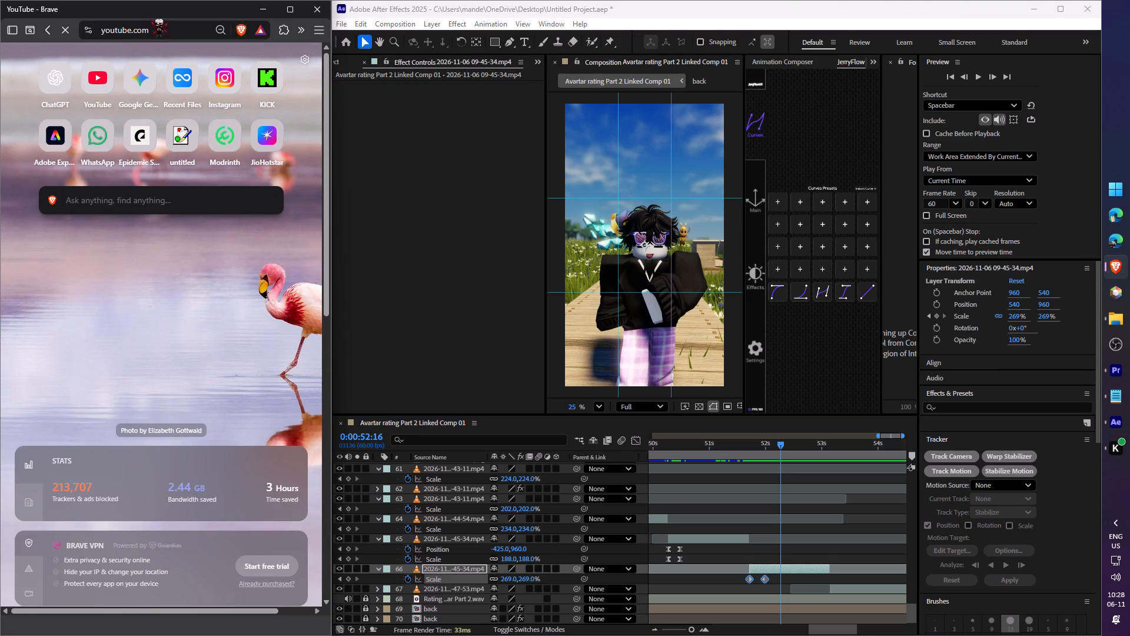
pyautogui.moveTo(65, 352); pyautogui.dragTo(630, 255)
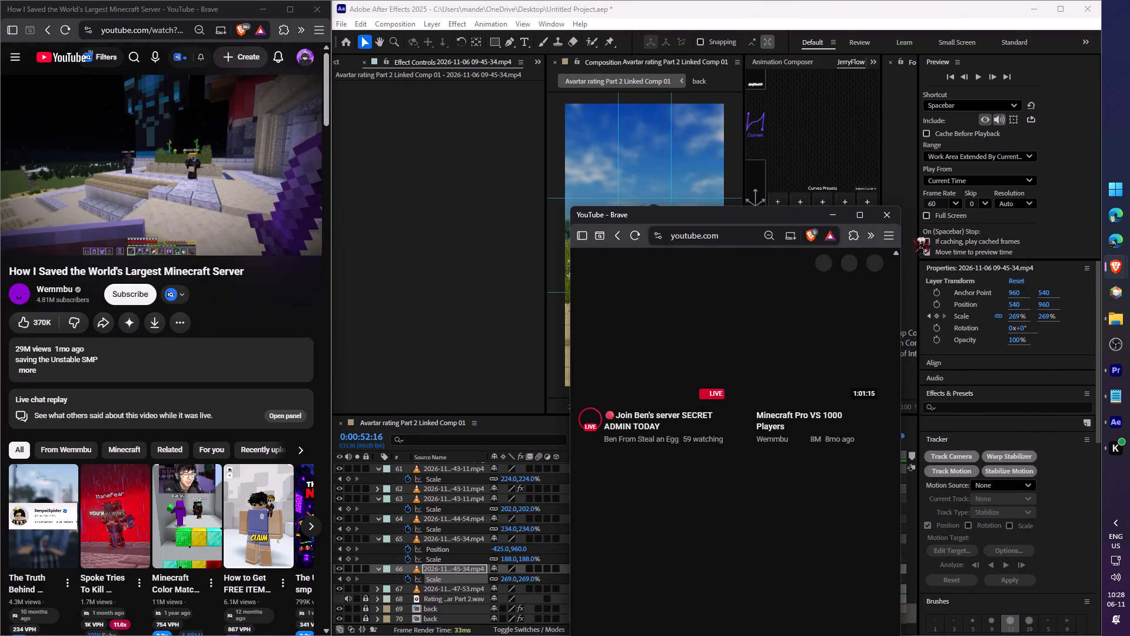
pyautogui.click(866, 211)
# Search YouTube for "comment green screen" and browse the results.
pyautogui.click(435, 53)
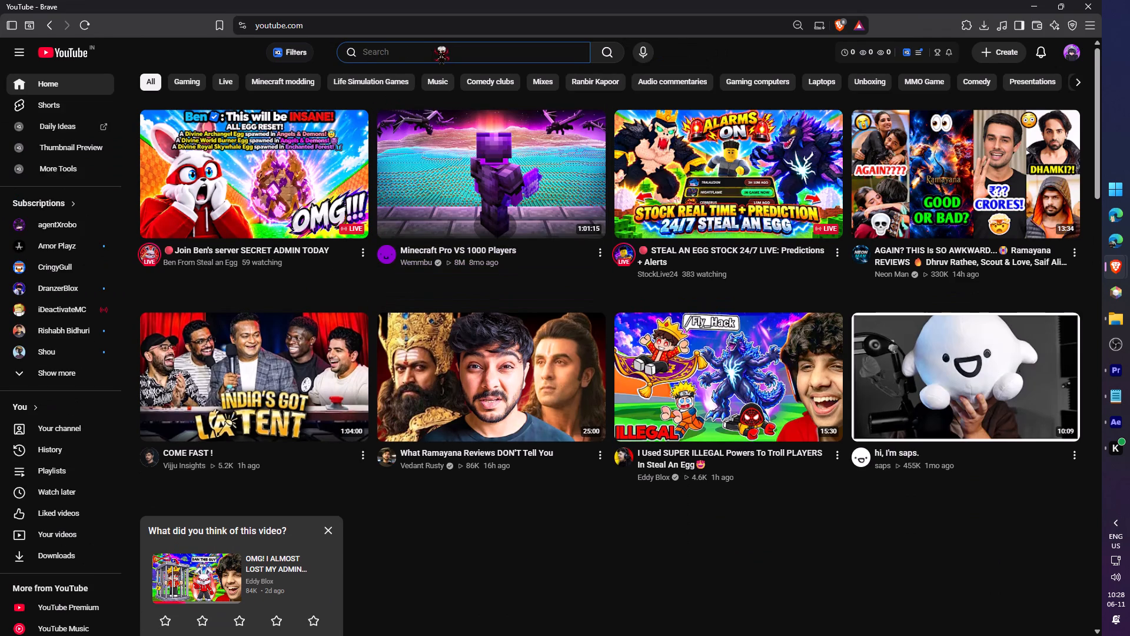
pyautogui.write('comment green screen')
pyautogui.press('Return')
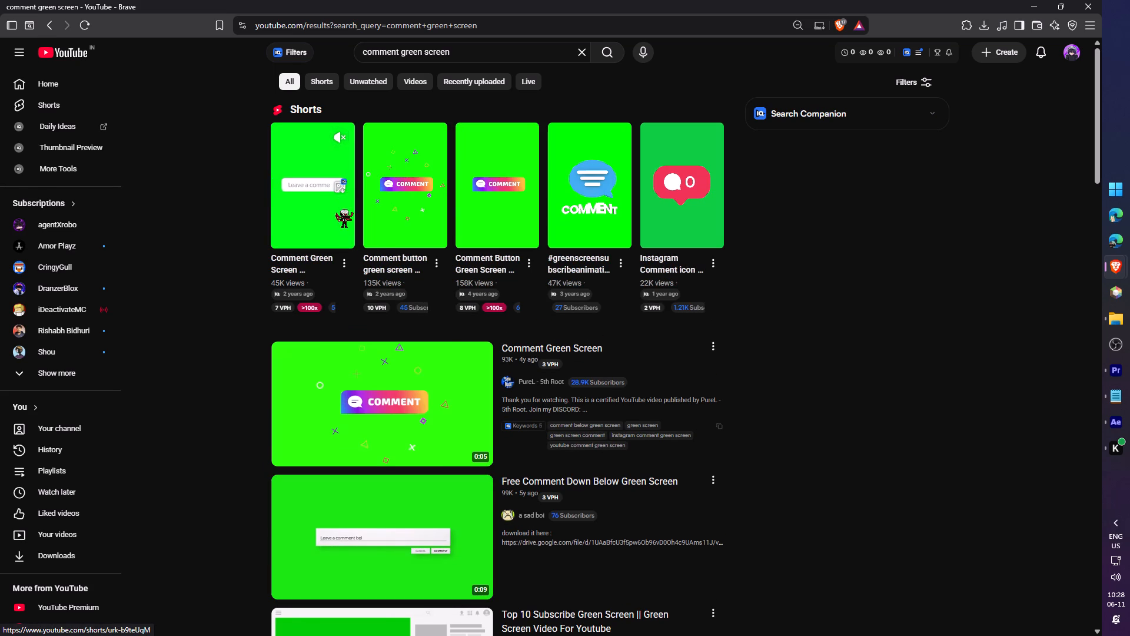
pyautogui.scroll(-3, 392, 307)
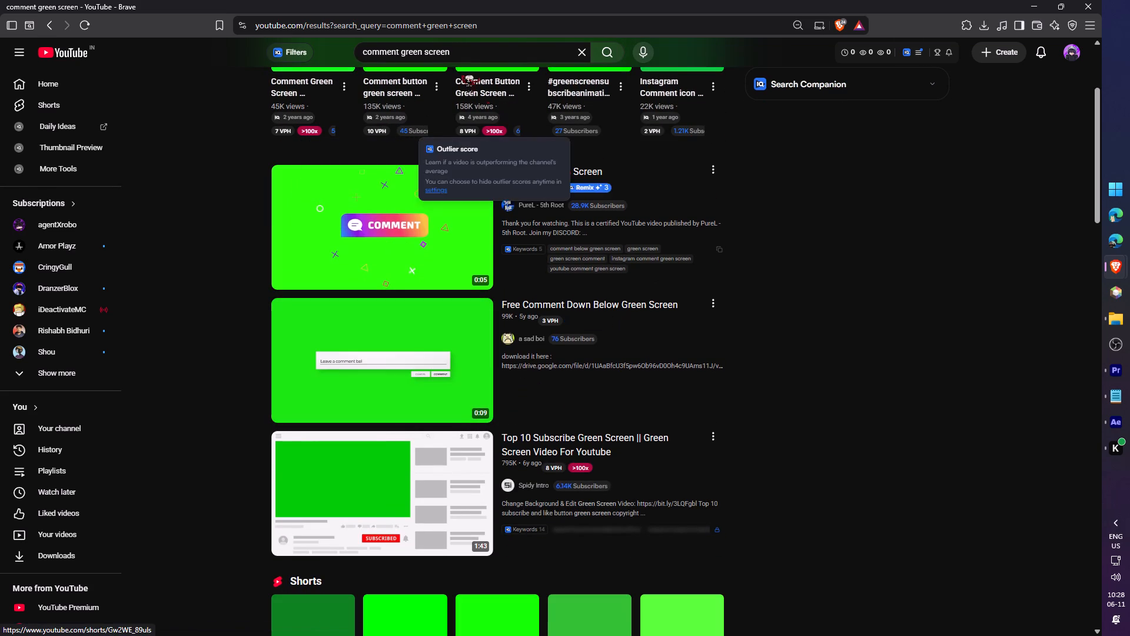
# Change the YouTube search to "comment after effects tutorial" and look over the results.
pyautogui.click(471, 52)
pyautogui.press('space')
pyautogui.press('BackSpace')
pyautogui.press('BackSpace')
pyautogui.press('BackSpace')
pyautogui.press('BackSpace')
pyautogui.press('BackSpace')
pyautogui.press('BackSpace')
pyautogui.press('BackSpace')
pyautogui.press('BackSpace')
pyautogui.press('BackSpace')
pyautogui.press('BackSpace')
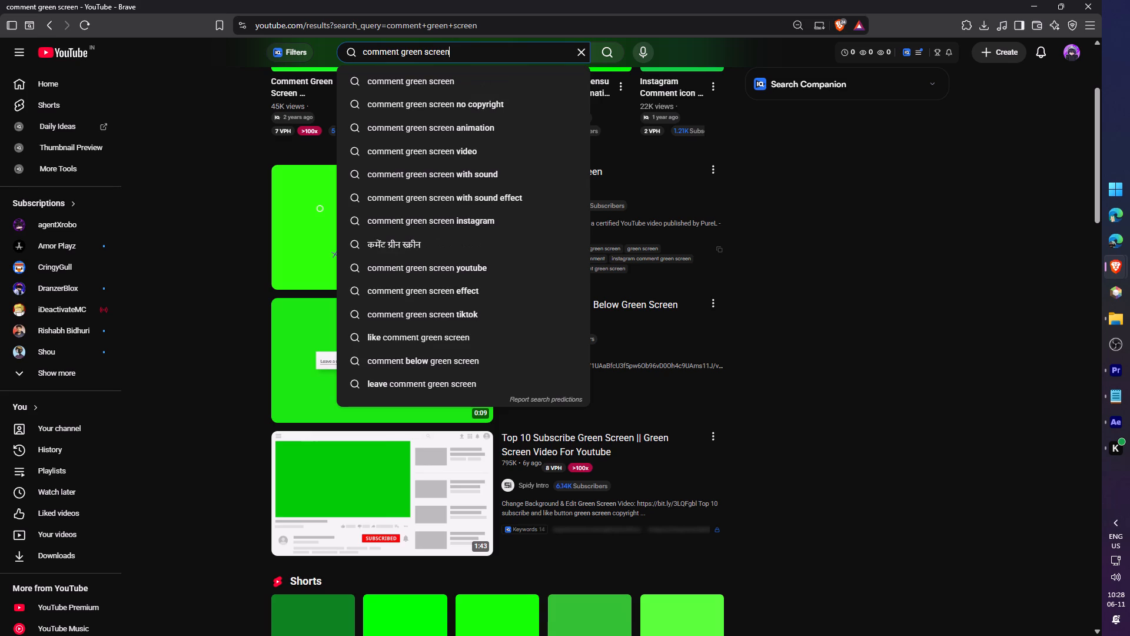
pyautogui.press('BackSpace')
pyautogui.press('BackSpace')
pyautogui.press('BackSpace')
pyautogui.write('afg')
pyautogui.press('BackSpace')
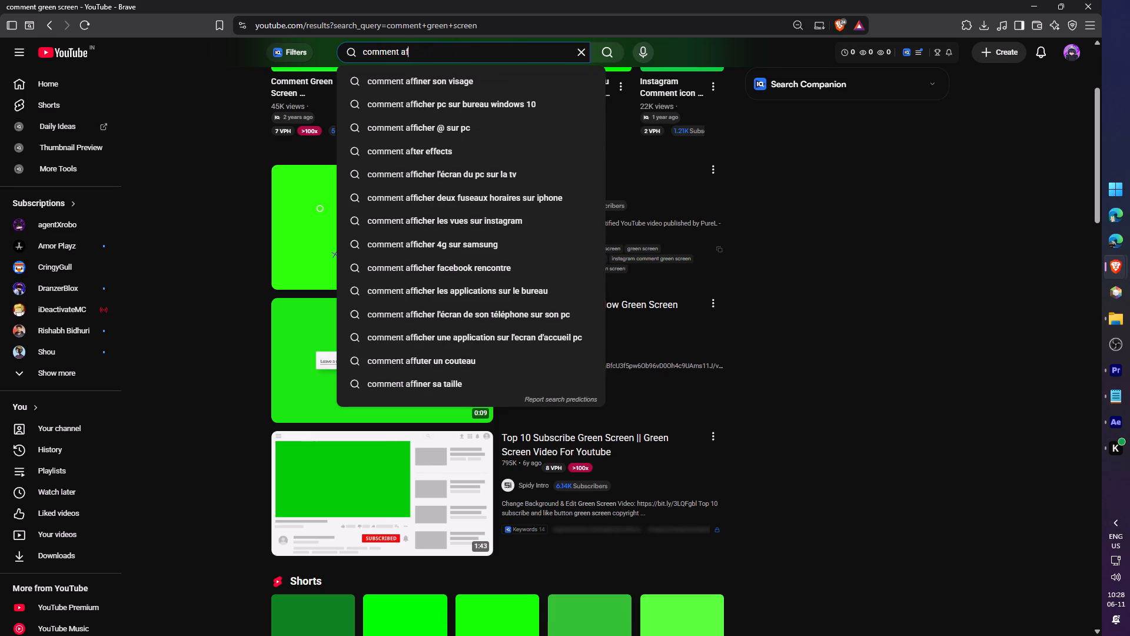
pyautogui.press('BackSpace')
pyautogui.write('fter effects tutorial')
pyautogui.press('Return')
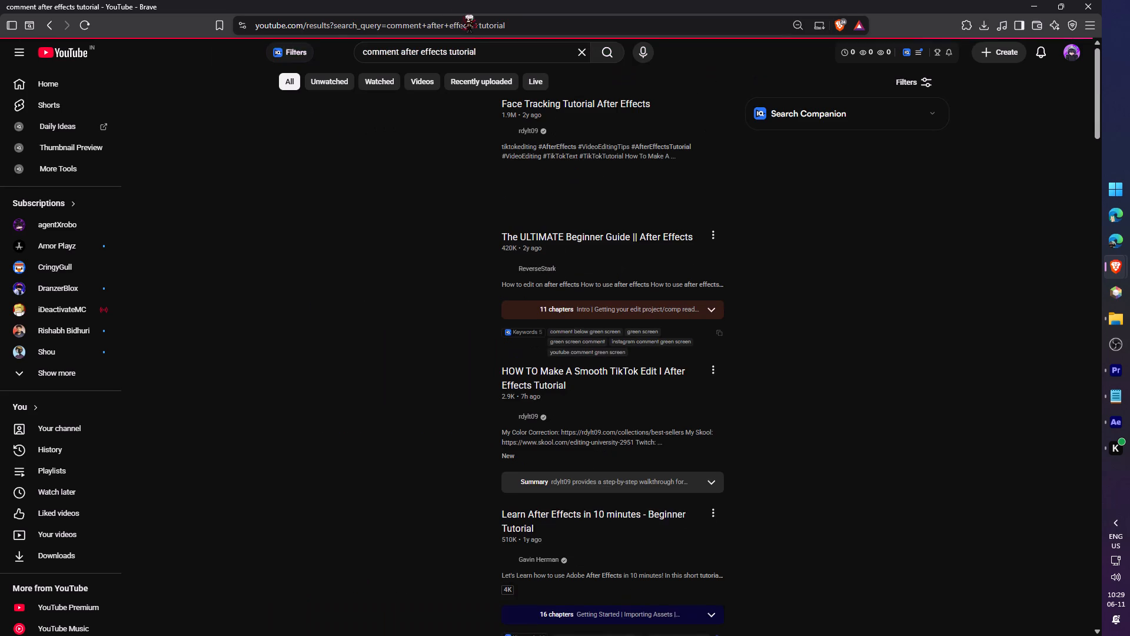
pyautogui.click(789, 197)
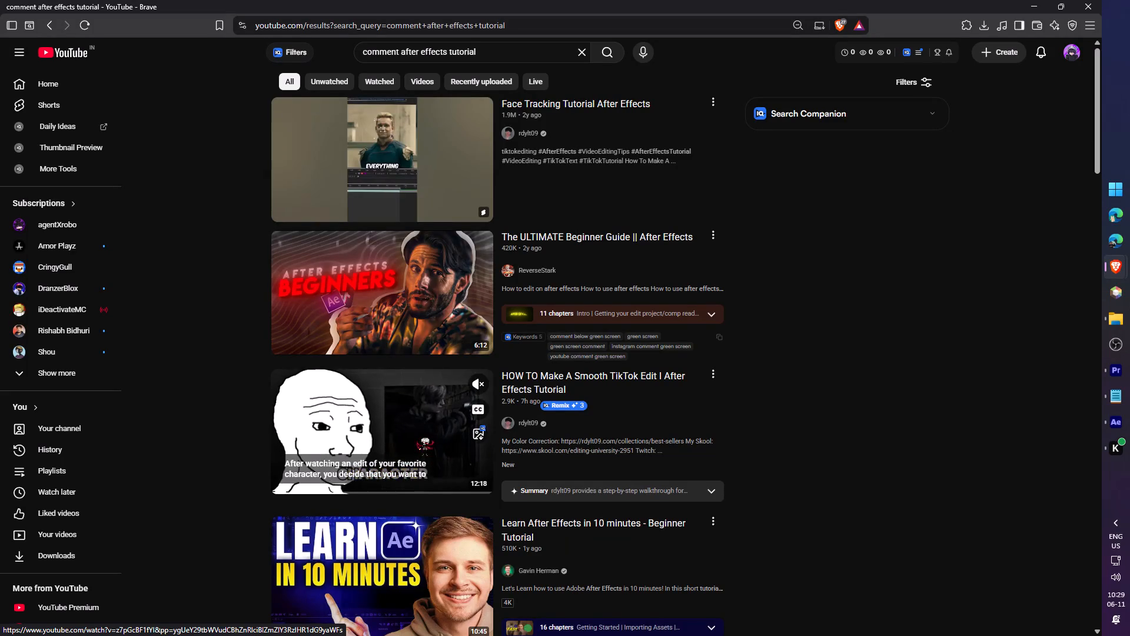
# Find Discord through the system search and launch it.
pyautogui.press('d')
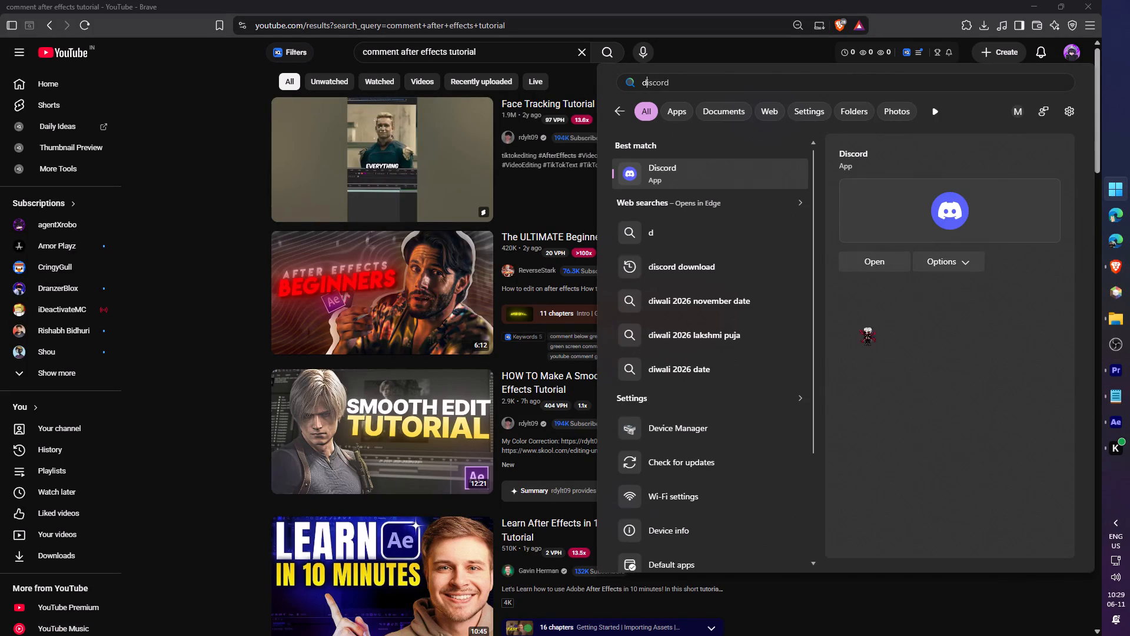
pyautogui.click(693, 173)
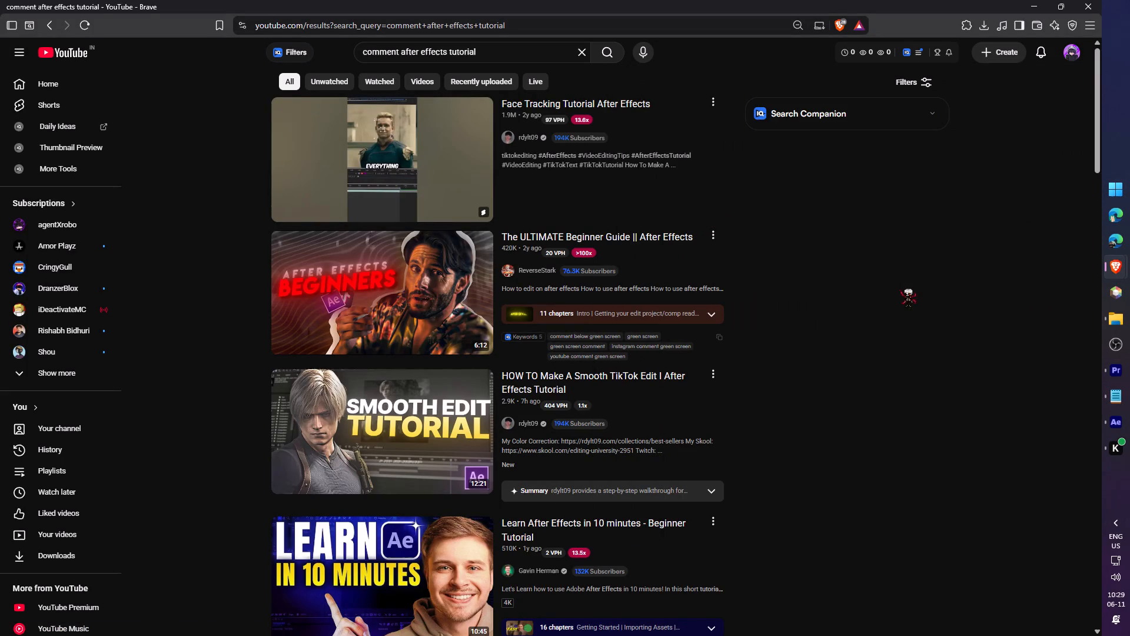
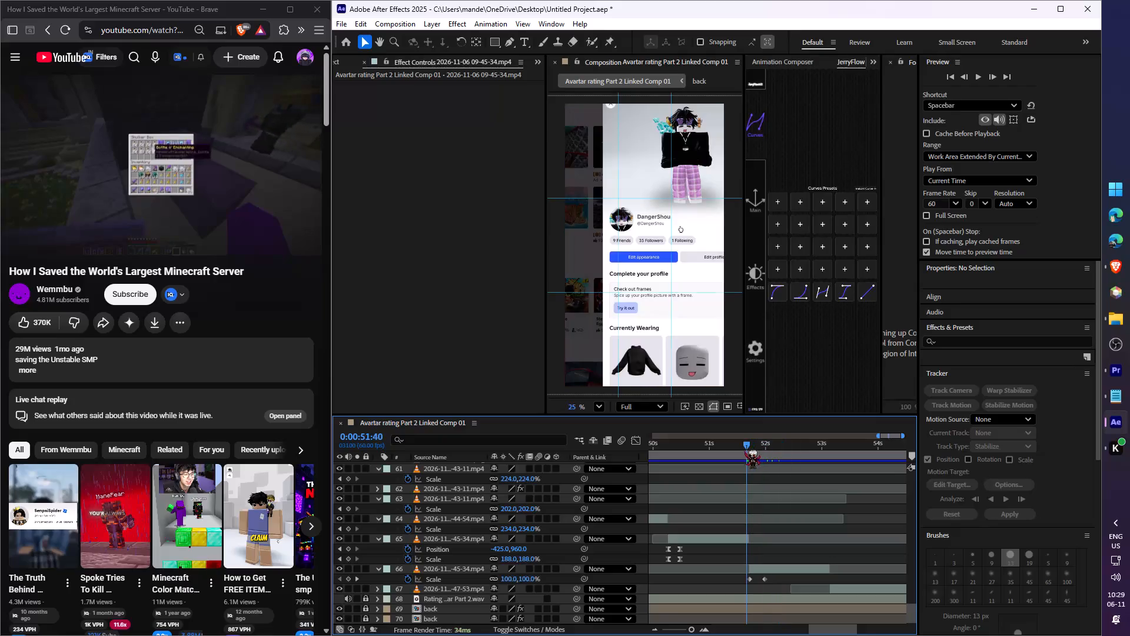
pyautogui.press('space')
pyautogui.click(747, 457)
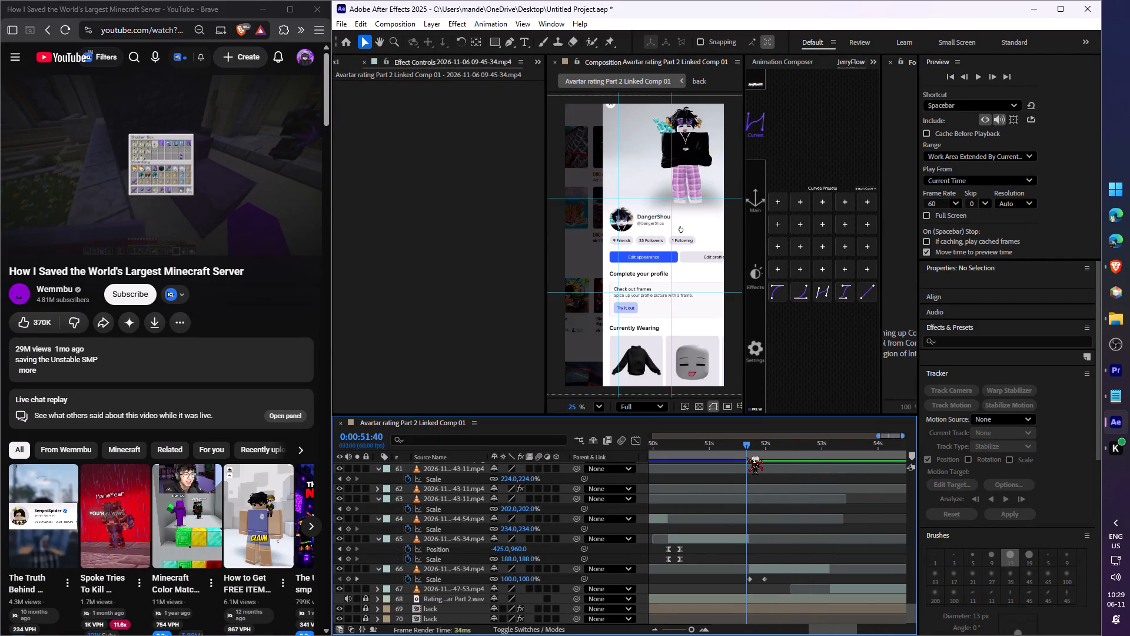
pyautogui.press('space')
pyautogui.press('space')
pyautogui.click(791, 571)
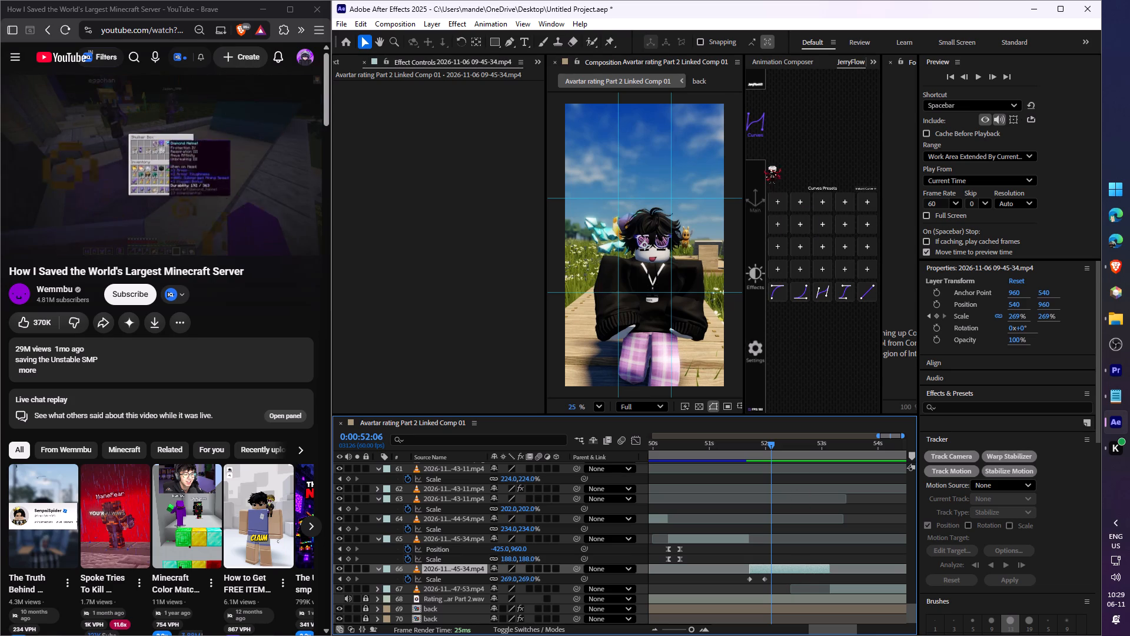
pyautogui.click(757, 192)
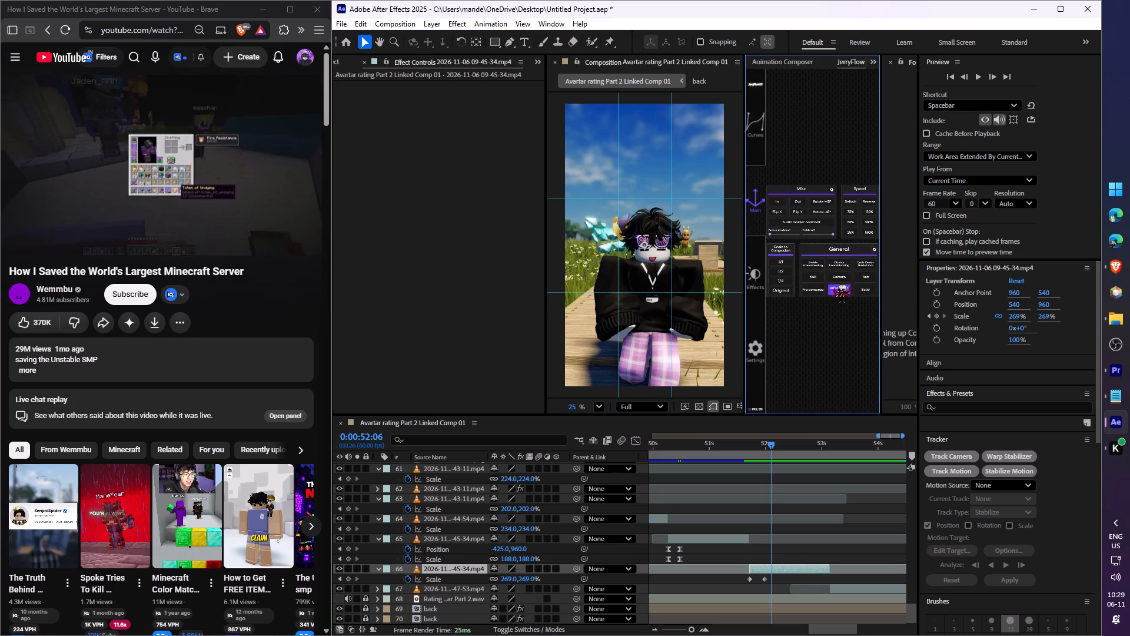
pyautogui.click(866, 289)
pyautogui.moveTo(684, 313); pyautogui.dragTo(764, 246)
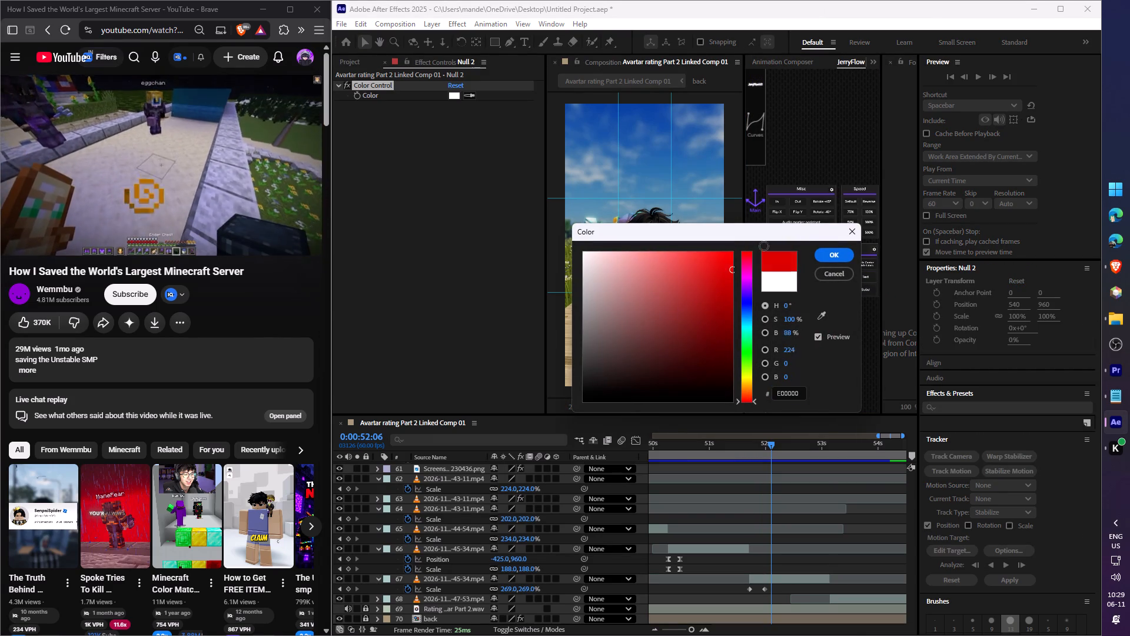
pyautogui.moveTo(764, 246); pyautogui.dragTo(805, 228)
pyautogui.click(837, 256)
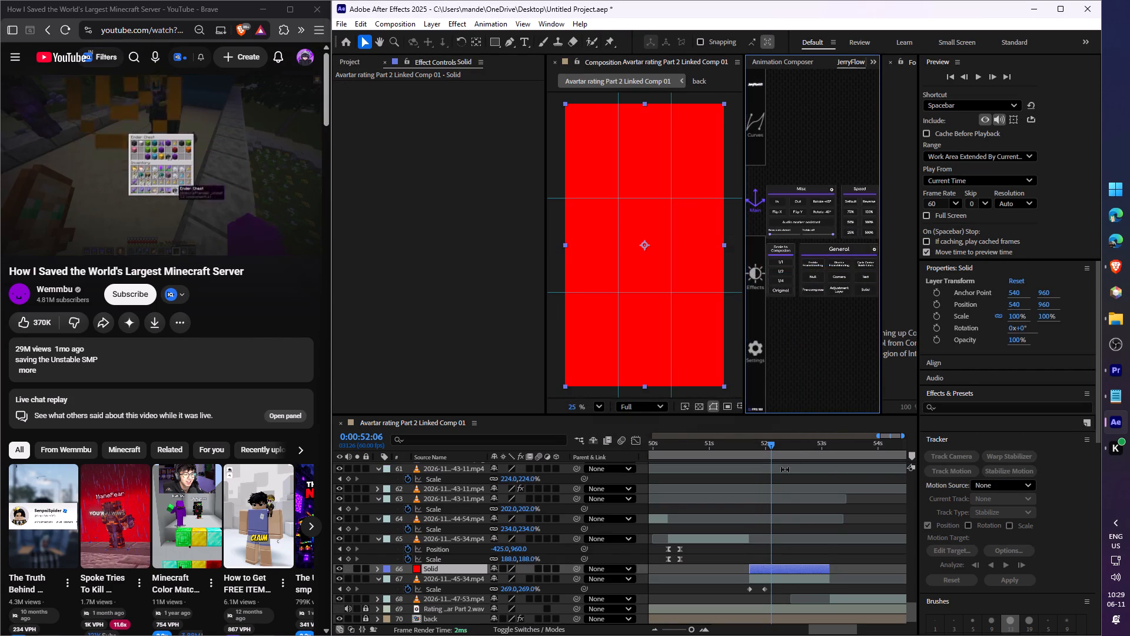
# Mask the red solid to a wide, thin rounded rectangle in the sky above the avatar's head.
pyautogui.click(493, 42)
pyautogui.moveTo(497, 45); pyautogui.dragTo(544, 57)
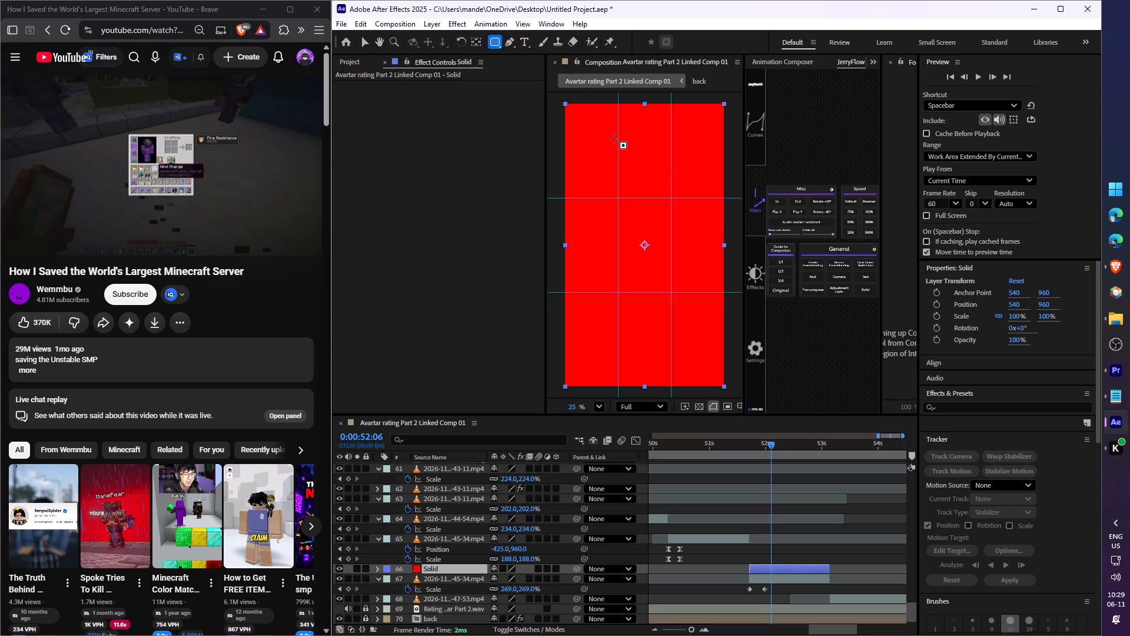
pyautogui.moveTo(599, 130); pyautogui.dragTo(685, 148)
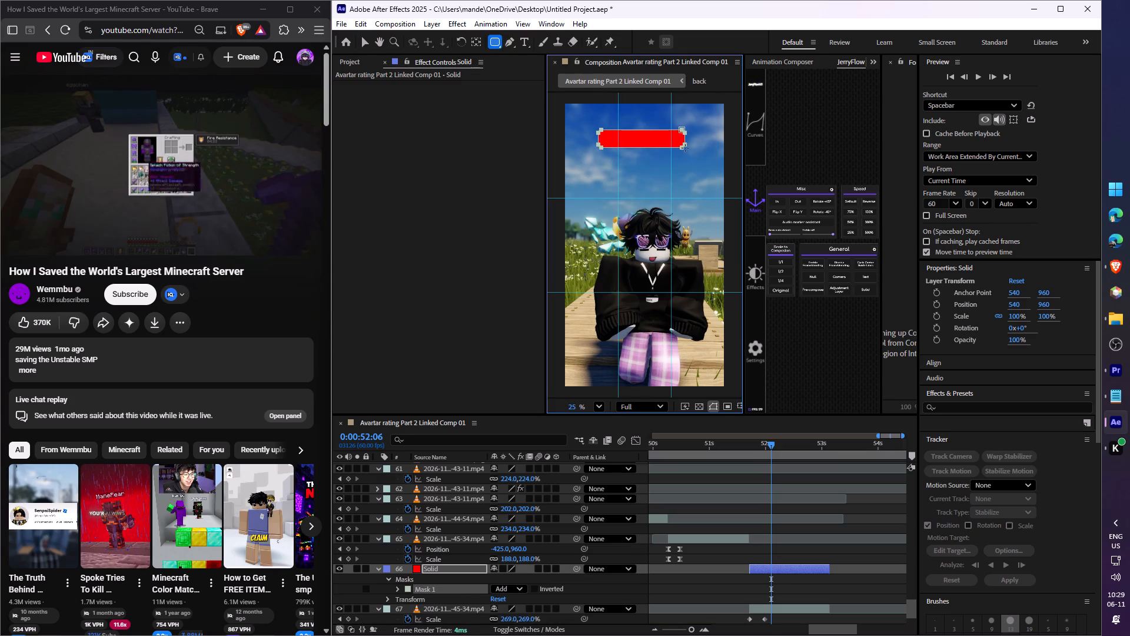
pyautogui.moveTo(685, 148); pyautogui.dragTo(694, 147)
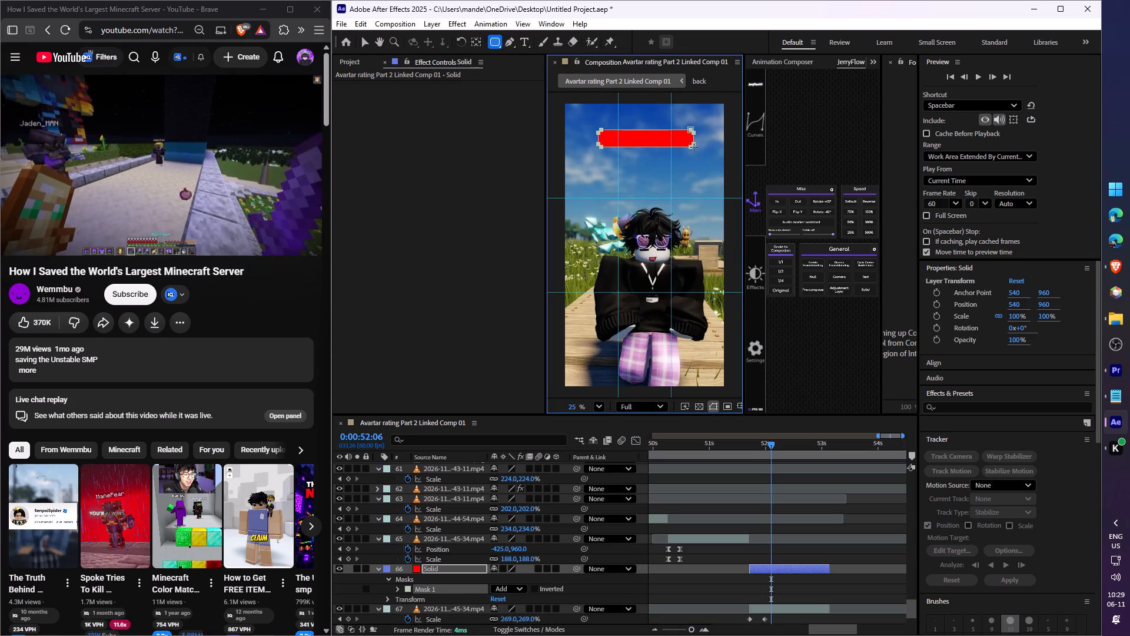
pyautogui.moveTo(694, 147); pyautogui.dragTo(694, 149)
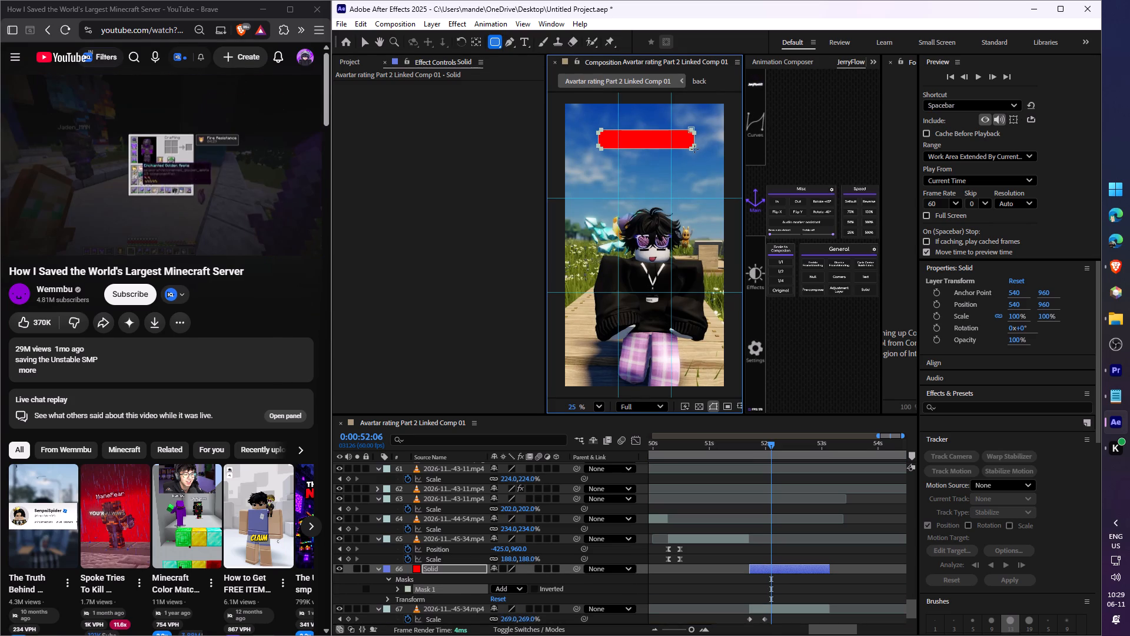
pyautogui.moveTo(694, 149); pyautogui.dragTo(692, 147)
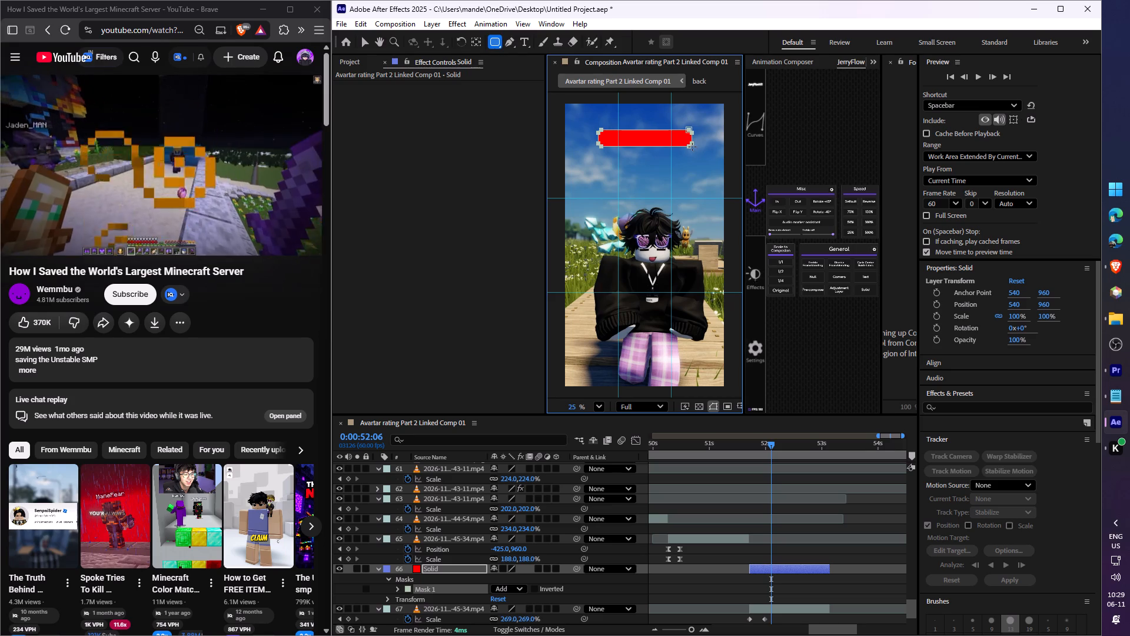
pyautogui.moveTo(692, 147); pyautogui.dragTo(693, 147)
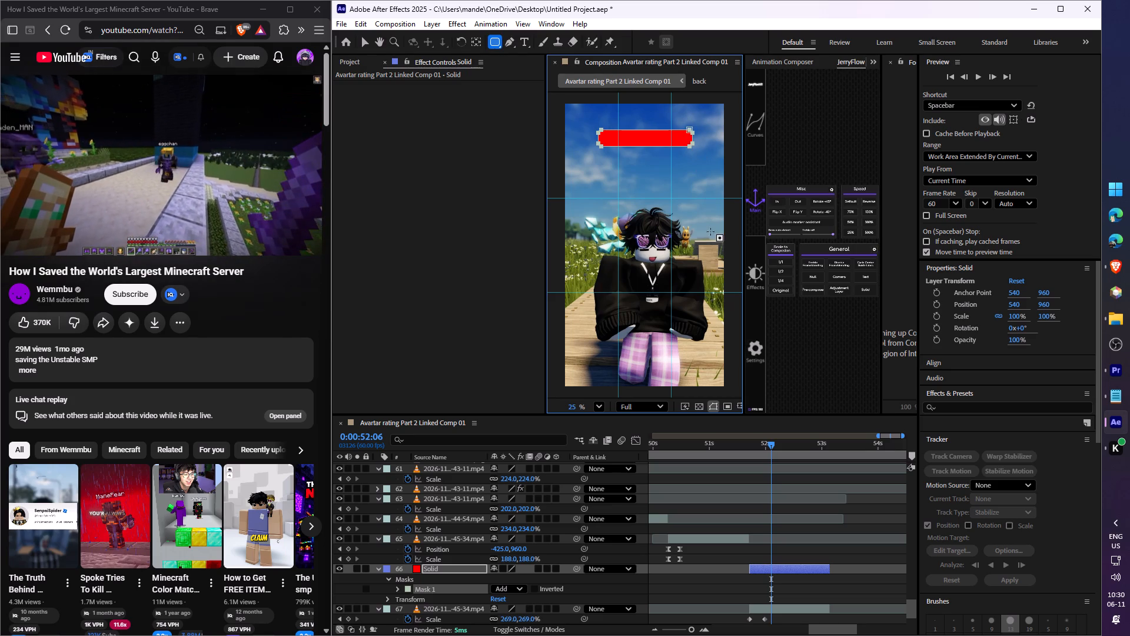
# Move the masked red bar down closer to the avatar's head, to position 544, 1128.
pyautogui.press('v')
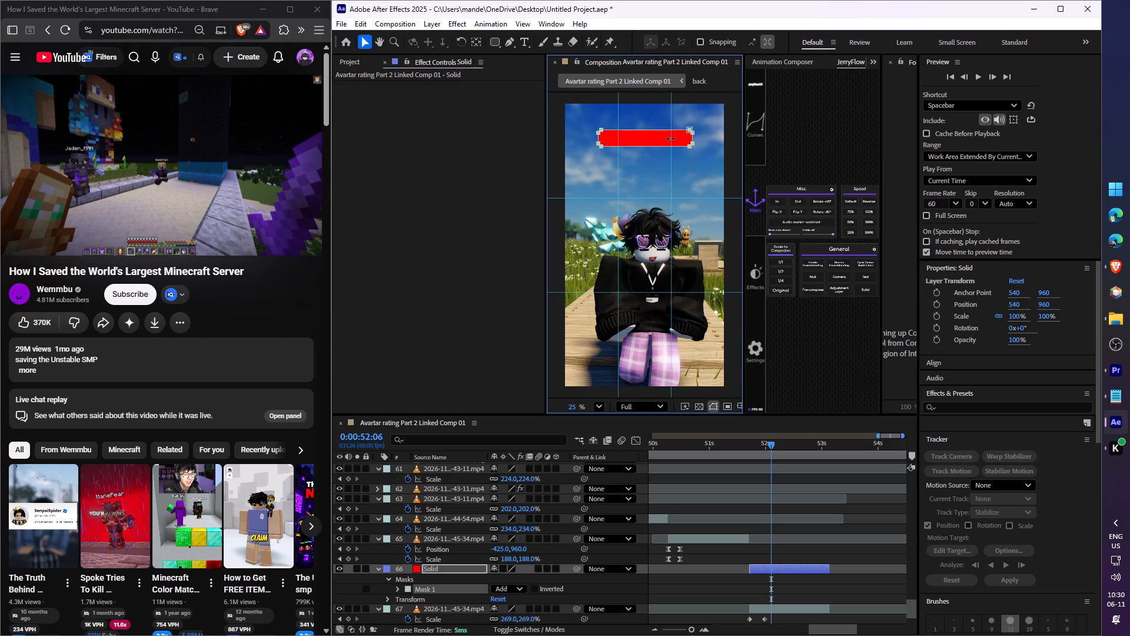
pyautogui.moveTo(658, 143); pyautogui.dragTo(658, 164)
pyautogui.moveTo(653, 138); pyautogui.dragTo(653, 163)
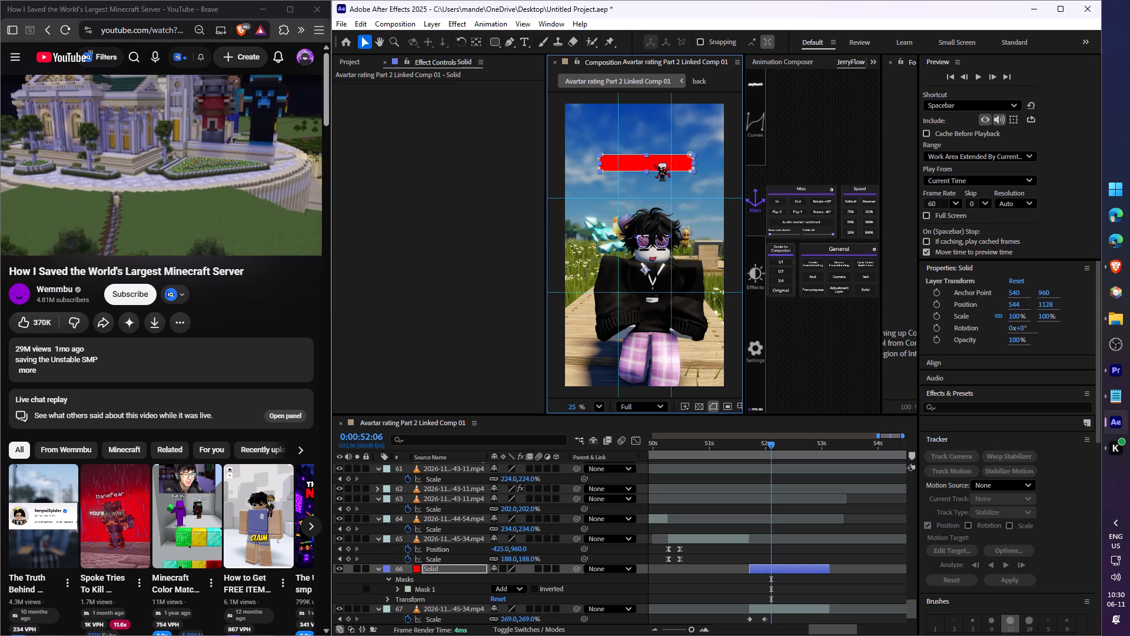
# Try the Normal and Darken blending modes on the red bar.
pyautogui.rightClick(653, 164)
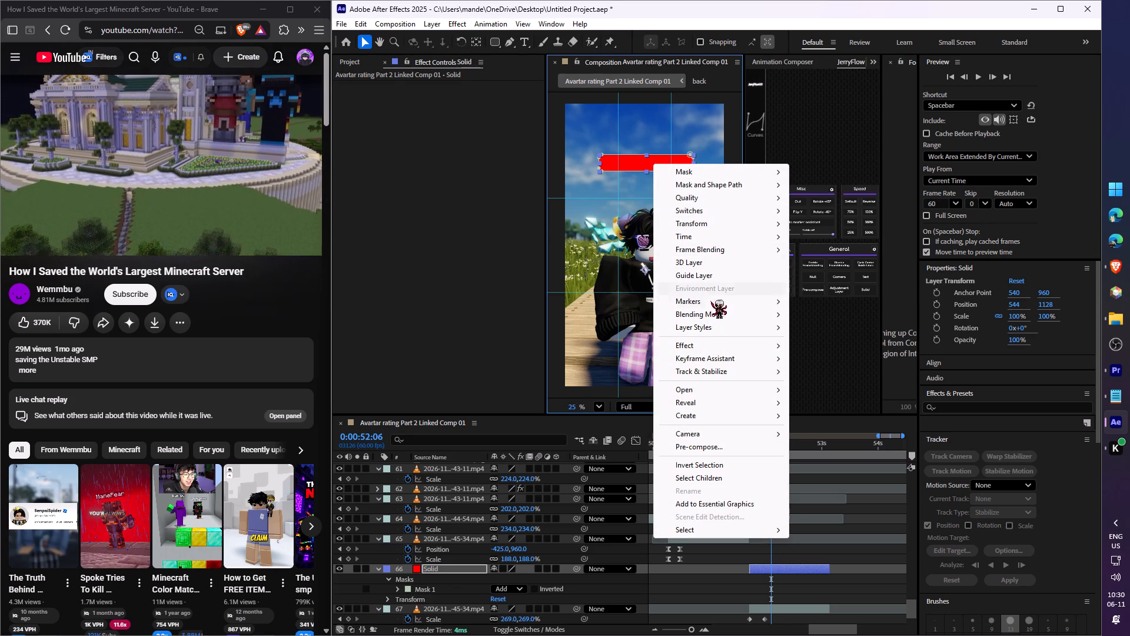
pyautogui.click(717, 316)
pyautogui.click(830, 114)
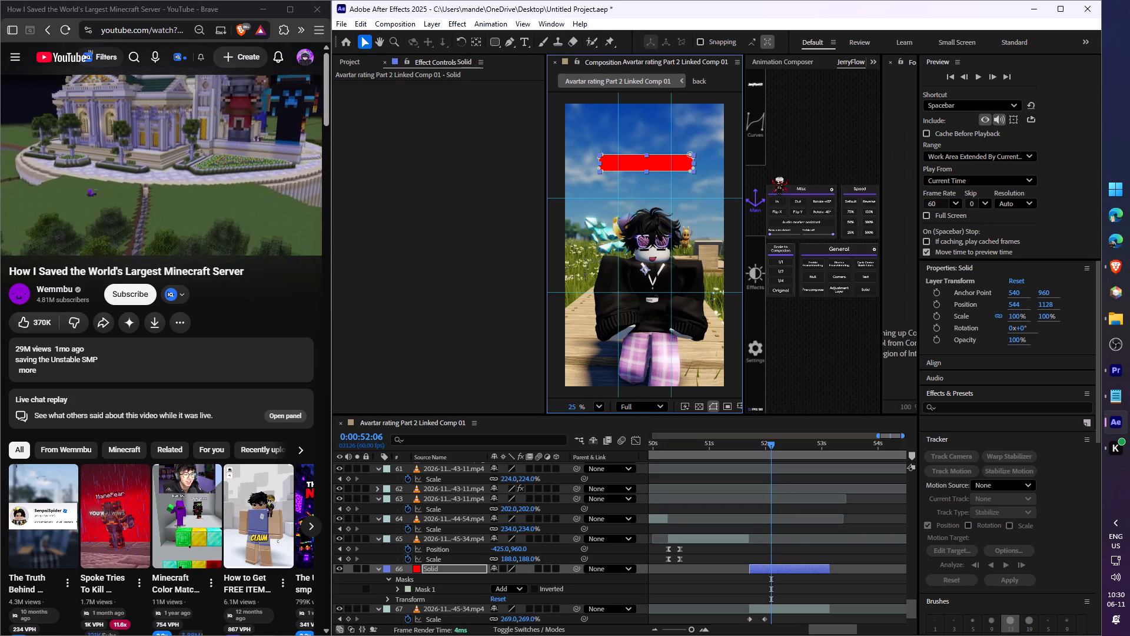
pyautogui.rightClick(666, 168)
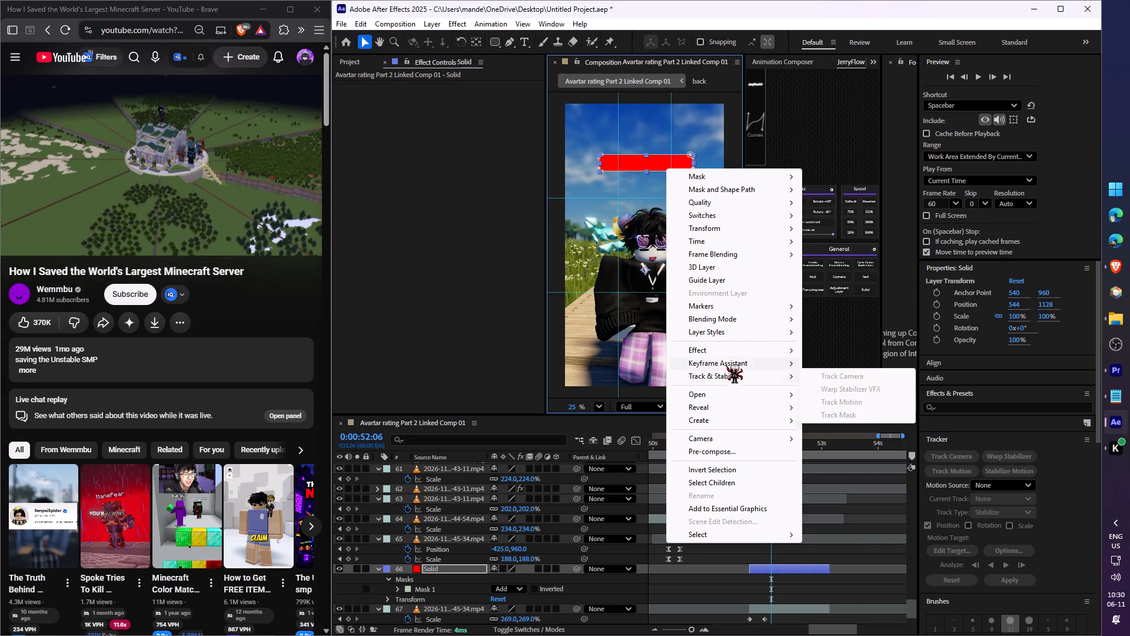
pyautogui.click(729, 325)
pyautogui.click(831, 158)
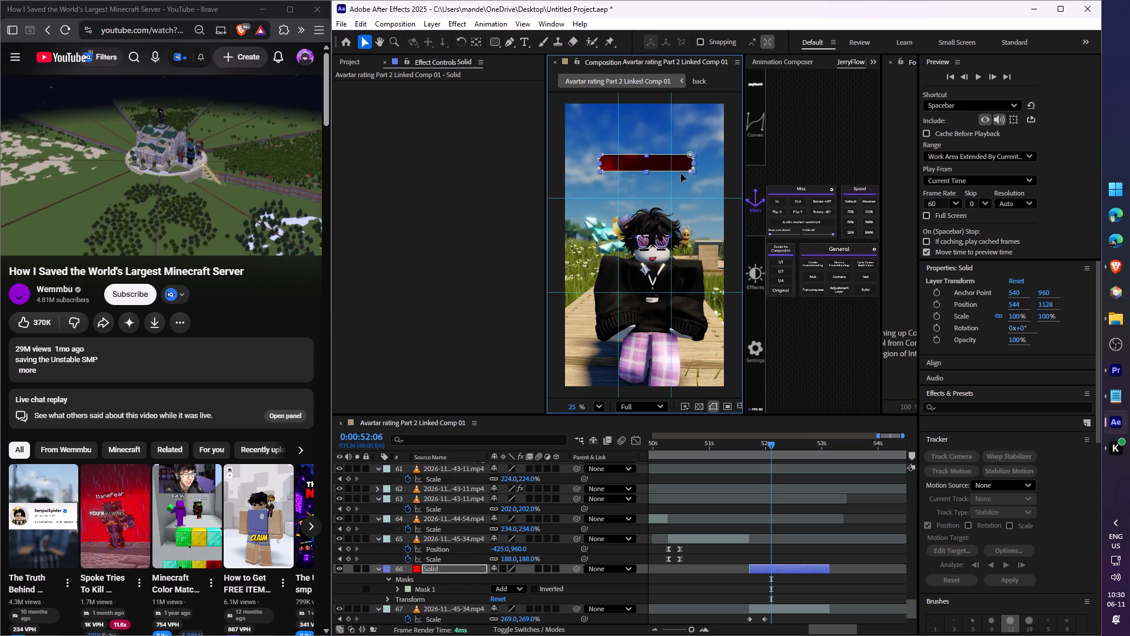
# Set the red bar's blending mode to Screen.
pyautogui.rightClick(667, 164)
pyautogui.click(734, 317)
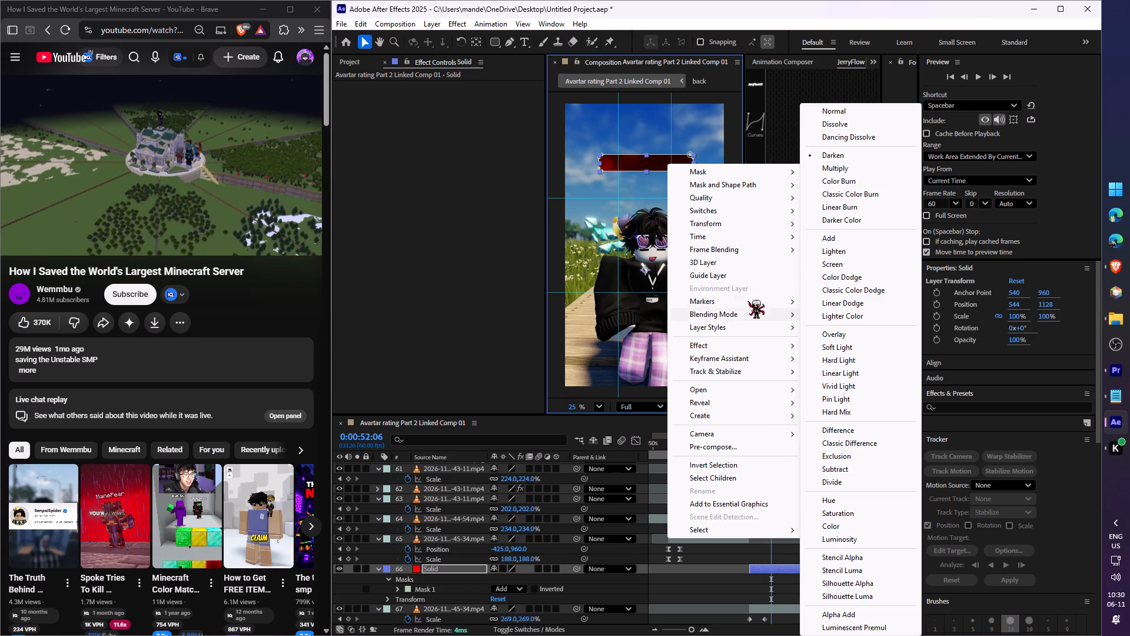
pyautogui.click(844, 263)
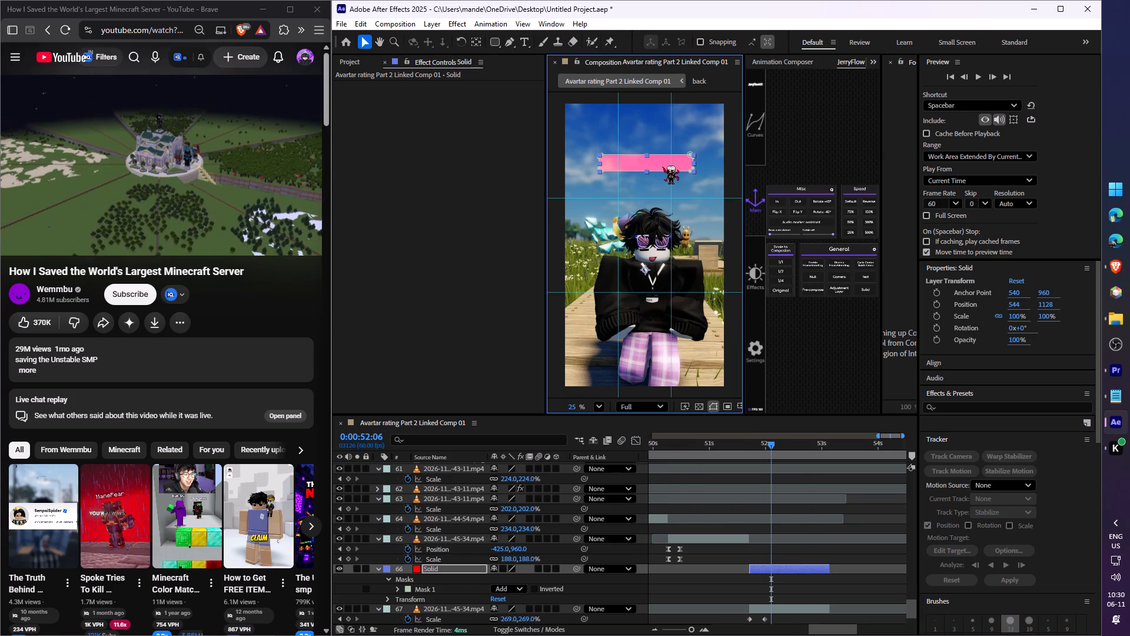
pyautogui.click(662, 165)
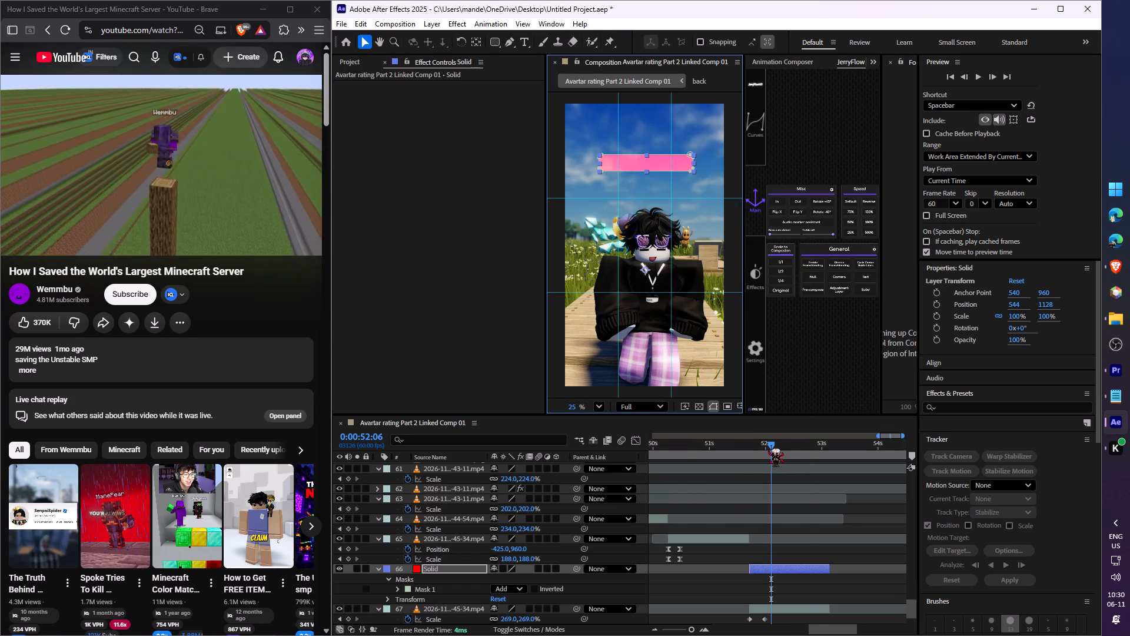
# Add a starting scale keyframe of 100% to the solid at 0:00:51:43.
pyautogui.moveTo(767, 449); pyautogui.dragTo(750, 450)
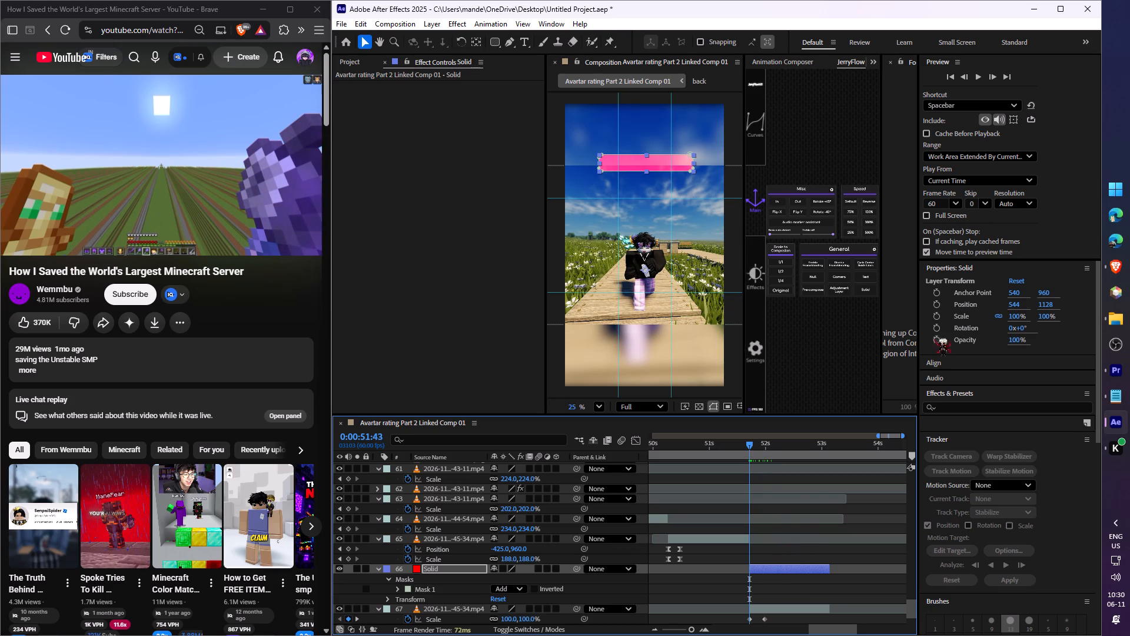
pyautogui.click(936, 317)
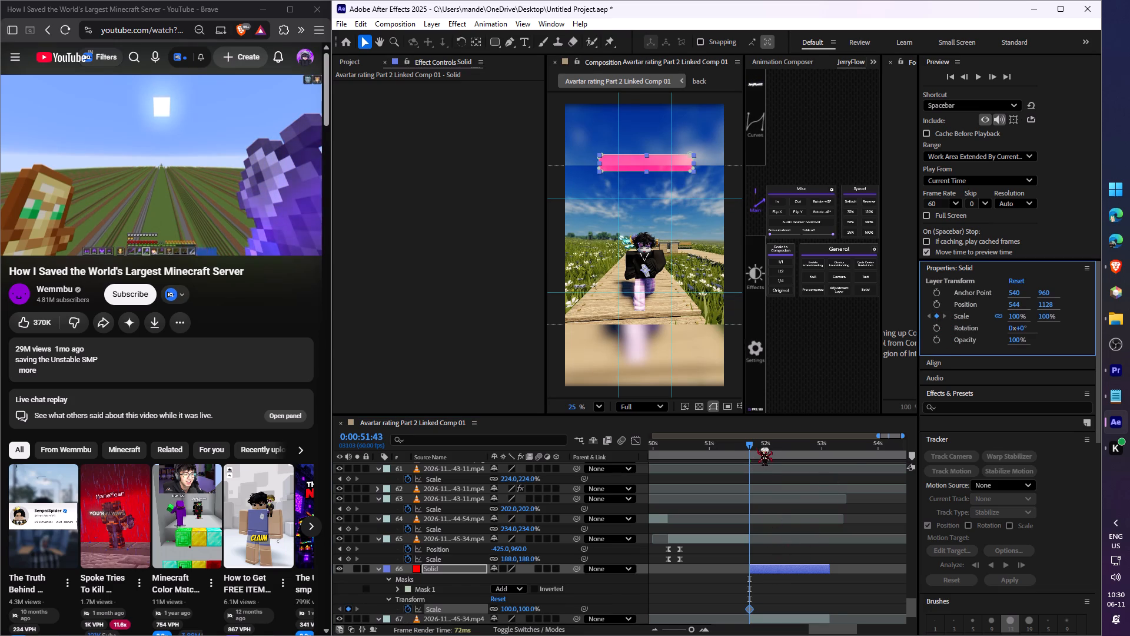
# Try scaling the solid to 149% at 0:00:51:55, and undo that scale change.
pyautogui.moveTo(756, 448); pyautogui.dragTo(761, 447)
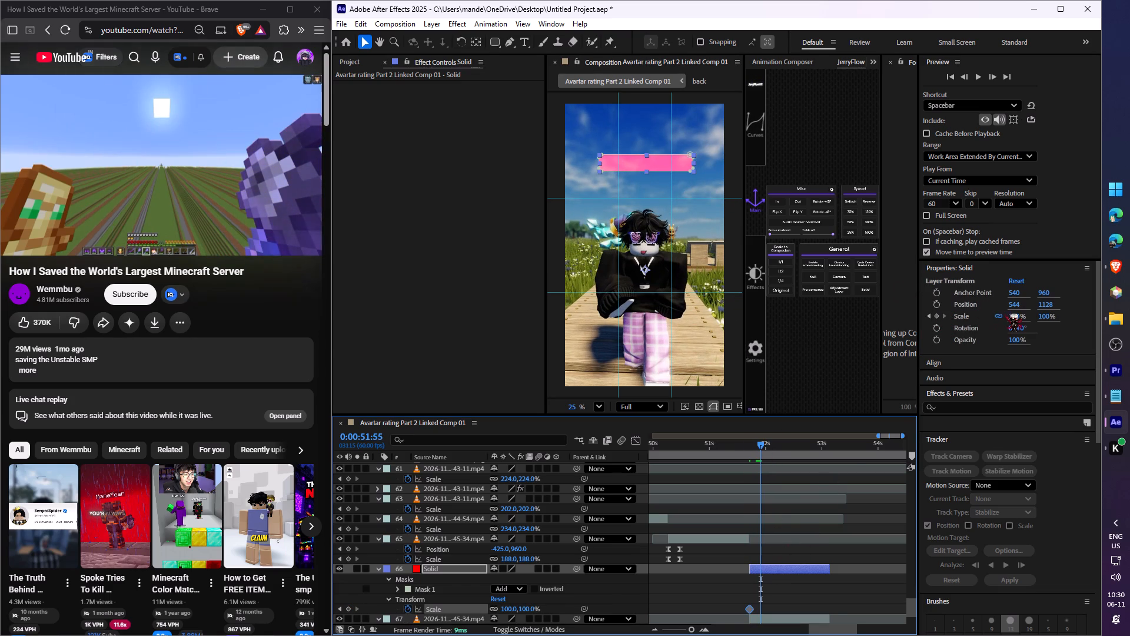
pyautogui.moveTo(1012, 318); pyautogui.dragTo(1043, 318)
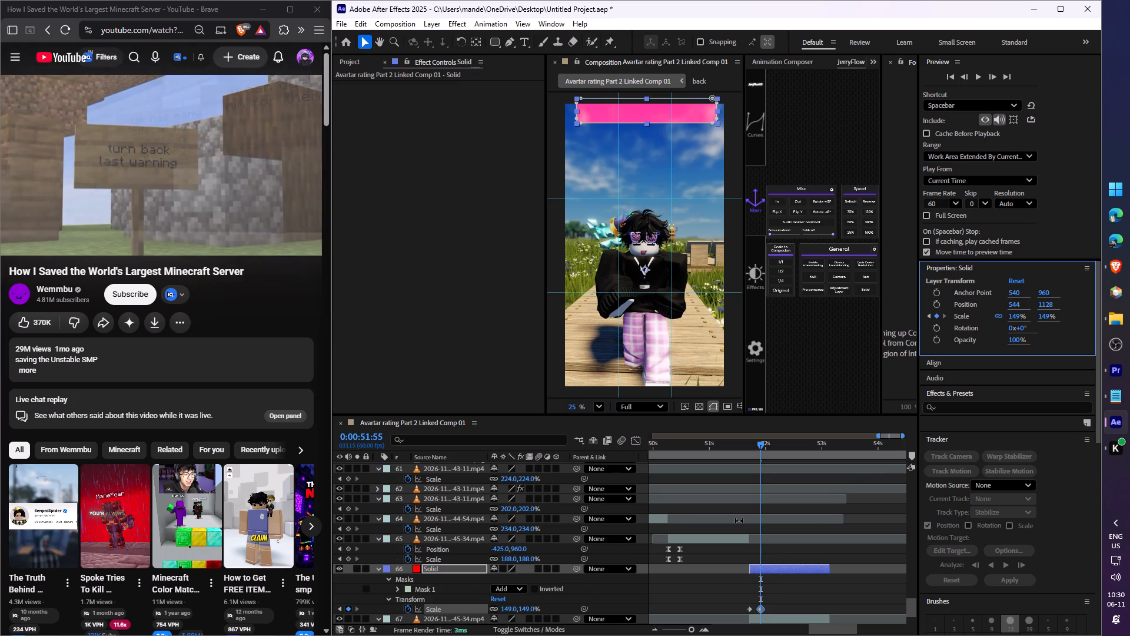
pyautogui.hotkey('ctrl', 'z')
# Center the solid's anchor point in its masked layer content.
pyautogui.keyDown('ctrl'); pyautogui.click(772, 567); pyautogui.keyUp('ctrl')
pyautogui.click(772, 567)
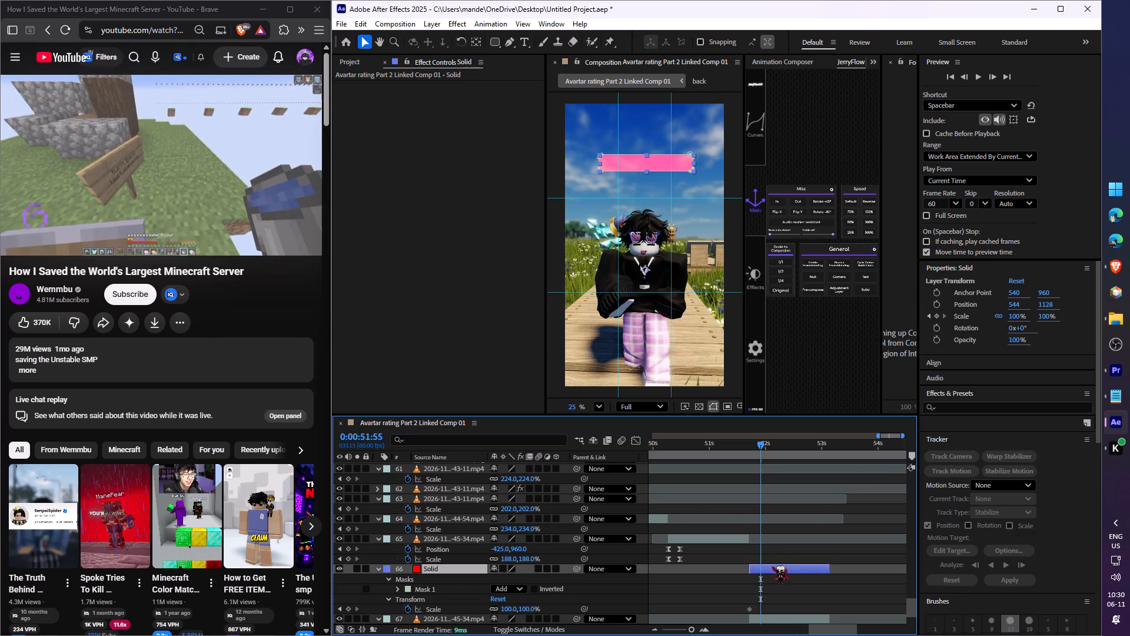
pyautogui.rightClick(773, 566)
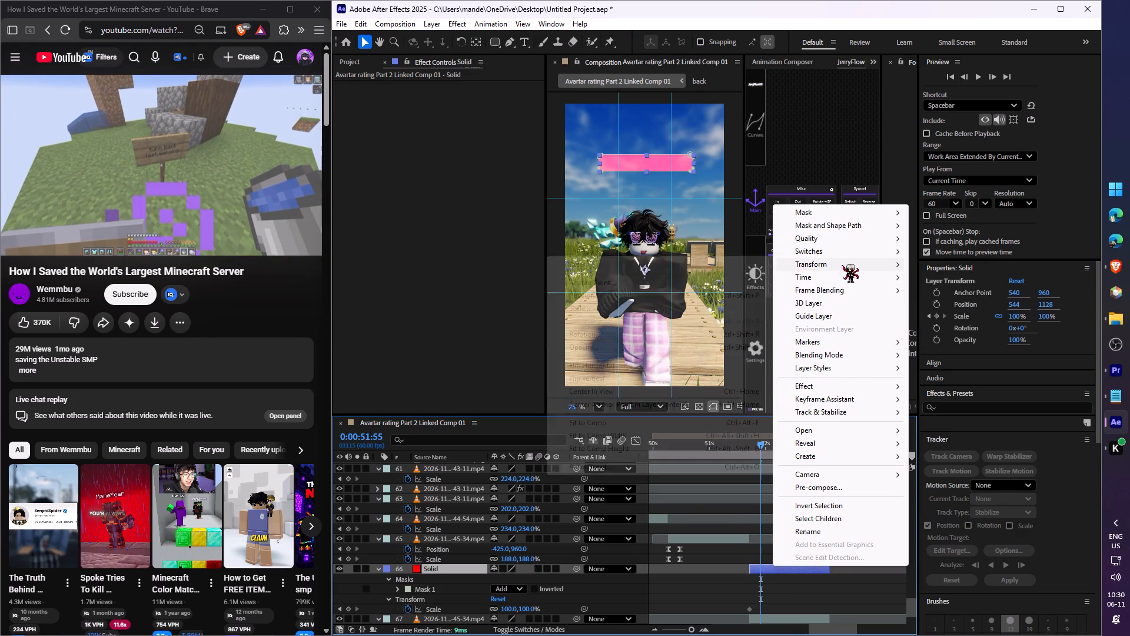
pyautogui.click(842, 265)
pyautogui.click(651, 398)
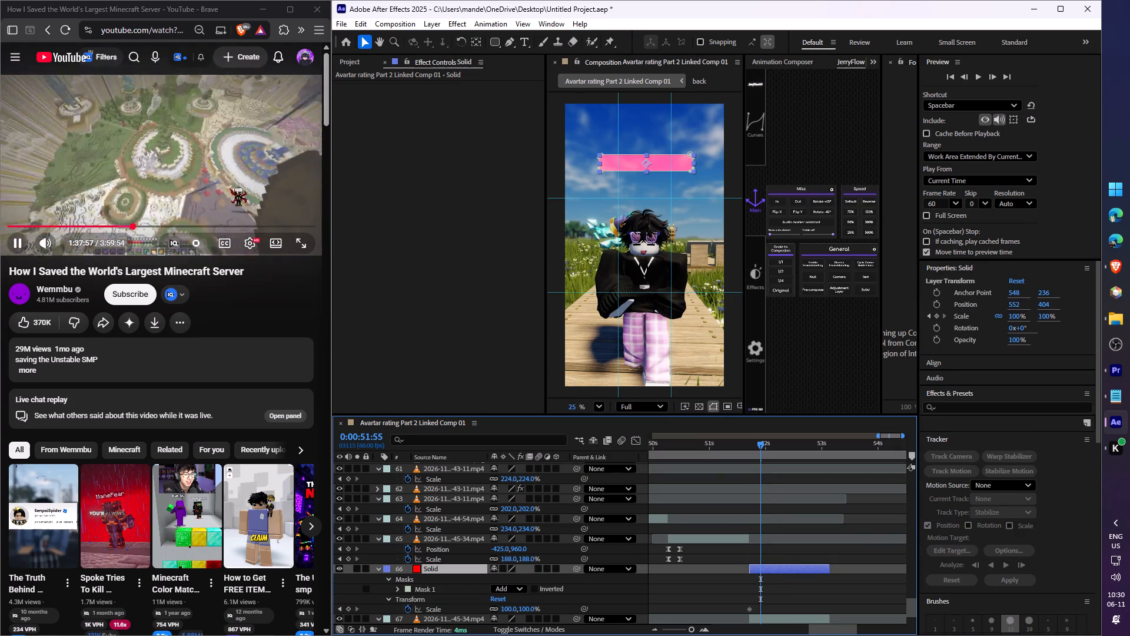
# Scale the bar to 157% at 0:00:51:59 and set its horizontal position to 538.
pyautogui.click(760, 445)
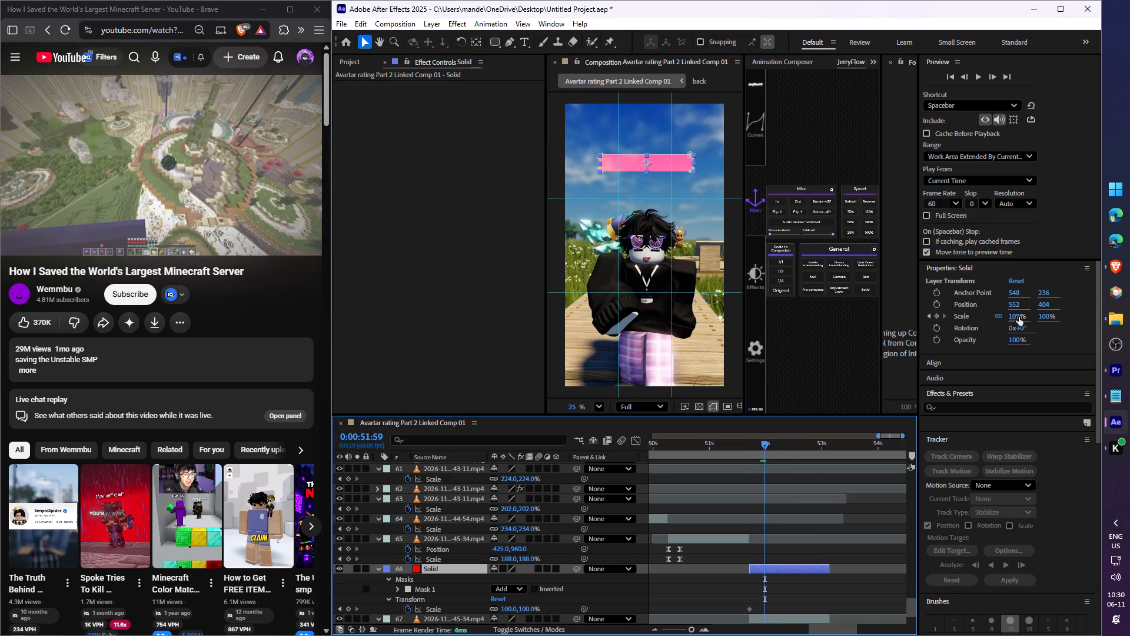
pyautogui.moveTo(1019, 317); pyautogui.dragTo(1056, 316)
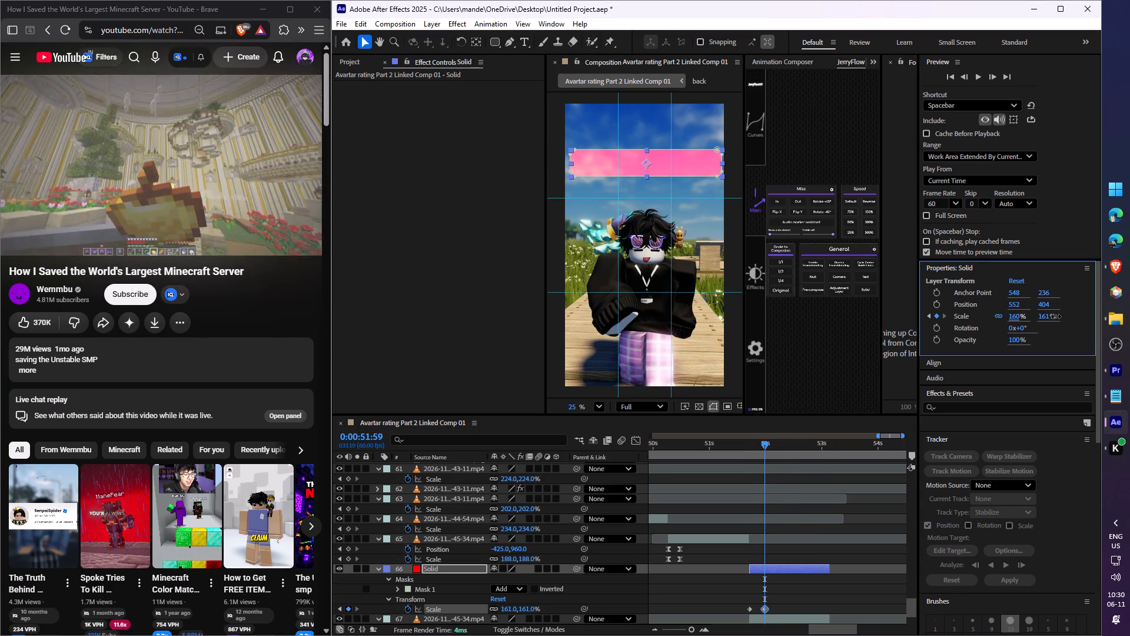
pyautogui.moveTo(1056, 316); pyautogui.dragTo(1054, 316)
pyautogui.moveTo(1015, 302); pyautogui.dragTo(1005, 302)
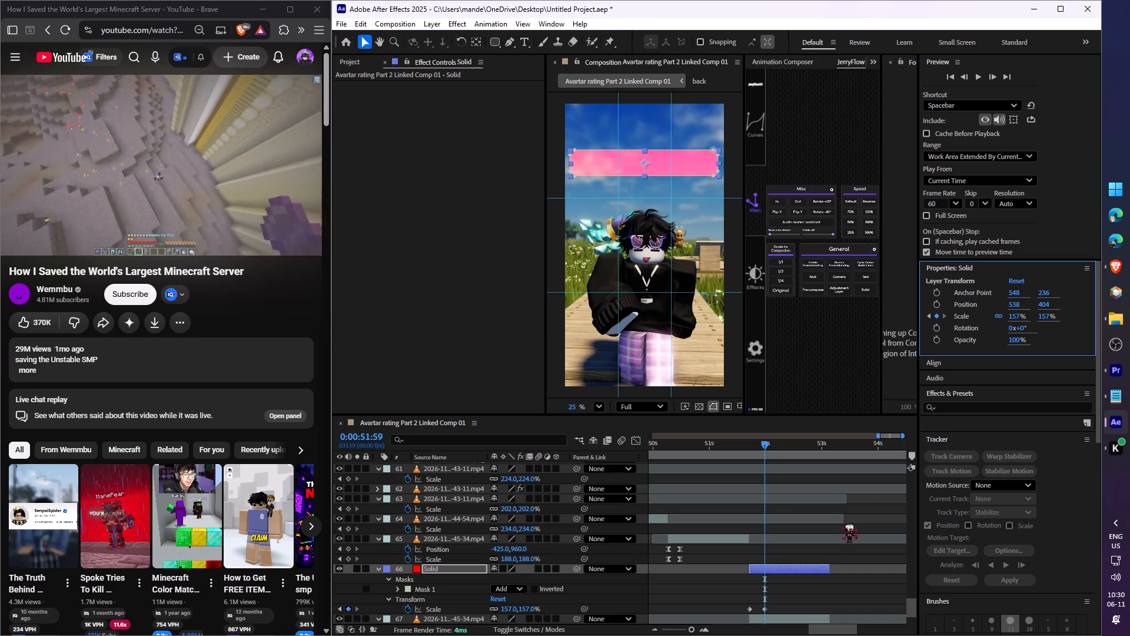
# Apply the first JerryFlow curve preset to the solid's two scale keyframes and preview the growth from 0:00:51:37.
pyautogui.moveTo(782, 589); pyautogui.dragTo(731, 608)
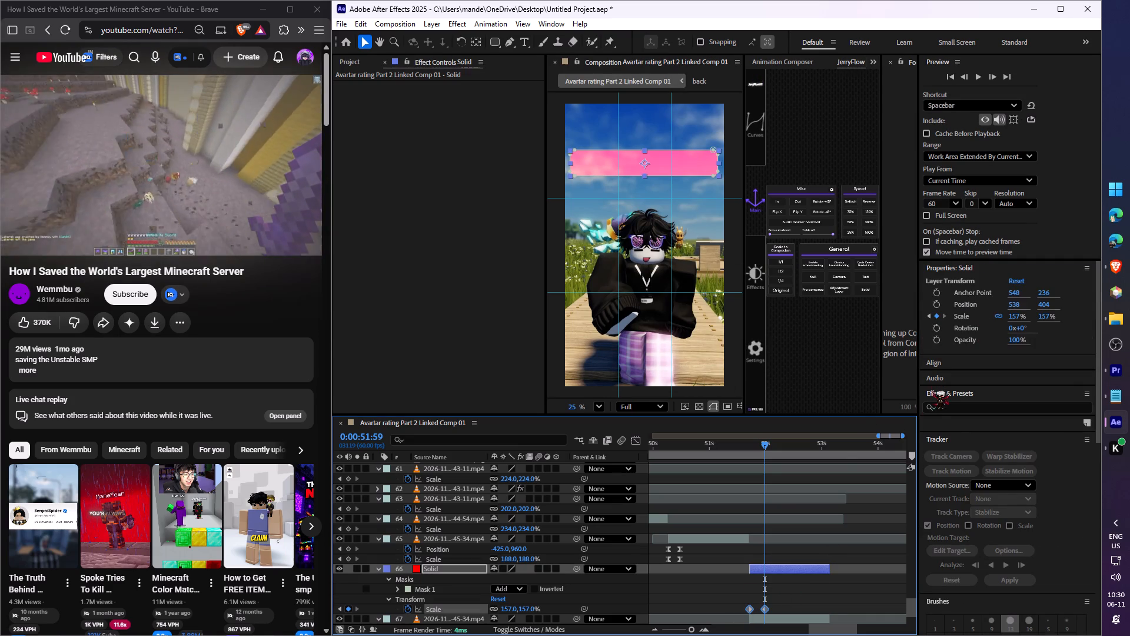
pyautogui.click(729, 120)
pyautogui.click(752, 130)
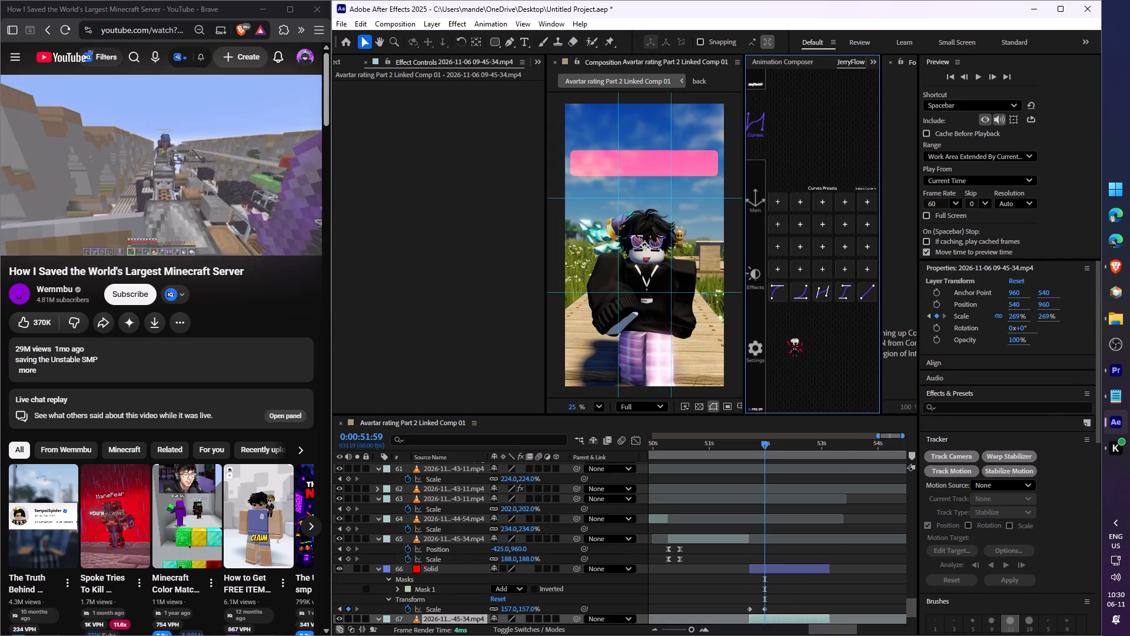
pyautogui.moveTo(789, 594); pyautogui.dragTo(744, 612)
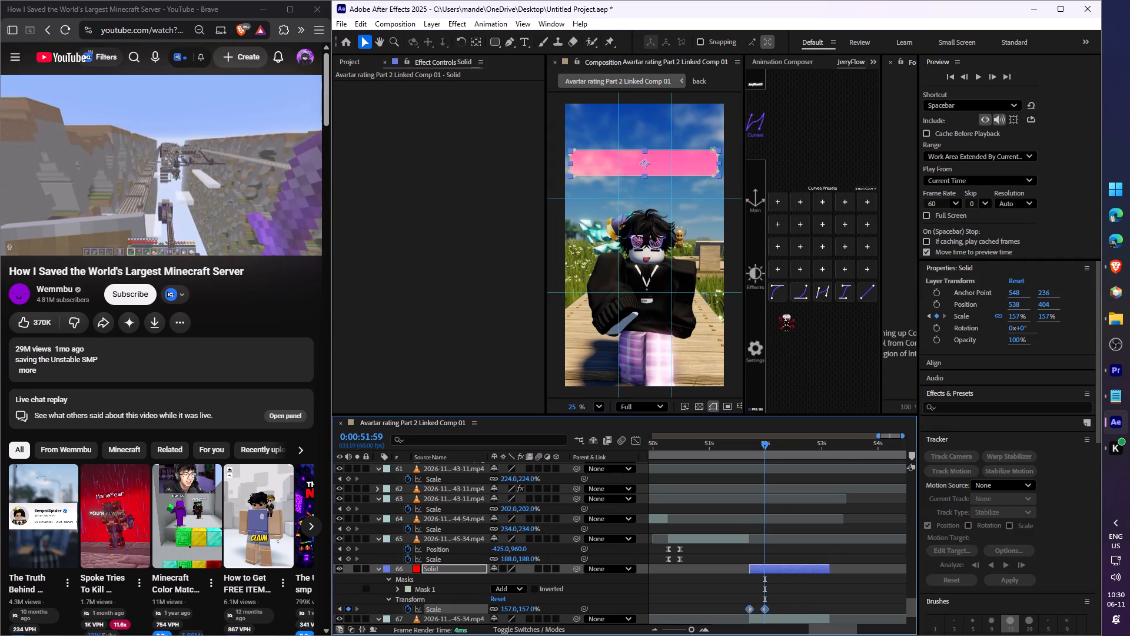
pyautogui.click(779, 300)
pyautogui.click(743, 452)
pyautogui.press('space')
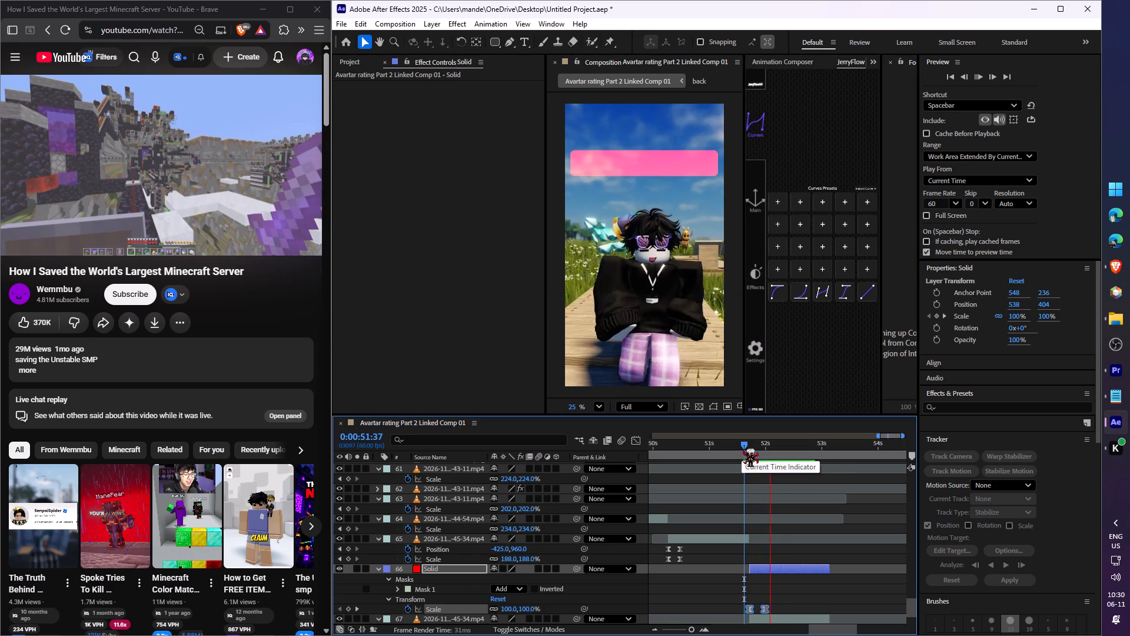
pyautogui.press('space')
pyautogui.moveTo(749, 448); pyautogui.dragTo(756, 450)
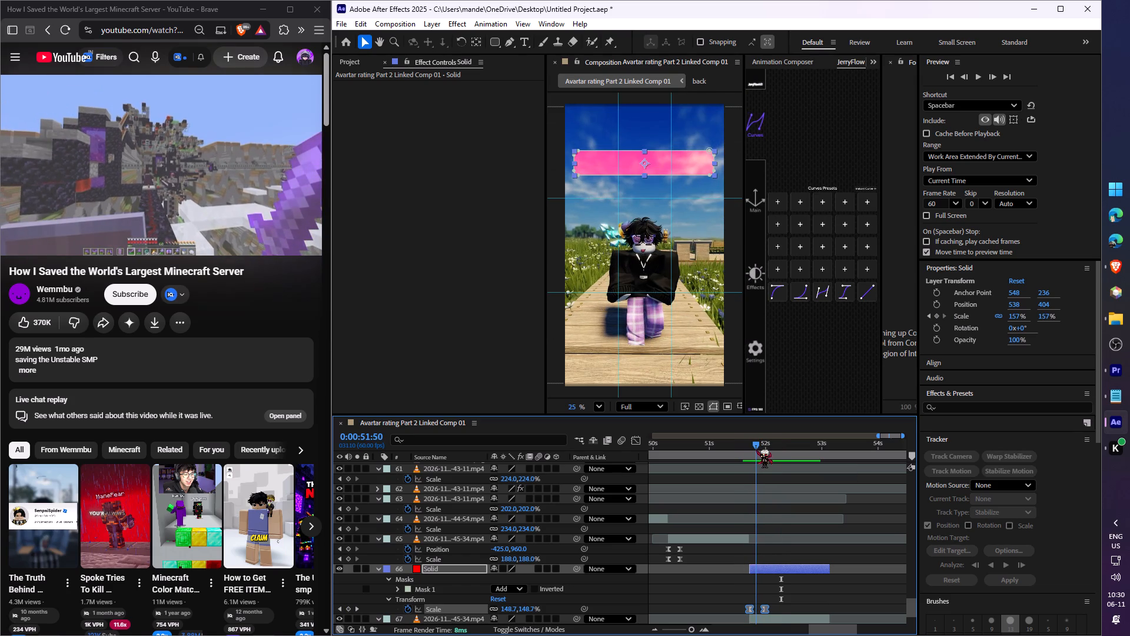
# Add a JerryFlow text layer above the solid at 0:00:51:49 and replace its wording with "Danger SHou....".
pyautogui.moveTo(756, 450); pyautogui.dragTo(755, 450)
pyautogui.click(767, 566)
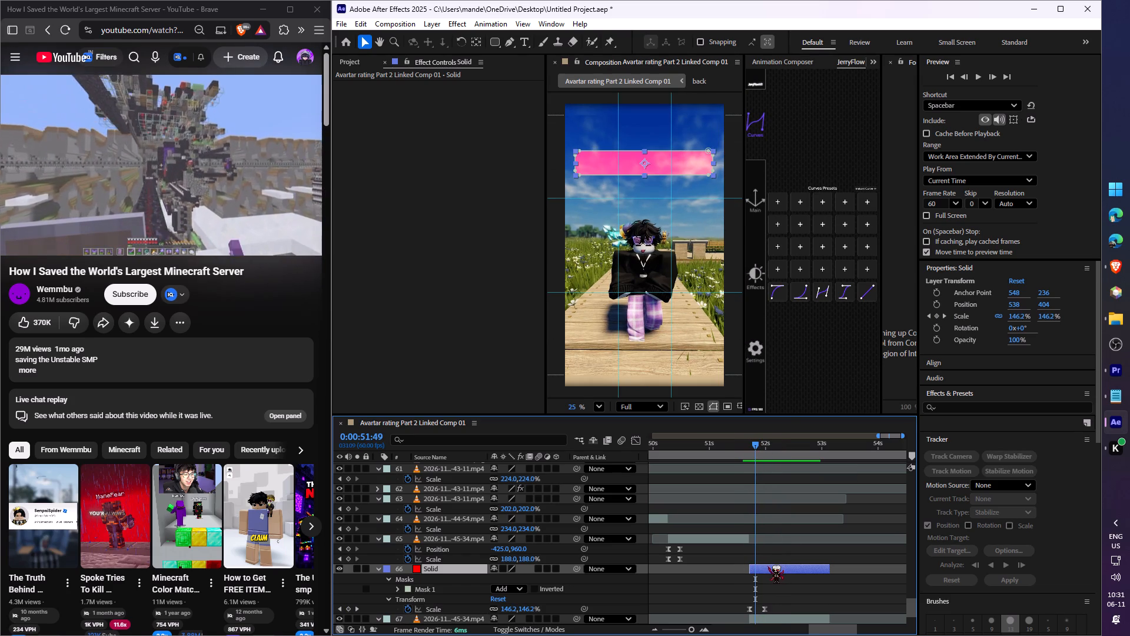
pyautogui.click(756, 187)
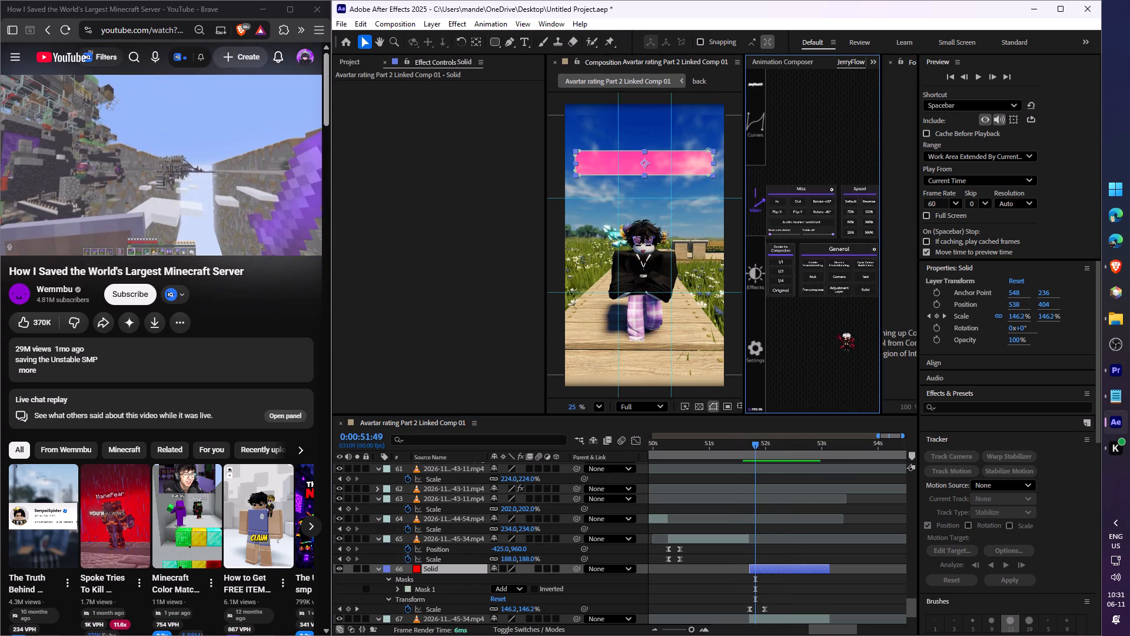
pyautogui.click(862, 278)
pyautogui.click(777, 565)
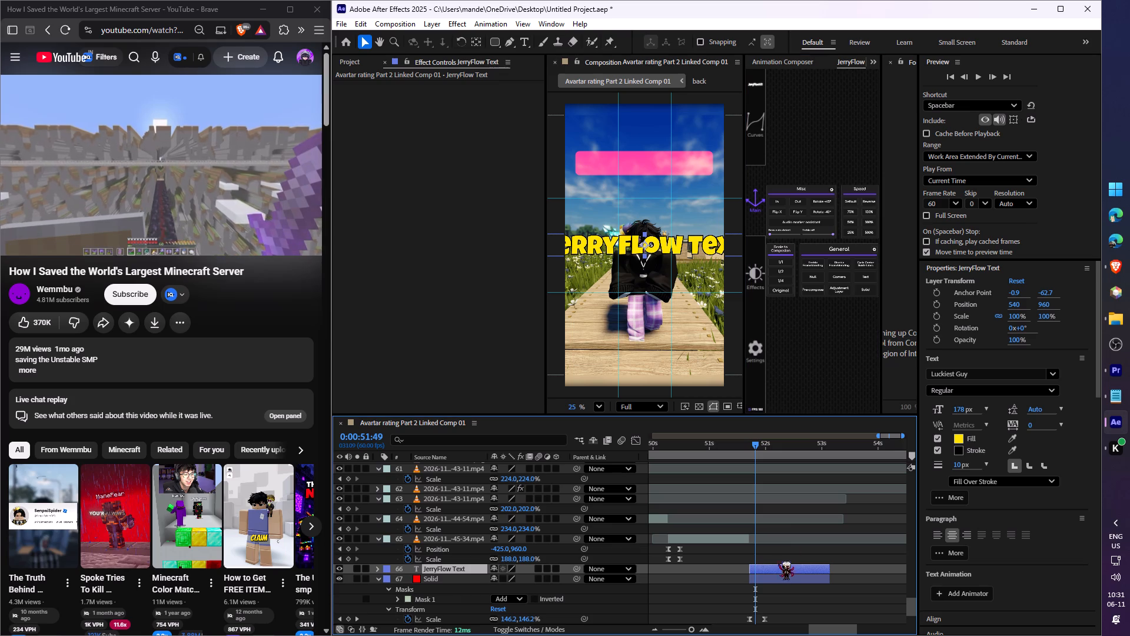
pyautogui.tripleClick(669, 244)
pyautogui.tripleClick(657, 242)
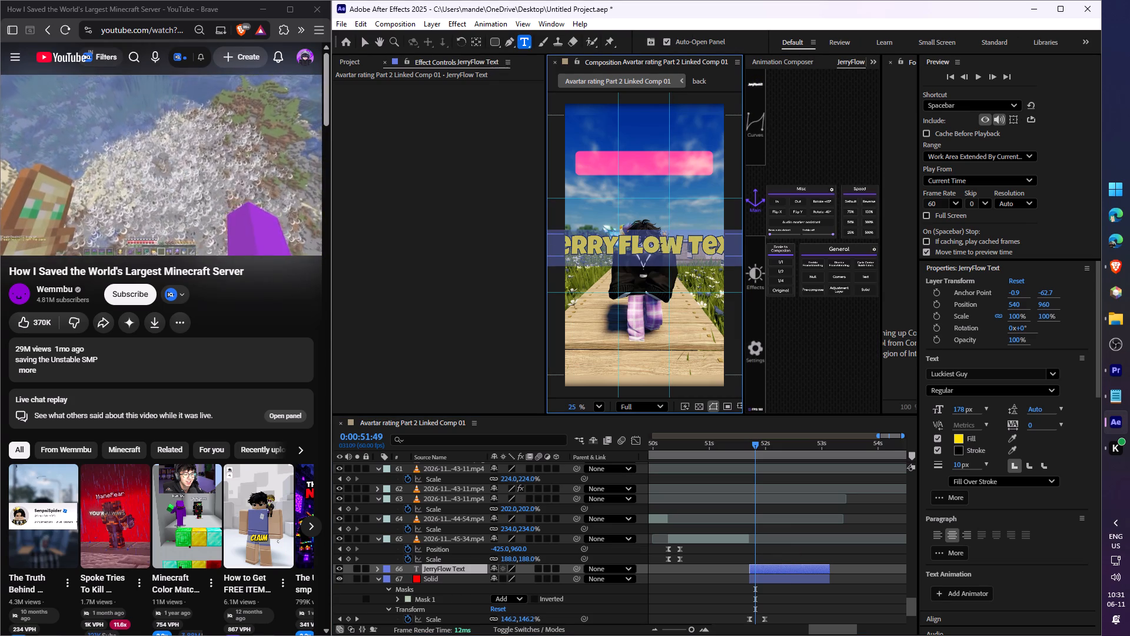
pyautogui.write('Danger SHou')
pyautogui.write('....')
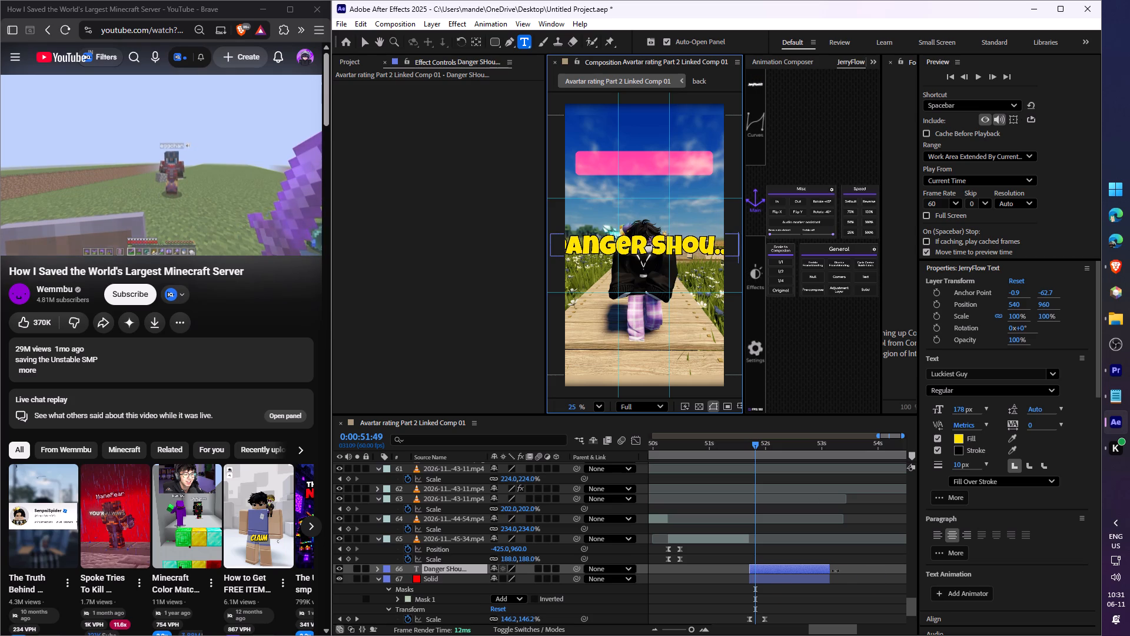
# Scale the new text to 68% and set its vertical position to 400, over the pink bar.
pyautogui.click(838, 572)
pyautogui.click(816, 568)
pyautogui.press('s')
pyautogui.moveTo(511, 577); pyautogui.dragTo(506, 577)
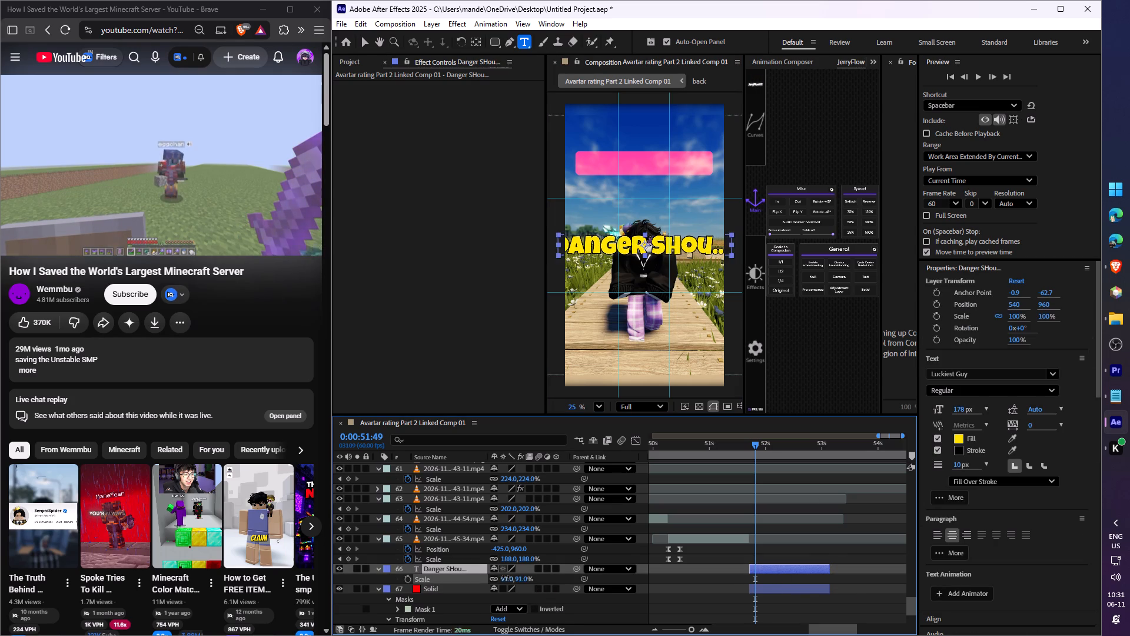
pyautogui.moveTo(506, 577); pyautogui.dragTo(493, 577)
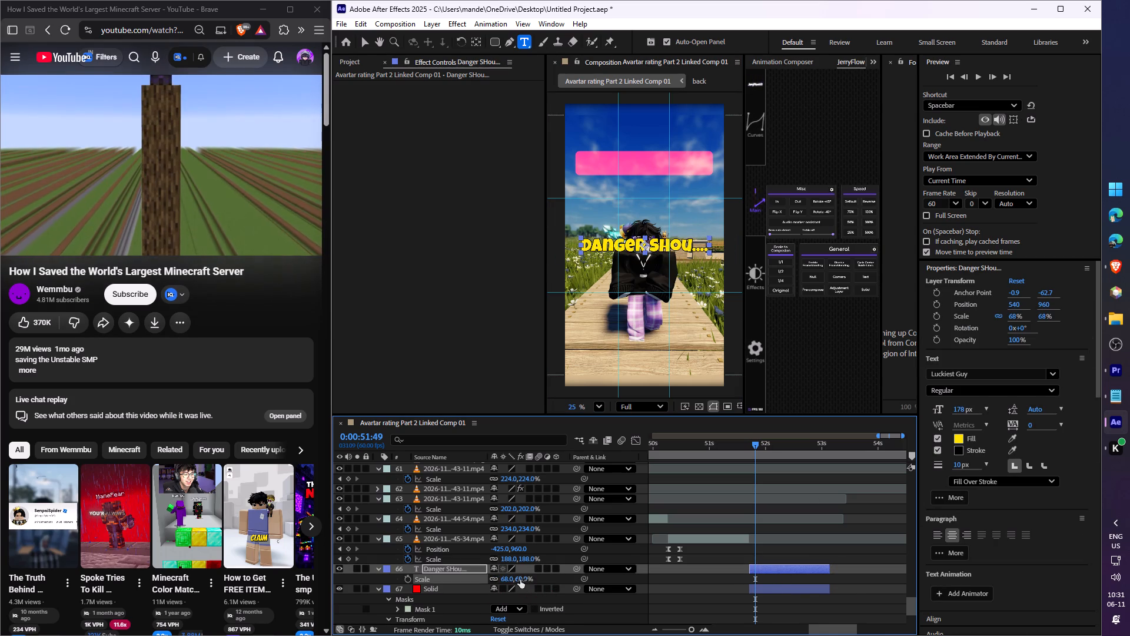
pyautogui.moveTo(520, 579); pyautogui.dragTo(481, 565)
pyautogui.hotkey('ctrl', 'z')
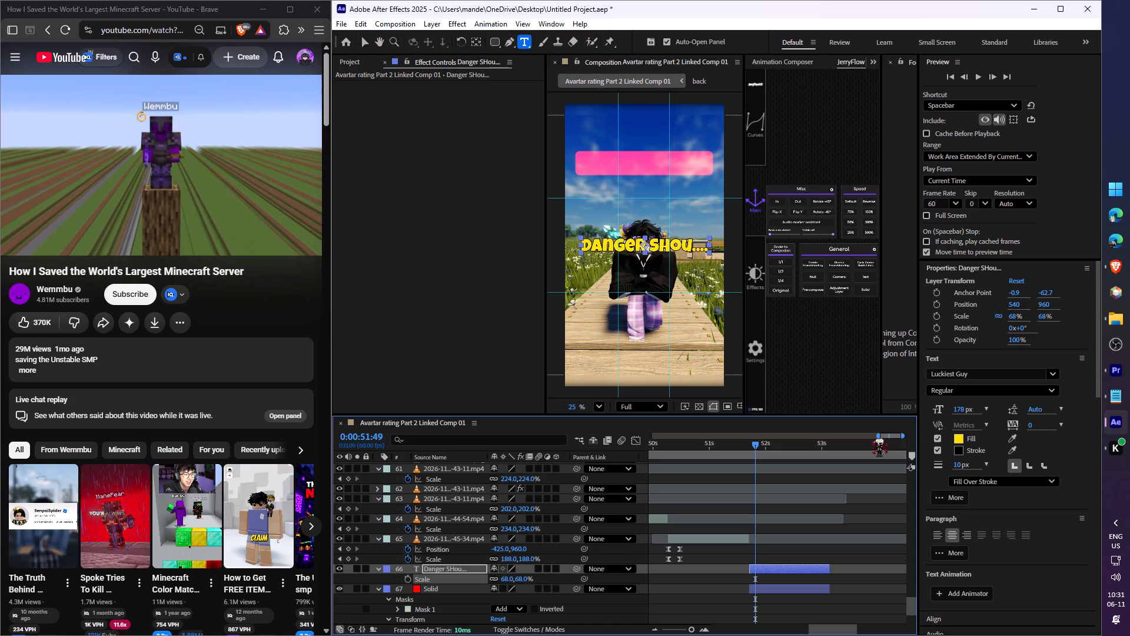
pyautogui.moveTo(1047, 304); pyautogui.dragTo(915, 329)
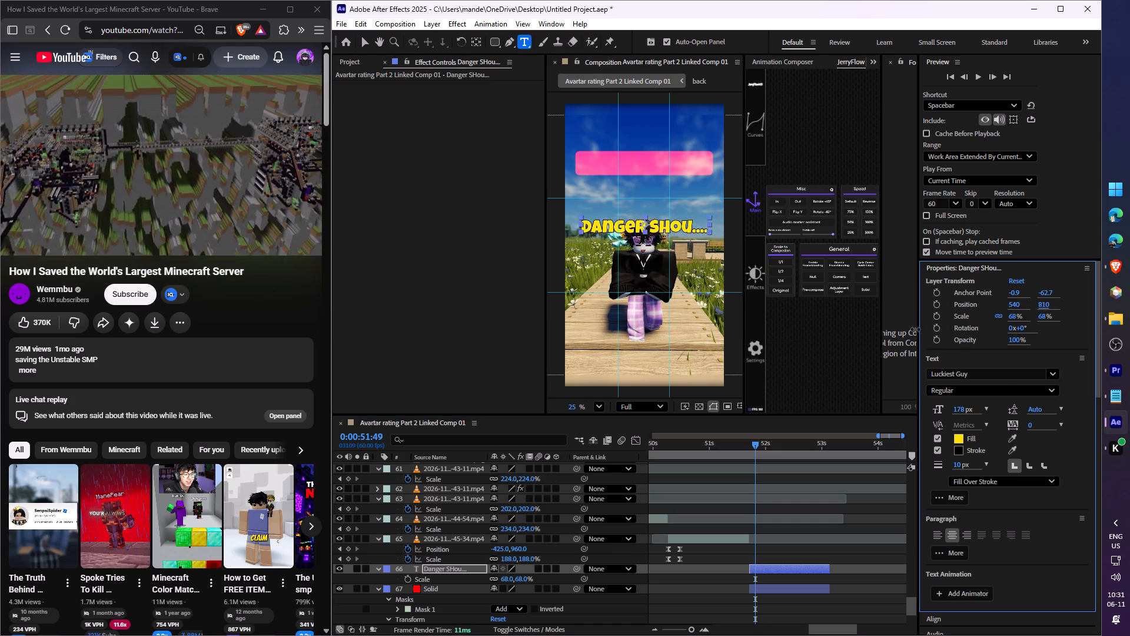
pyautogui.moveTo(915, 329); pyautogui.dragTo(667, 353)
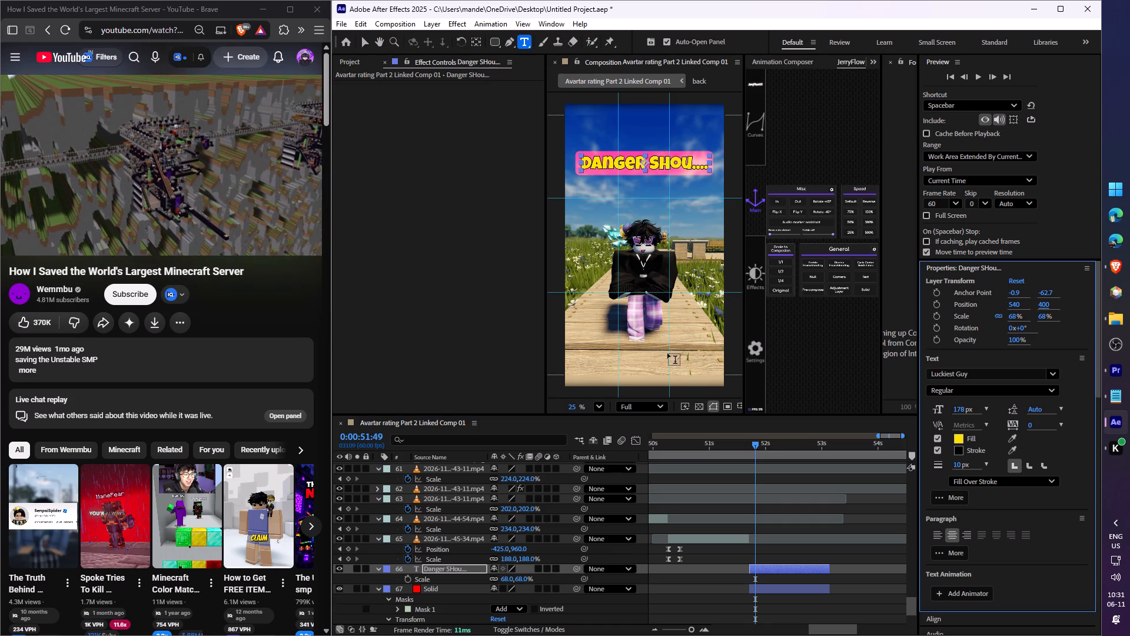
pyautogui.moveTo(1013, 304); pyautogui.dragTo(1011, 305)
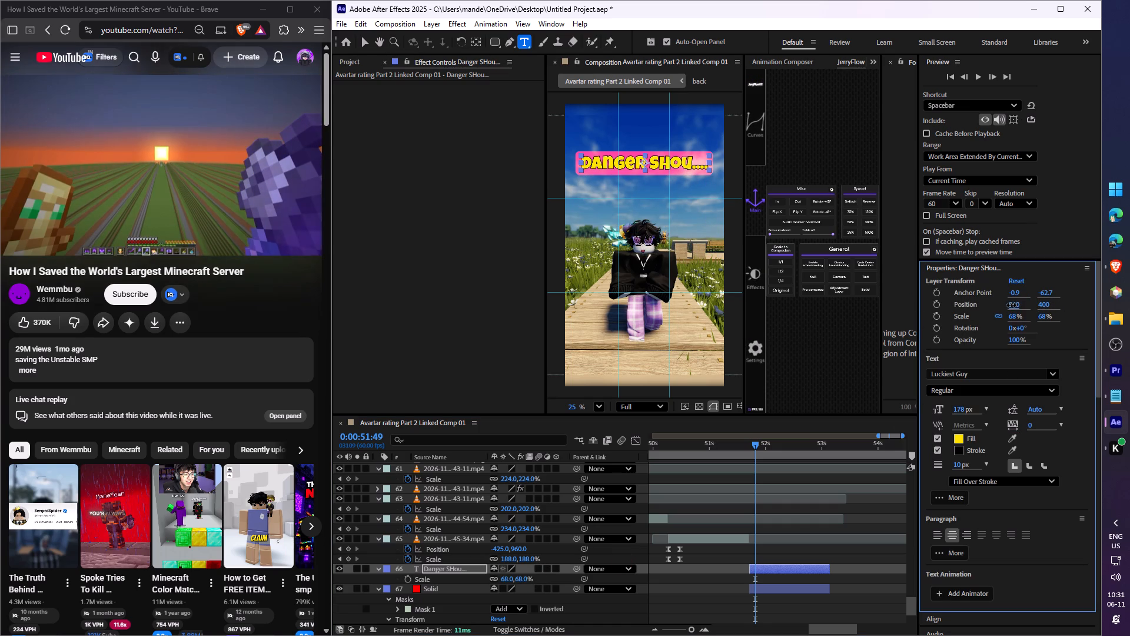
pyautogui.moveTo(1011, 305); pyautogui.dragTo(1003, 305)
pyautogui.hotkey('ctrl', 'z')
# Reduce the text layer's scale to 64%.
pyautogui.click(1012, 314)
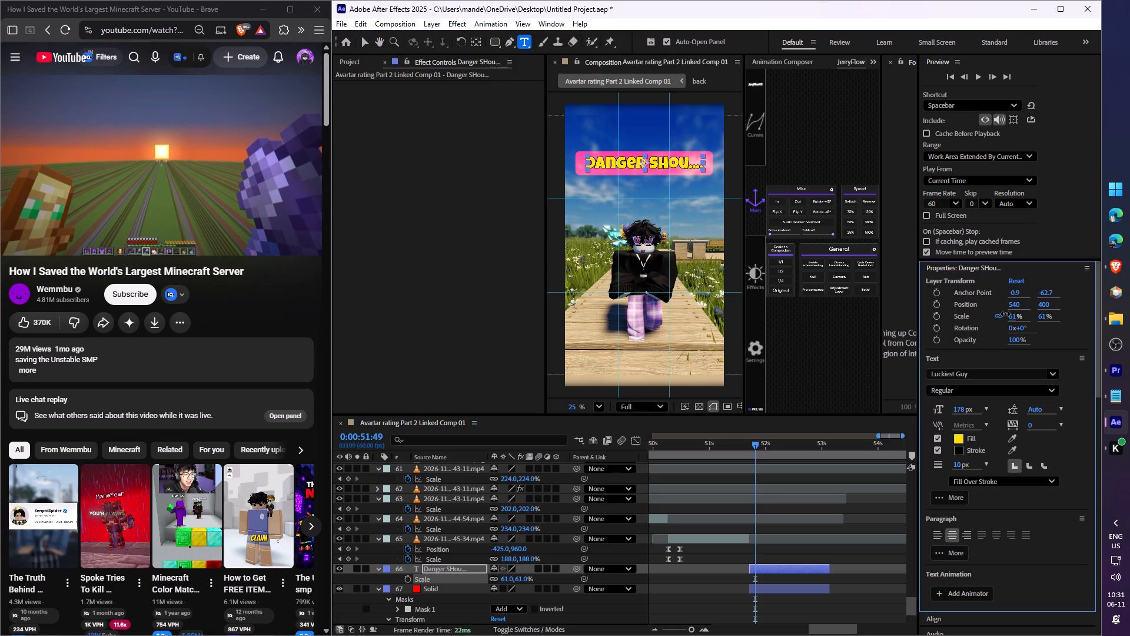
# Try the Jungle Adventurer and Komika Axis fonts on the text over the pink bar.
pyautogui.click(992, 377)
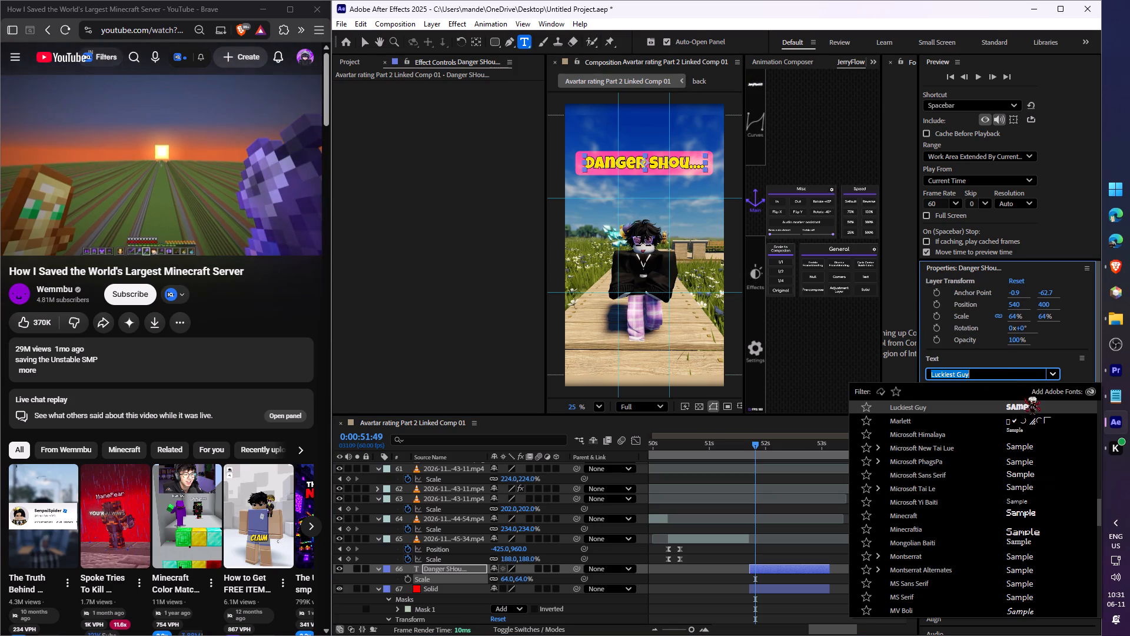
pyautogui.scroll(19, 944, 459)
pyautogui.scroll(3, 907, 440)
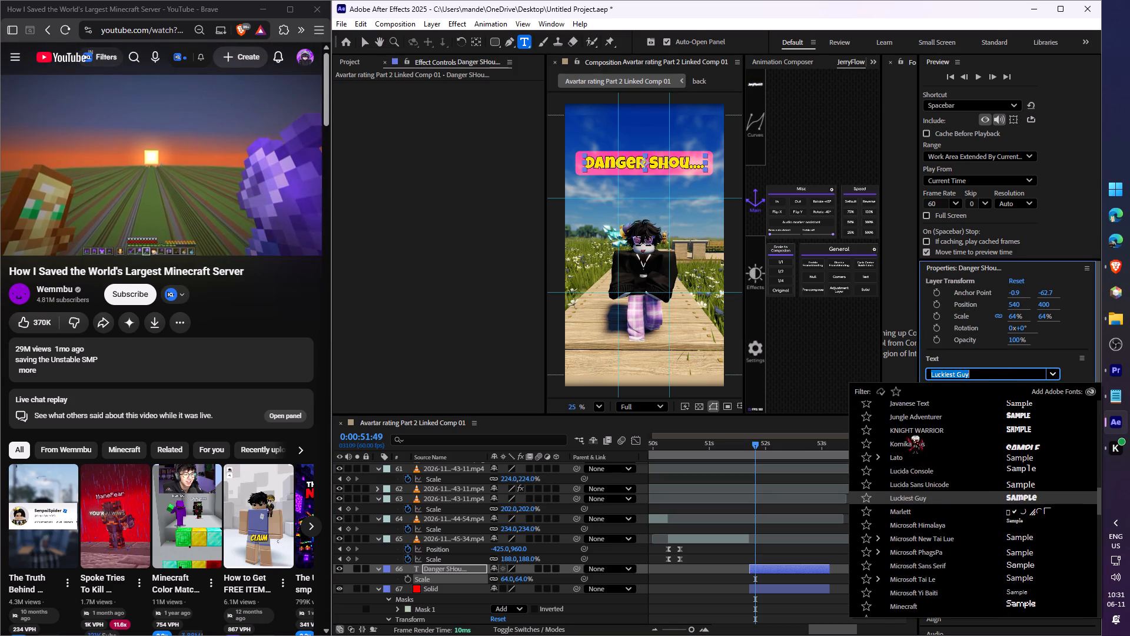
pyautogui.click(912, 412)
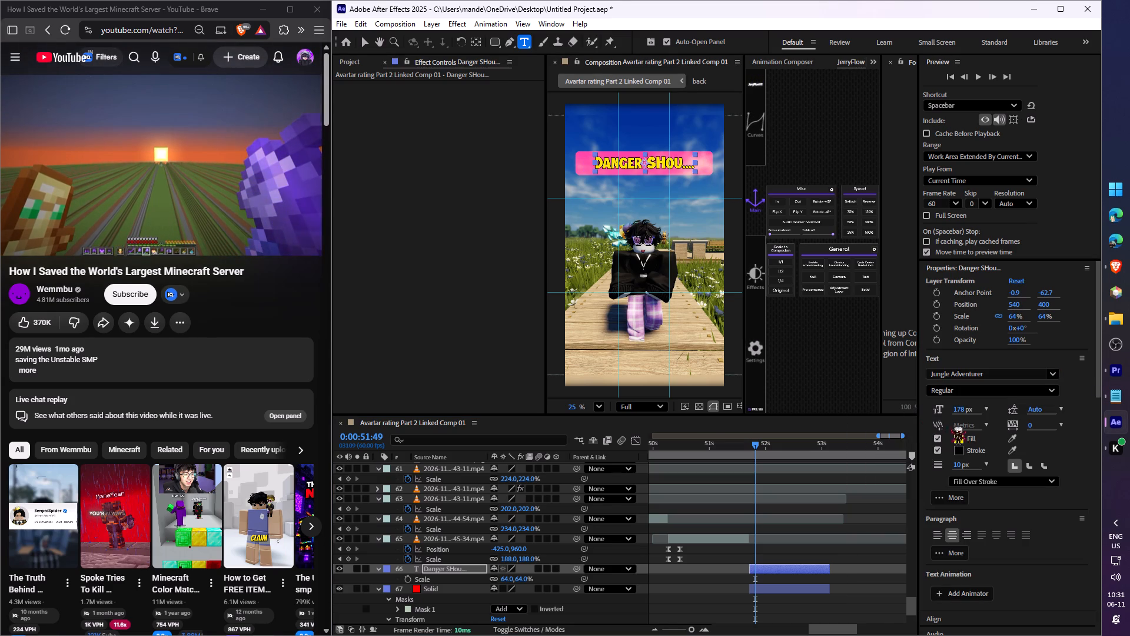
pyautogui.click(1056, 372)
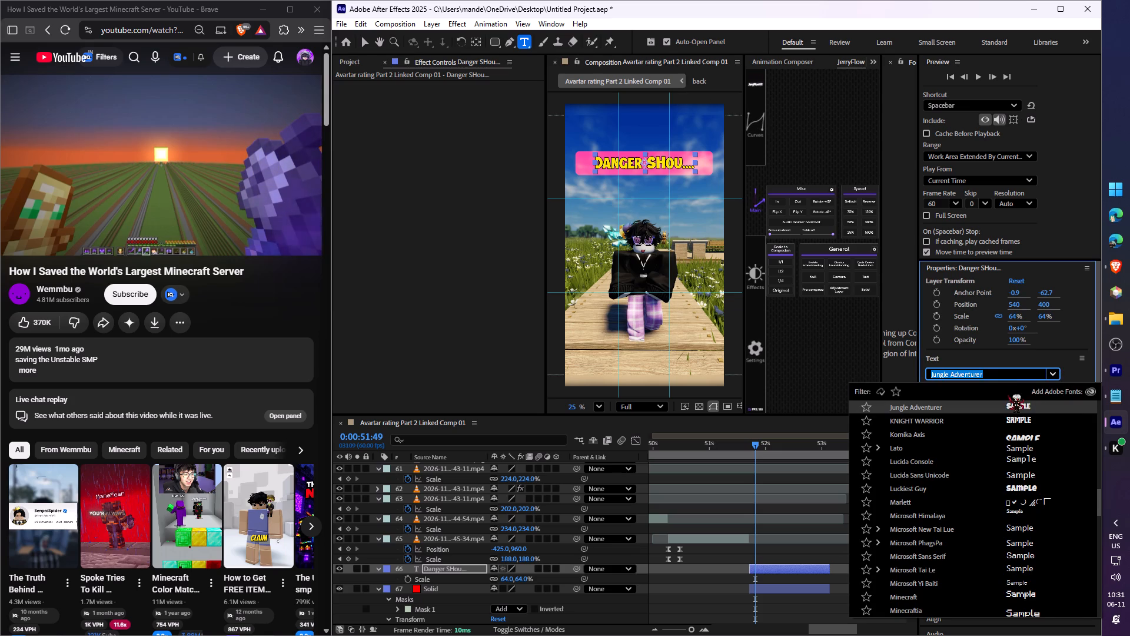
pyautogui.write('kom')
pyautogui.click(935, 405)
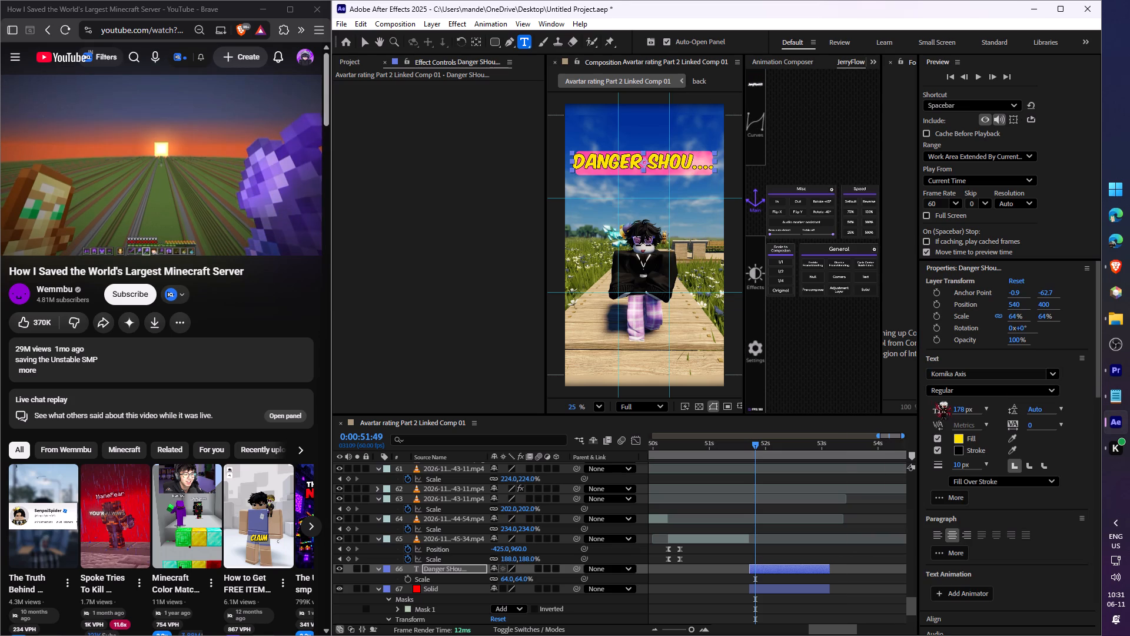
# Set the text's font to SF Pro Display in the Bold style.
pyautogui.click(1053, 377)
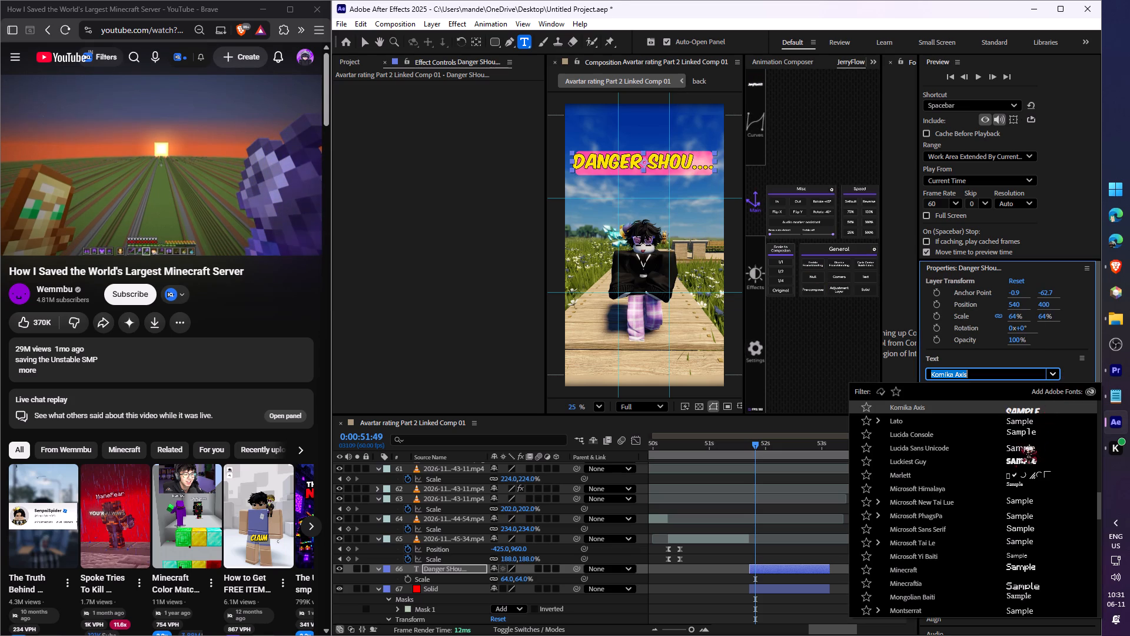
pyautogui.scroll(-7, 978, 499)
pyautogui.scroll(-6, 924, 455)
pyautogui.moveTo(1098, 513); pyautogui.dragTo(1099, 517)
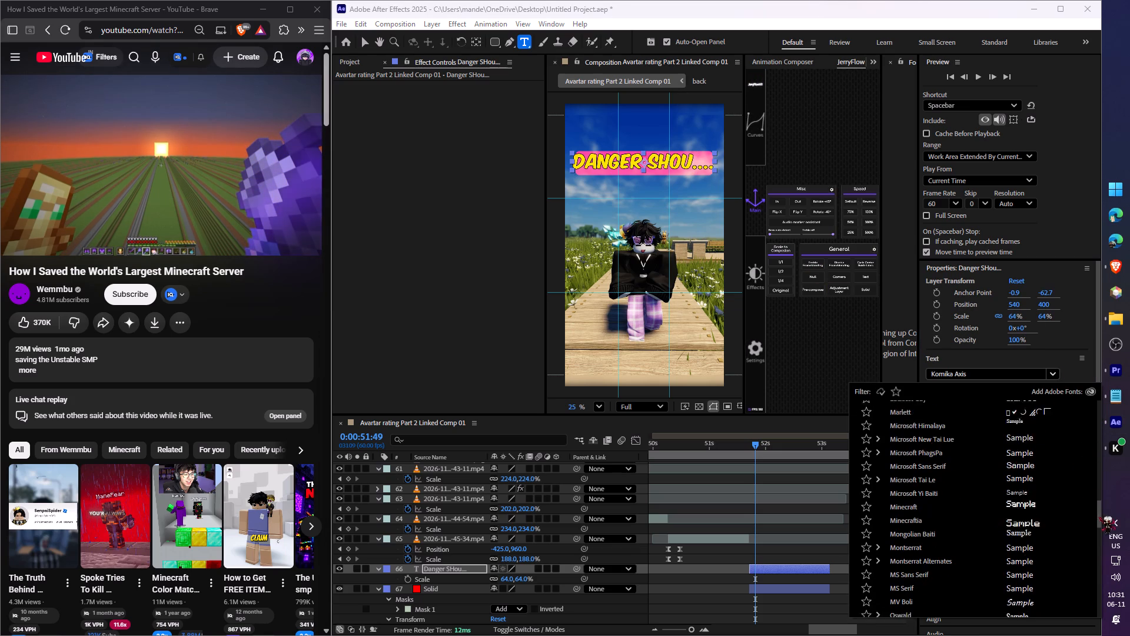
pyautogui.moveTo(1099, 517); pyautogui.dragTo(1094, 564)
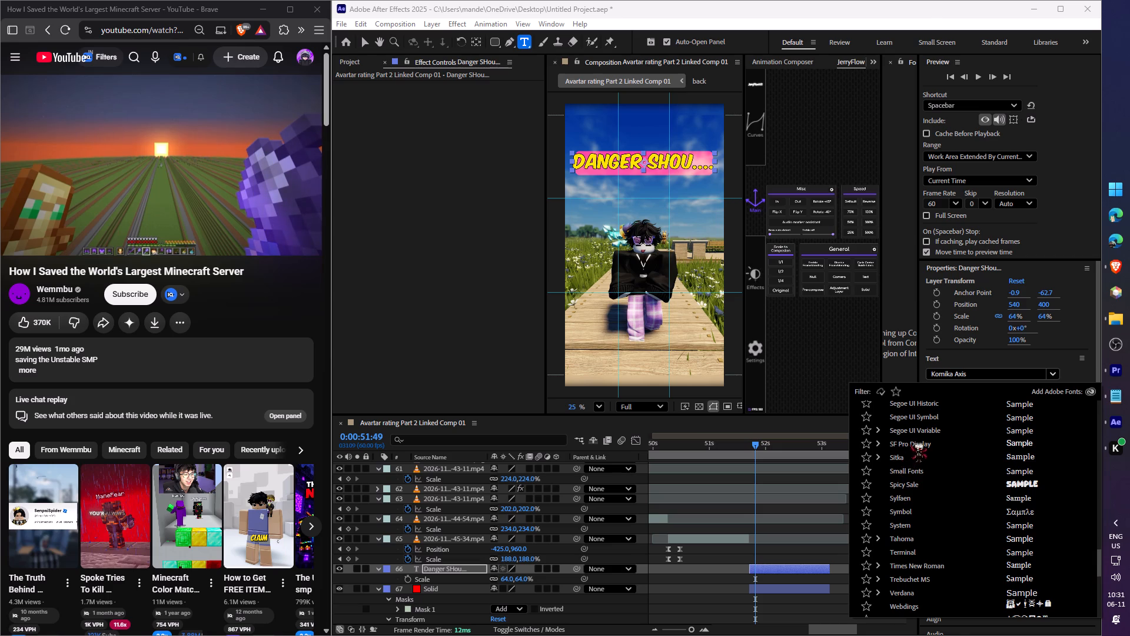
pyautogui.click(910, 445)
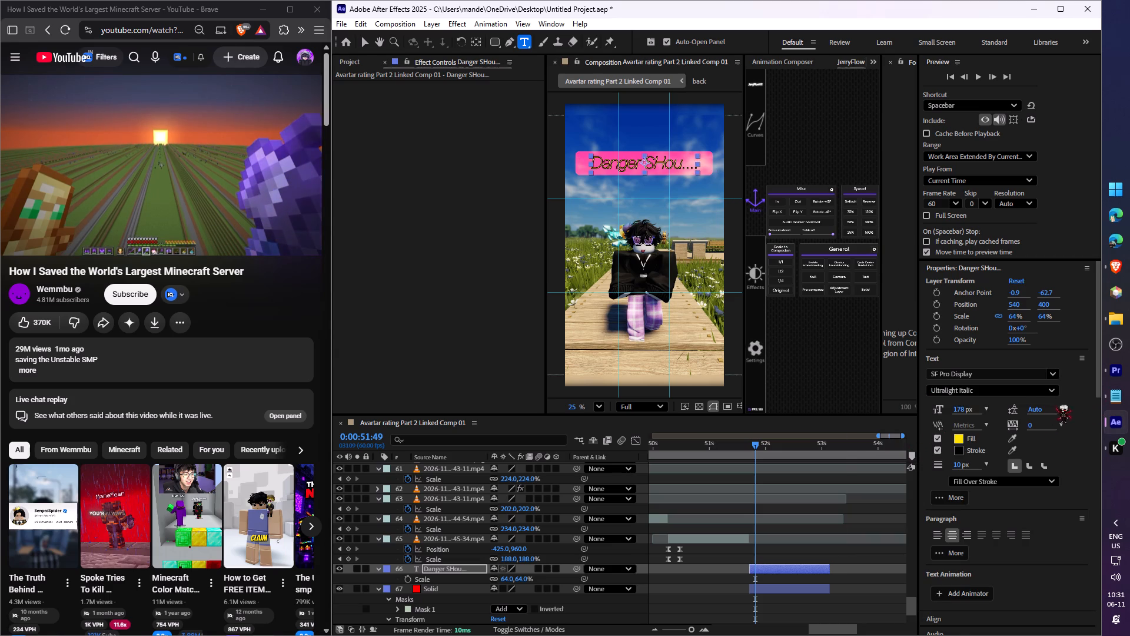
pyautogui.click(1037, 393)
pyautogui.click(963, 494)
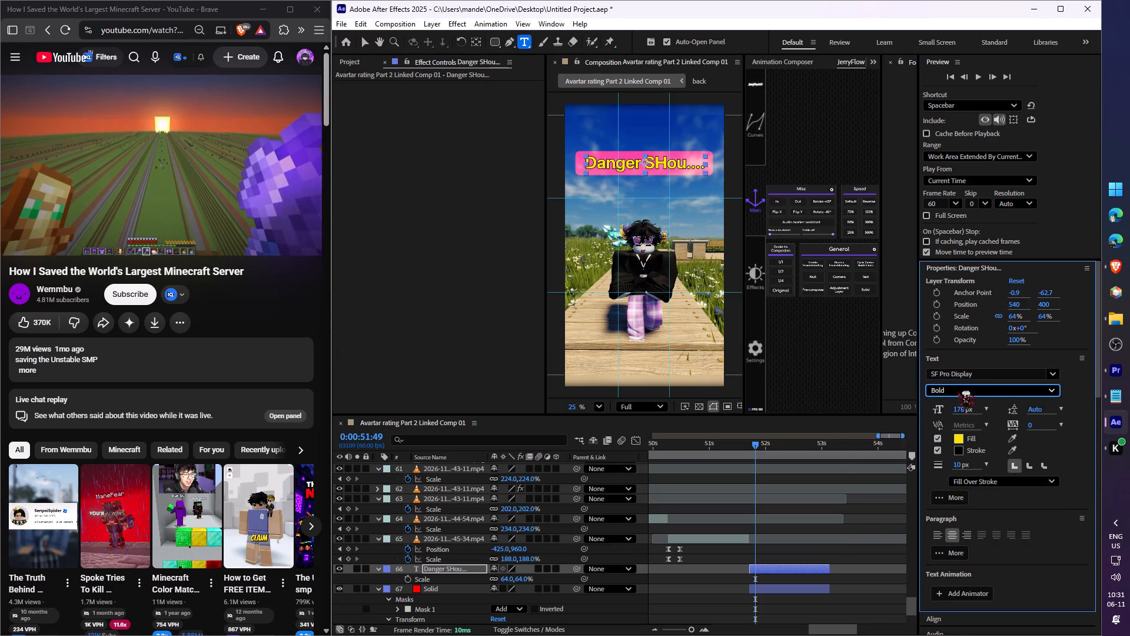
# Correct the wording to "DangerShou...." with a lowercase h and no space between the words.
pyautogui.click(672, 164)
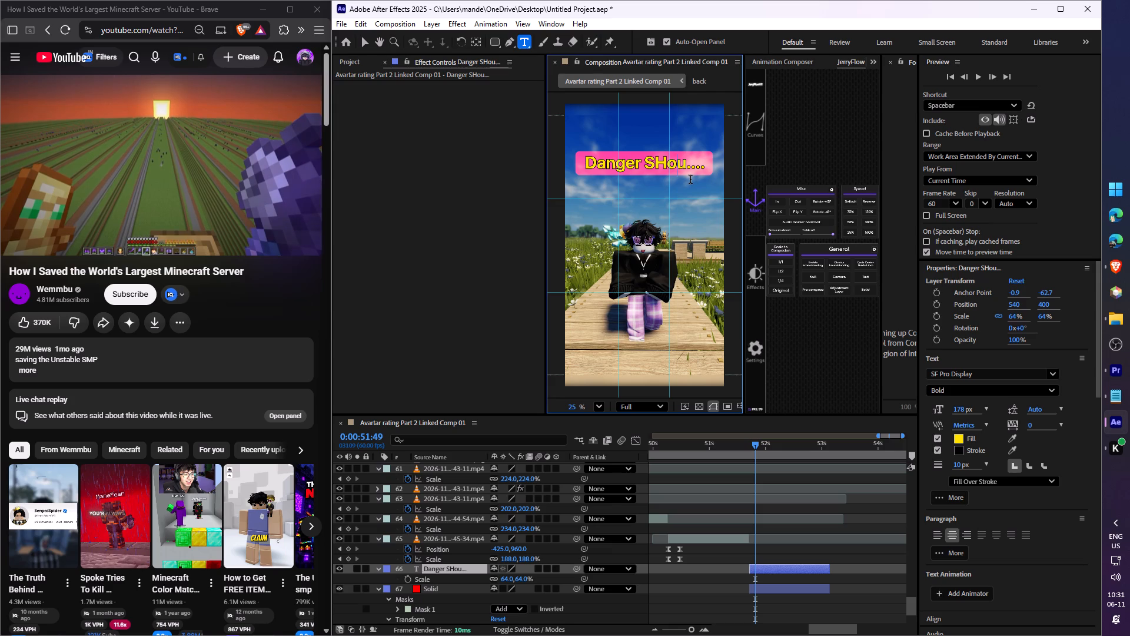
pyautogui.hotkey('shift', 'Left')
pyautogui.press('Left')
pyautogui.press('BackSpace')
pyautogui.press('h')
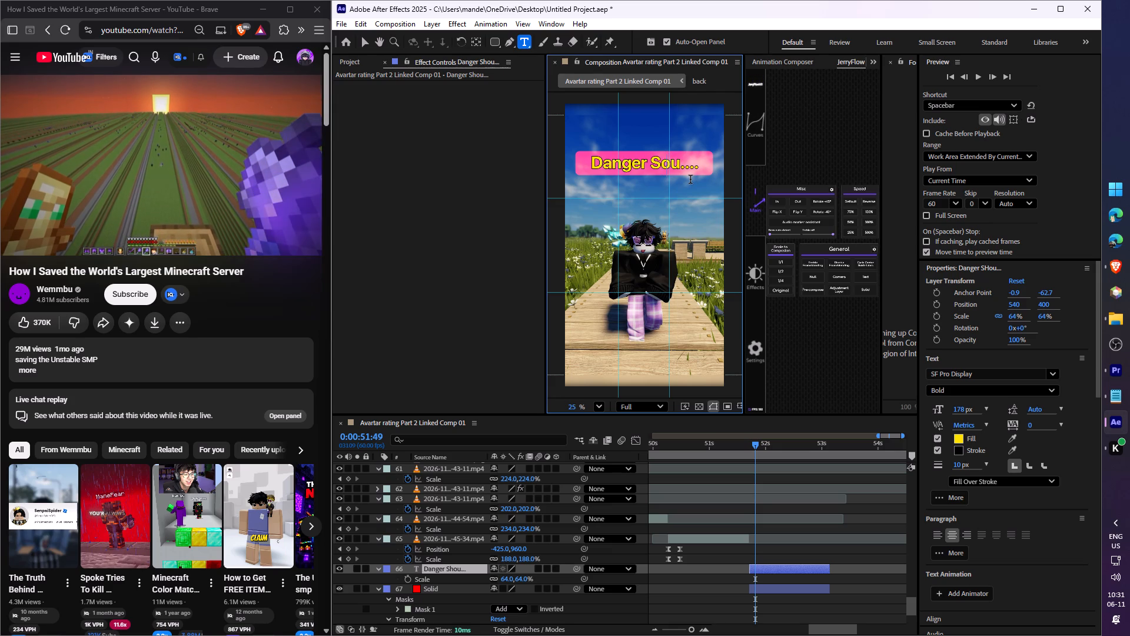
pyautogui.click(645, 167)
pyautogui.press('BackSpace')
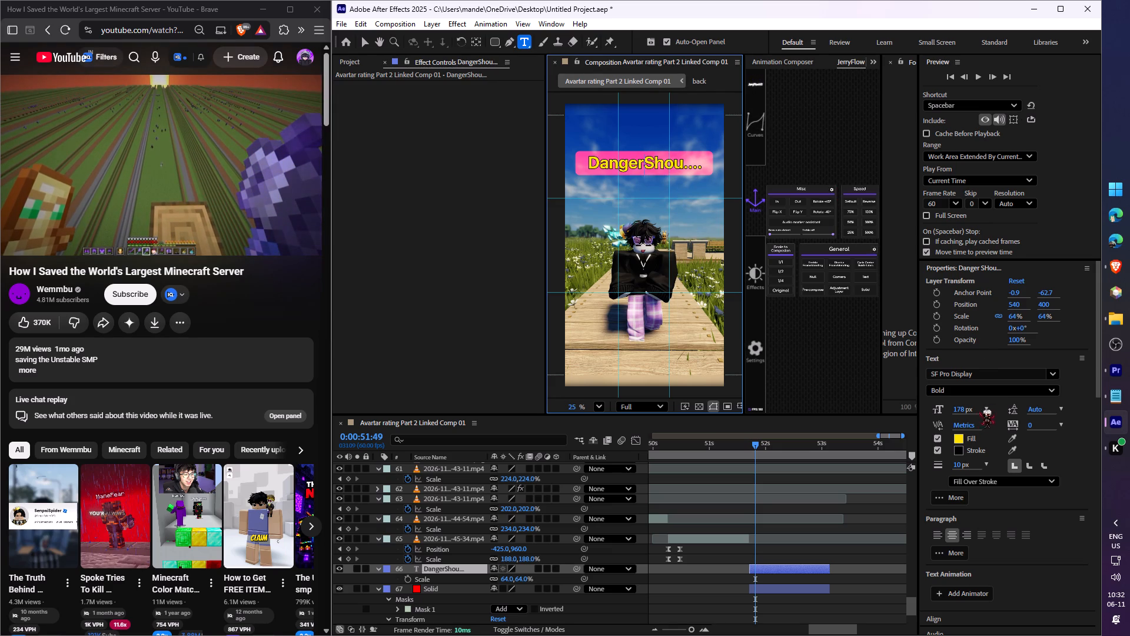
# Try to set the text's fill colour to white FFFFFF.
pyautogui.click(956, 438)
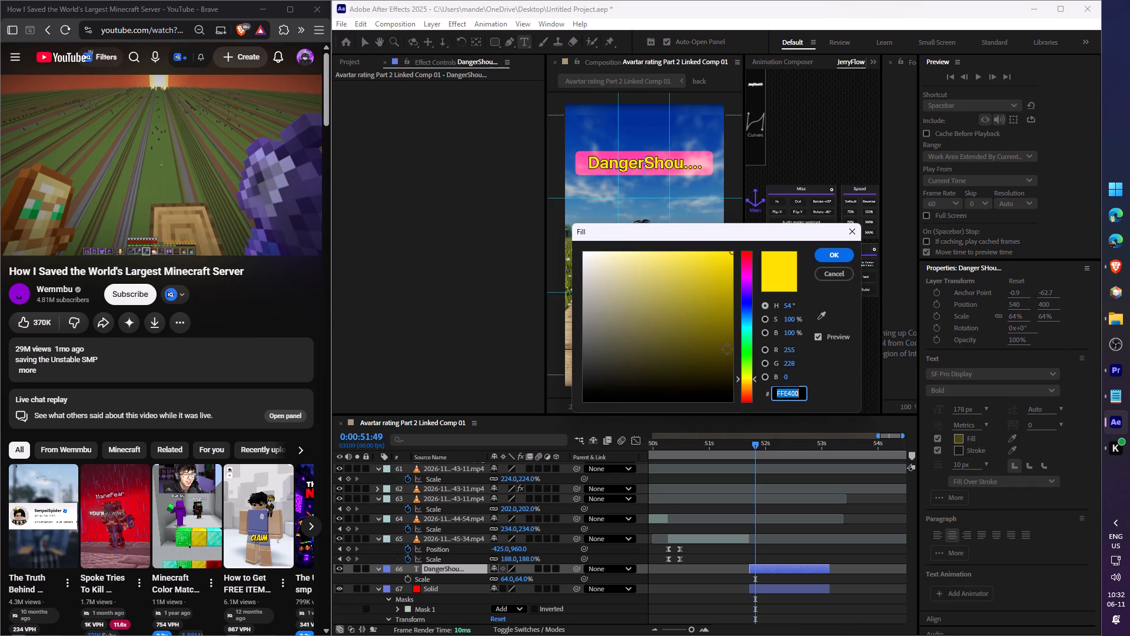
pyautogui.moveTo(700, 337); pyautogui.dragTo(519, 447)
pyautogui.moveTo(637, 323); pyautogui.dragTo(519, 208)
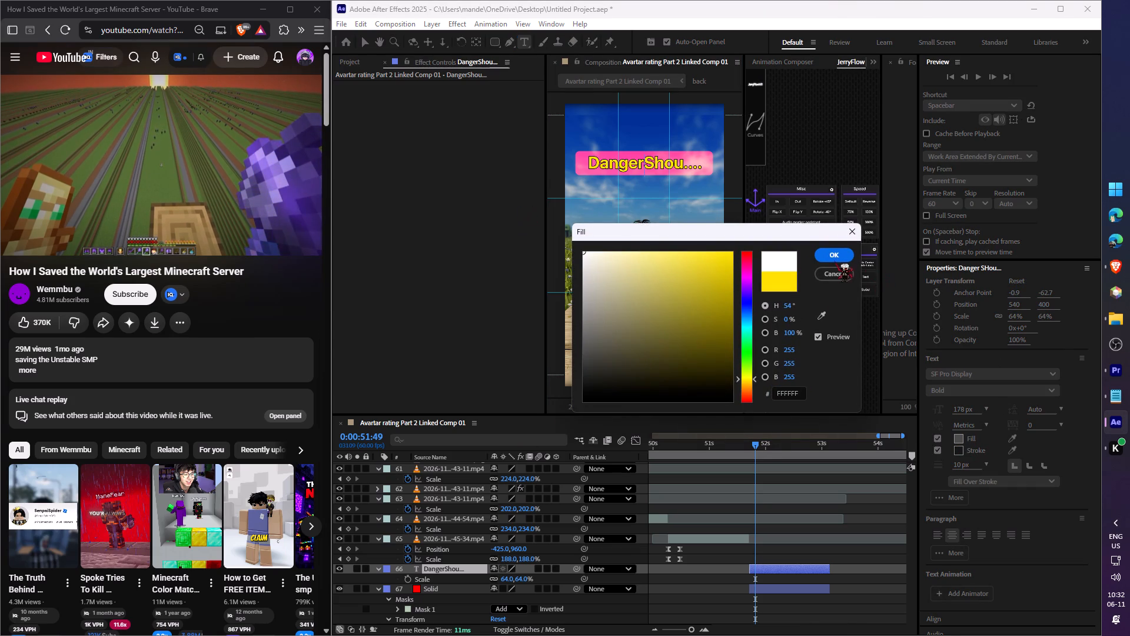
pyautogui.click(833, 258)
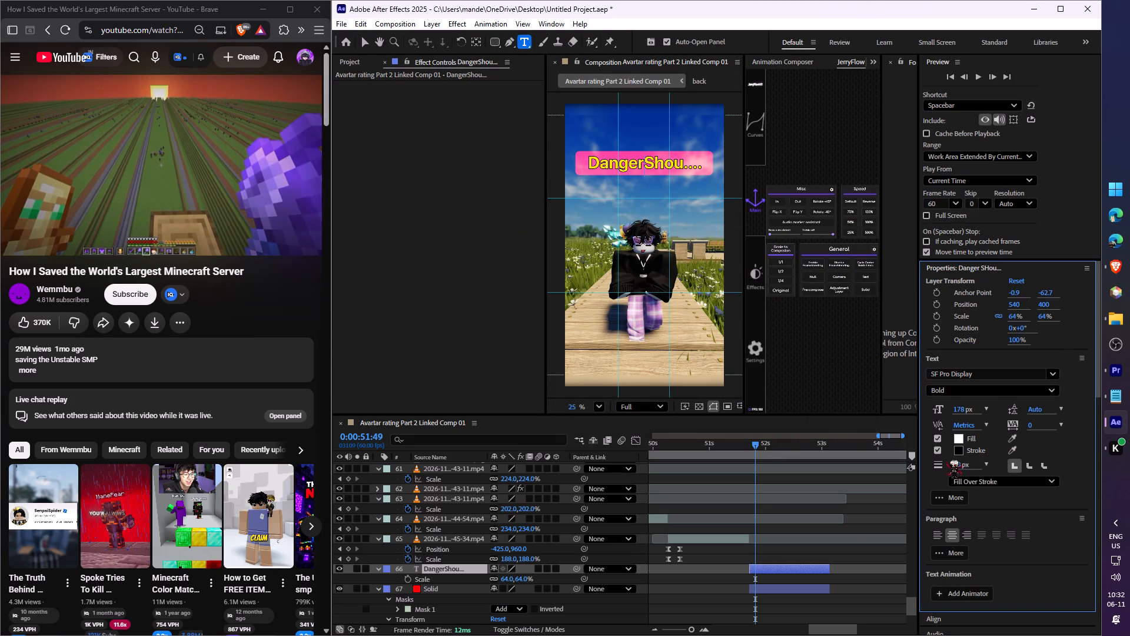
# Select the whole "DangerShou...." text and set its fill colour to white FFFFFF.
pyautogui.tripleClick(666, 162)
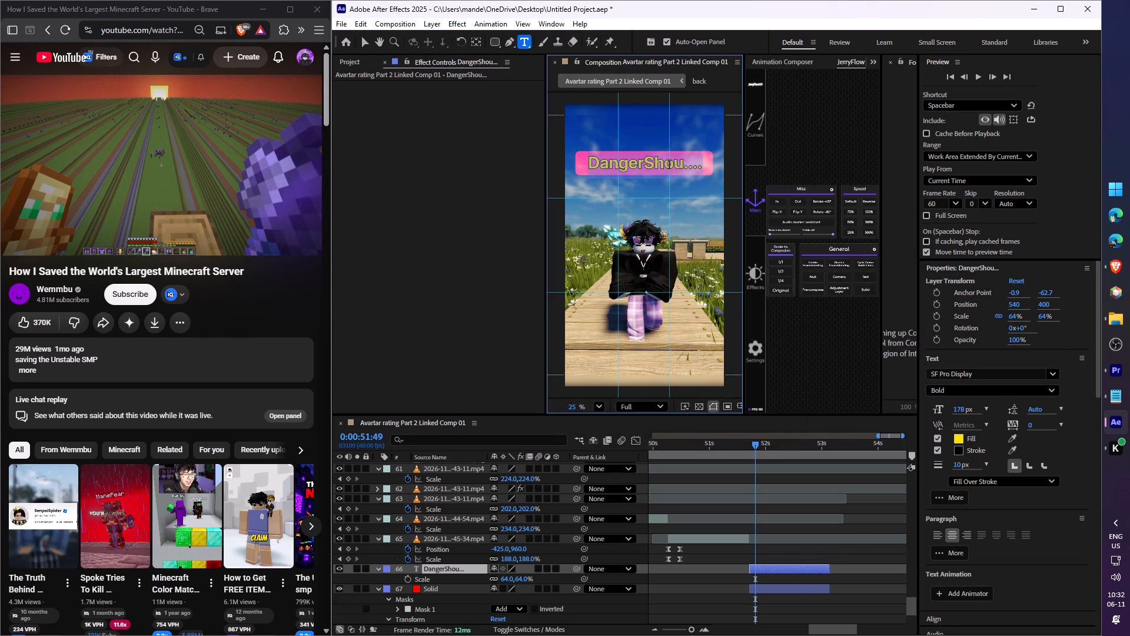
pyautogui.click(955, 440)
pyautogui.moveTo(660, 323); pyautogui.dragTo(442, 170)
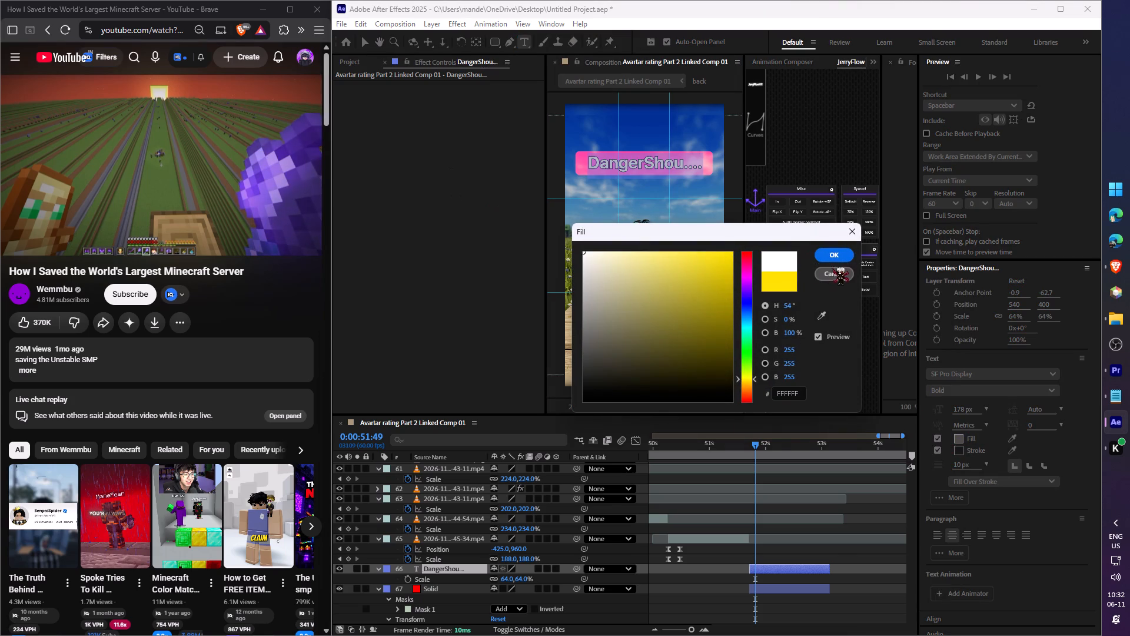
pyautogui.click(836, 251)
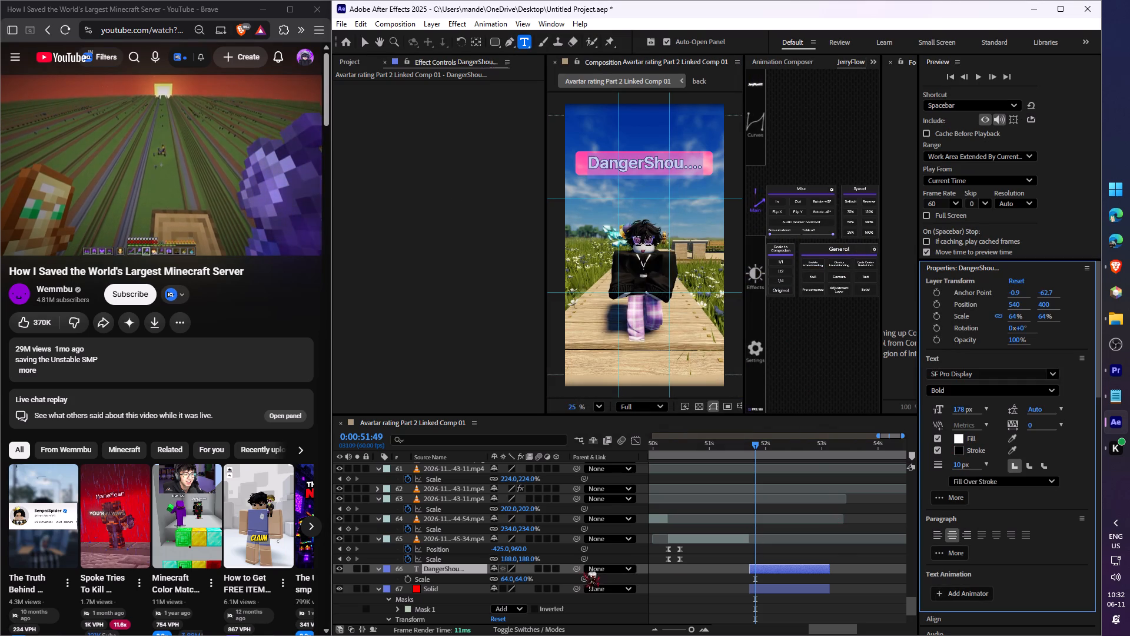
# Parent the DangerShou.... text layer to the Solid layer below it and preview them scaling together.
pyautogui.moveTo(575, 569); pyautogui.dragTo(451, 587)
pyautogui.moveTo(763, 443); pyautogui.dragTo(756, 444)
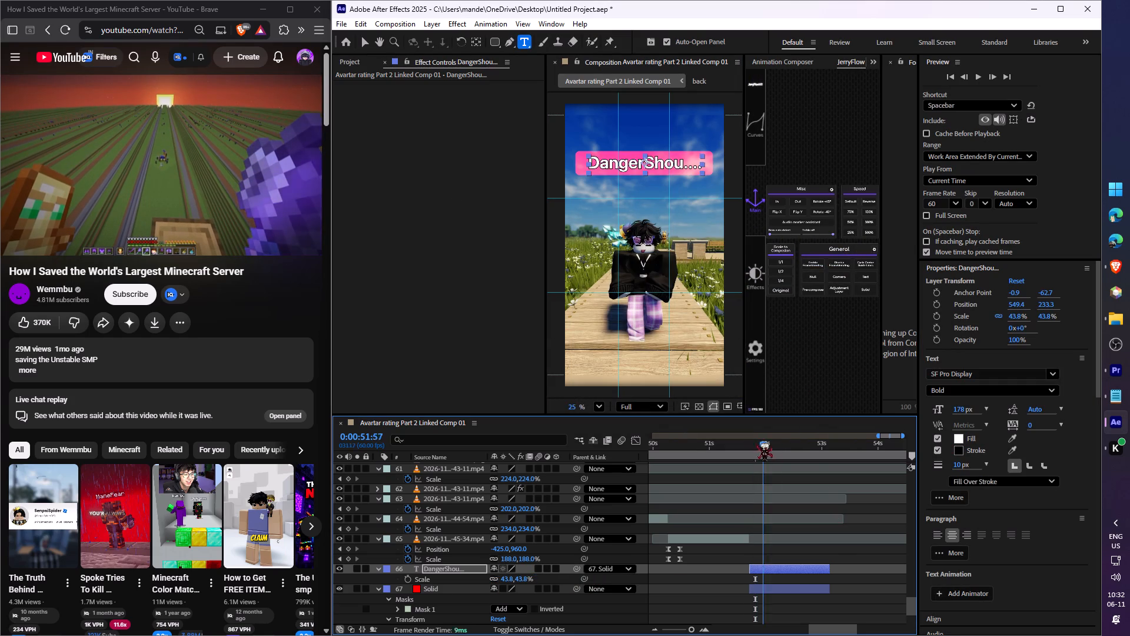
pyautogui.moveTo(756, 444); pyautogui.dragTo(739, 448)
pyautogui.press('space')
pyautogui.press('space')
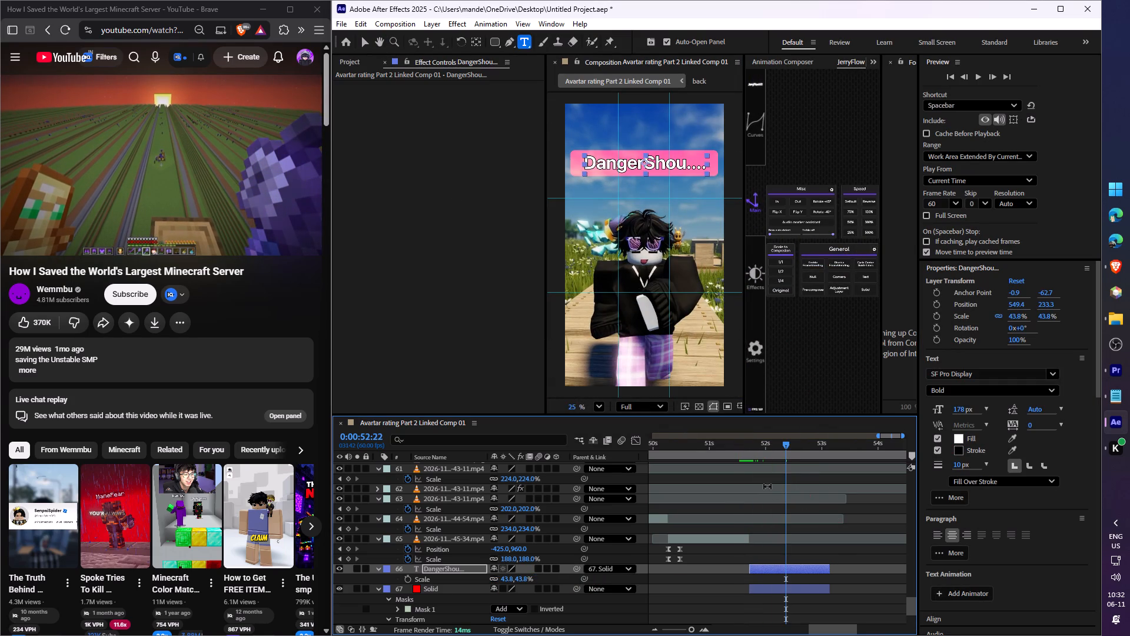
pyautogui.moveTo(767, 455); pyautogui.dragTo(757, 454)
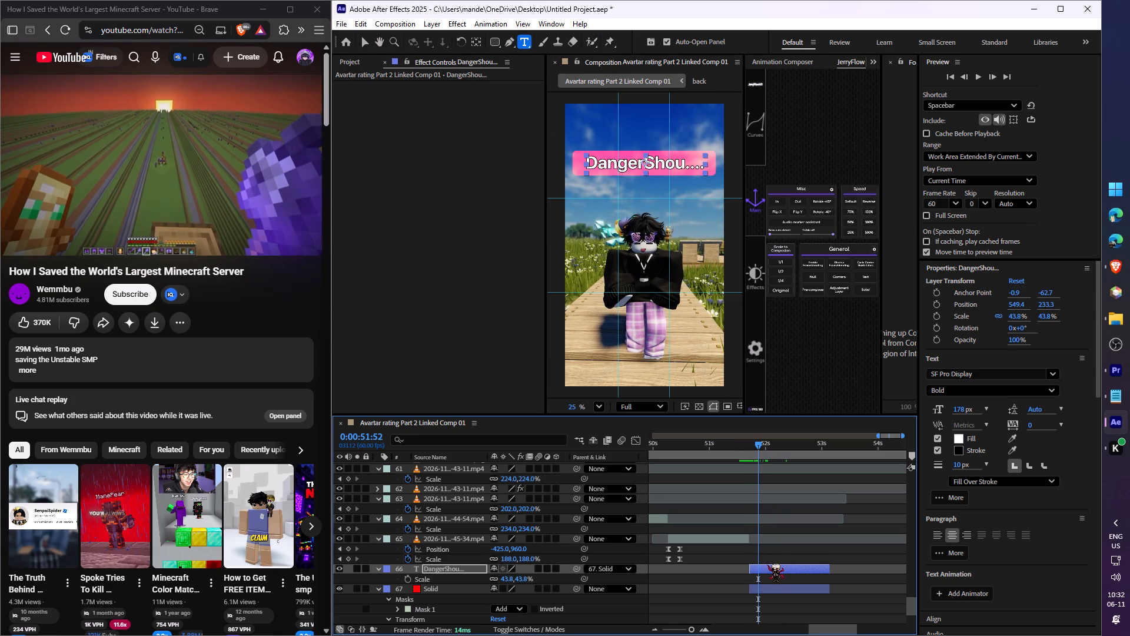
pyautogui.click(768, 567)
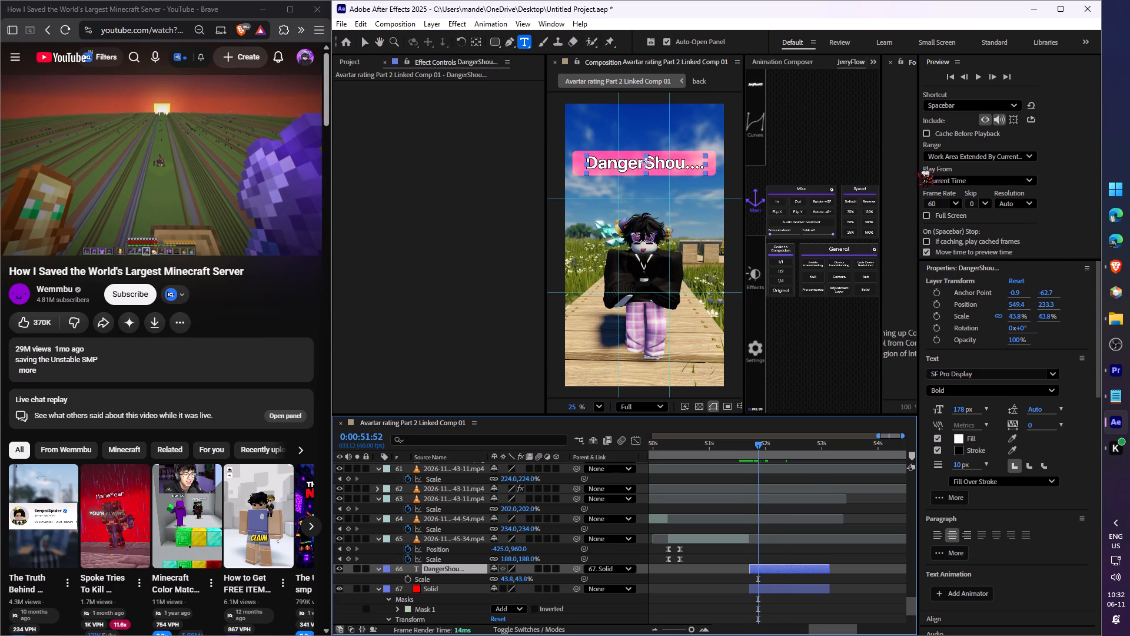
# Apply the Animation Composer text preset Ease Fade Separately 3, From Start, as an In animation on the "DangerShou...." text layer.
pyautogui.click(786, 62)
pyautogui.click(786, 160)
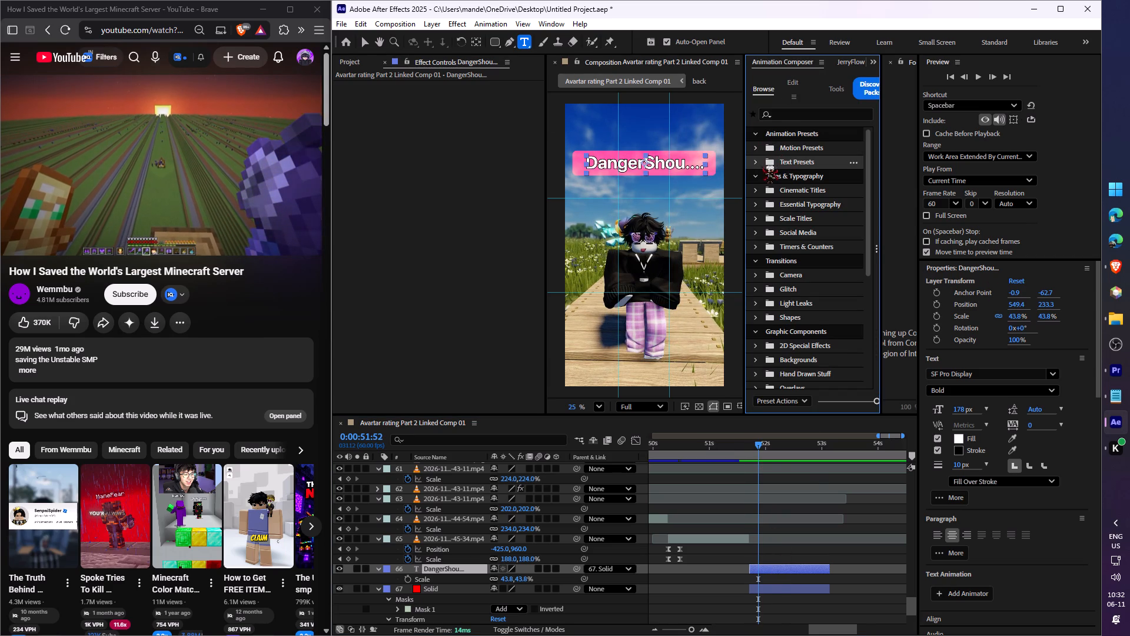
pyautogui.click(745, 167)
pyautogui.moveTo(743, 167); pyautogui.dragTo(672, 182)
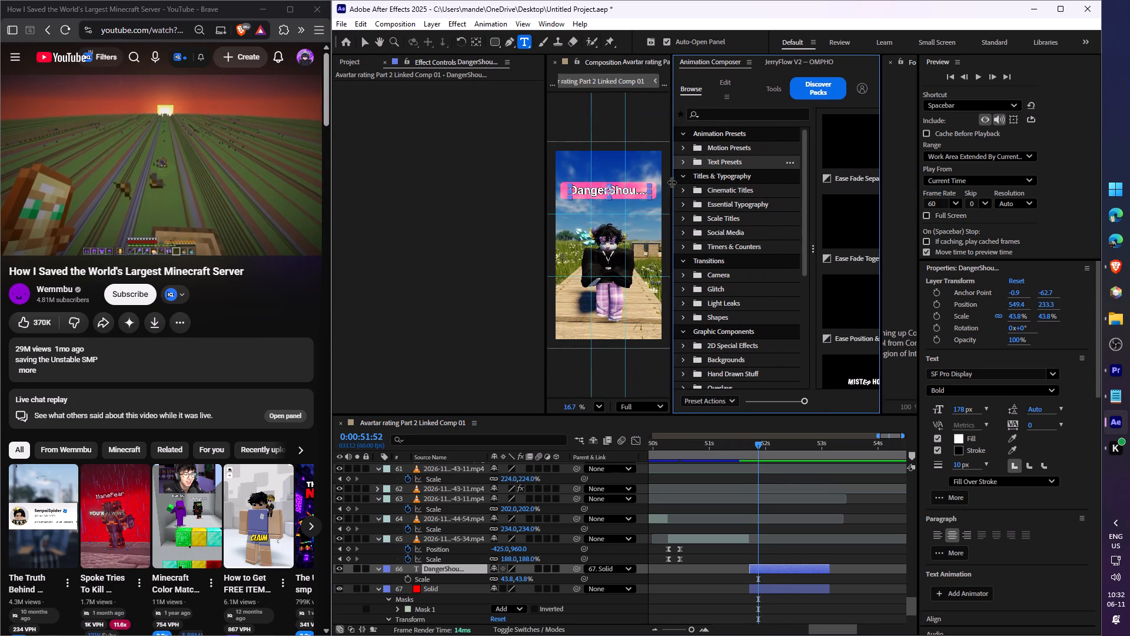
pyautogui.moveTo(672, 182); pyautogui.dragTo(665, 179)
pyautogui.click(852, 131)
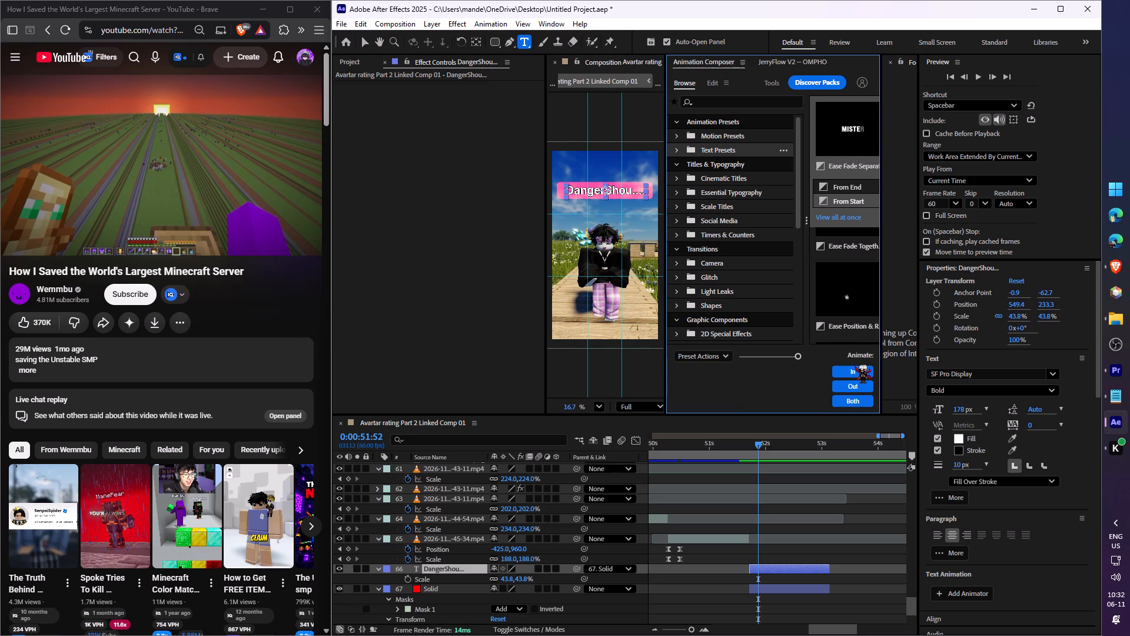
pyautogui.click(853, 372)
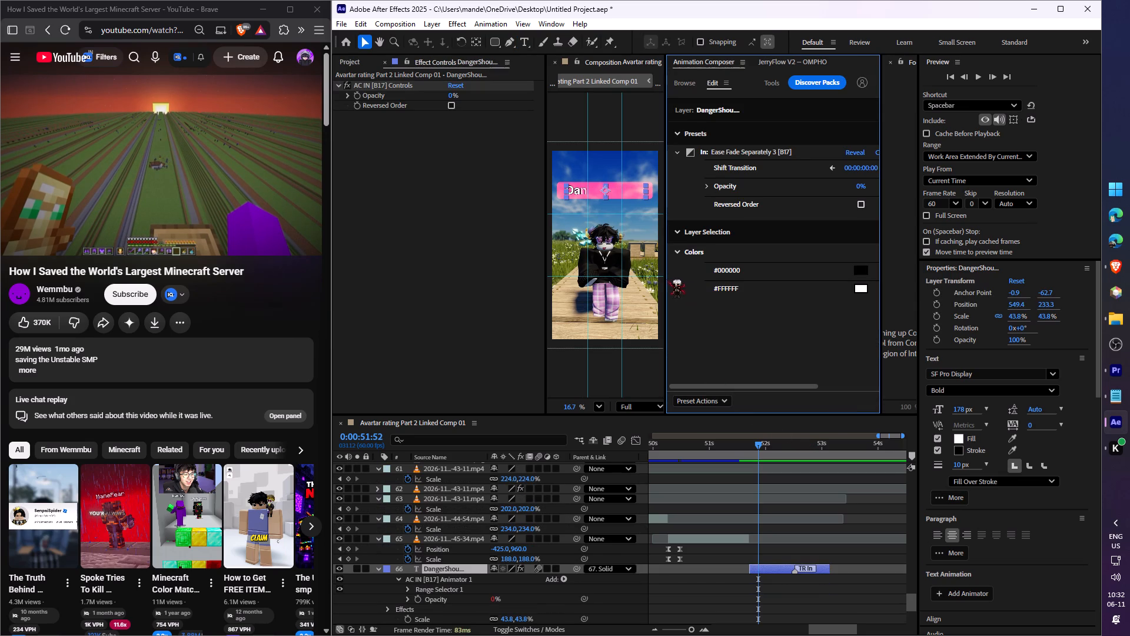
pyautogui.moveTo(665, 277); pyautogui.dragTo(756, 280)
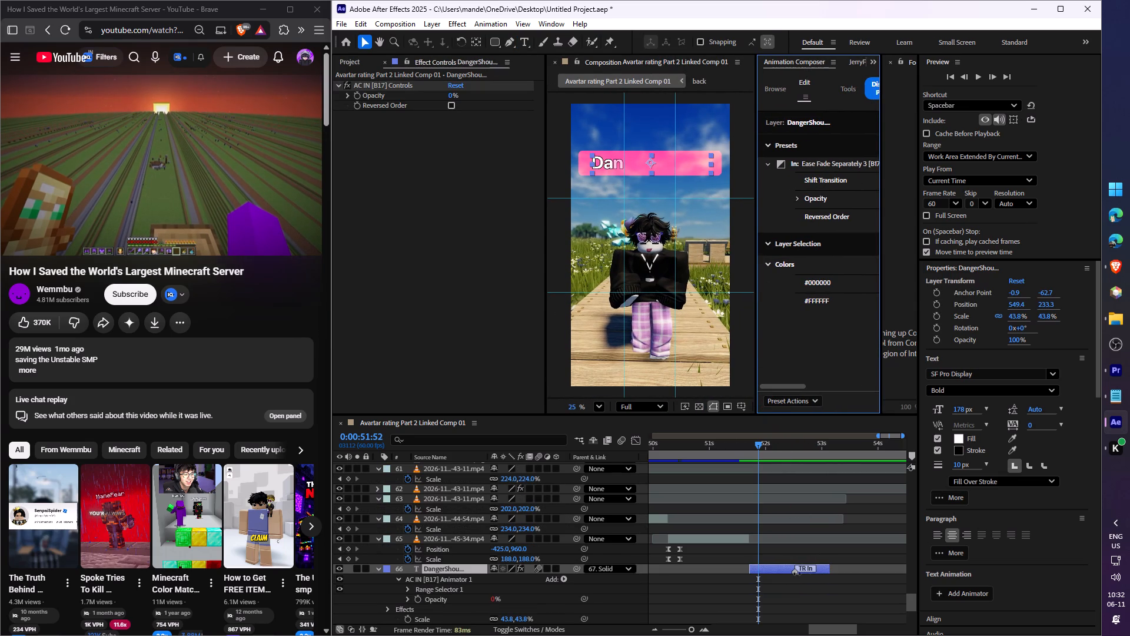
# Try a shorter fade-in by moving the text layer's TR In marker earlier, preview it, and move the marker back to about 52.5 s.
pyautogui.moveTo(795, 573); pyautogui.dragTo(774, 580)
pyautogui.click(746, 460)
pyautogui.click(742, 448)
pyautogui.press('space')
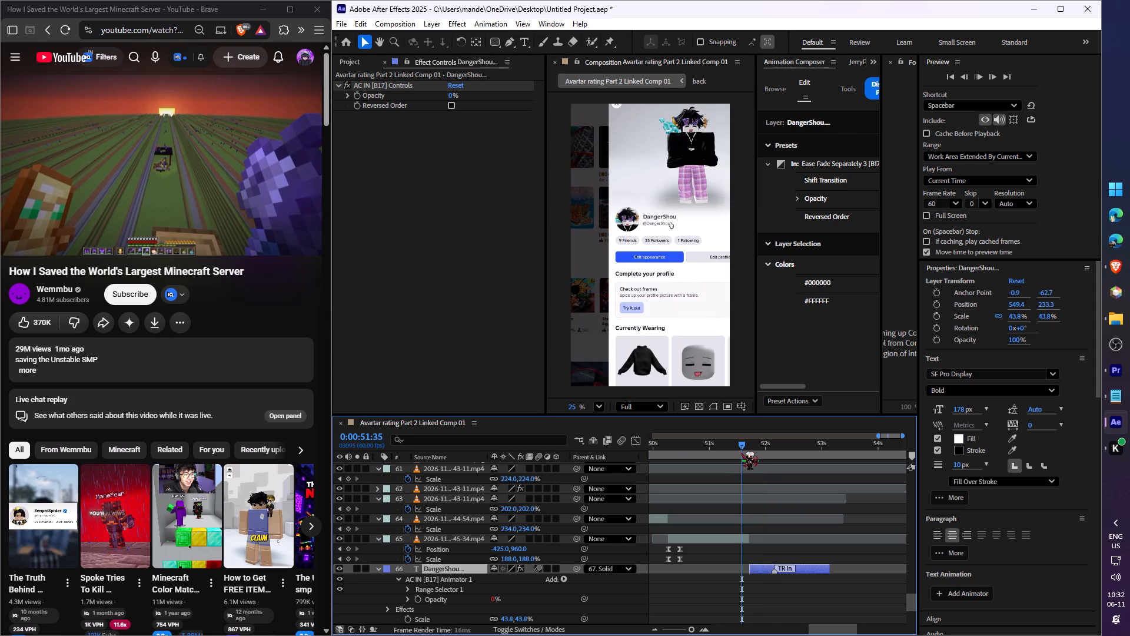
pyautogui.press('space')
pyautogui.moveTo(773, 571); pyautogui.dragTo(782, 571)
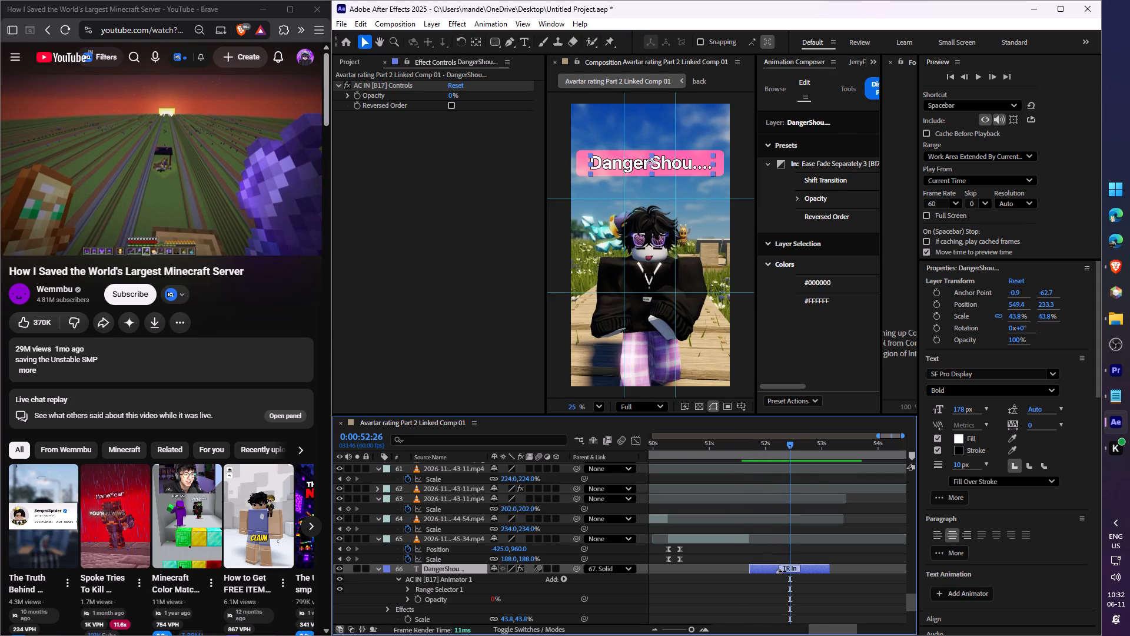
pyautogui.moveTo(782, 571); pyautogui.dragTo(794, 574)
# Preview the name text's fade-in over the highlight bar from just before the text layer starts.
pyautogui.moveTo(759, 446); pyautogui.dragTo(752, 448)
pyautogui.press('space')
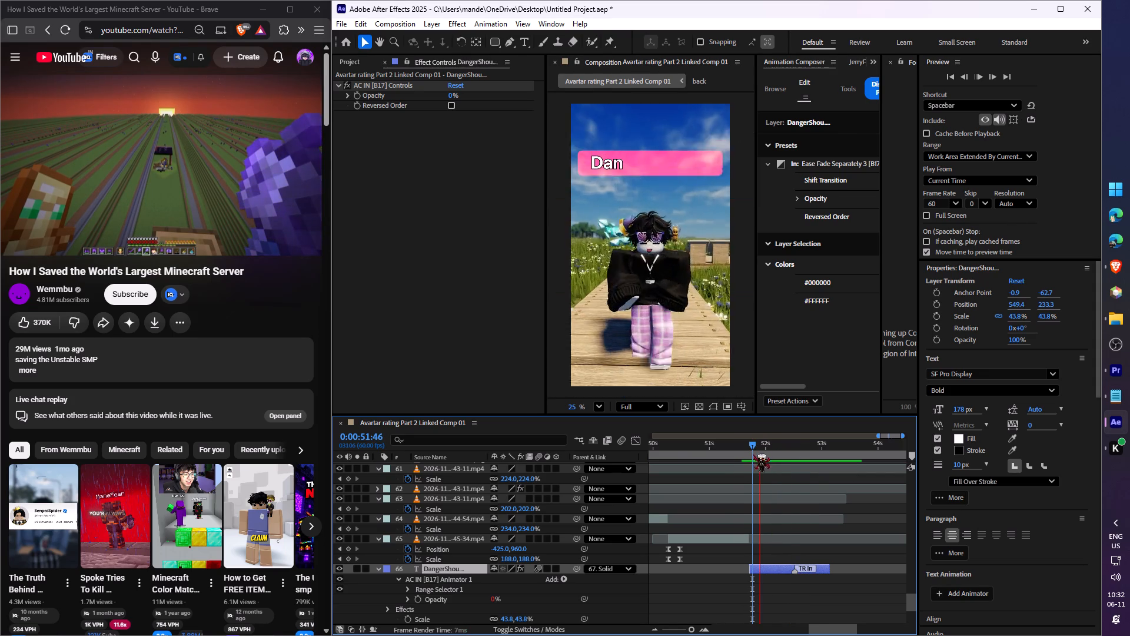
pyautogui.press('space')
pyautogui.click(745, 453)
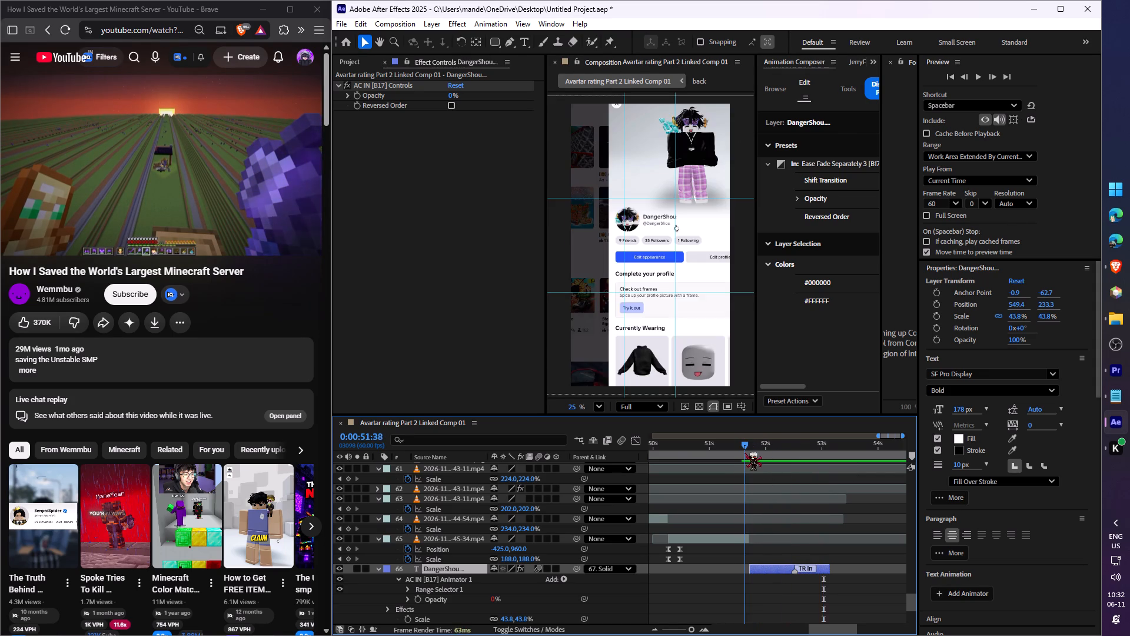
pyautogui.press('space')
pyautogui.press('space')
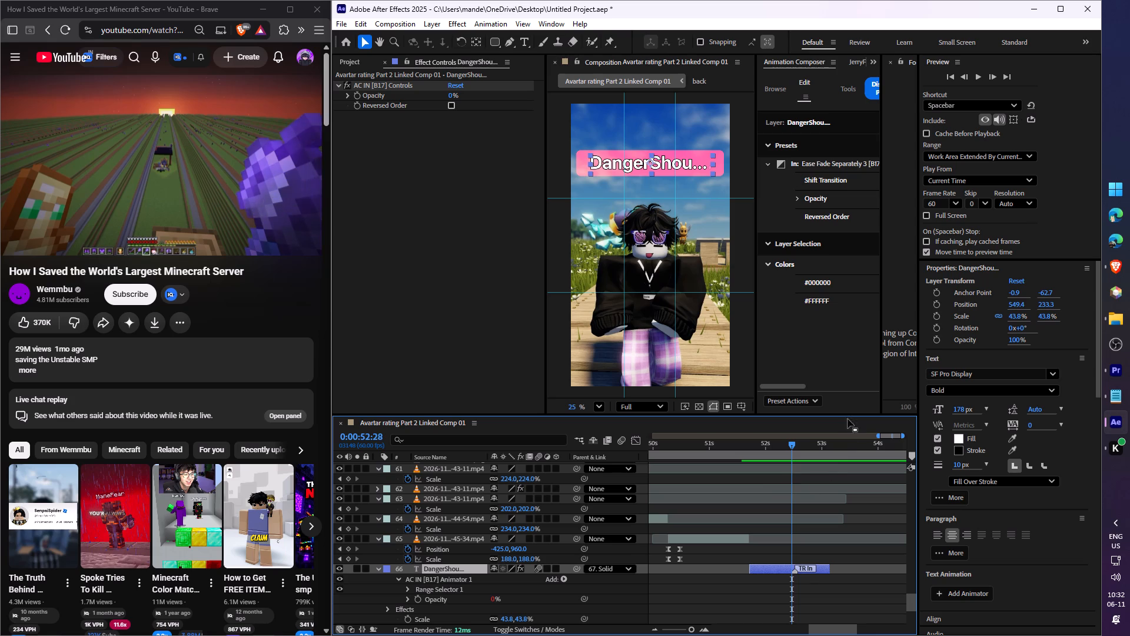
# Search the web for "comment green screen" in a new Brave tab.
pyautogui.click(1107, 265)
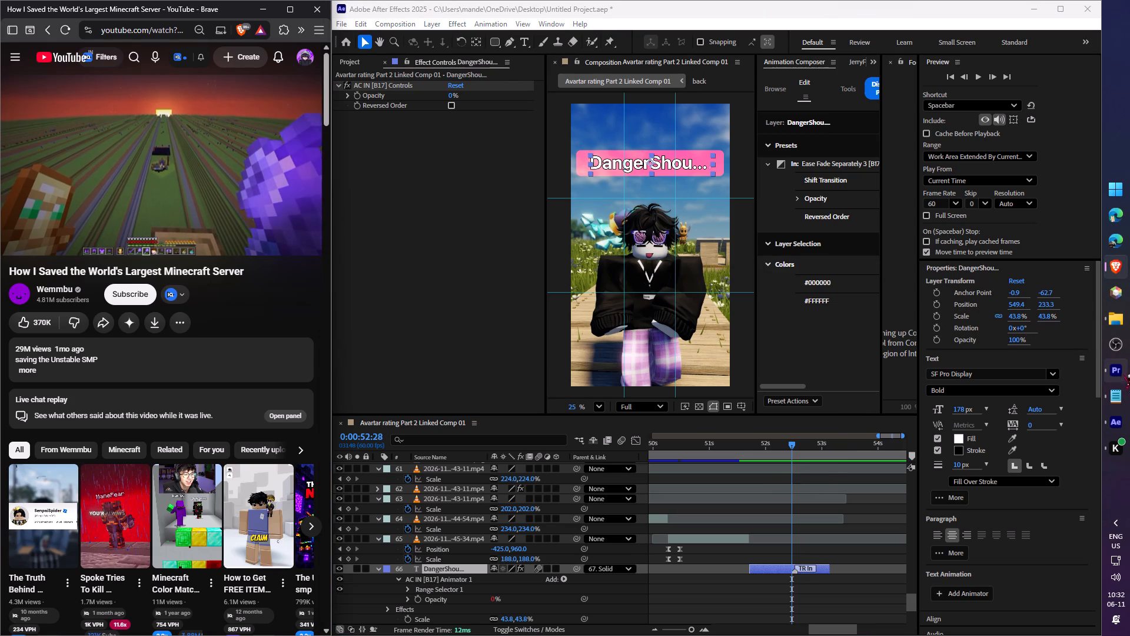
pyautogui.click(48, 353)
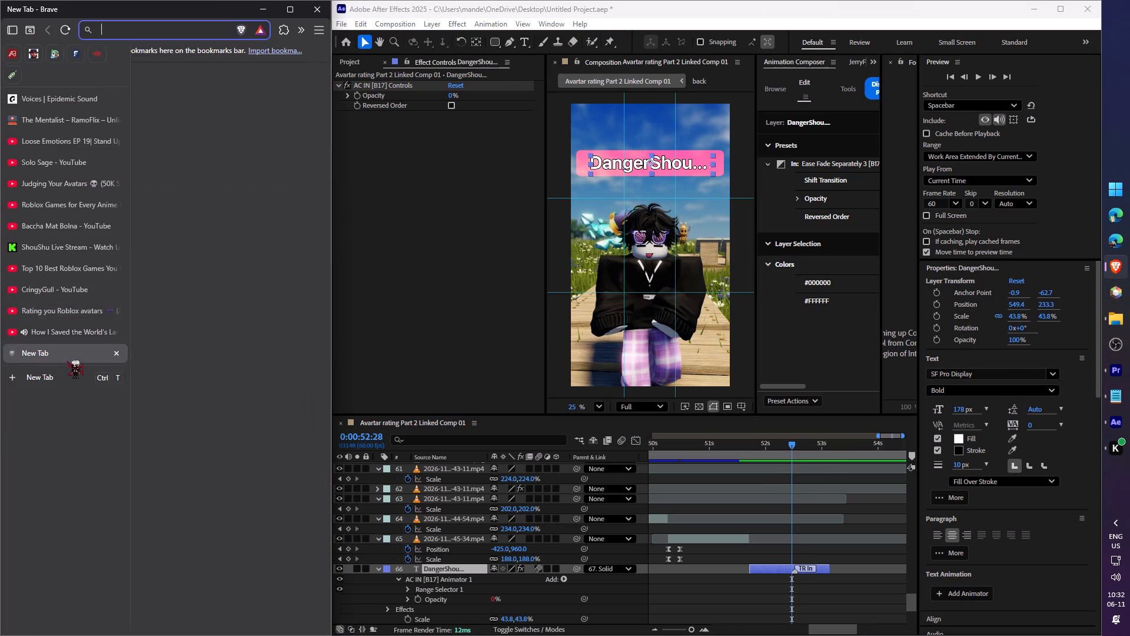
pyautogui.press('c')
pyautogui.write('ommentg')
pyautogui.press('space')
pyautogui.press('BackSpace')
pyautogui.press('BackSpace')
pyautogui.press('space')
pyautogui.write('green screen')
pyautogui.press('Return')
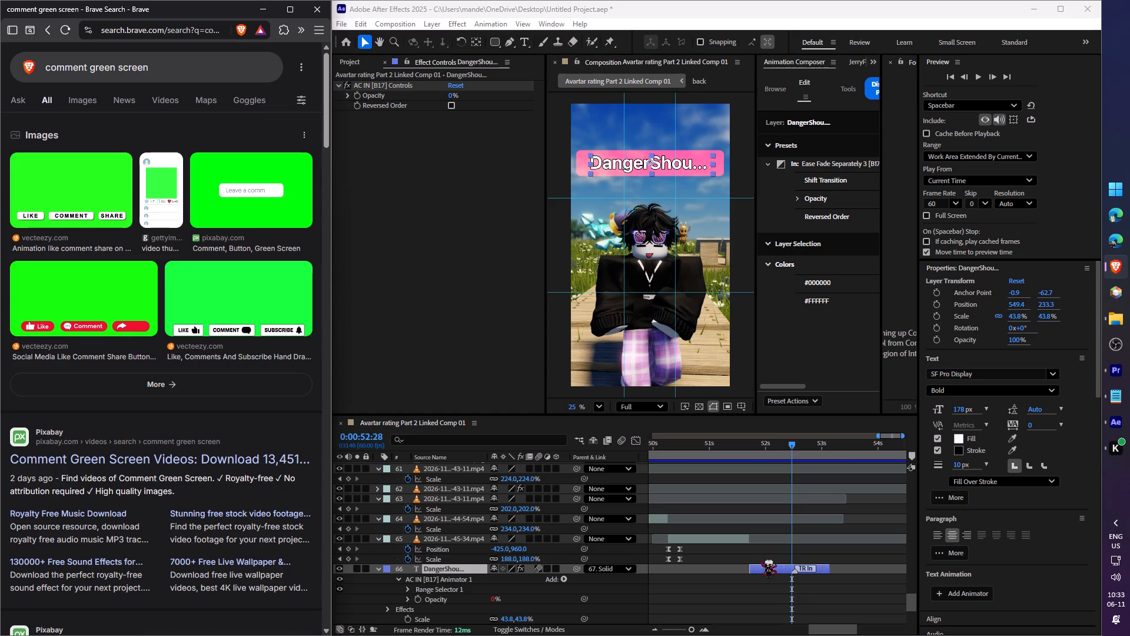
# In After Effects, set the blending mode of the Solid layer behind the name text to Normal.
pyautogui.scroll(-3, 775, 548)
pyautogui.click(790, 539)
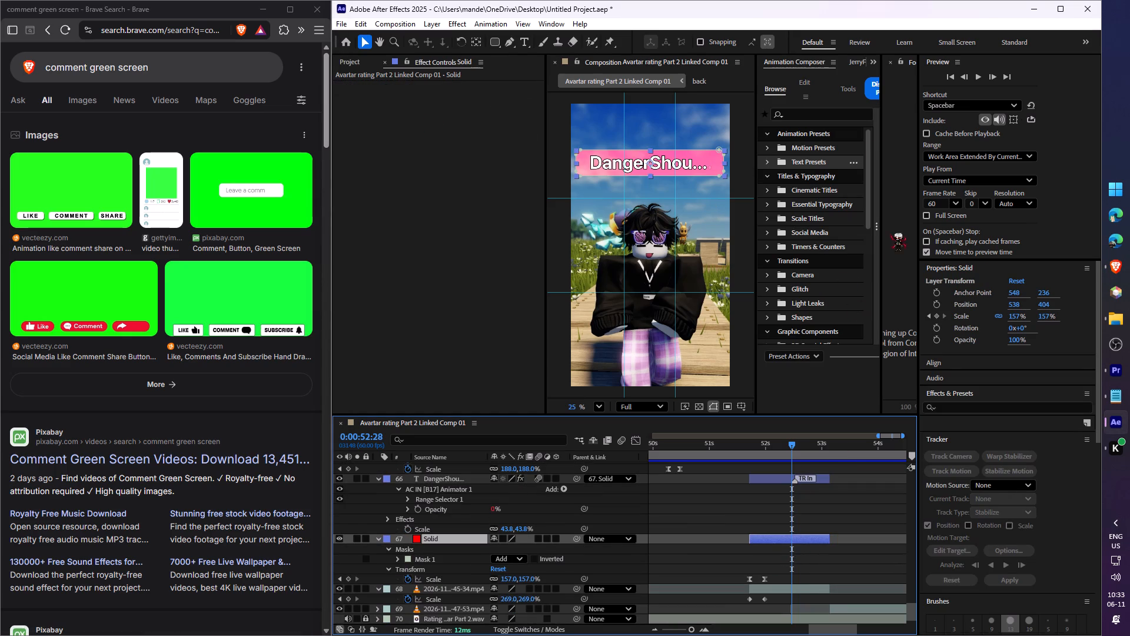
pyautogui.click(848, 61)
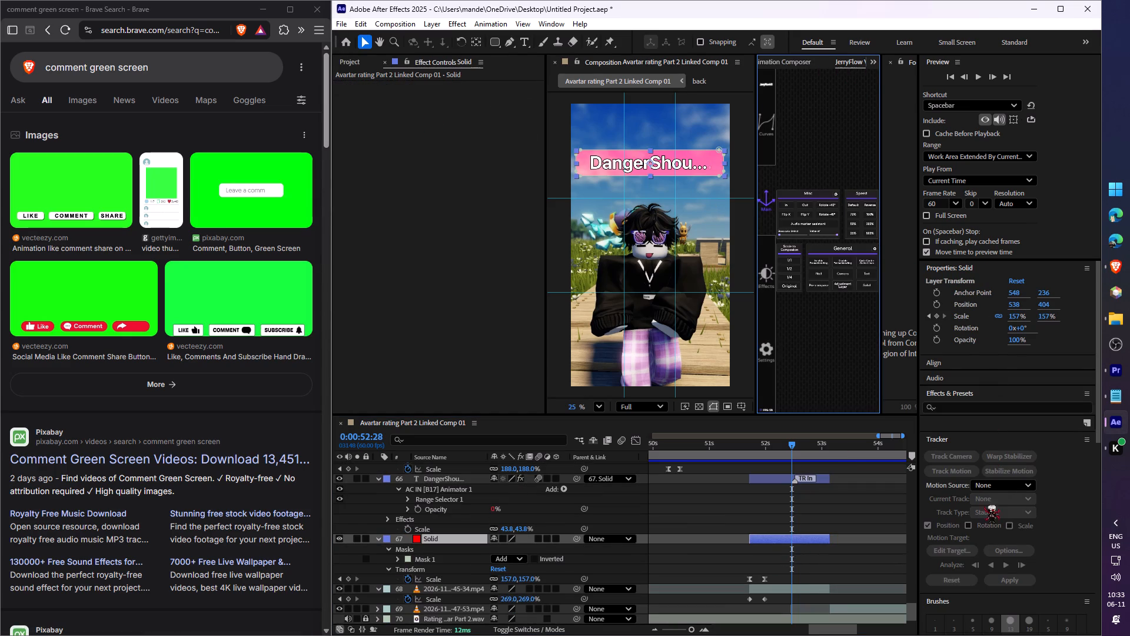
pyautogui.scroll(-5, 984, 446)
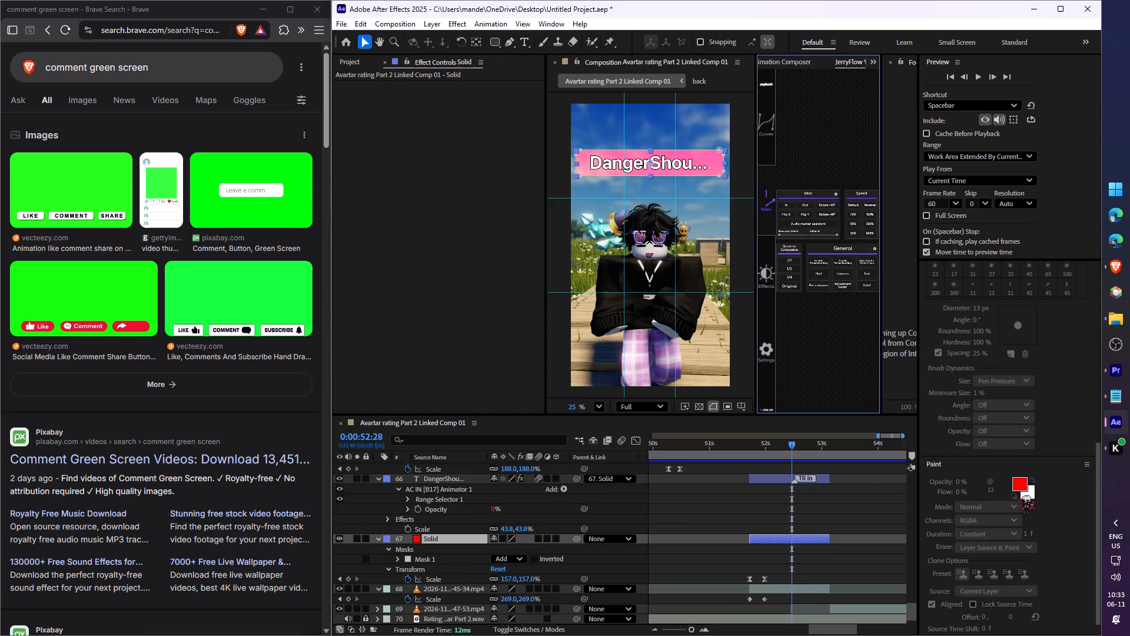
pyautogui.click(1021, 482)
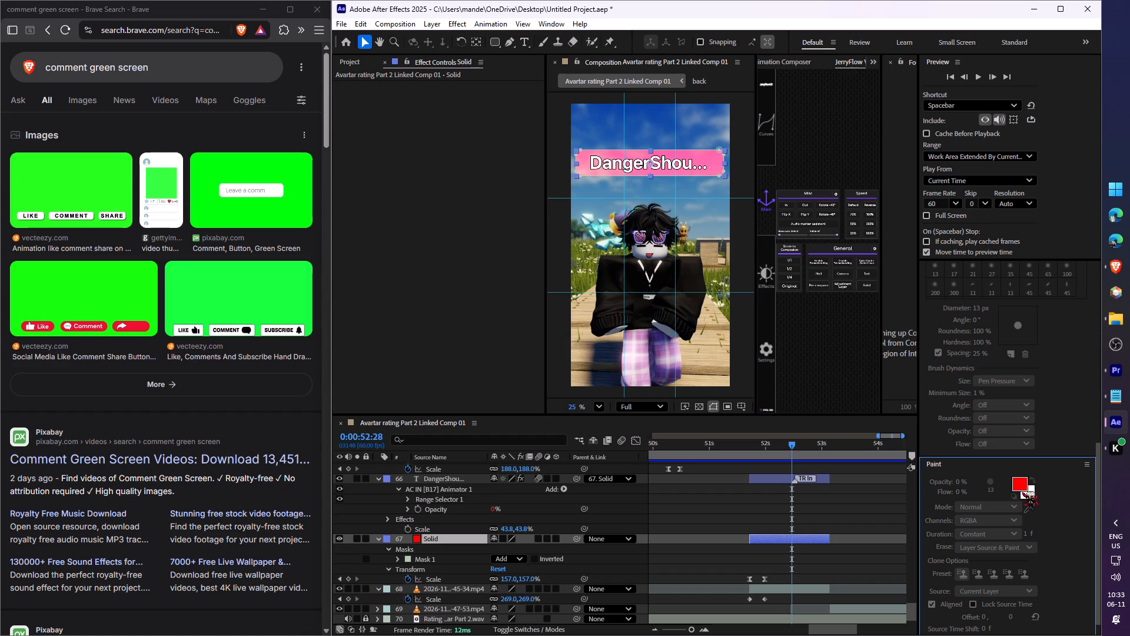
pyautogui.rightClick(786, 541)
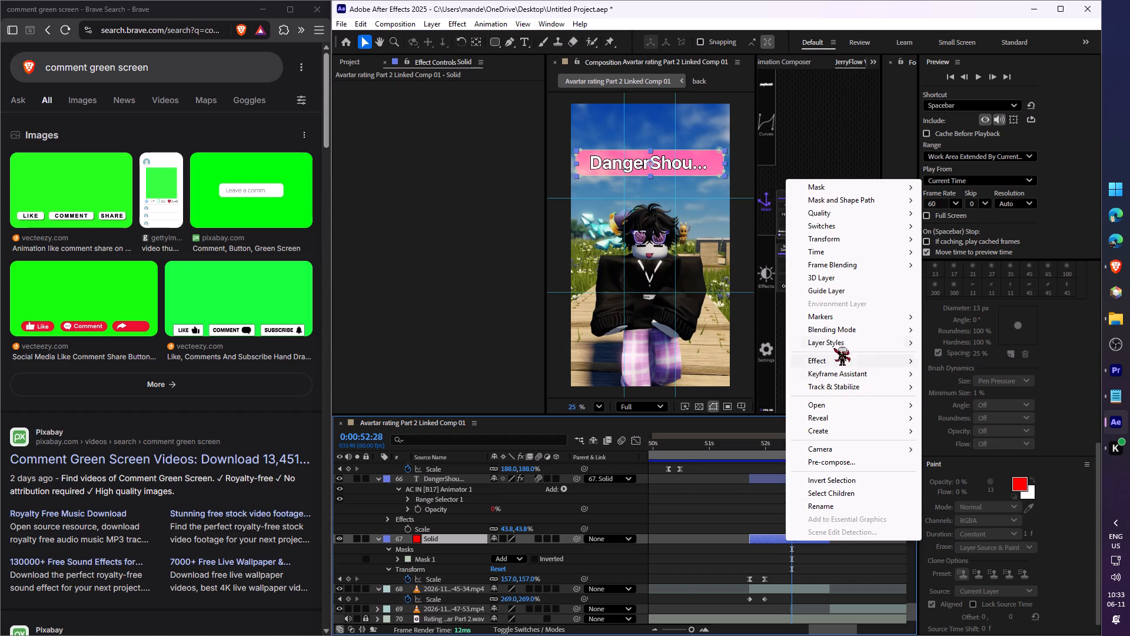
pyautogui.click(845, 327)
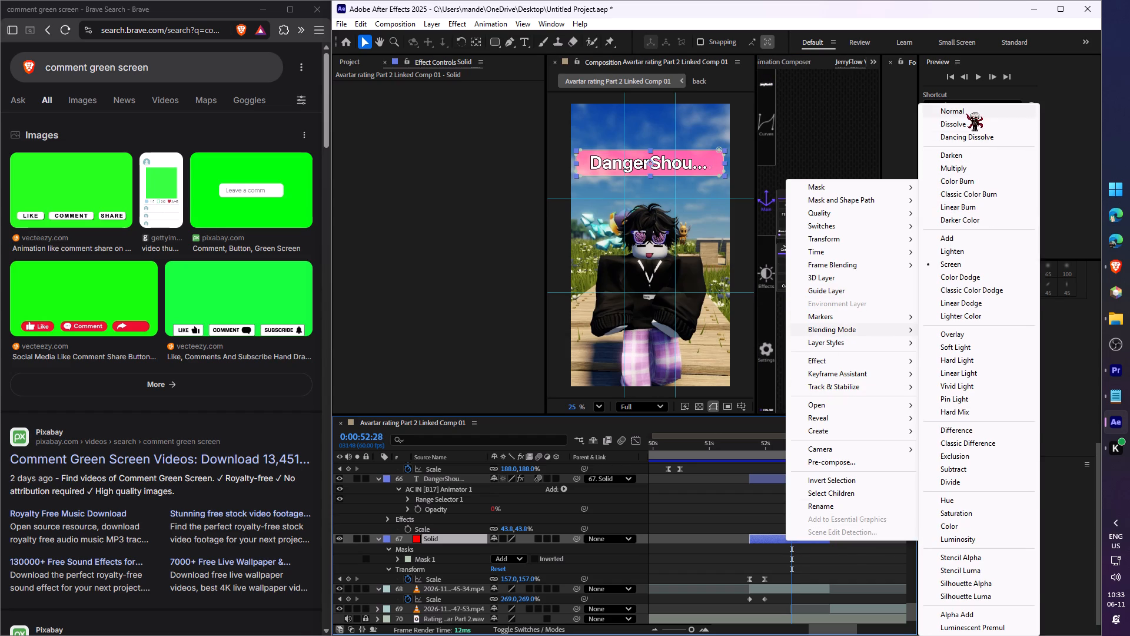
pyautogui.click(966, 114)
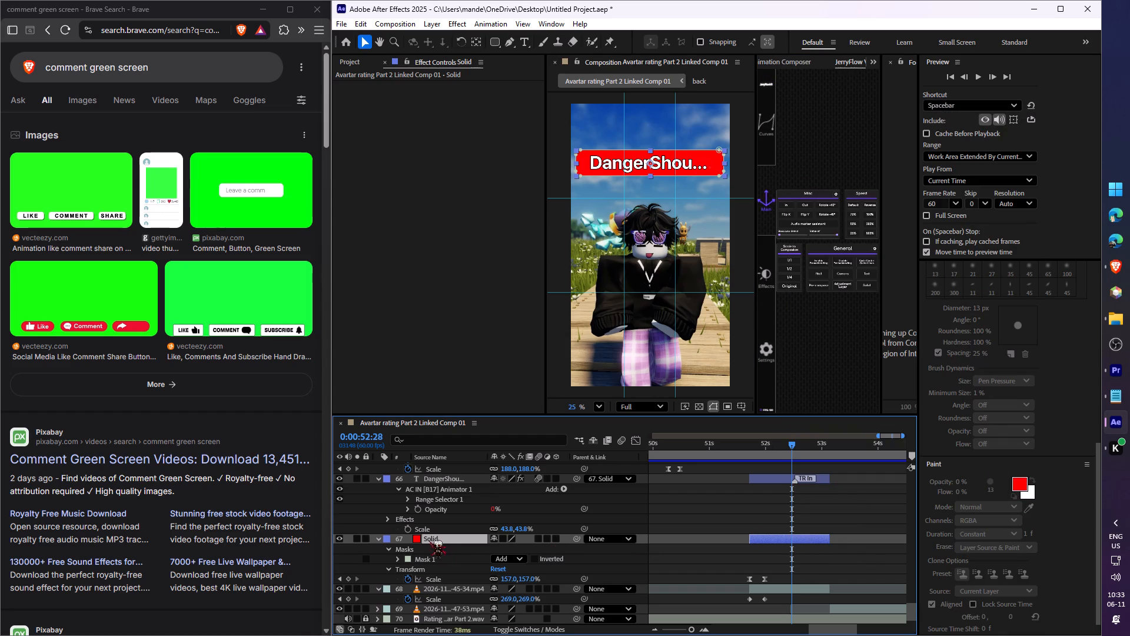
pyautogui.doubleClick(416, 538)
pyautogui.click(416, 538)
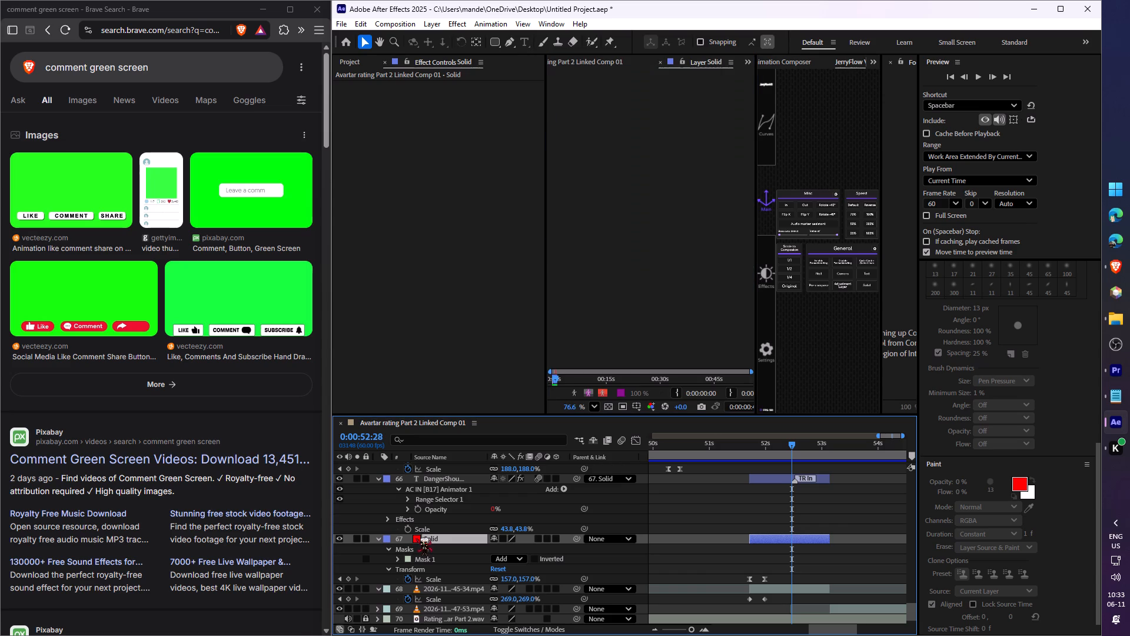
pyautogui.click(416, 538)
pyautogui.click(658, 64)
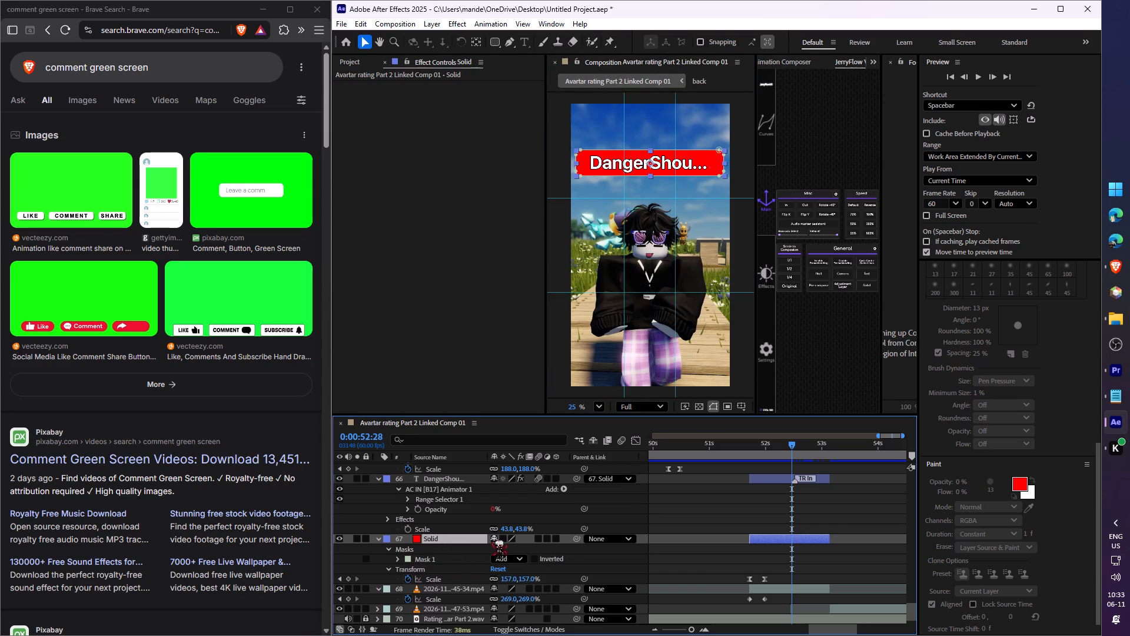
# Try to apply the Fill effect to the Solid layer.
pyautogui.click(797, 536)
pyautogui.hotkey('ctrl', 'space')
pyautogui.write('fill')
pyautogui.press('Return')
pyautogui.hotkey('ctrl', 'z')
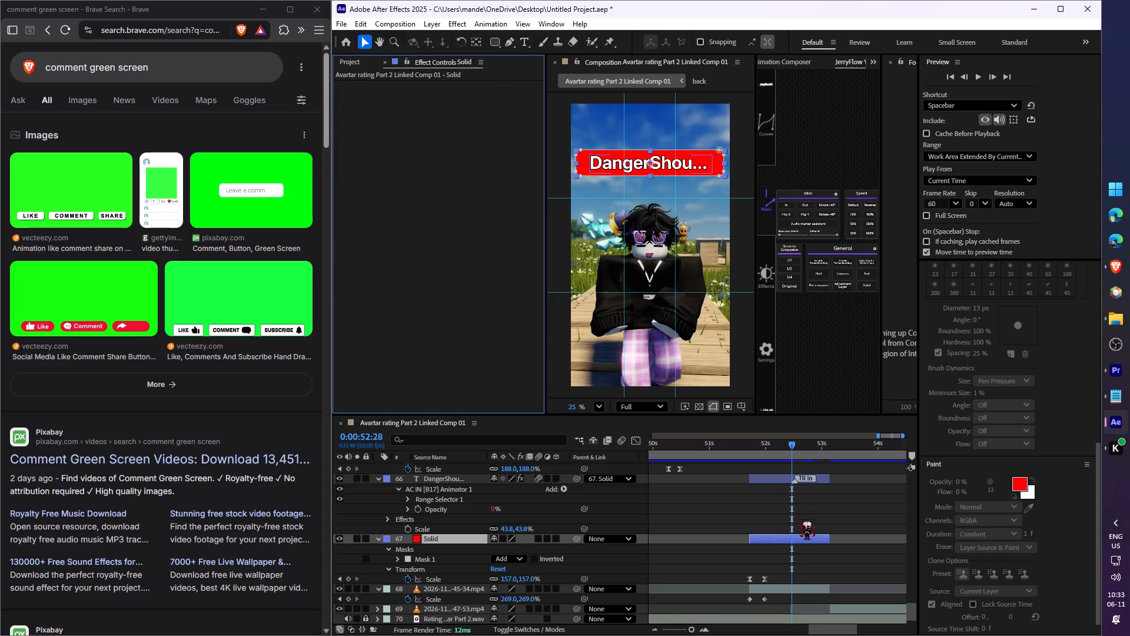
# Apply the Fill effect to the Solid layer and set its colour to white FFFFFF.
pyautogui.click(793, 533)
pyautogui.click(794, 541)
pyautogui.hotkey('ctrl', 'space')
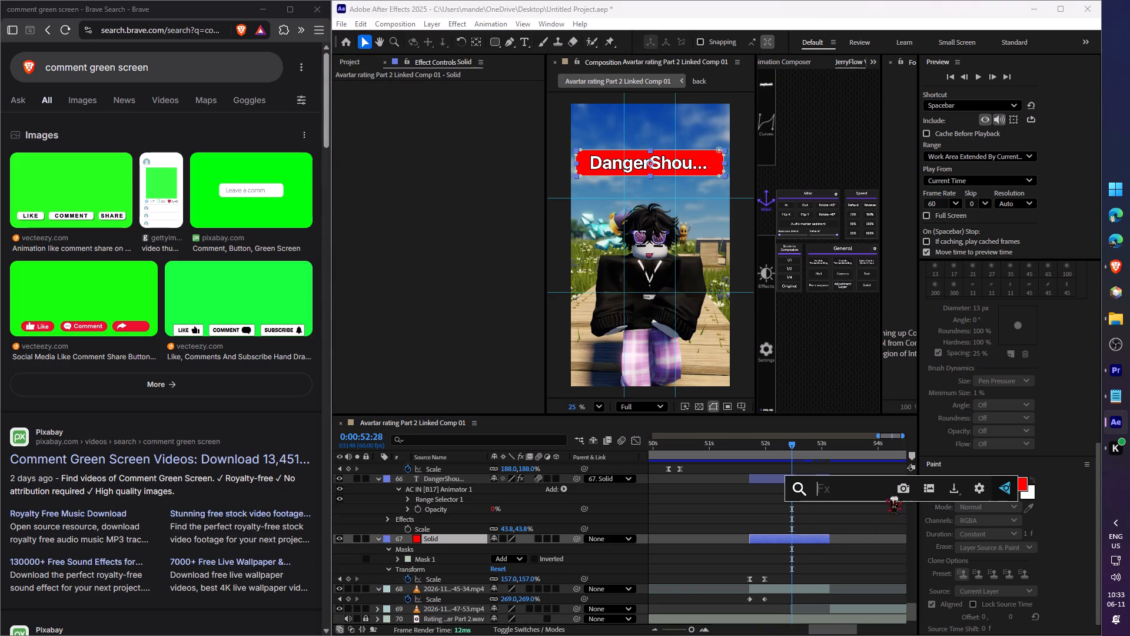
pyautogui.write('fill')
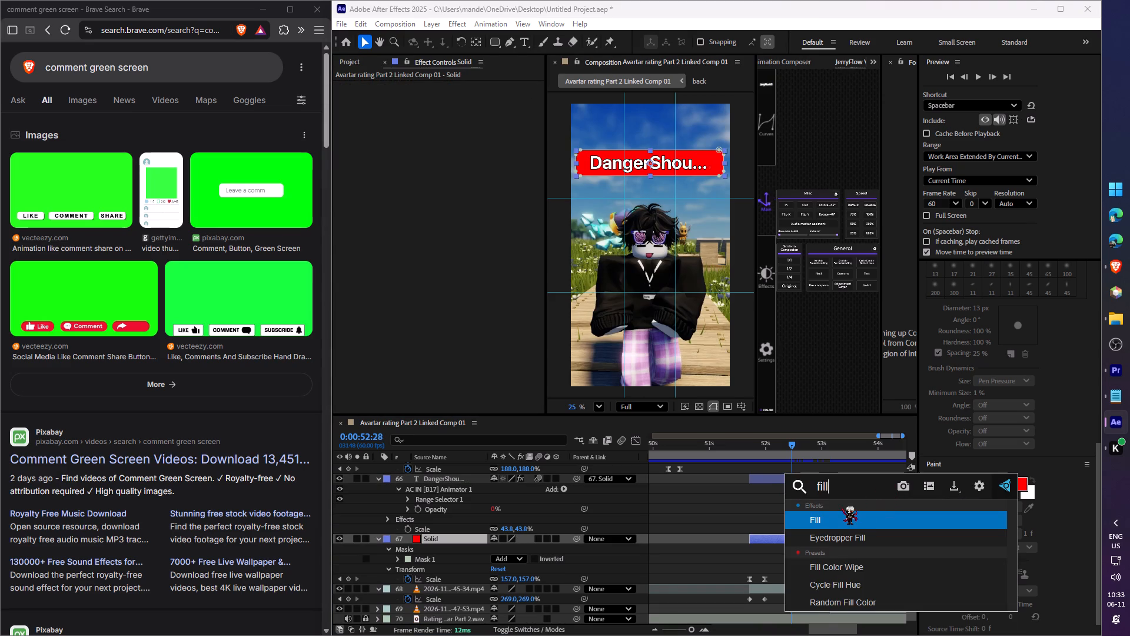
pyautogui.click(835, 516)
pyautogui.click(453, 113)
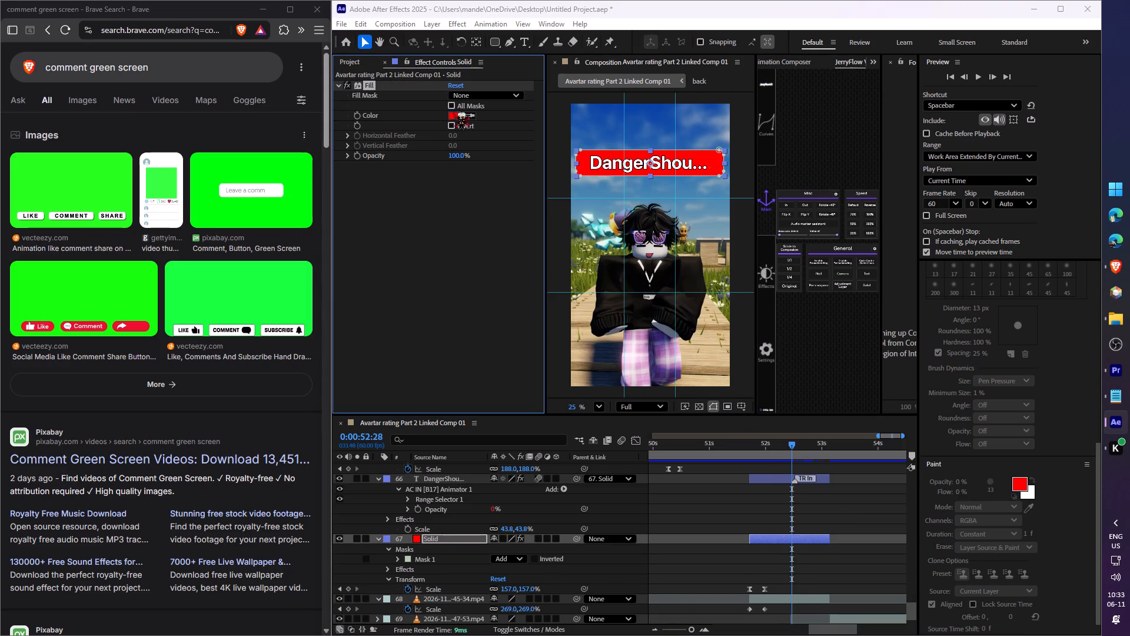
pyautogui.moveTo(687, 296); pyautogui.dragTo(448, 223)
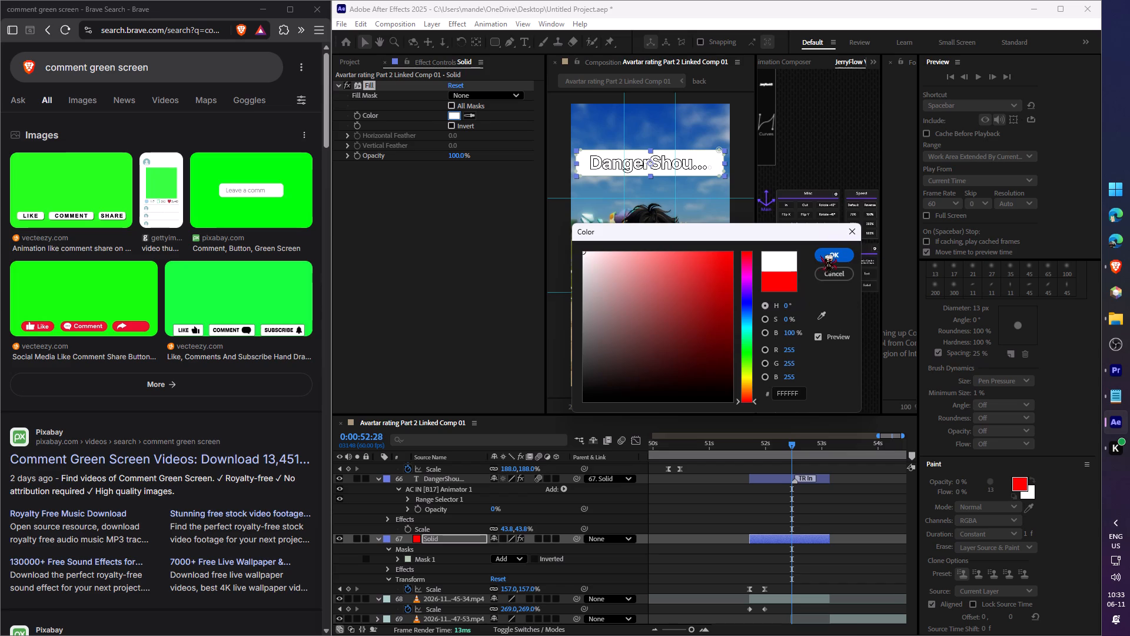
pyautogui.click(820, 256)
# Set the whole "DangerShou...." text's fill colour to black 000000, and close the "comment green screen" tab in Brave.
pyautogui.click(759, 474)
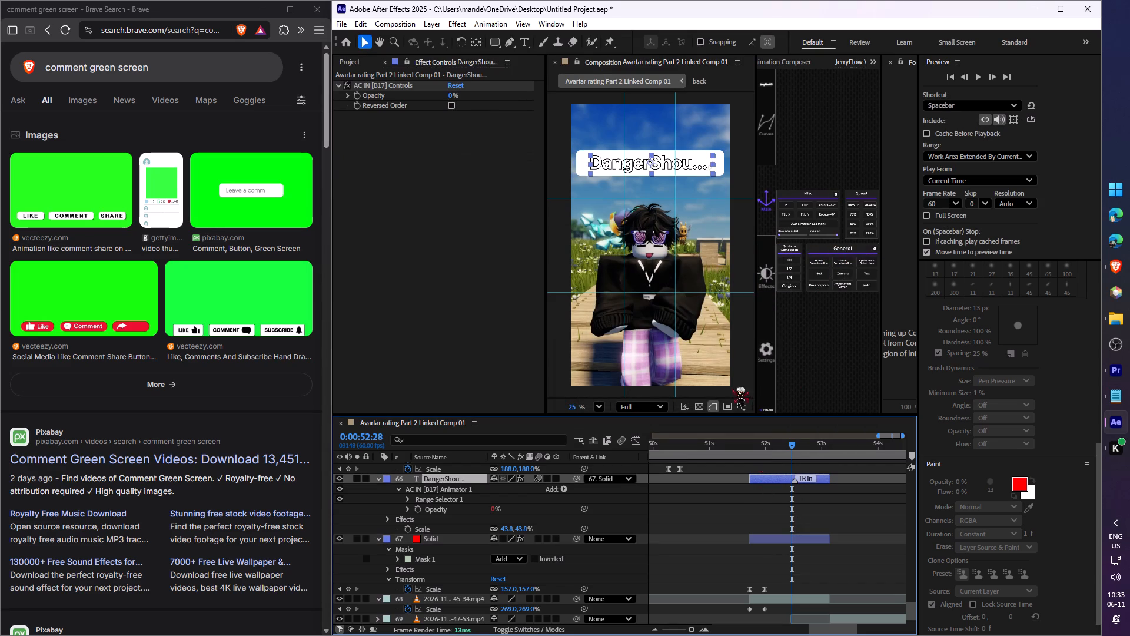
pyautogui.tripleClick(682, 160)
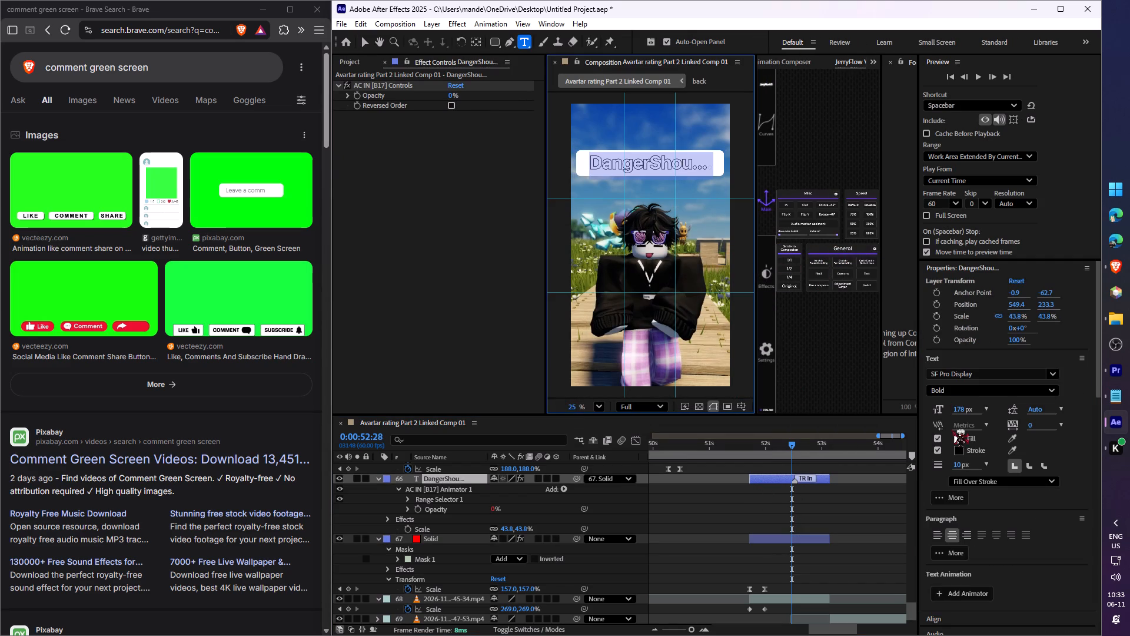
pyautogui.click(959, 438)
pyautogui.moveTo(693, 324); pyautogui.dragTo(517, 450)
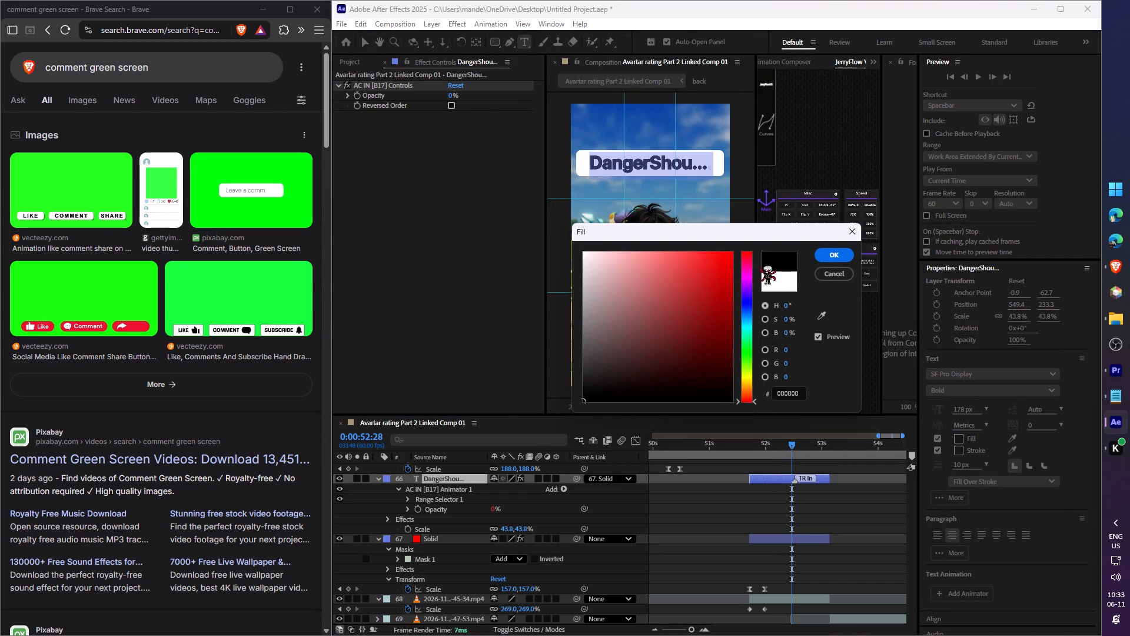
pyautogui.hotkey('alt', 'Tab')
pyautogui.keyDown('alt'); pyautogui.click(440, 315); pyautogui.keyUp('alt')
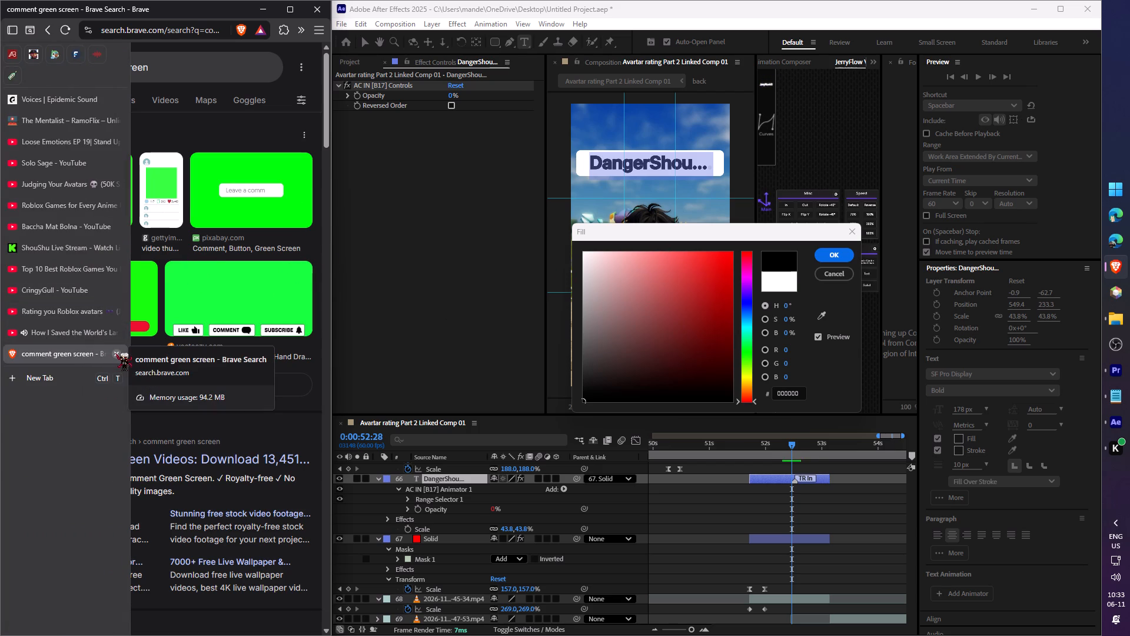
pyautogui.click(115, 353)
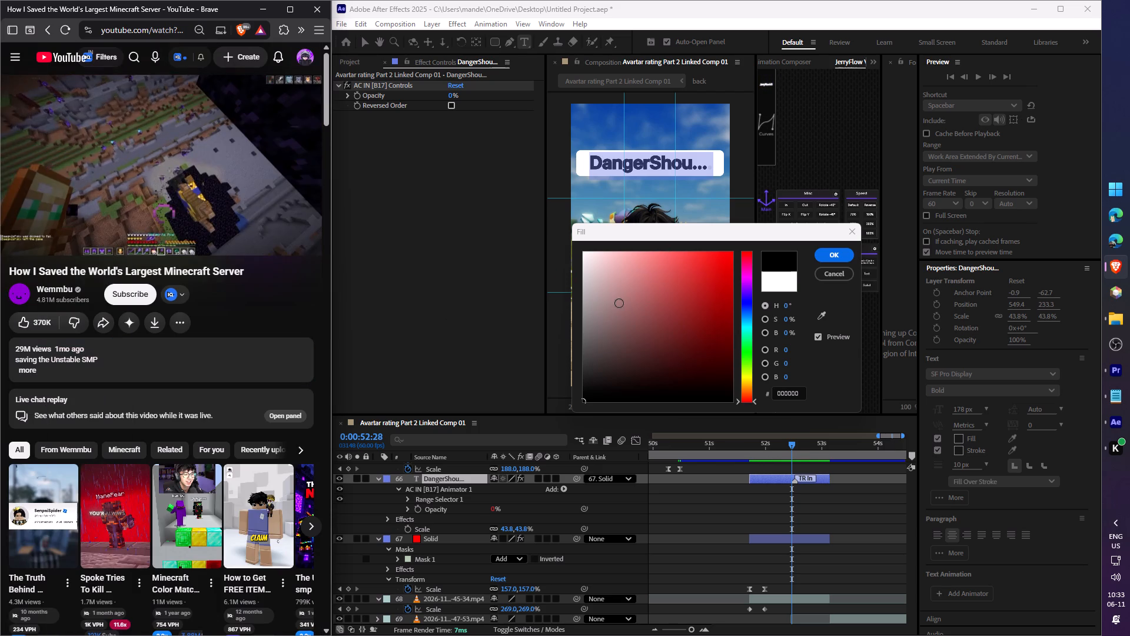
pyautogui.click(827, 259)
pyautogui.click(804, 492)
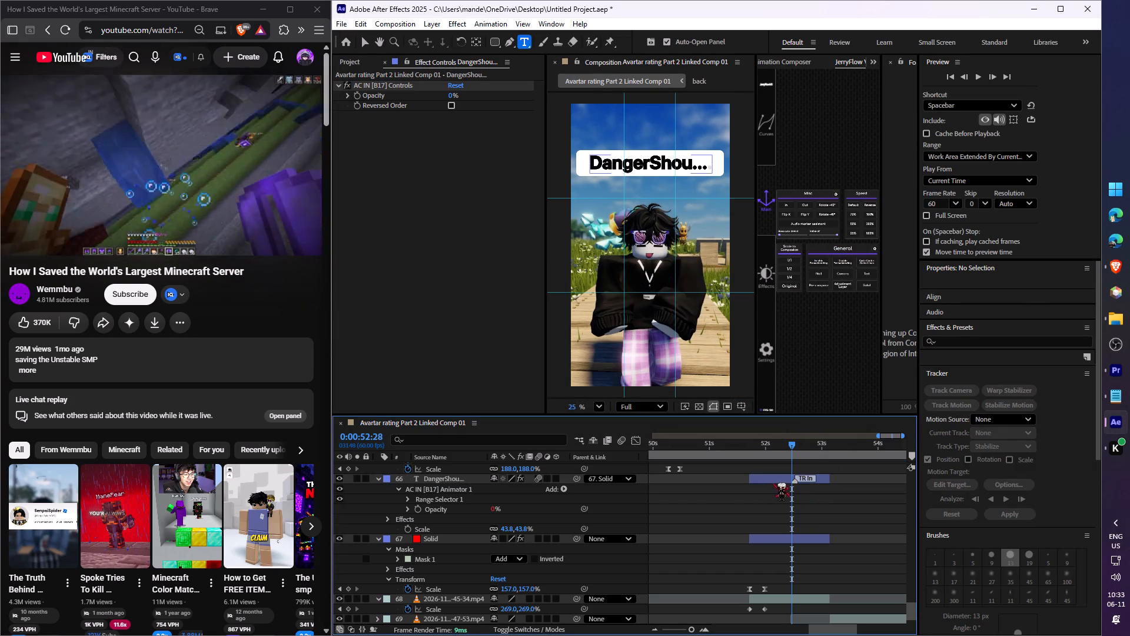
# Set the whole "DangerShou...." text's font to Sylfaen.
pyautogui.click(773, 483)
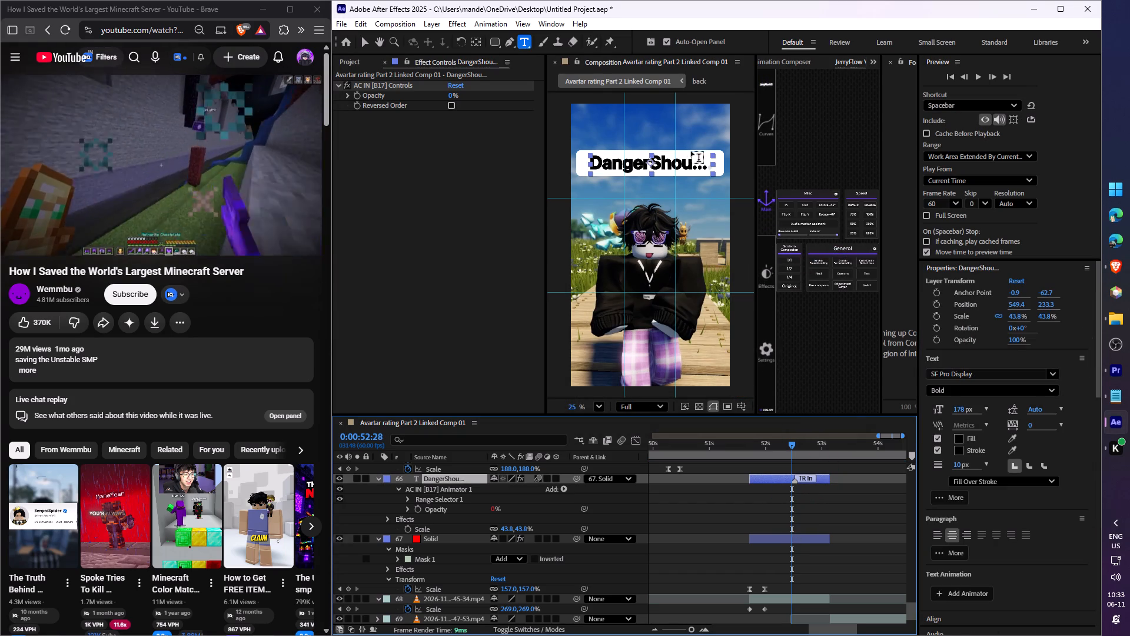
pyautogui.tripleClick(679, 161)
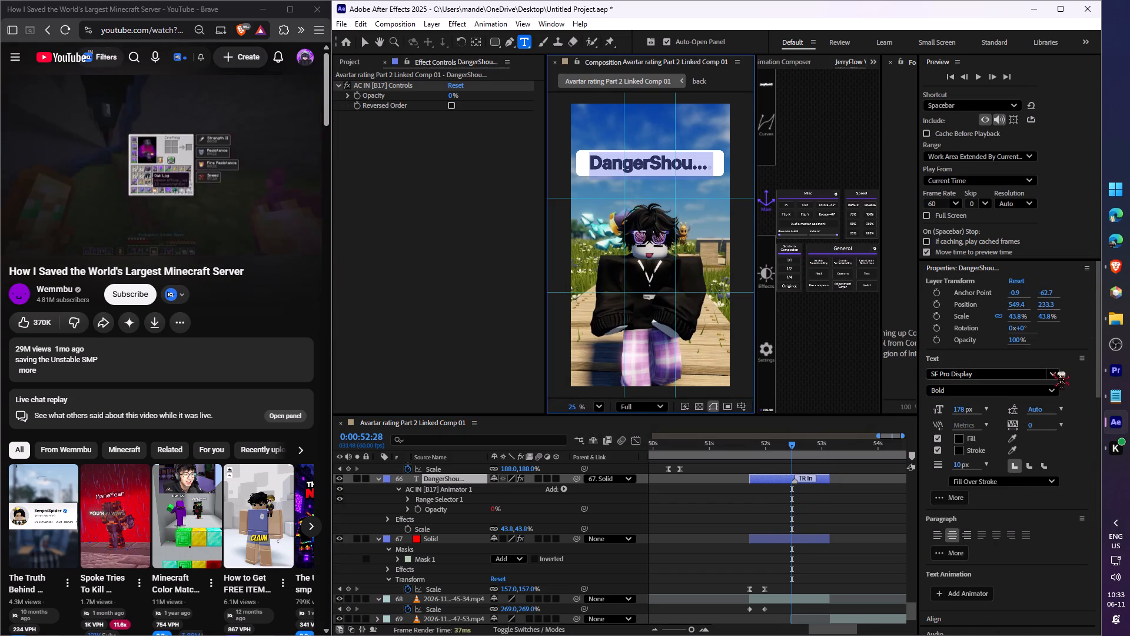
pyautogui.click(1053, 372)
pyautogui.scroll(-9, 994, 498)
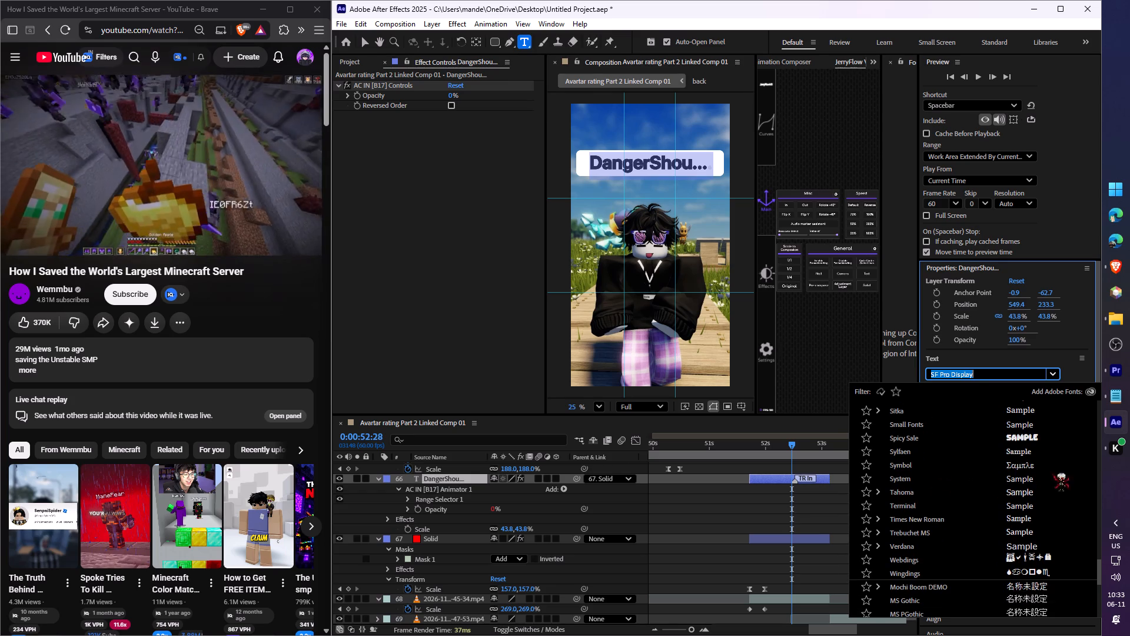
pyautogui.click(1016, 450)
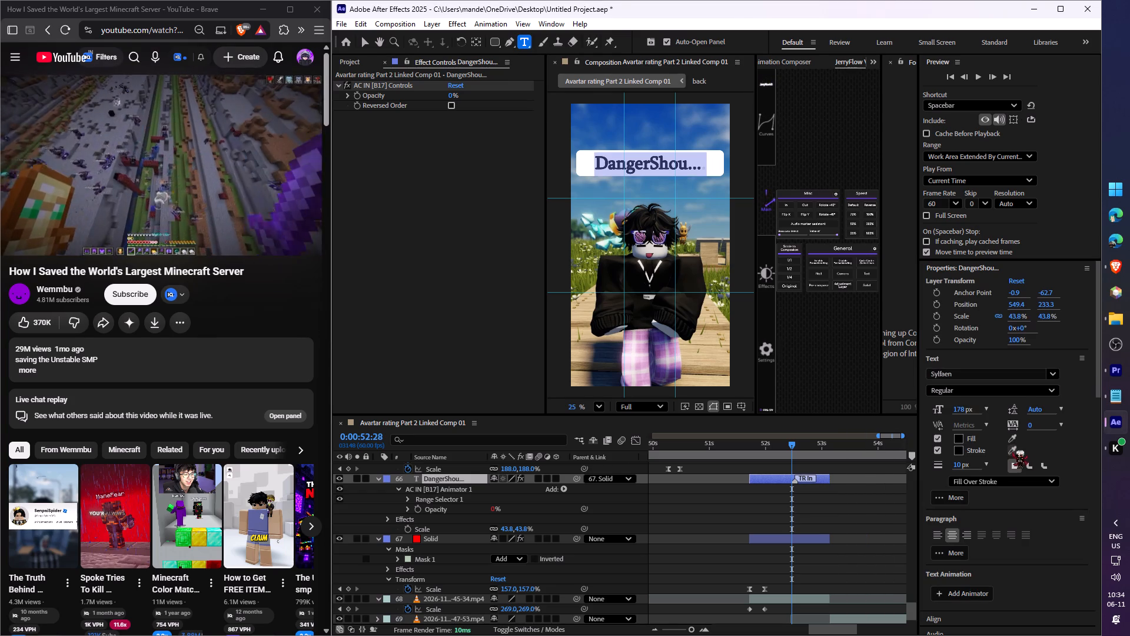
# Change the "DangerShou...." text's font to Minecraftia, finding it by searching for "mine".
pyautogui.click(1055, 374)
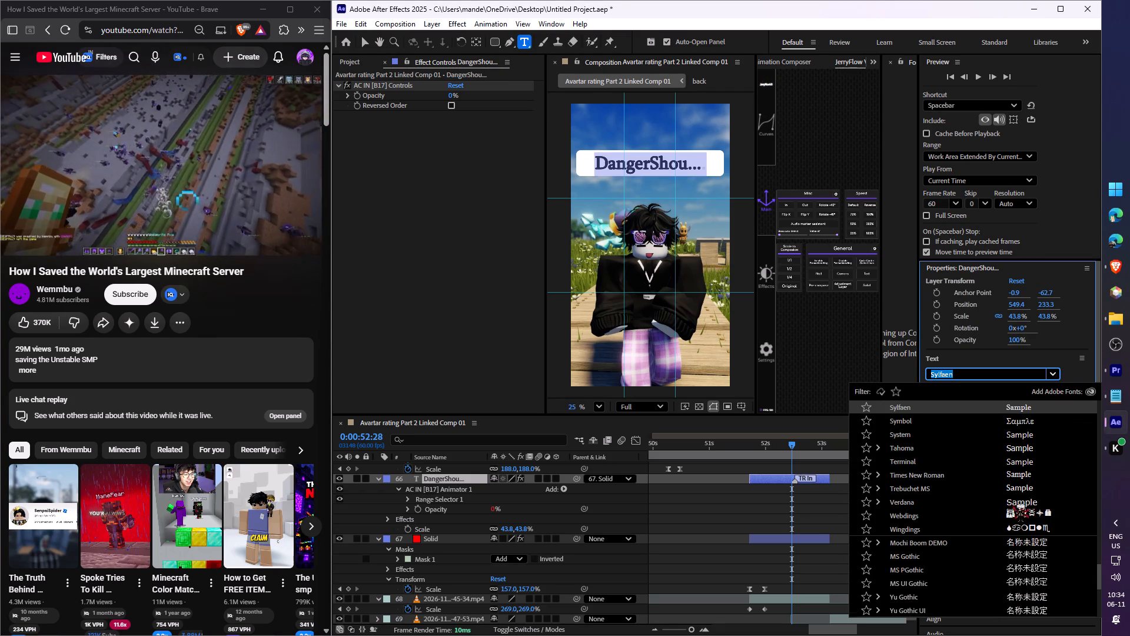
pyautogui.scroll(-6, 1011, 505)
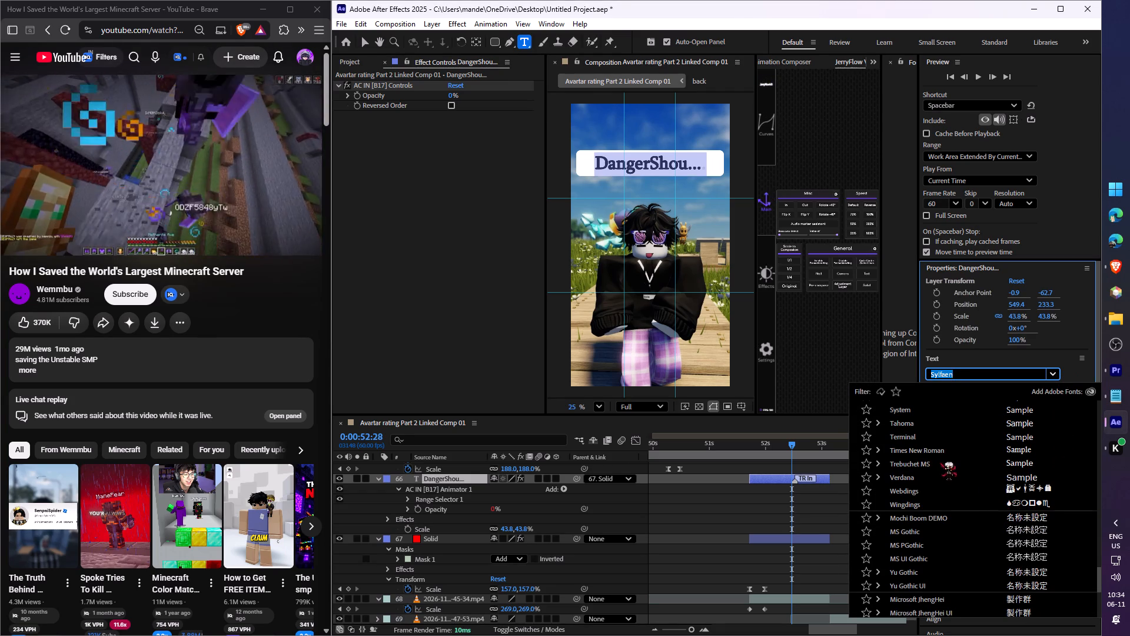
pyautogui.write('mine')
pyautogui.click(950, 421)
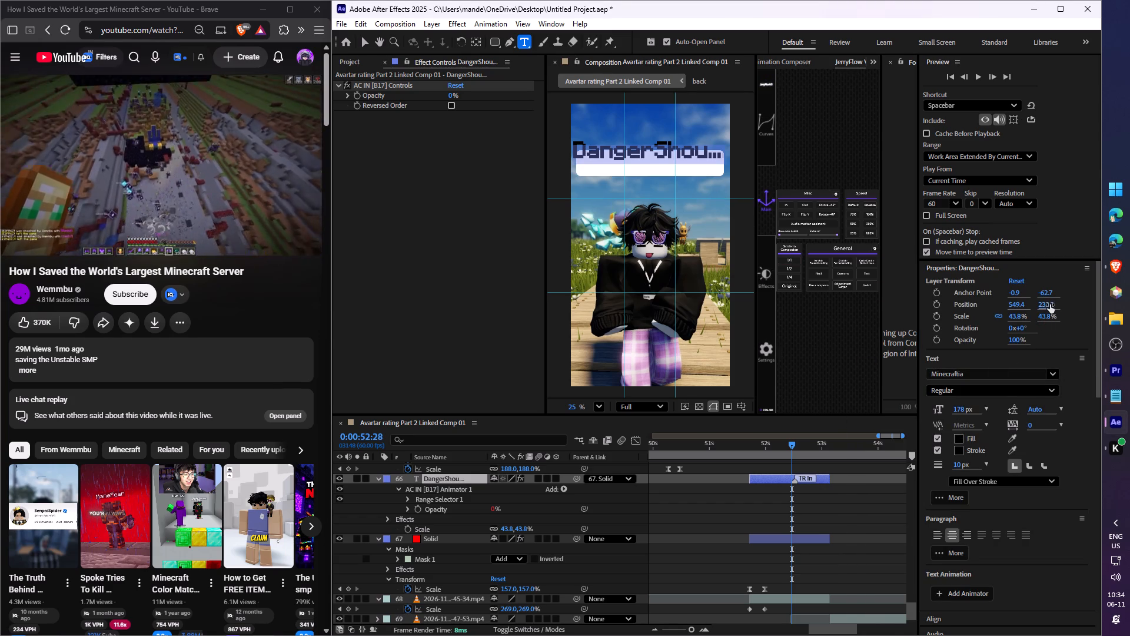
# Fit the name text inside the white bar with a Y position of 291.3 and a scale of 38.8%, and preview it.
pyautogui.moveTo(1051, 303); pyautogui.dragTo(1083, 303)
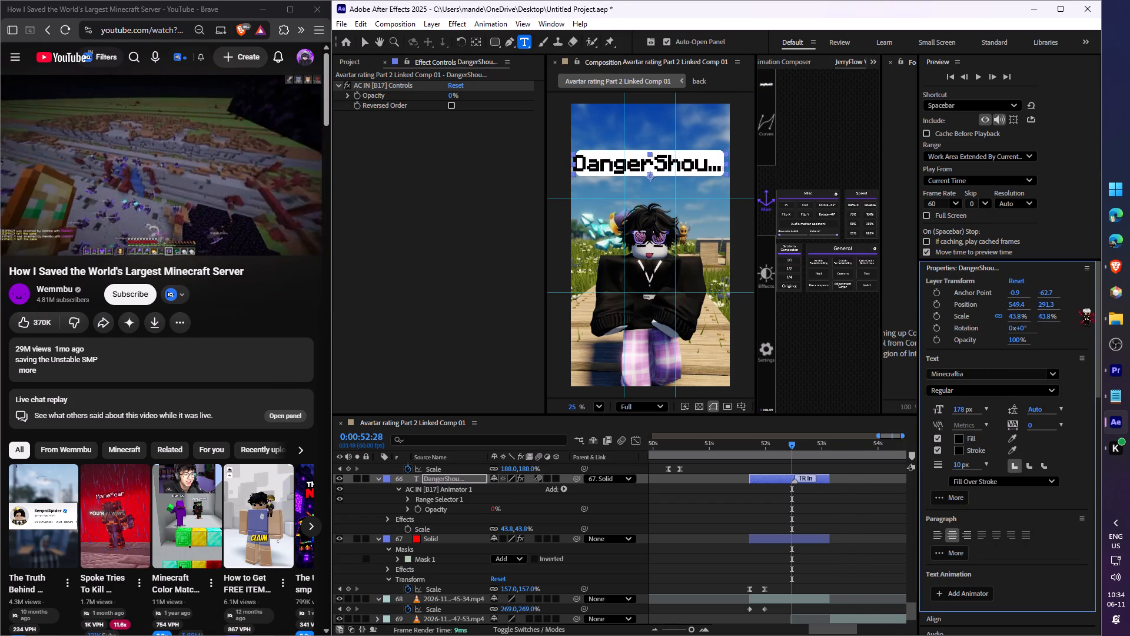
pyautogui.moveTo(1006, 317); pyautogui.dragTo(997, 317)
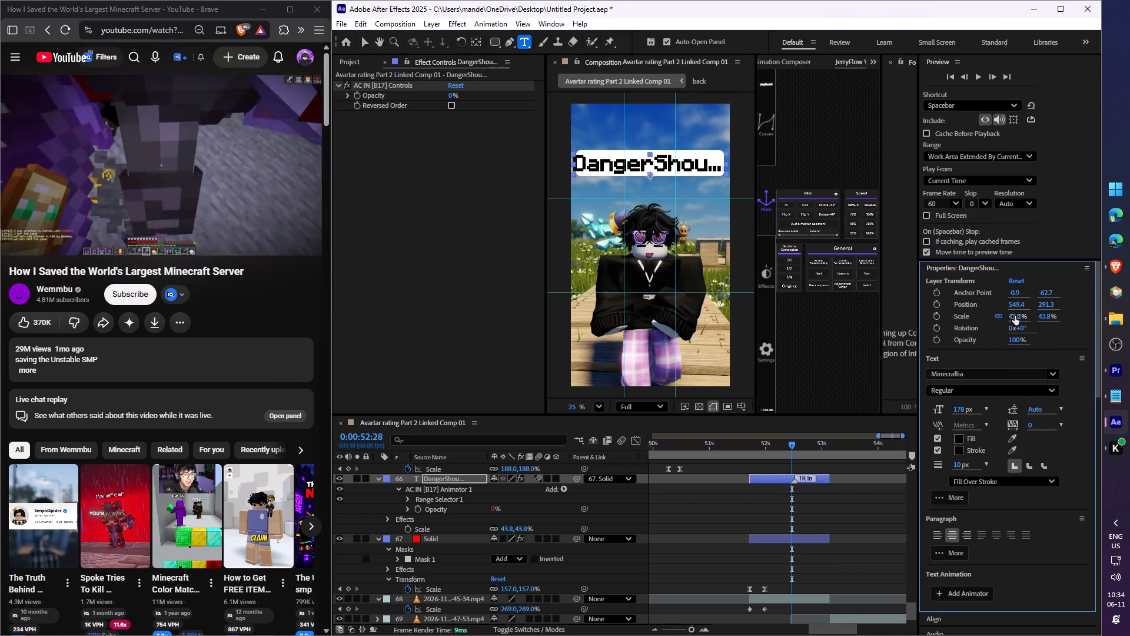
pyautogui.click(1016, 316)
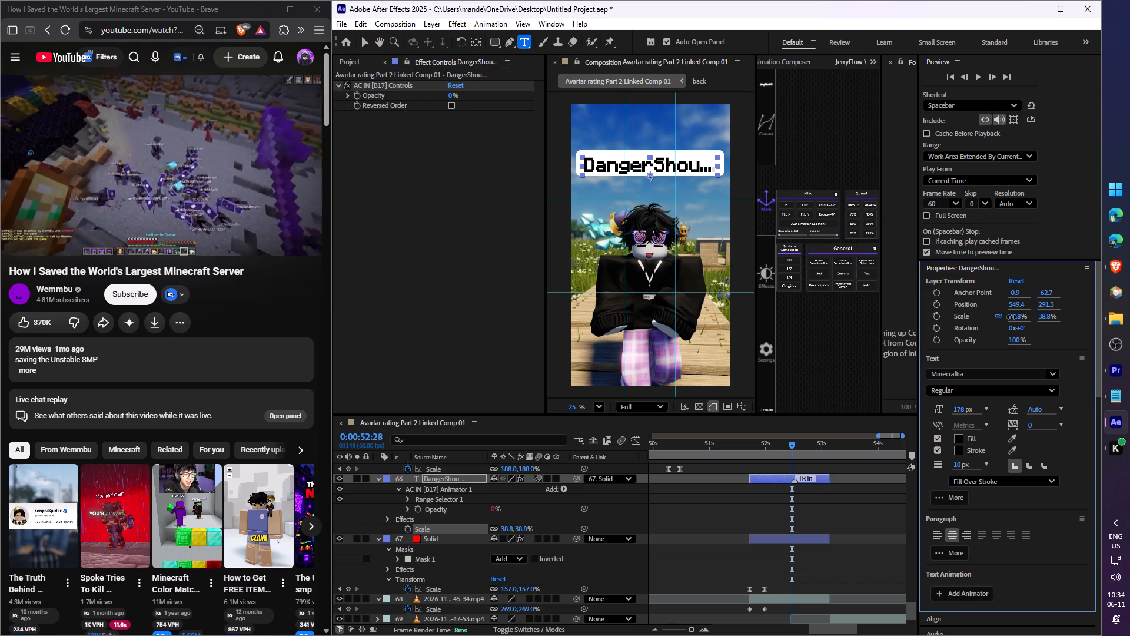
pyautogui.click(833, 509)
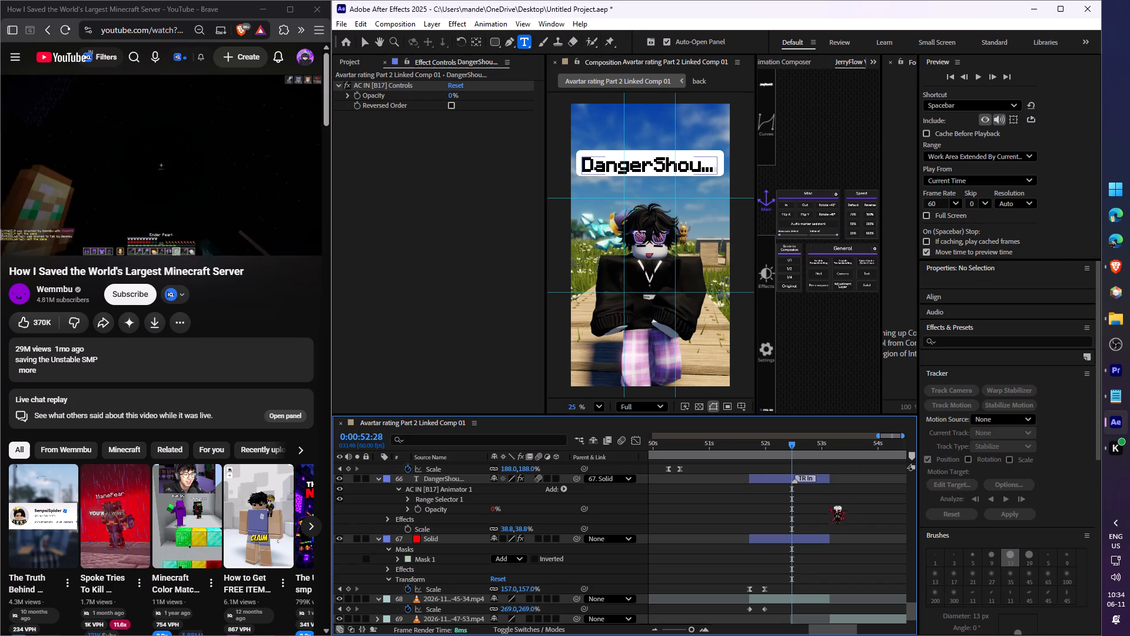
pyautogui.click(737, 445)
pyautogui.press('space')
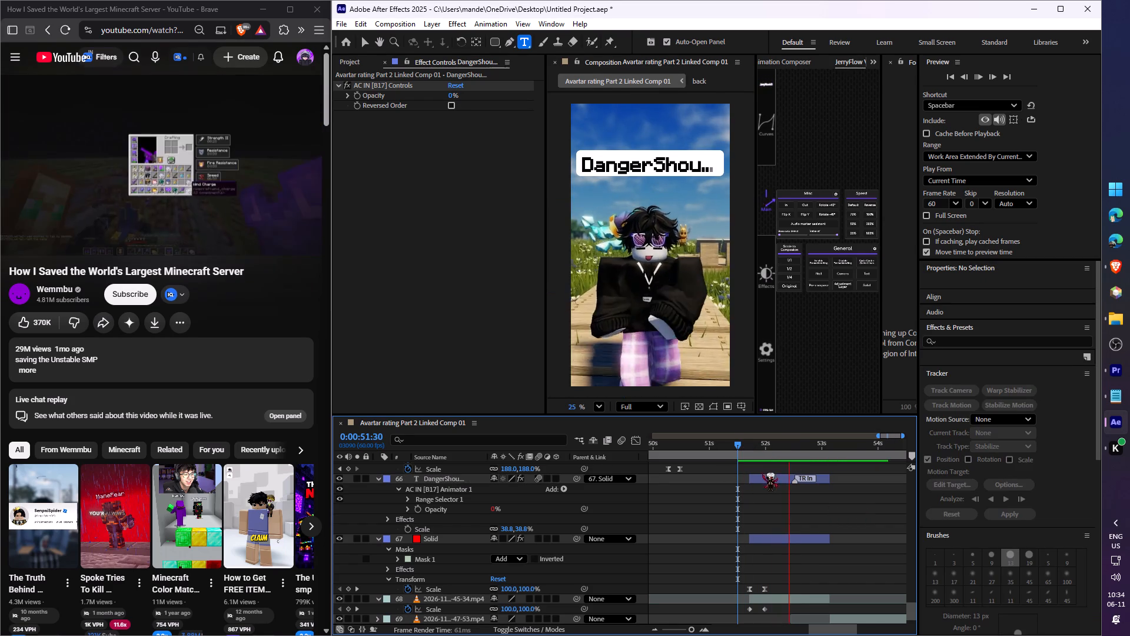
pyautogui.press('space')
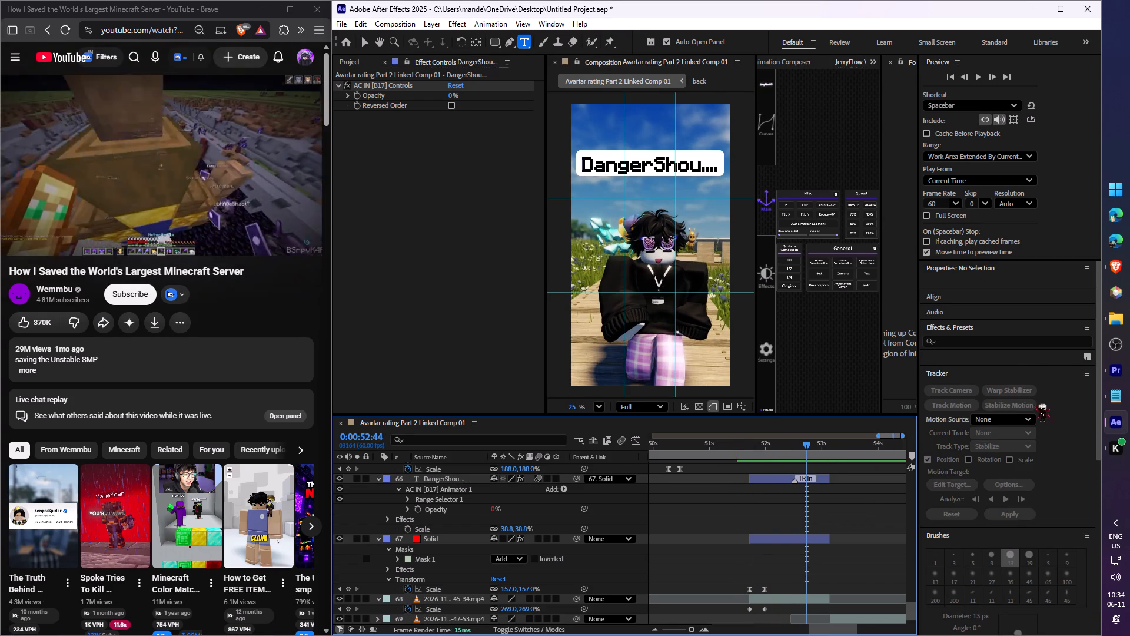
# Raise the "DangerShou...." text slightly in the white bar by setting its Y position to 281.3.
pyautogui.click(805, 481)
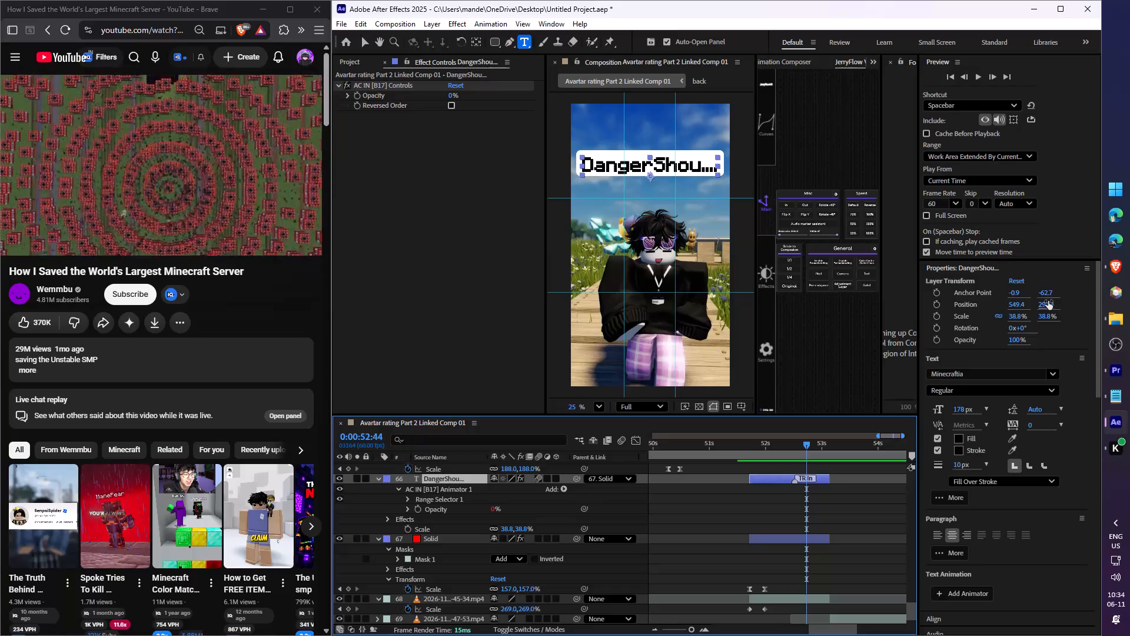
pyautogui.click(1047, 303)
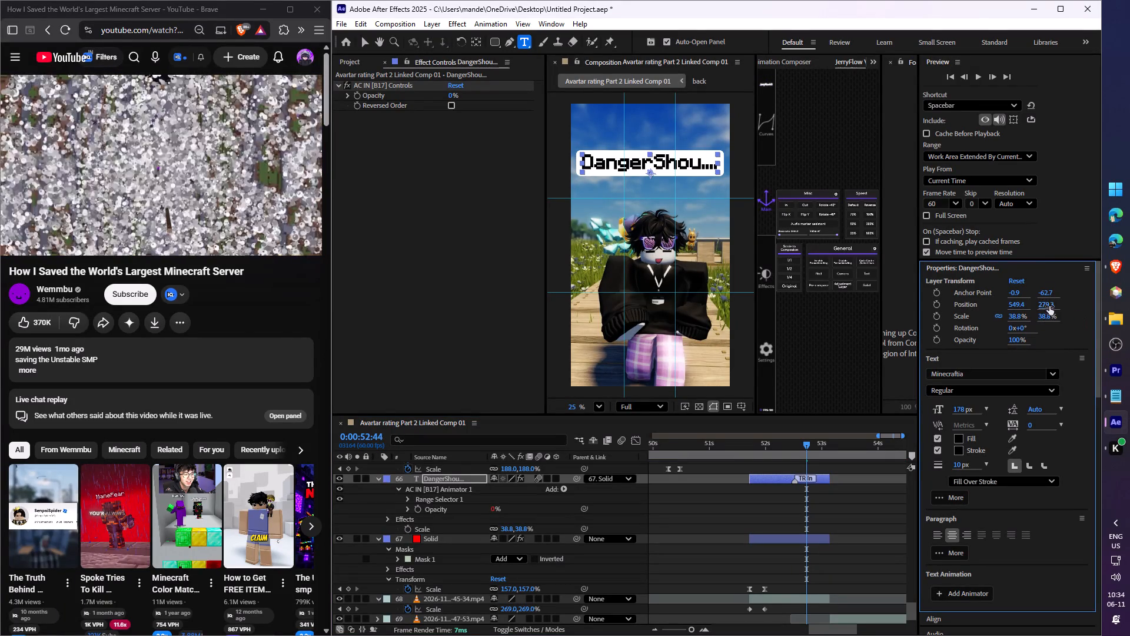
pyautogui.click(1045, 303)
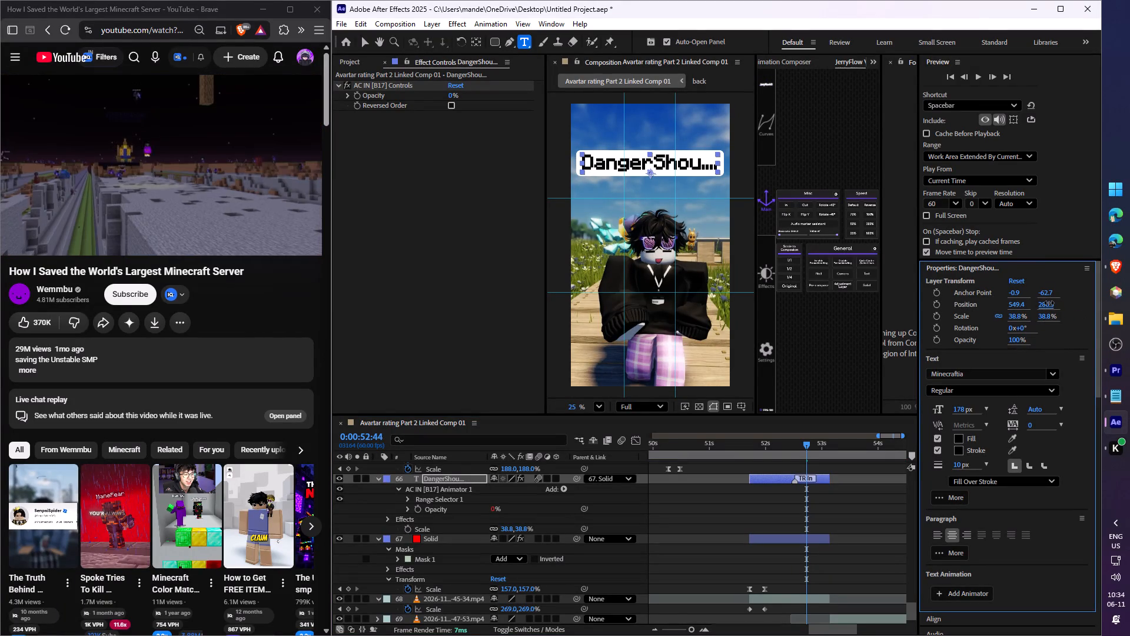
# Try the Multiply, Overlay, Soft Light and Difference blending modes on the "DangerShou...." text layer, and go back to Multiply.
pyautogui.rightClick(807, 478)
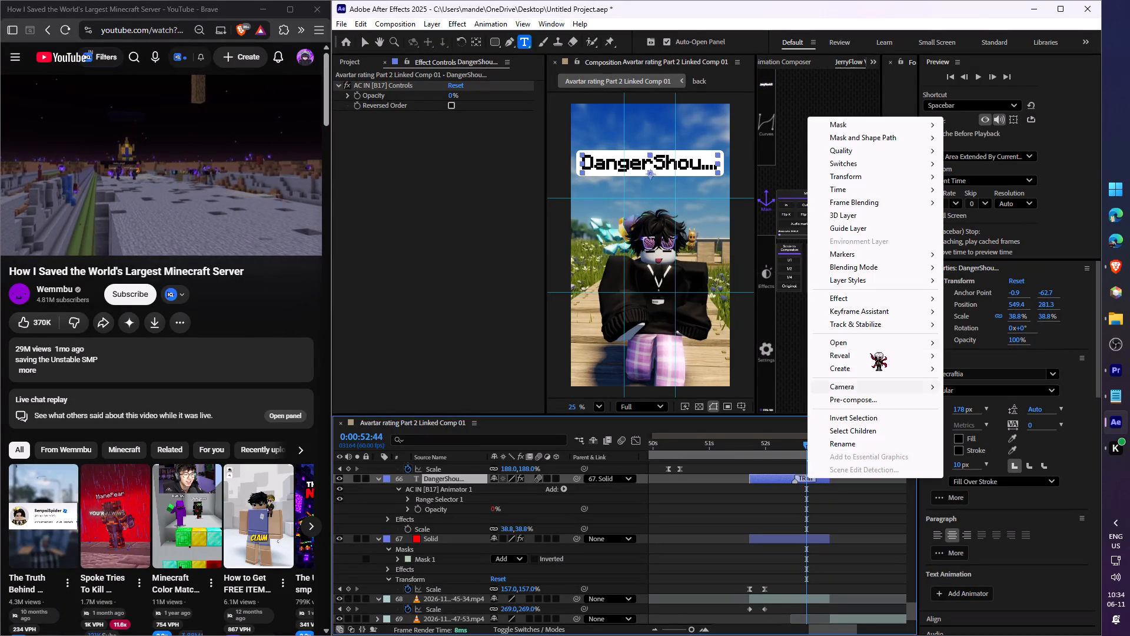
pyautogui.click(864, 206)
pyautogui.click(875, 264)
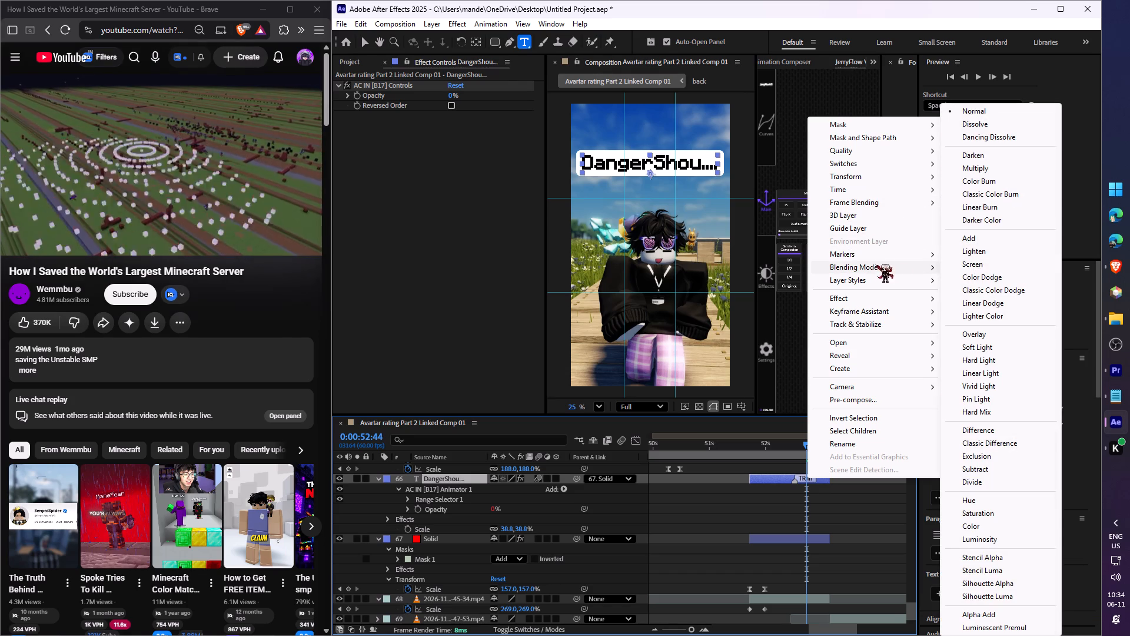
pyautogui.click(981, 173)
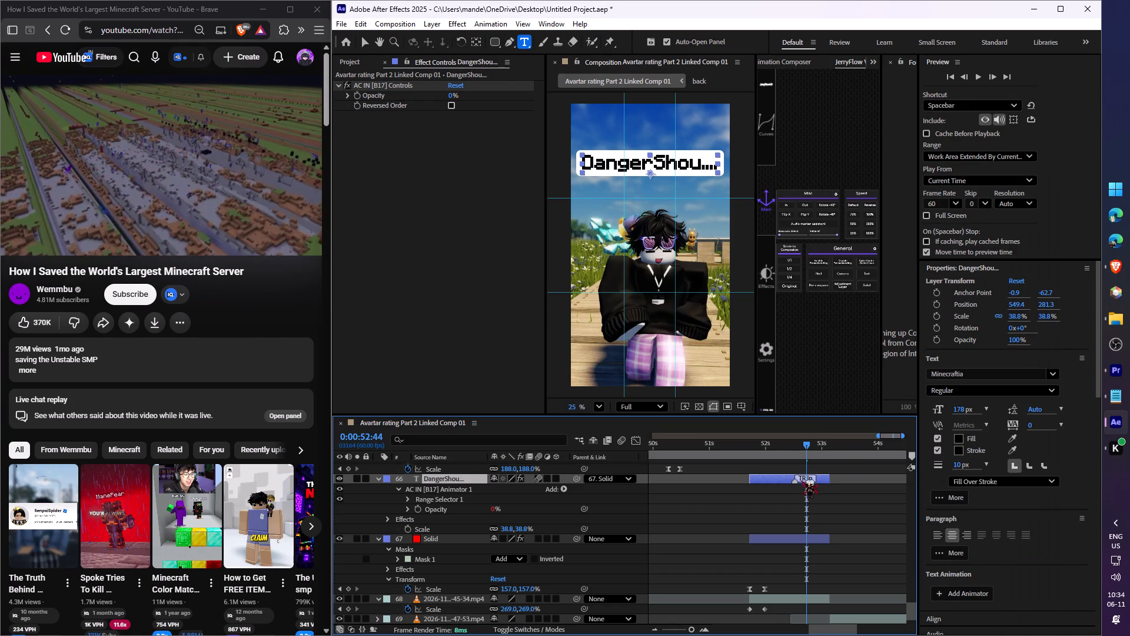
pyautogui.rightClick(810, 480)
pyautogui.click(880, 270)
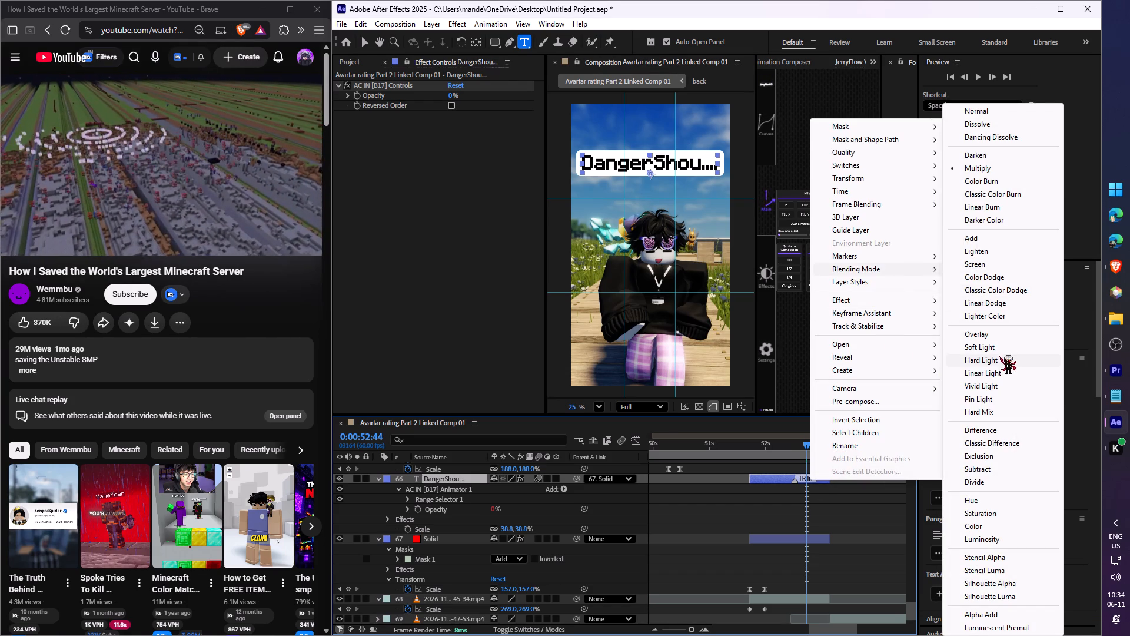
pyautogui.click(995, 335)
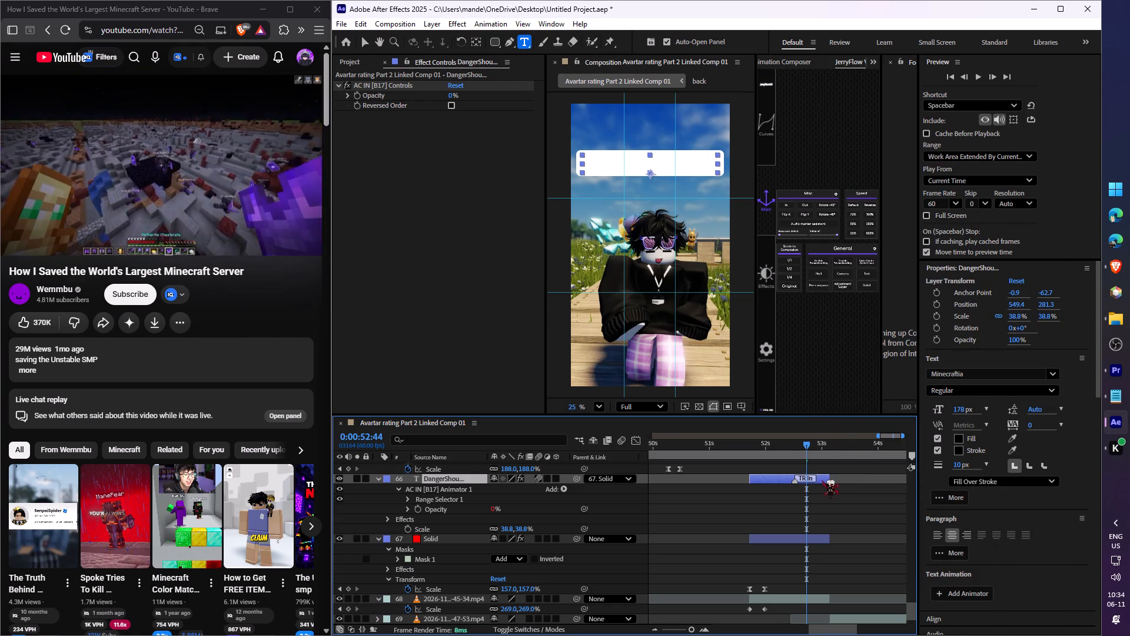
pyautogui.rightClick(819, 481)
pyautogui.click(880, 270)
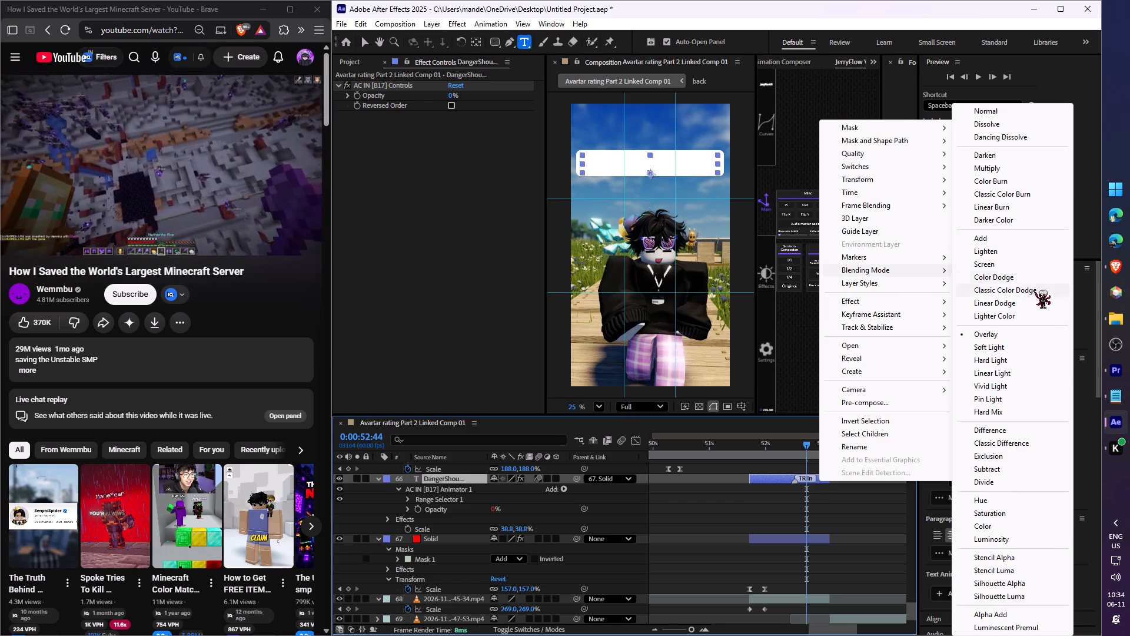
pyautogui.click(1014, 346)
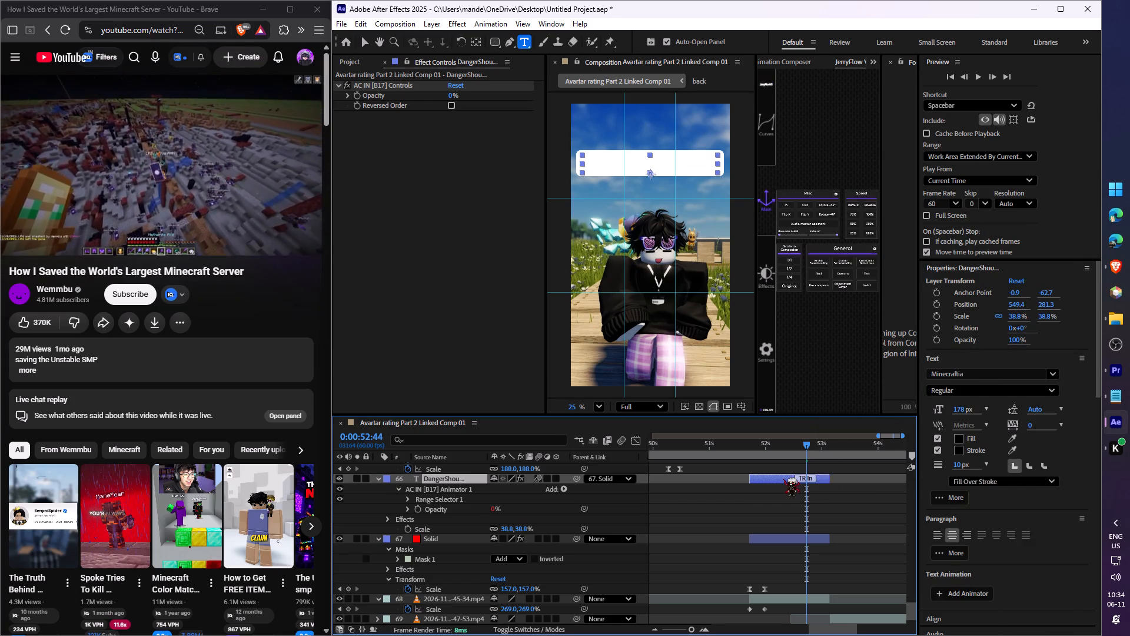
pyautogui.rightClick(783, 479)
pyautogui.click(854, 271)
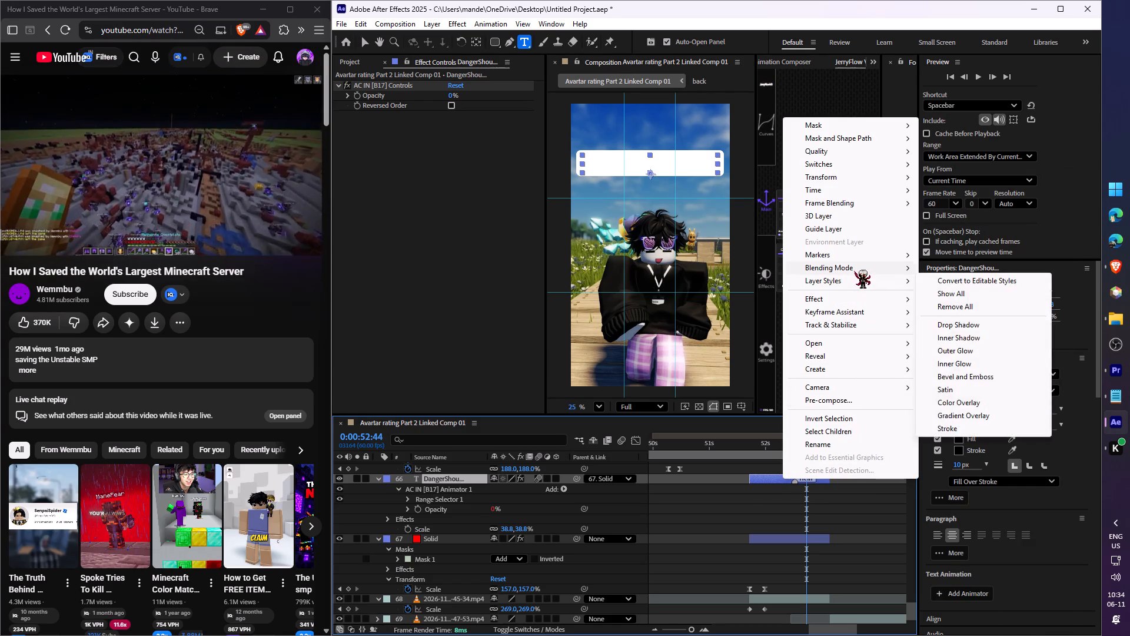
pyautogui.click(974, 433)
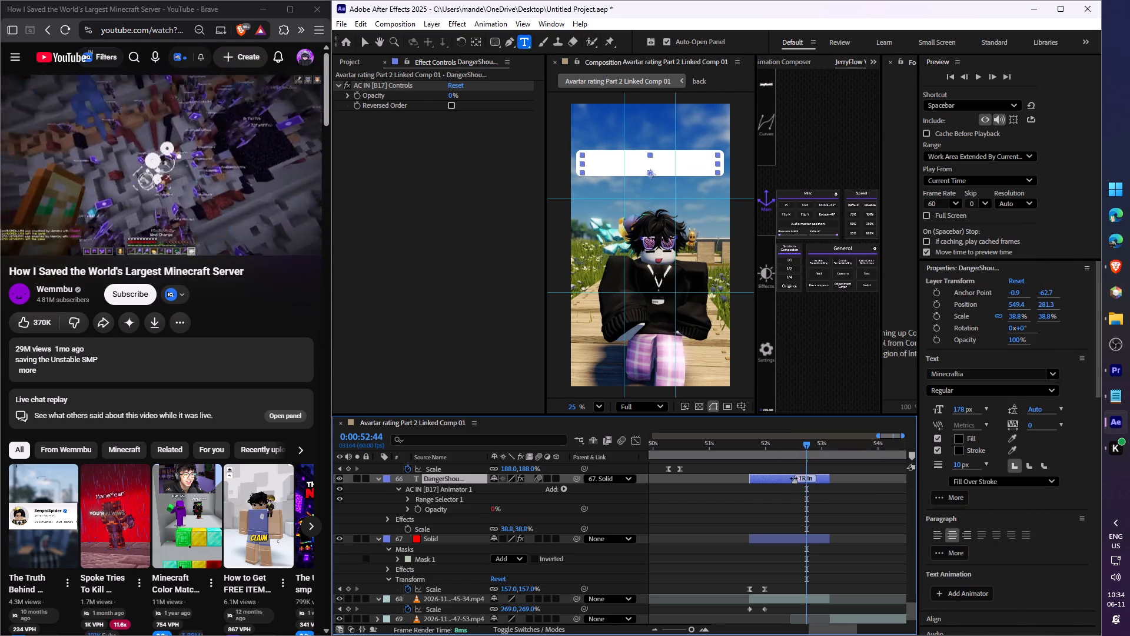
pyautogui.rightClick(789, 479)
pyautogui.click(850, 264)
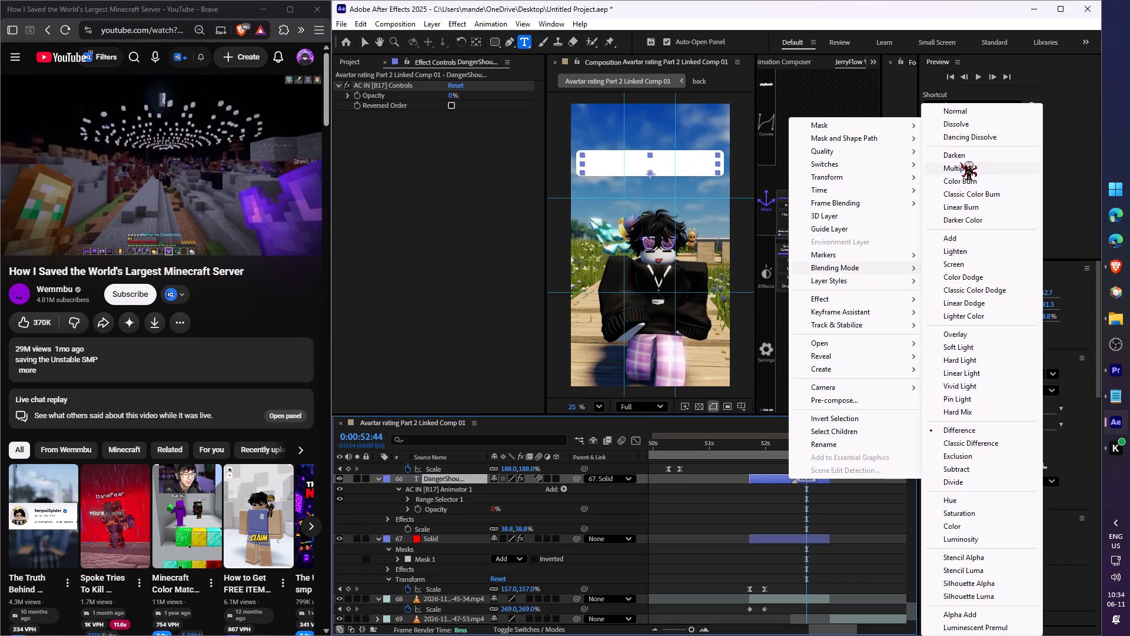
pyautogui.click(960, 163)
# Set the "DangerShou...." text layer's blending mode to Linear Burn.
pyautogui.rightClick(780, 476)
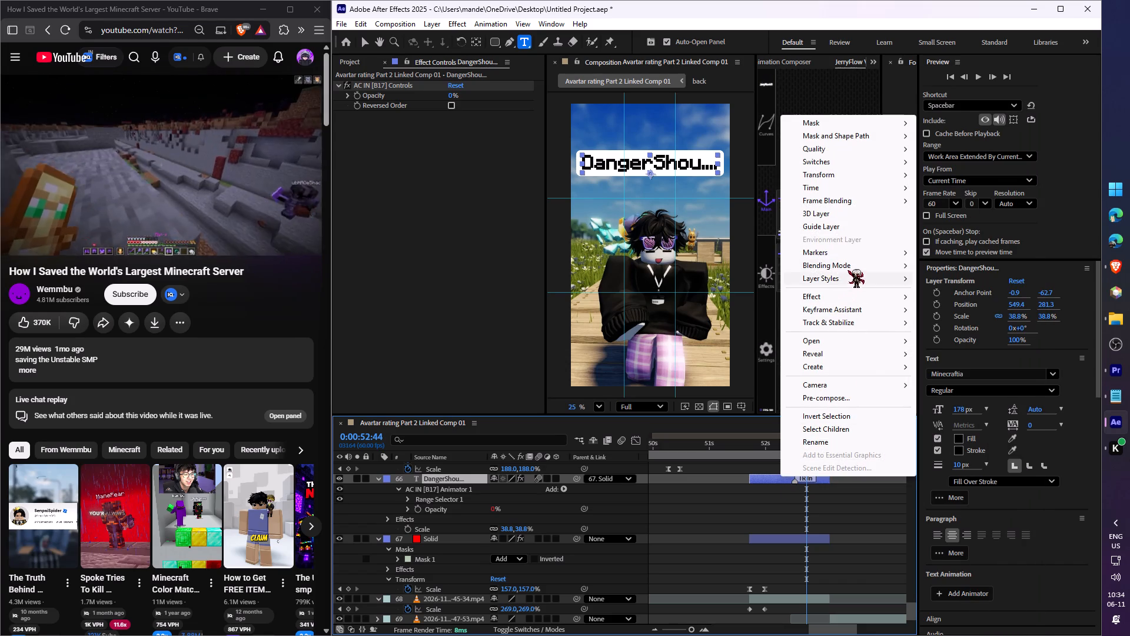
pyautogui.click(849, 267)
pyautogui.click(965, 205)
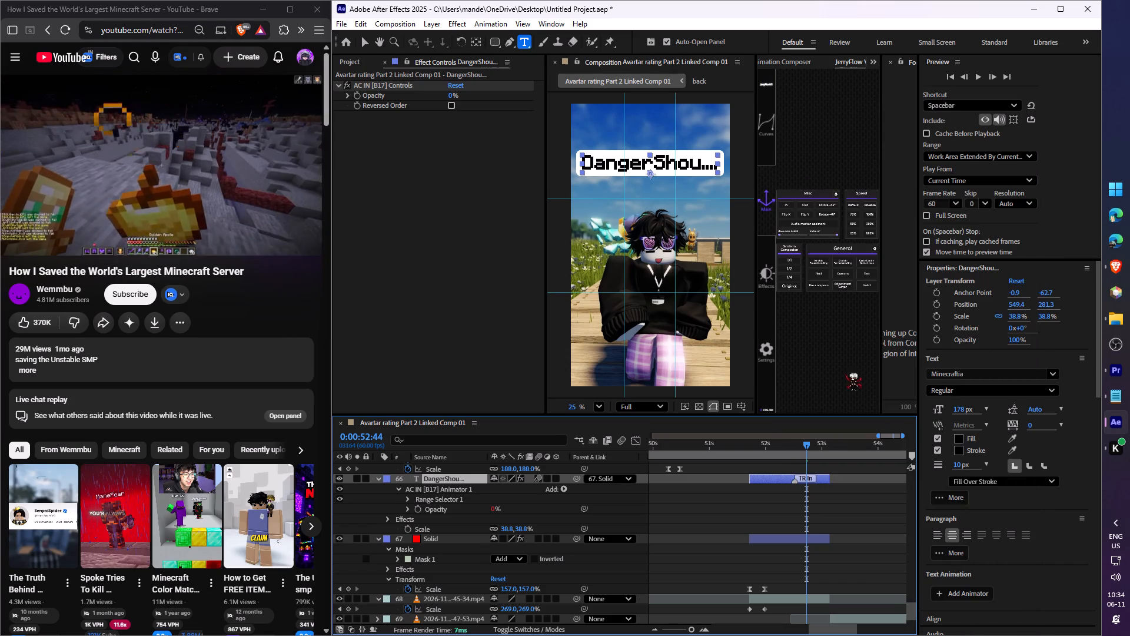
# Play back the name bar animation from the clip's start through the cut to the following clip to examine its look and timing.
pyautogui.moveTo(798, 446); pyautogui.dragTo(751, 445)
pyautogui.press('space')
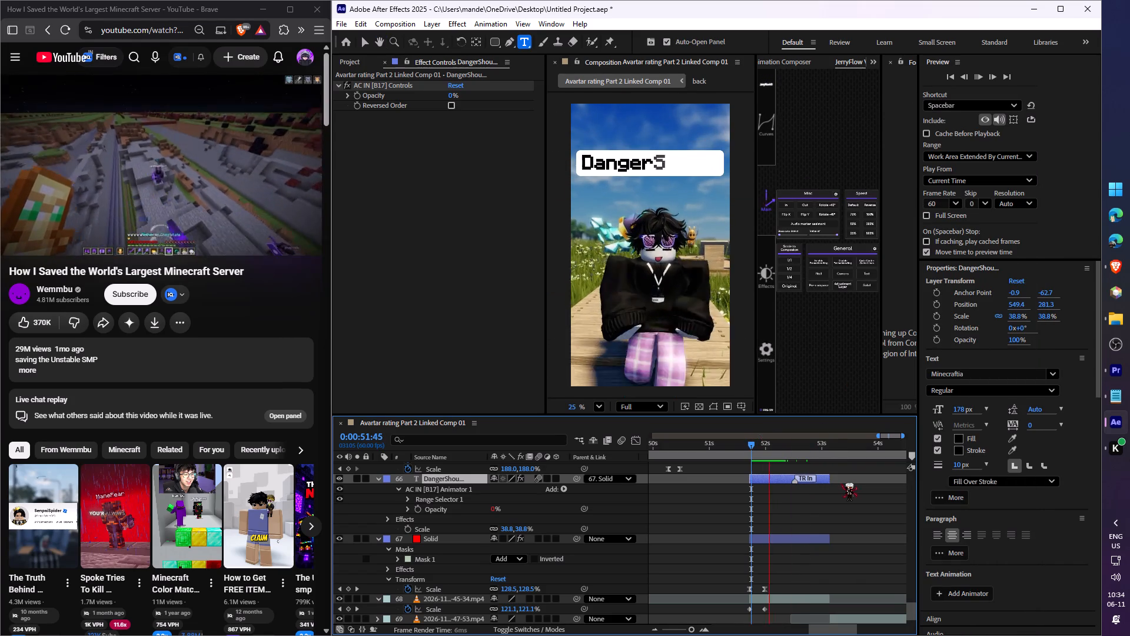
pyautogui.press('space')
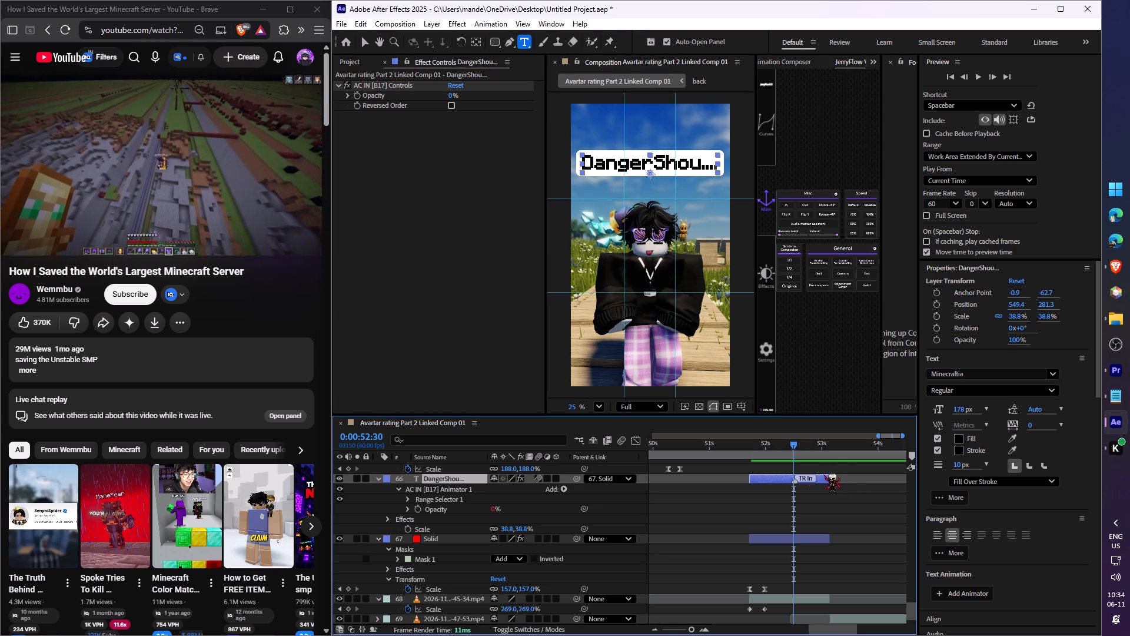
pyautogui.moveTo(755, 449); pyautogui.dragTo(747, 449)
pyautogui.press('space')
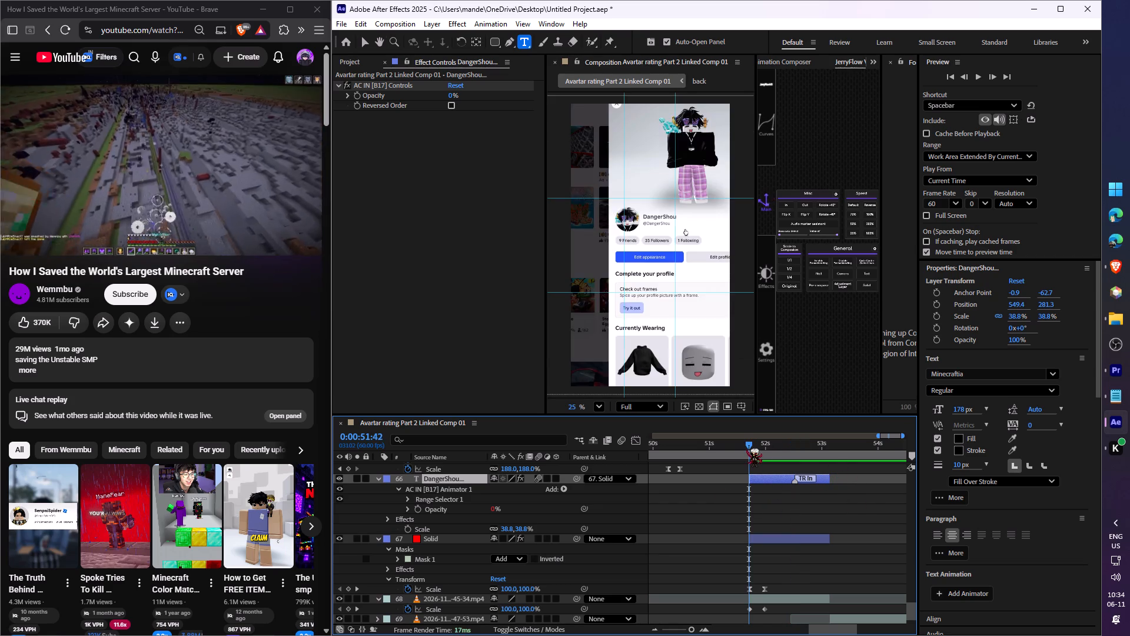
pyautogui.press('space')
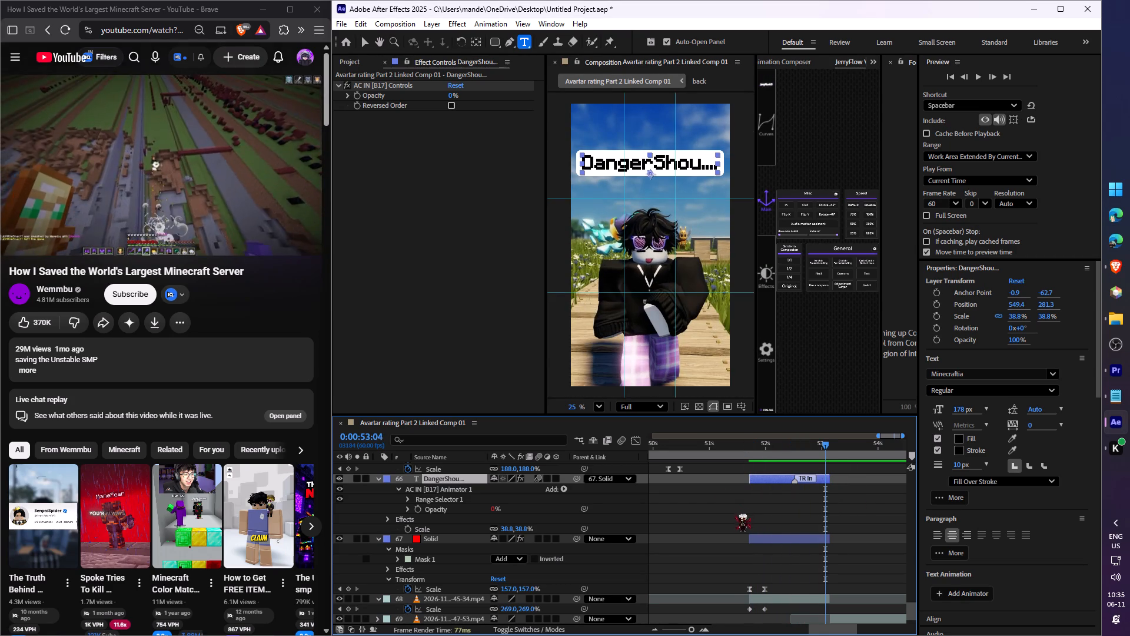
pyautogui.press('space')
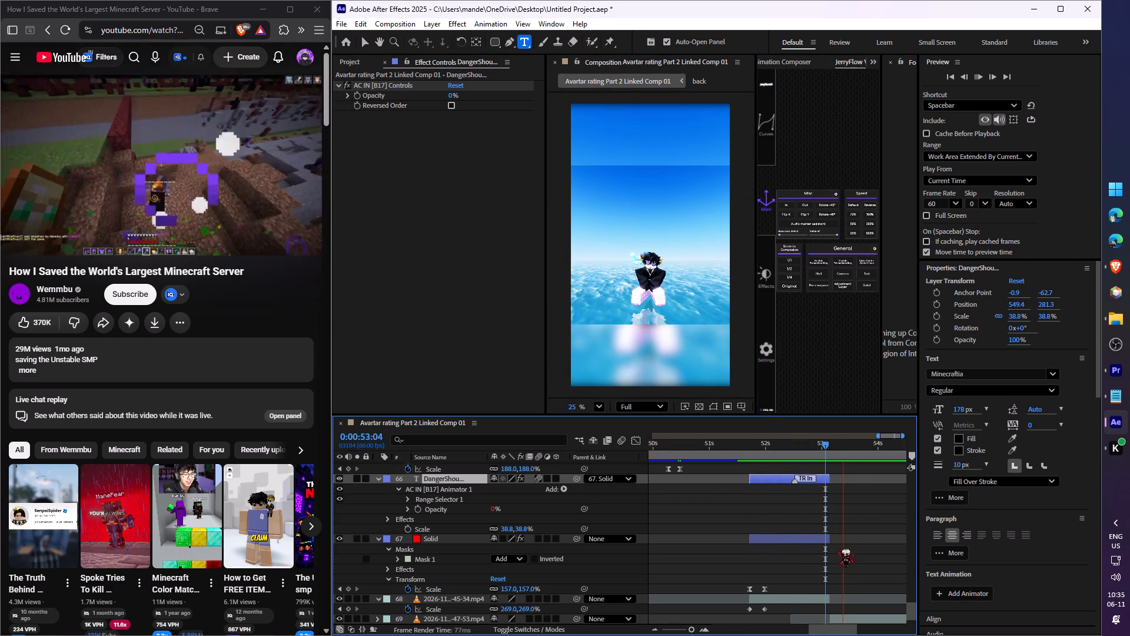
pyautogui.press('space')
pyautogui.scroll(-3, 847, 561)
pyautogui.moveTo(835, 446); pyautogui.dragTo(829, 445)
pyautogui.click(842, 581)
pyautogui.scroll(-2, 865, 546)
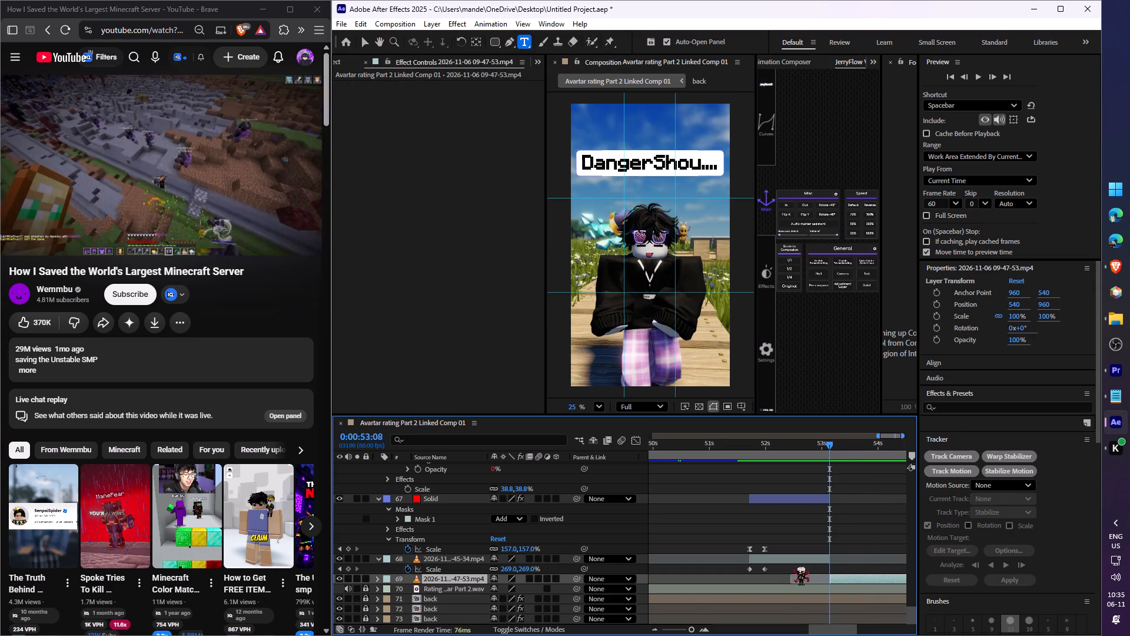
pyautogui.press('s')
pyautogui.click(406, 590)
pyautogui.moveTo(835, 450); pyautogui.dragTo(849, 449)
pyautogui.moveTo(508, 588); pyautogui.dragTo(581, 579)
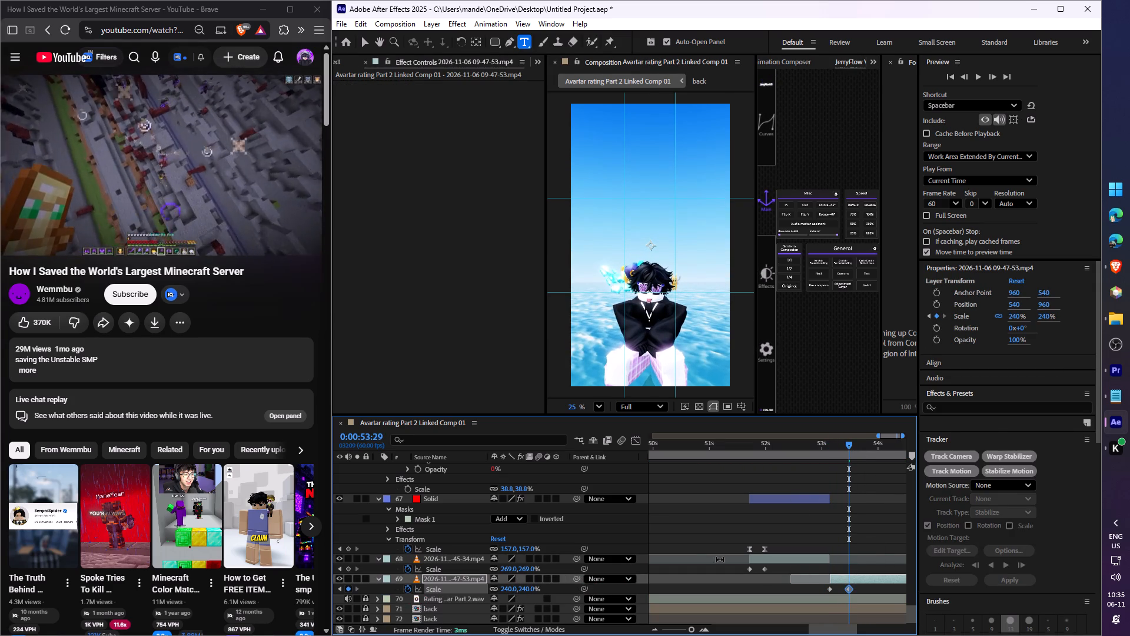
pyautogui.click(937, 307)
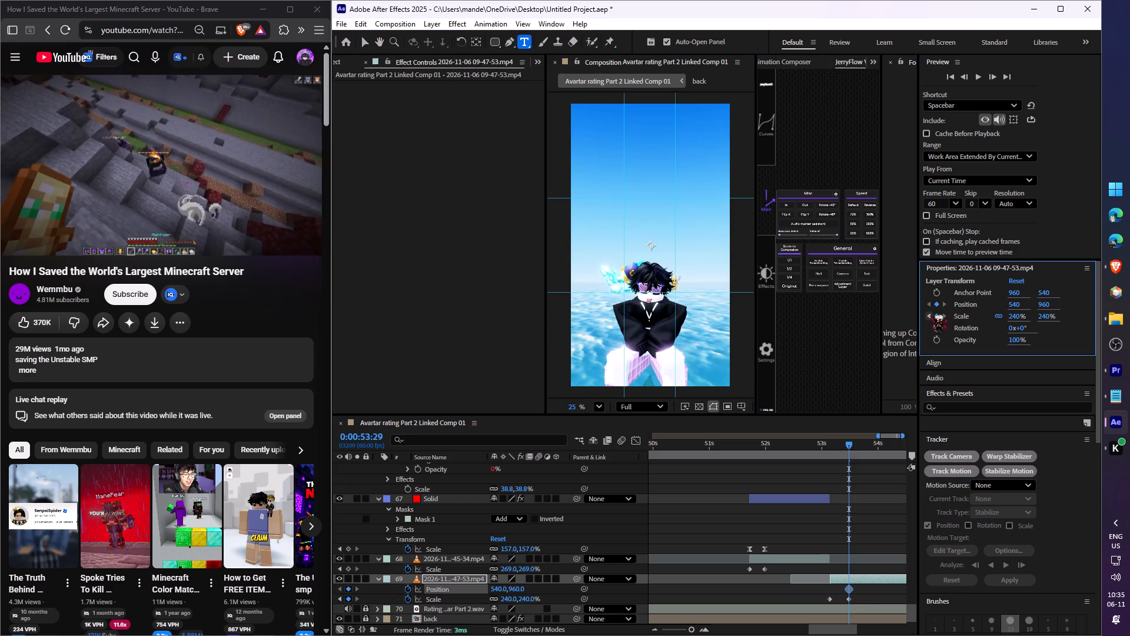
pyautogui.click(930, 316)
pyautogui.click(938, 304)
pyautogui.click(944, 303)
pyautogui.keyDown('shift'); pyautogui.moveTo(1042, 306); pyautogui.dragTo(1024, 307); pyautogui.keyUp('shift')
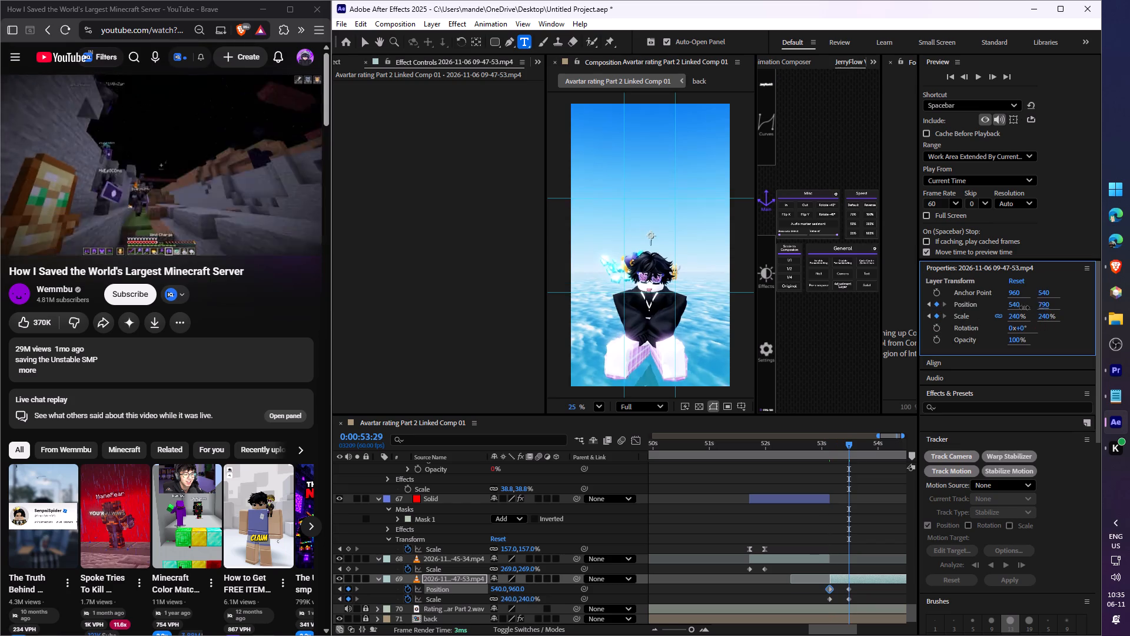
pyautogui.keyDown('shift'); pyautogui.moveTo(1024, 307); pyautogui.dragTo(1021, 309); pyautogui.keyUp('shift')
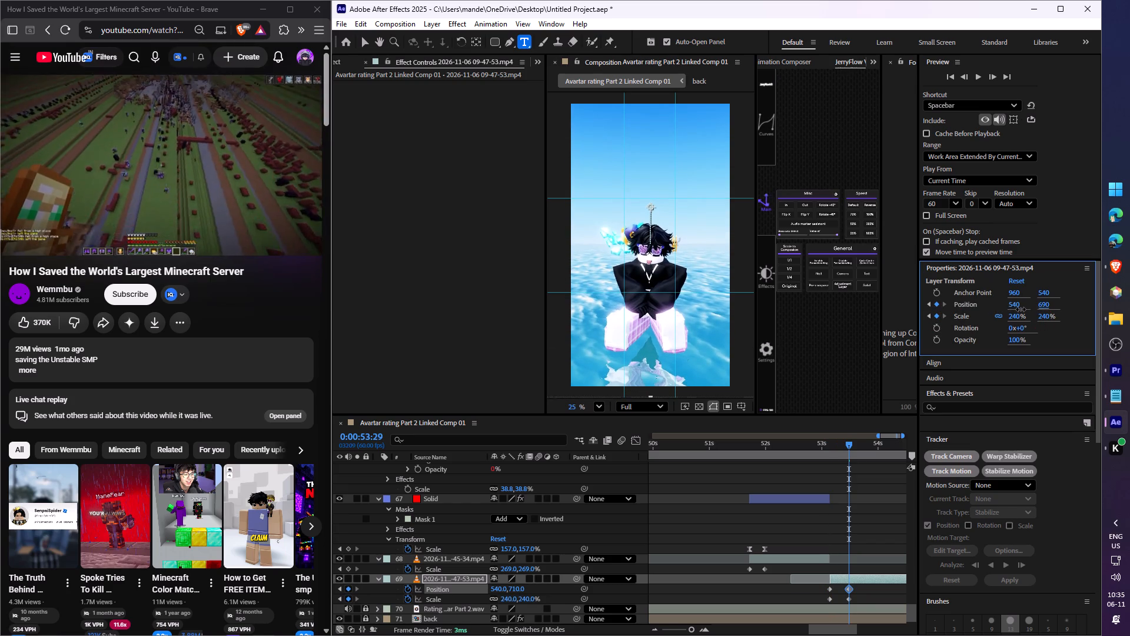
pyautogui.keyDown('shift'); pyautogui.moveTo(1021, 309); pyautogui.dragTo(1016, 310); pyautogui.keyUp('shift')
# Apply JerryFlow's first ready-made easing curve to the clip's position and scale keyframes.
pyautogui.moveTo(863, 585); pyautogui.dragTo(860, 587)
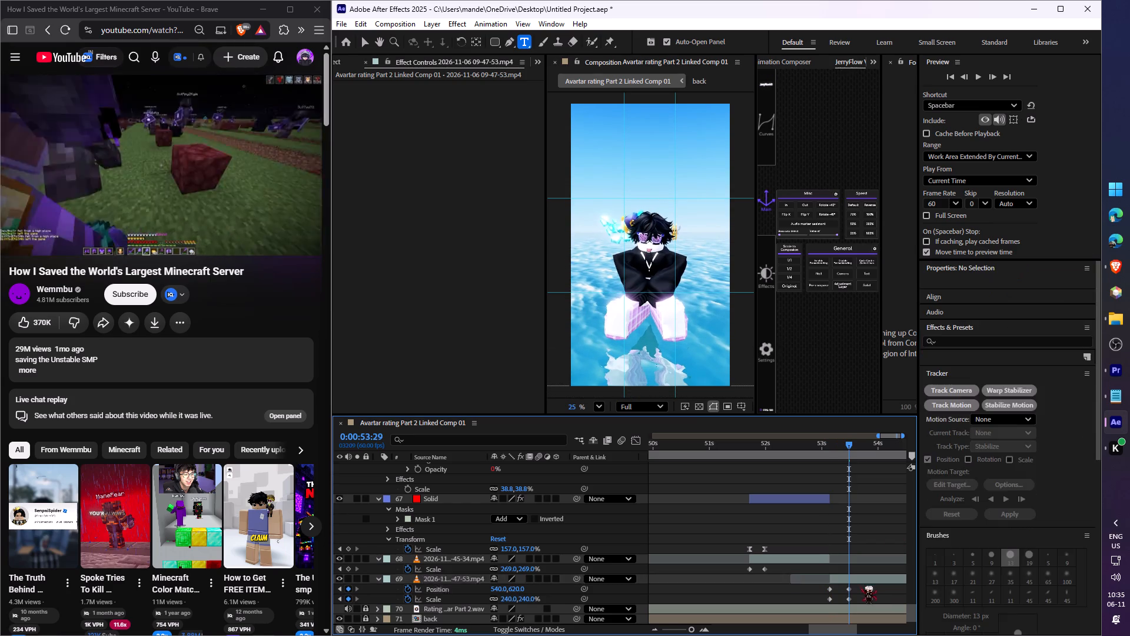
pyautogui.moveTo(860, 587); pyautogui.dragTo(816, 604)
pyautogui.click(755, 137)
pyautogui.click(758, 143)
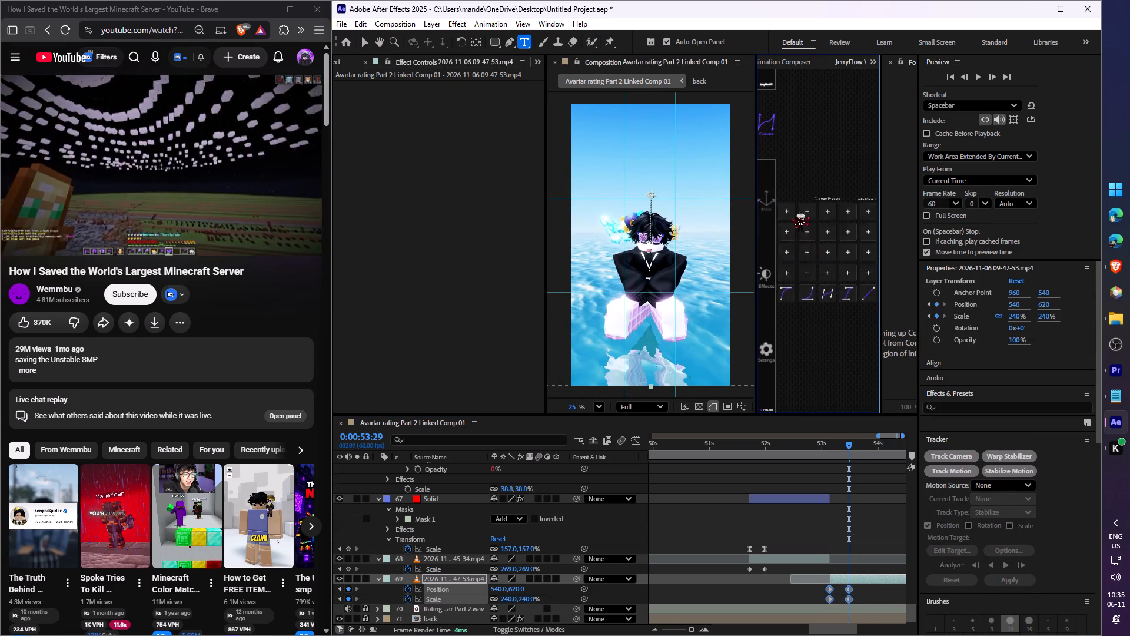
pyautogui.click(791, 287)
pyautogui.click(822, 451)
pyautogui.press('space')
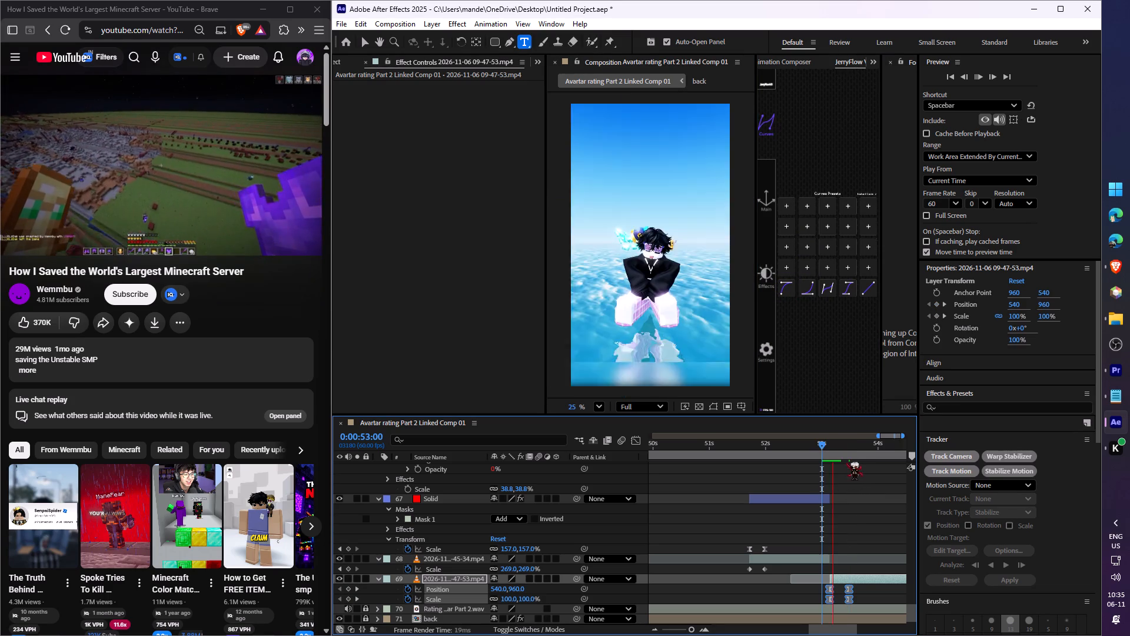
pyautogui.press('space')
pyautogui.click(837, 452)
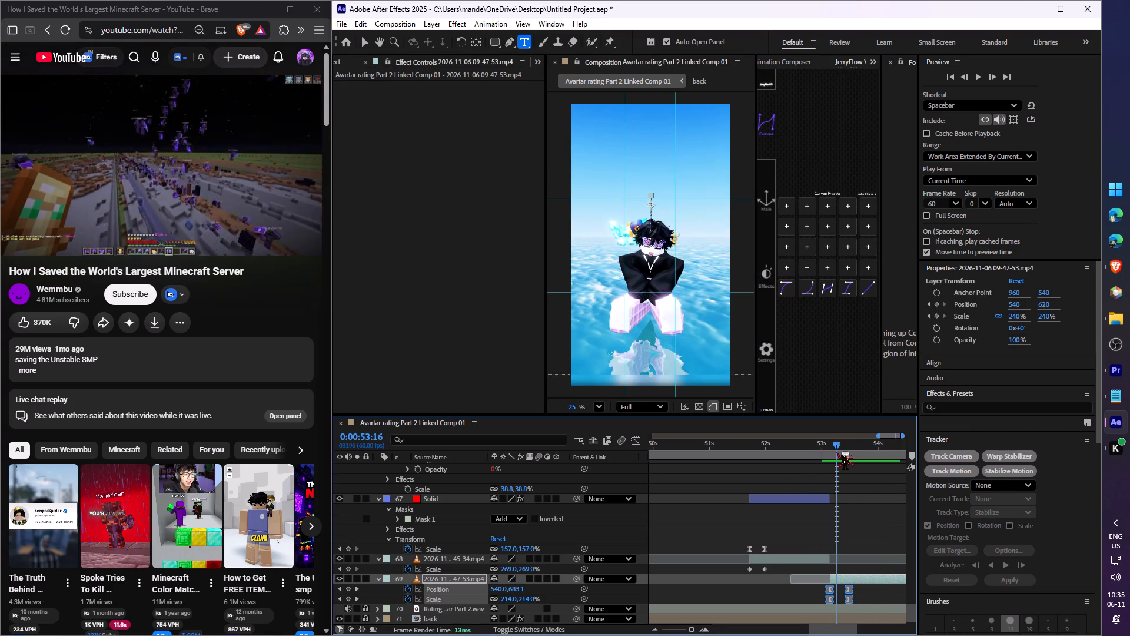
pyautogui.press('space')
pyautogui.press('space')
pyautogui.moveTo(837, 450); pyautogui.dragTo(832, 452)
pyautogui.press('space')
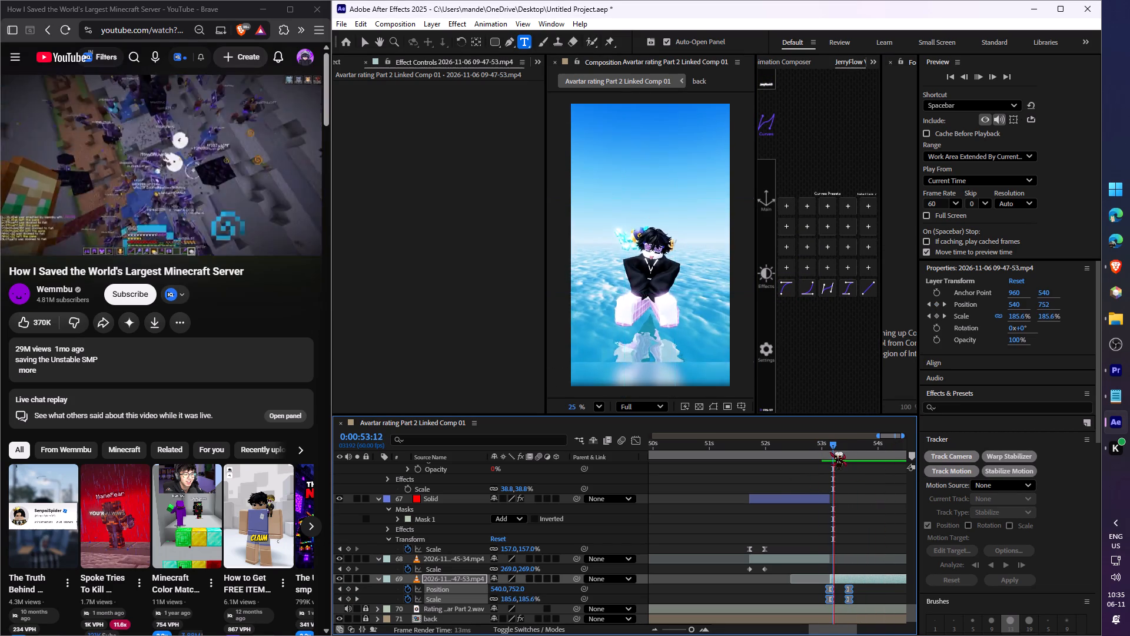
pyautogui.press('space')
pyautogui.press('space')
pyautogui.press('space')
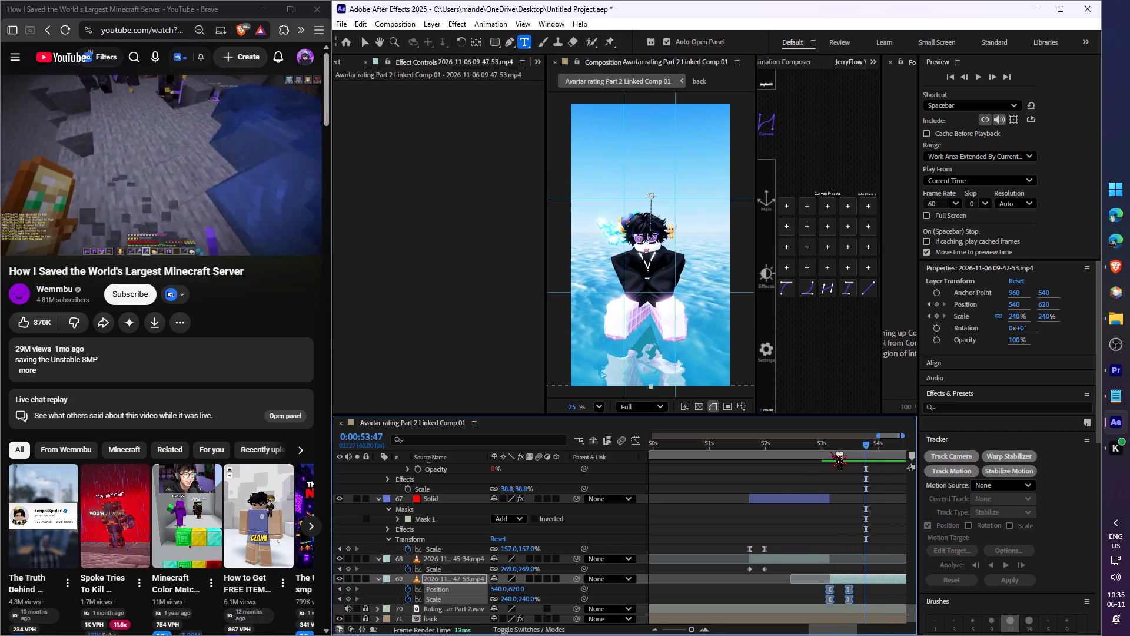
pyautogui.click(830, 452)
pyautogui.press('space')
pyautogui.press('space')
pyautogui.click(864, 453)
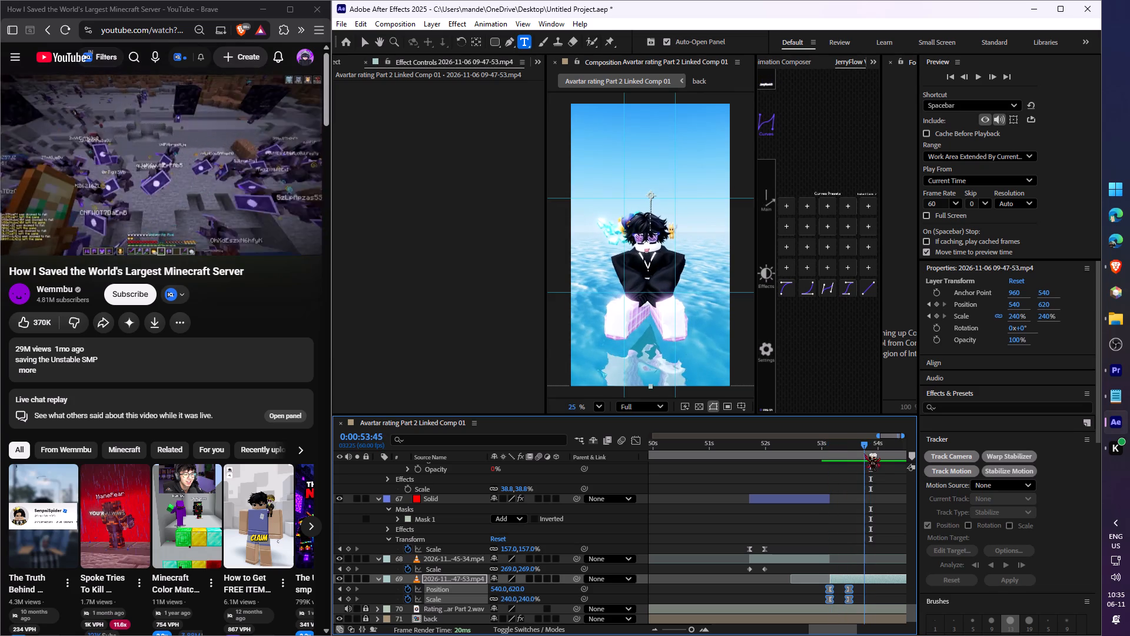
pyautogui.click(871, 578)
pyautogui.hotkey('ctrl', 'shift', 'd')
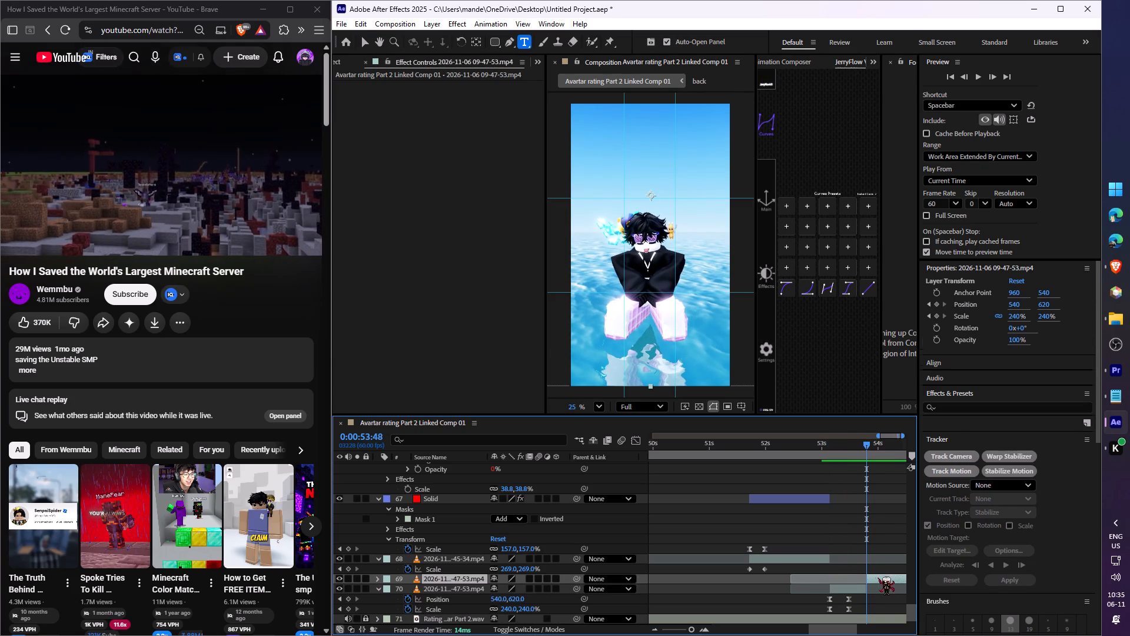
pyautogui.click(890, 574)
pyautogui.click(890, 579)
pyautogui.hotkey('ctrl', 'space')
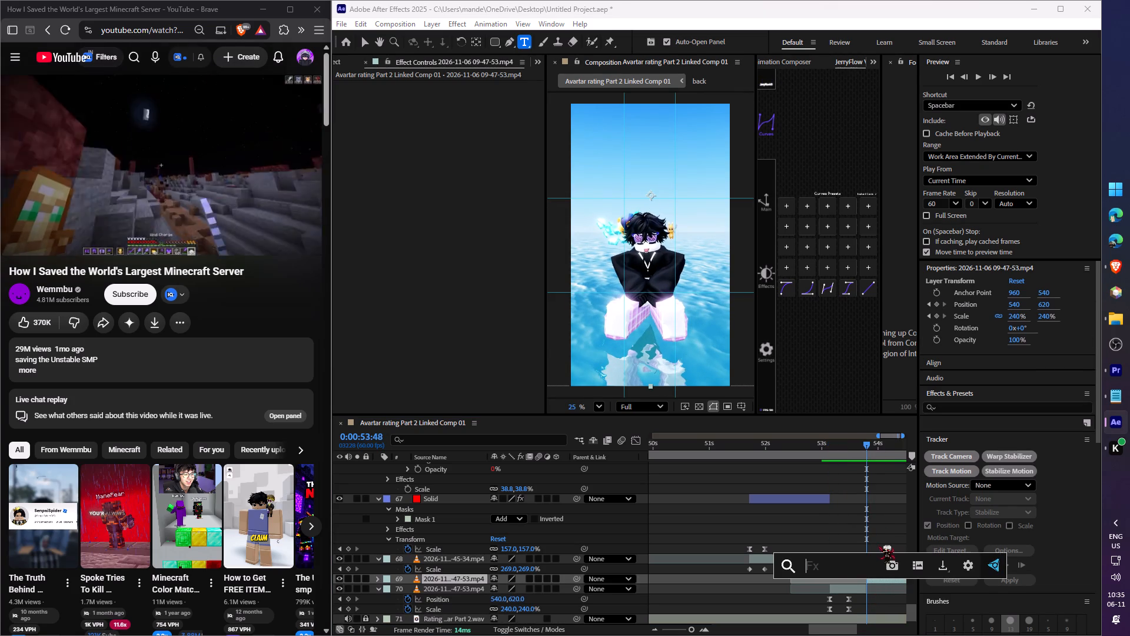
pyautogui.write('gau')
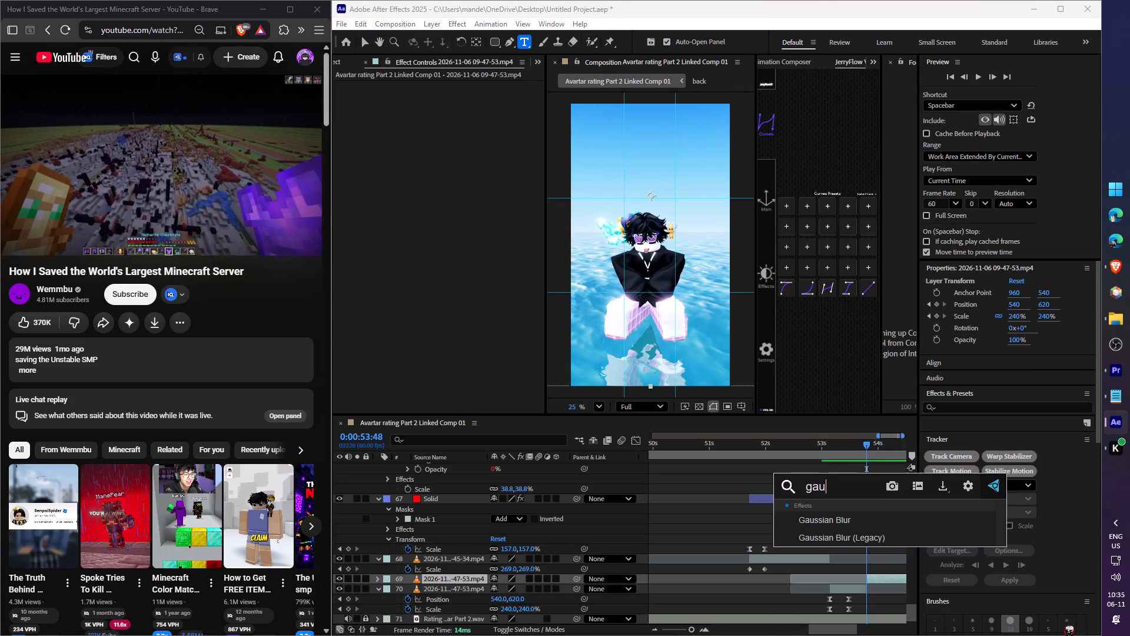
pyautogui.click(880, 525)
pyautogui.click(885, 579)
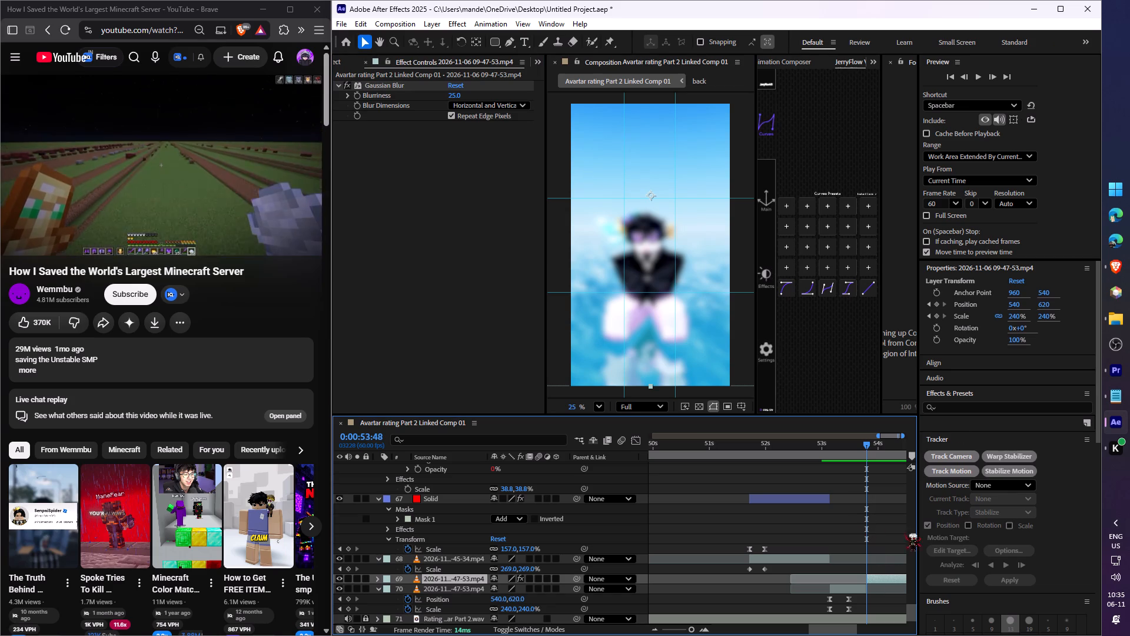
# Add a JerryFlow text layer above the blurred clip, starting at 0:00:53:48, and change its text to "NEXT PART".
pyautogui.click(780, 61)
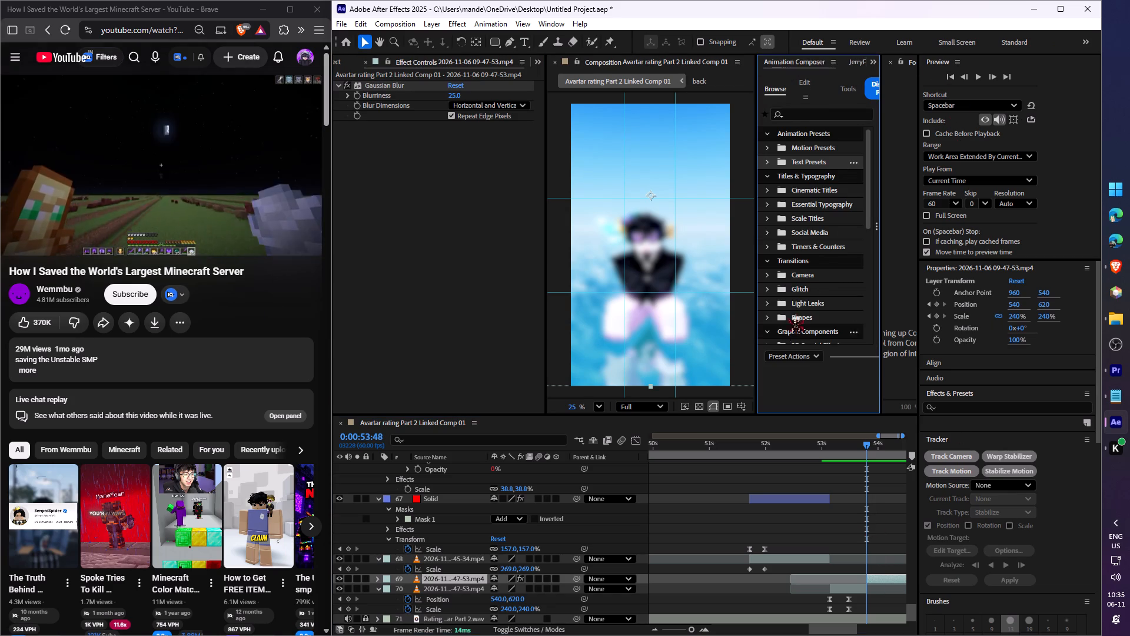
pyautogui.click(846, 68)
pyautogui.click(772, 173)
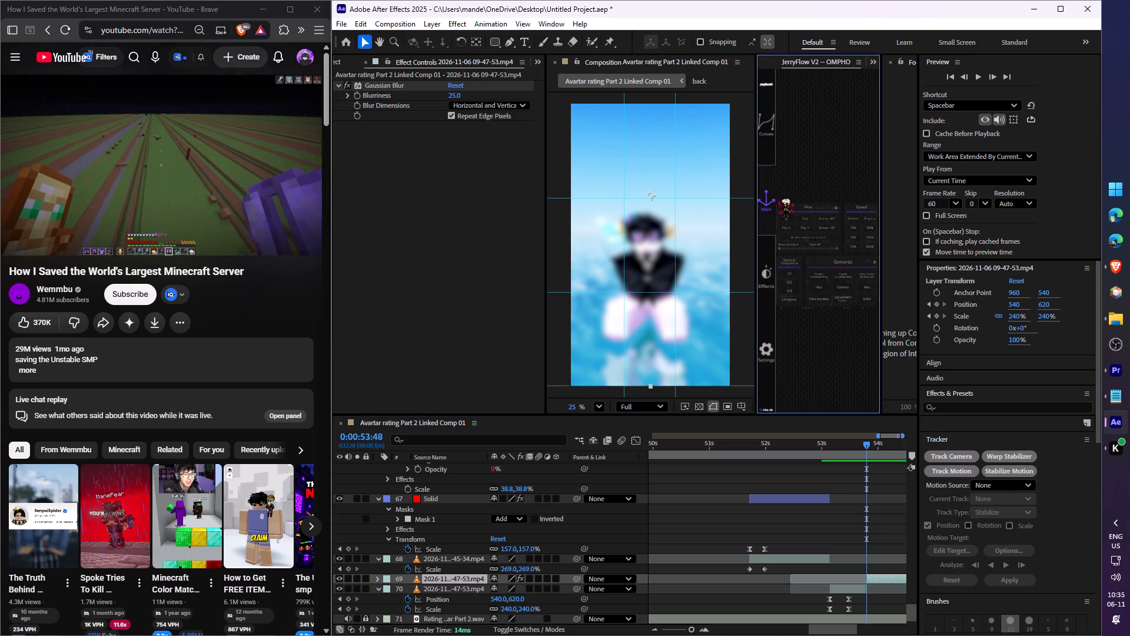
pyautogui.click(813, 271)
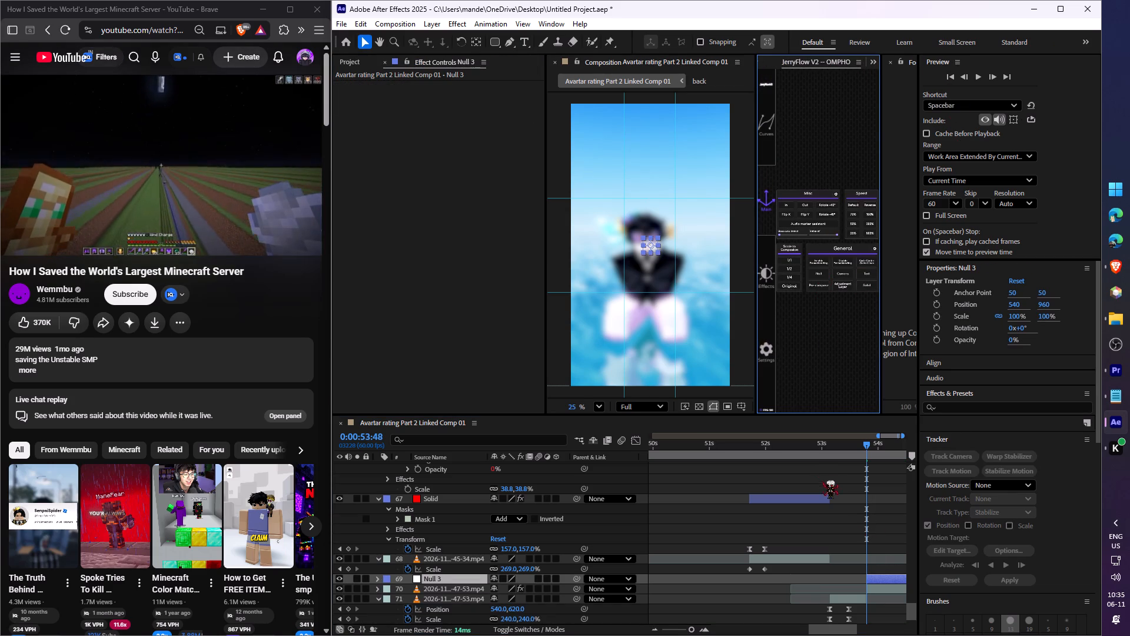
pyautogui.hotkey('ctrl', 'z')
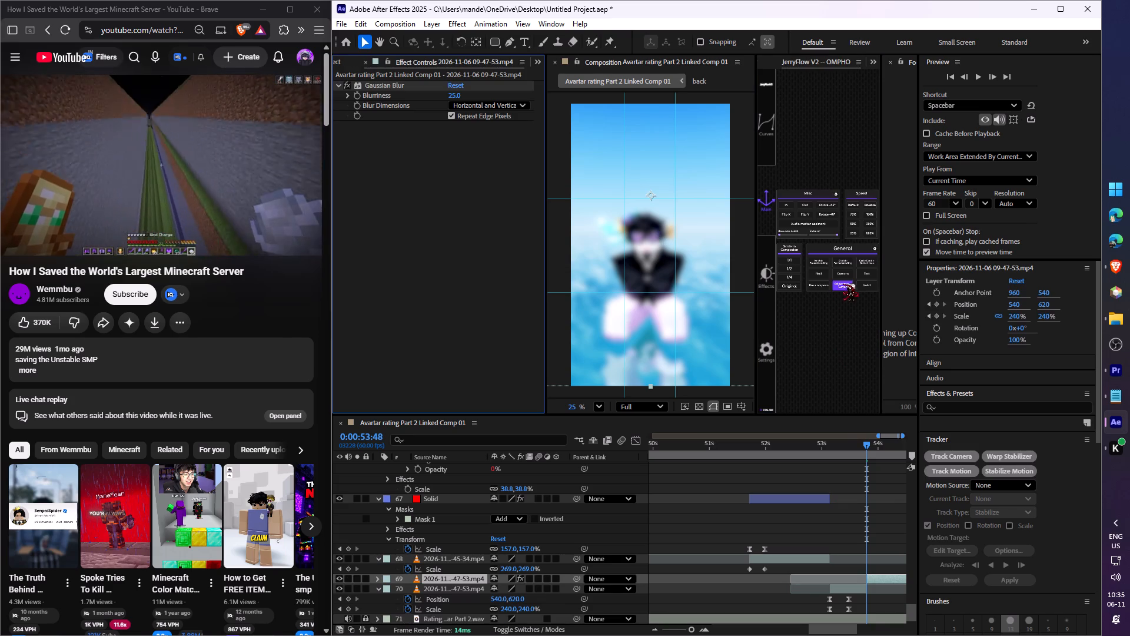
pyautogui.click(868, 273)
pyautogui.doubleClick(672, 243)
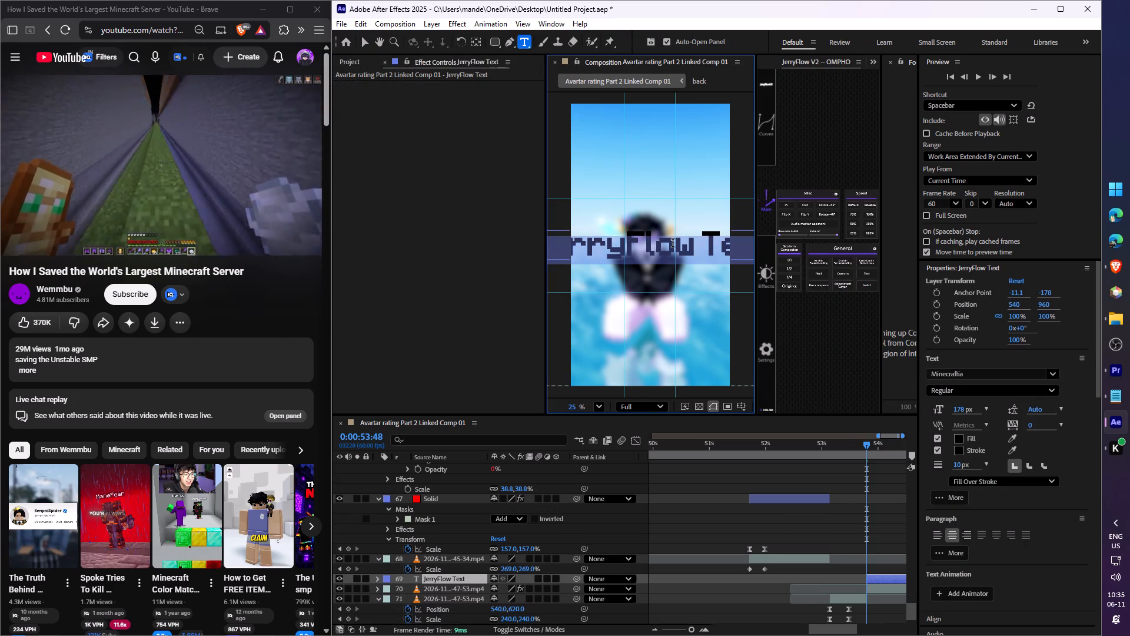
pyautogui.write('NEXT PART')
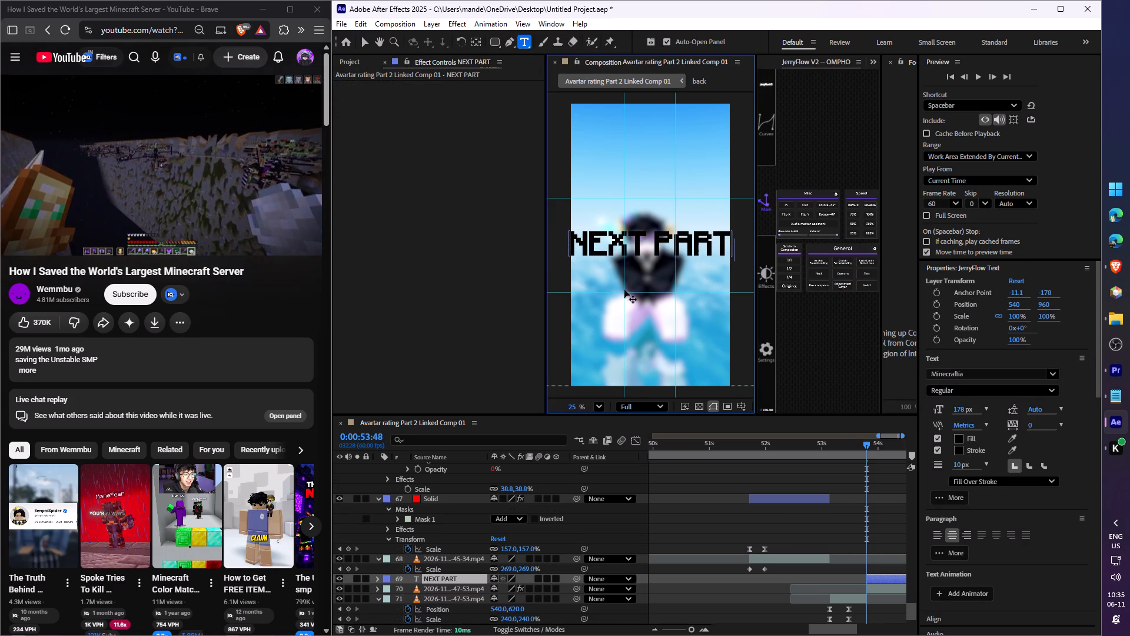
pyautogui.click(837, 352)
# Scale the "NEXT PART" text layer to 78% and raise it to position 540, 660, above the avatar's head.
pyautogui.click(886, 577)
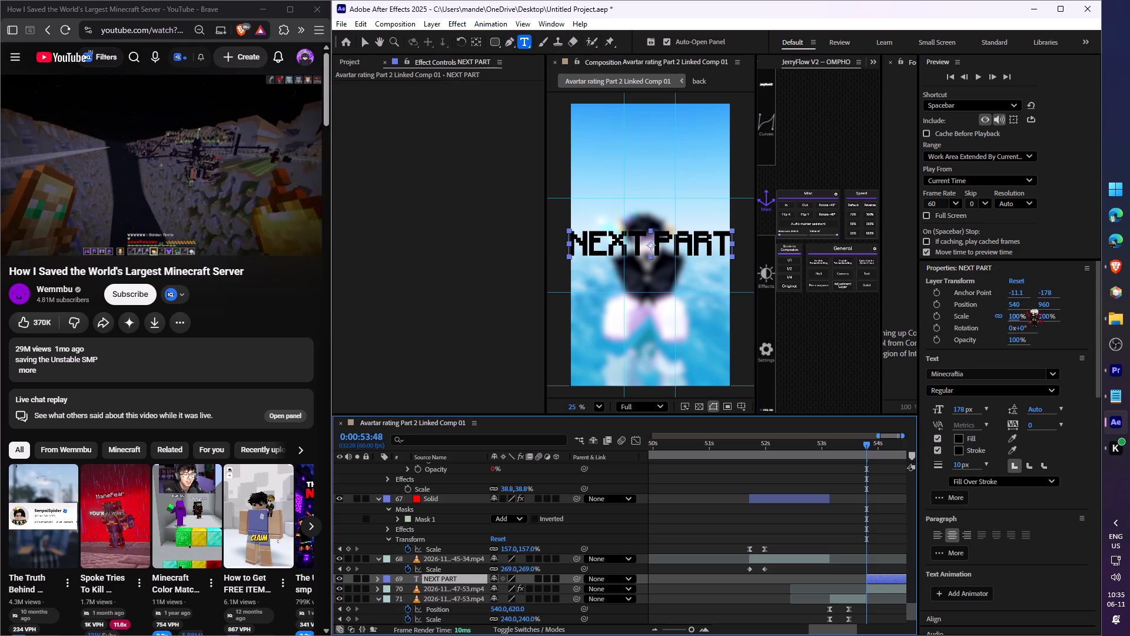
pyautogui.moveTo(1021, 318); pyautogui.dragTo(998, 321)
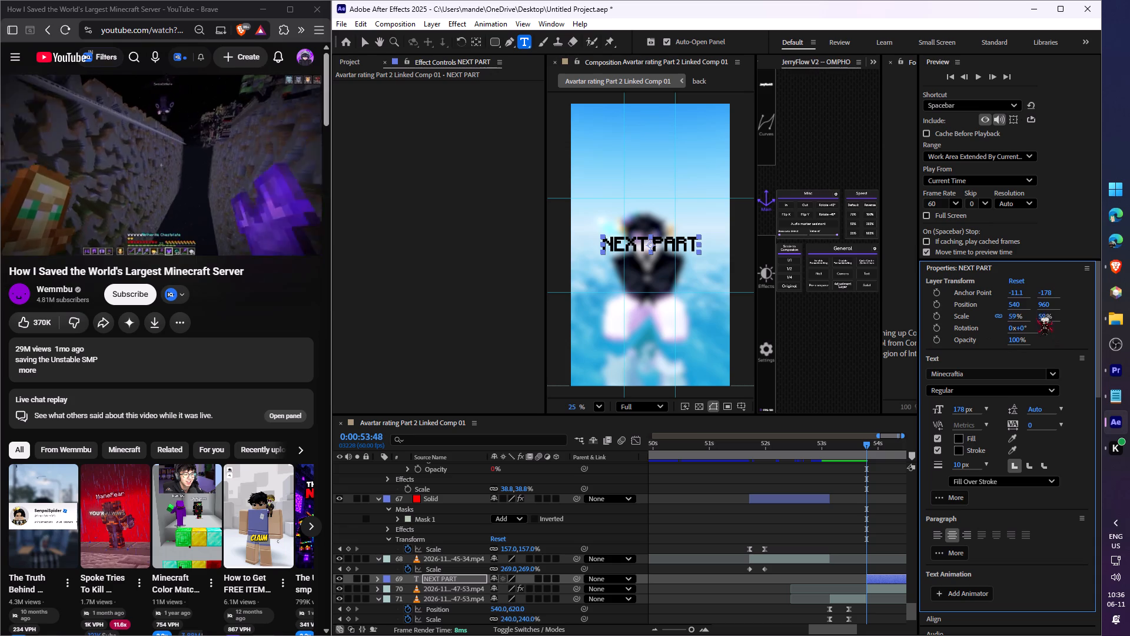
pyautogui.moveTo(1016, 316); pyautogui.dragTo(1028, 314)
pyautogui.moveTo(1045, 304); pyautogui.dragTo(1015, 309)
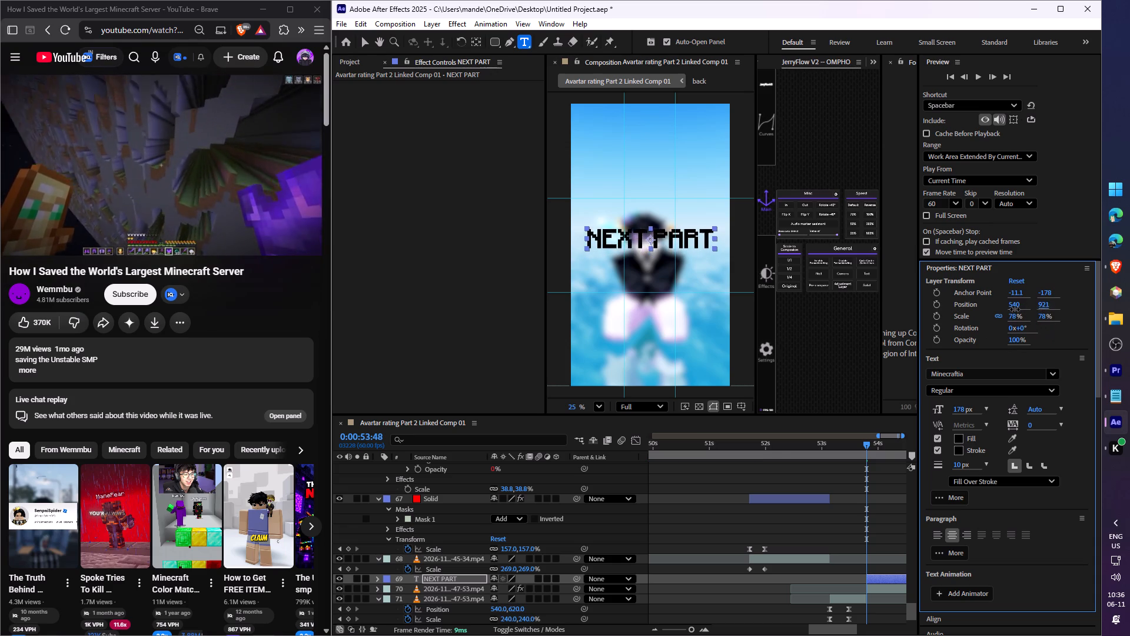
pyautogui.moveTo(1015, 309); pyautogui.dragTo(845, 325)
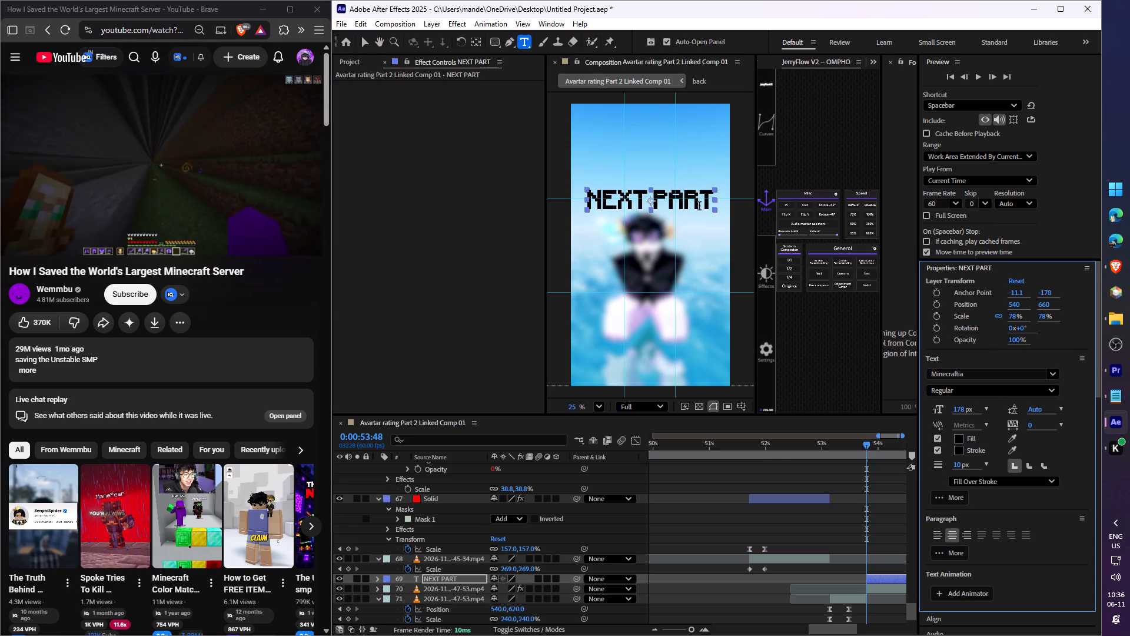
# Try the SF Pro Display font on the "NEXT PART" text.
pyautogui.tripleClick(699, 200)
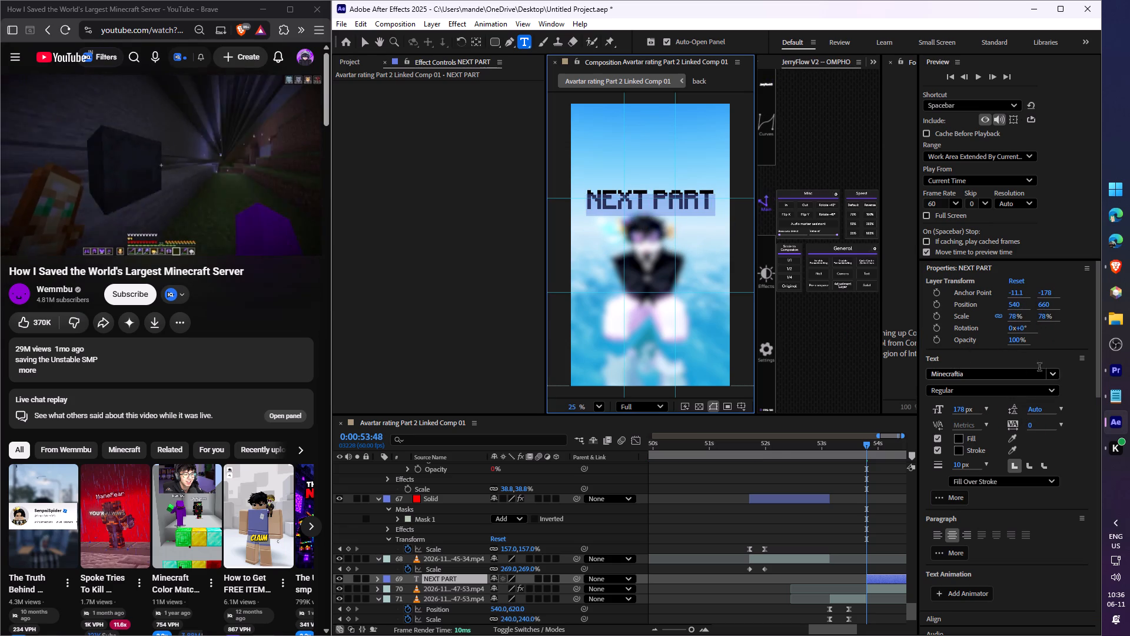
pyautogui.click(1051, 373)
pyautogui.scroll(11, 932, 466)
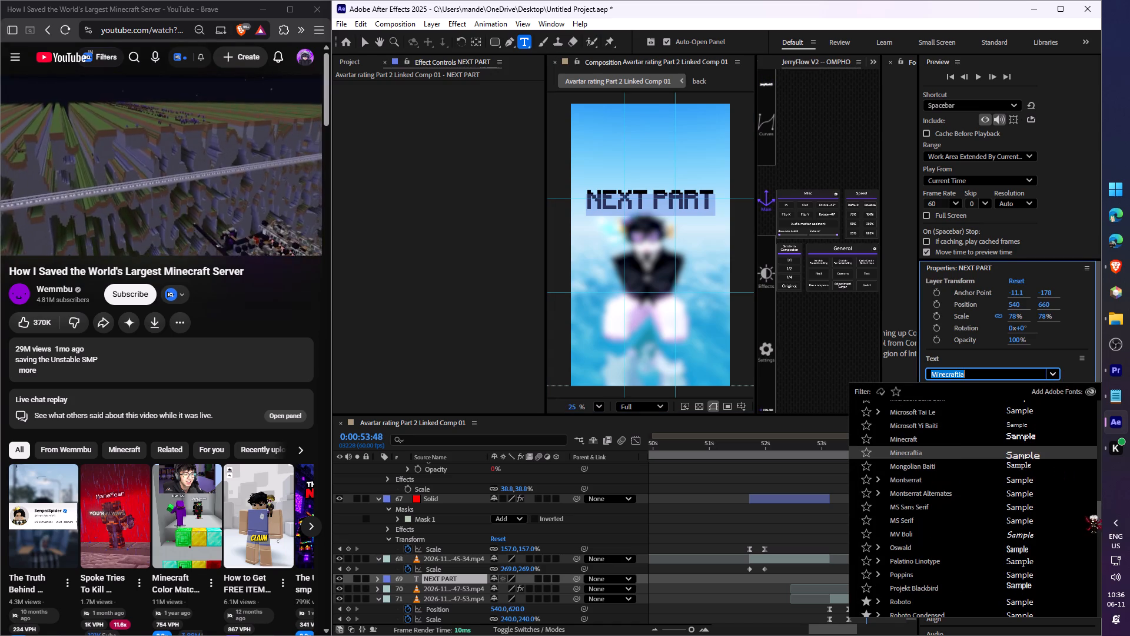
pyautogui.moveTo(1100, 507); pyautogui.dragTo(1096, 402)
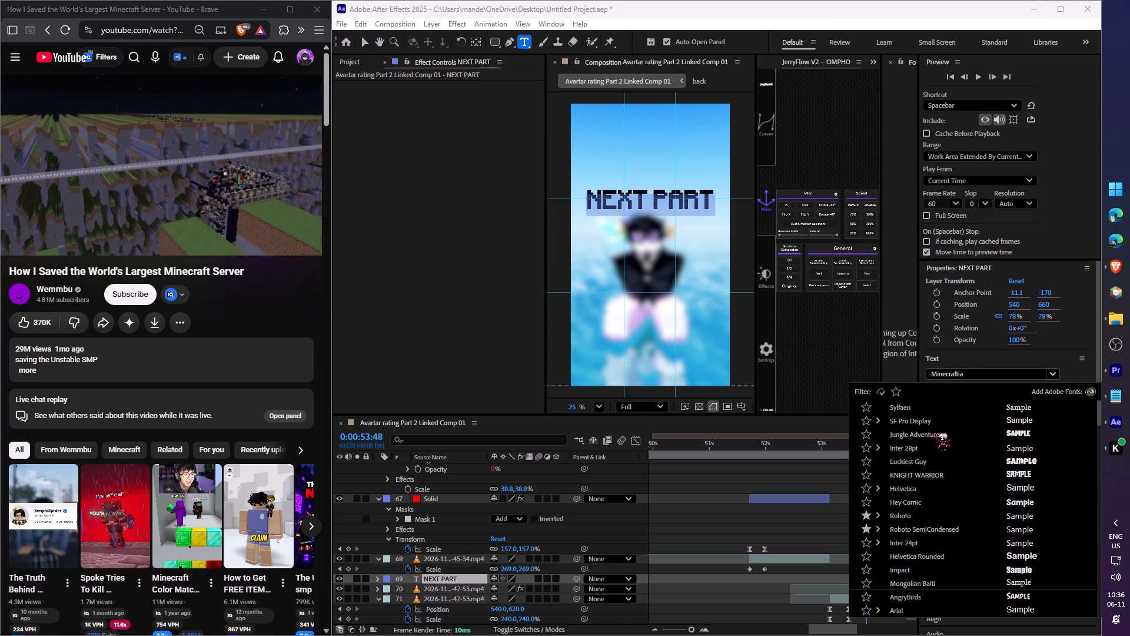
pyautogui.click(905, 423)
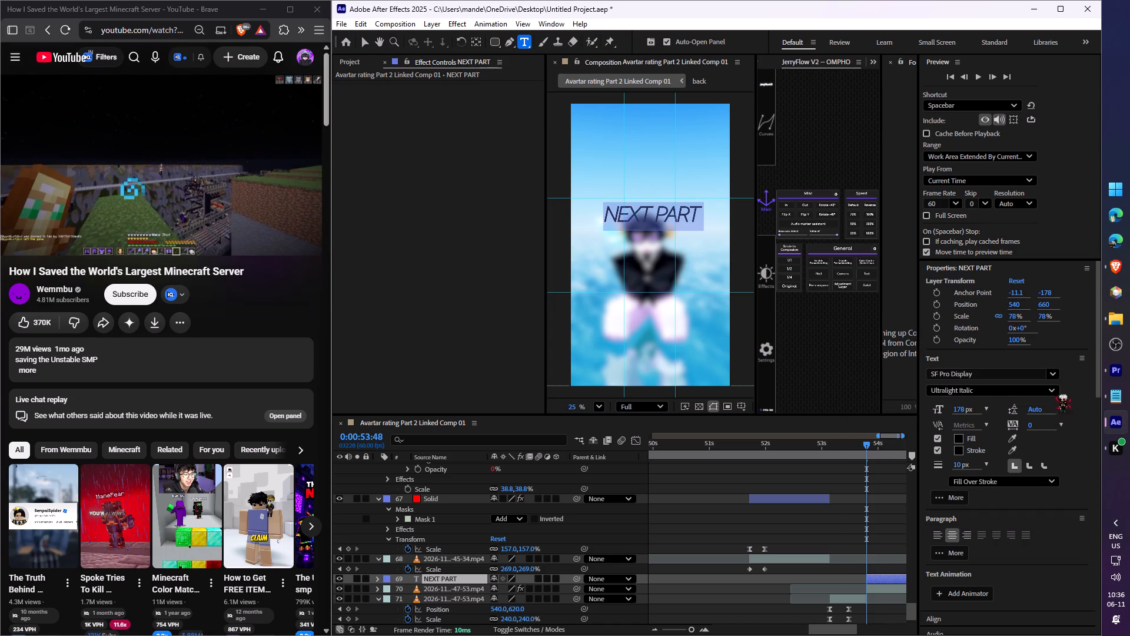
# Set the "NEXT PART" text's font to Inter 28pt.
pyautogui.click(1053, 377)
pyautogui.scroll(-3, 913, 547)
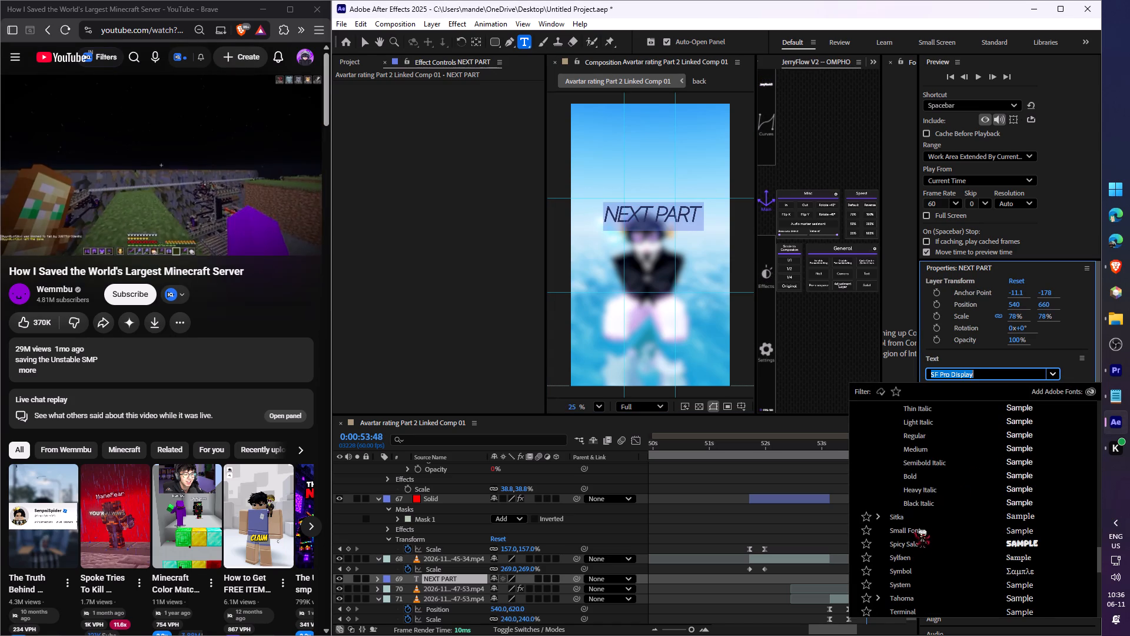
pyautogui.scroll(-19, 928, 521)
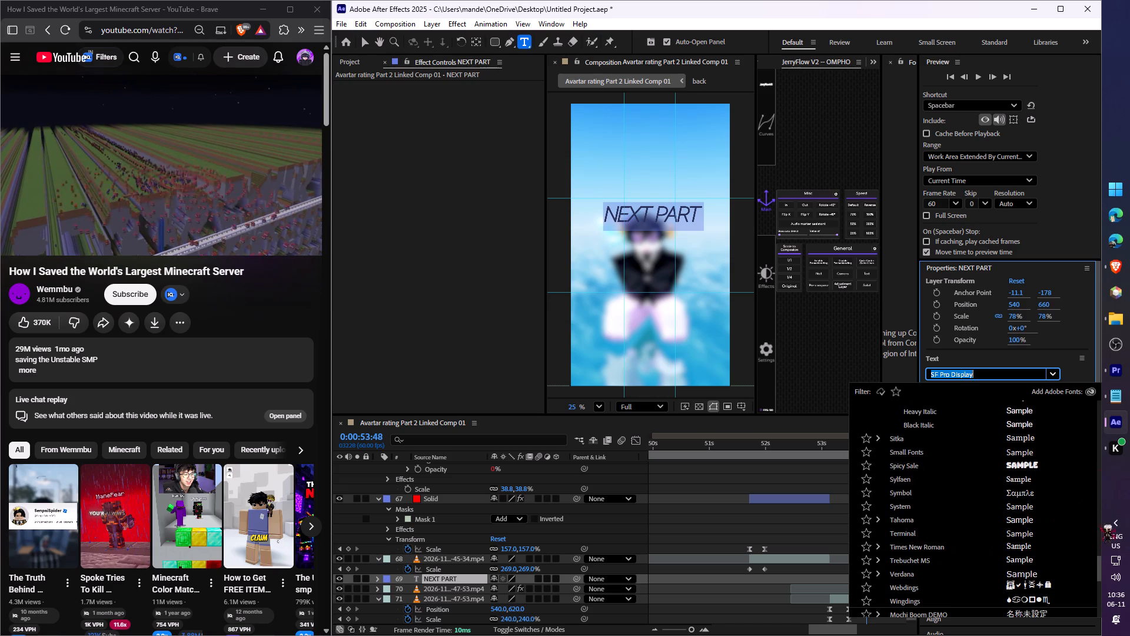
pyautogui.moveTo(1100, 560); pyautogui.dragTo(1095, 473)
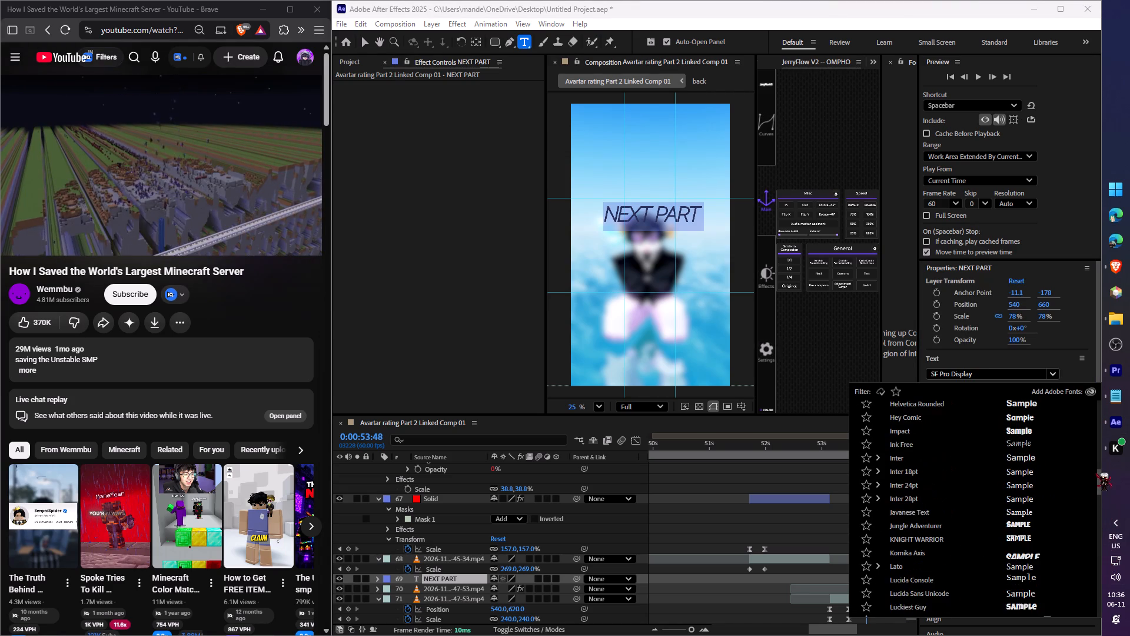
pyautogui.moveTo(1095, 473); pyautogui.dragTo(1091, 461)
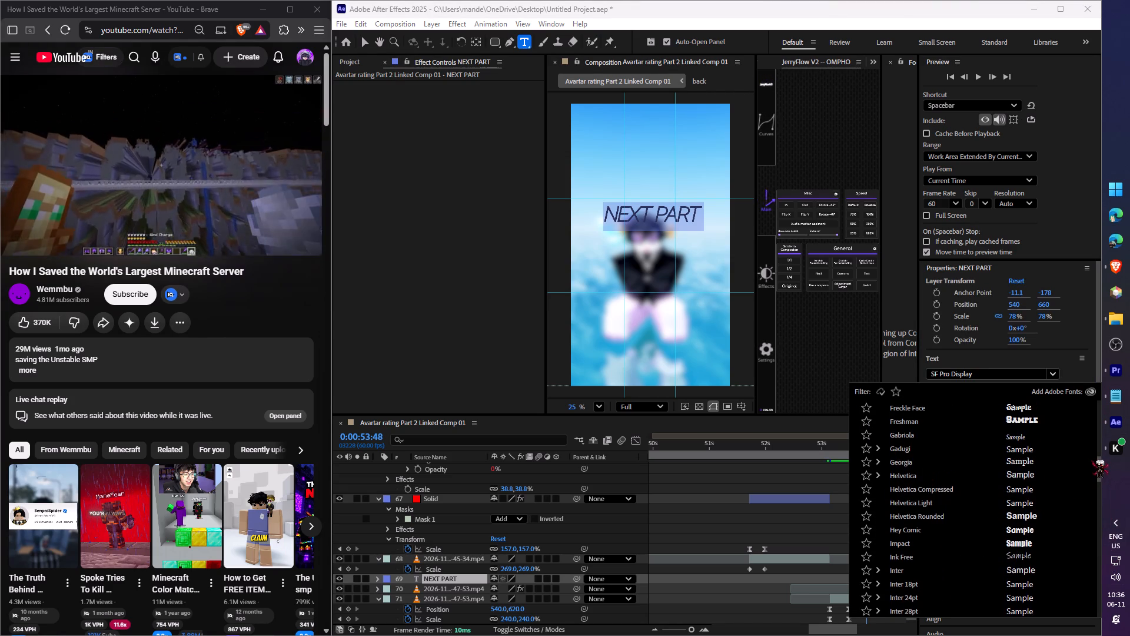
pyautogui.moveTo(1091, 461); pyautogui.dragTo(1088, 429)
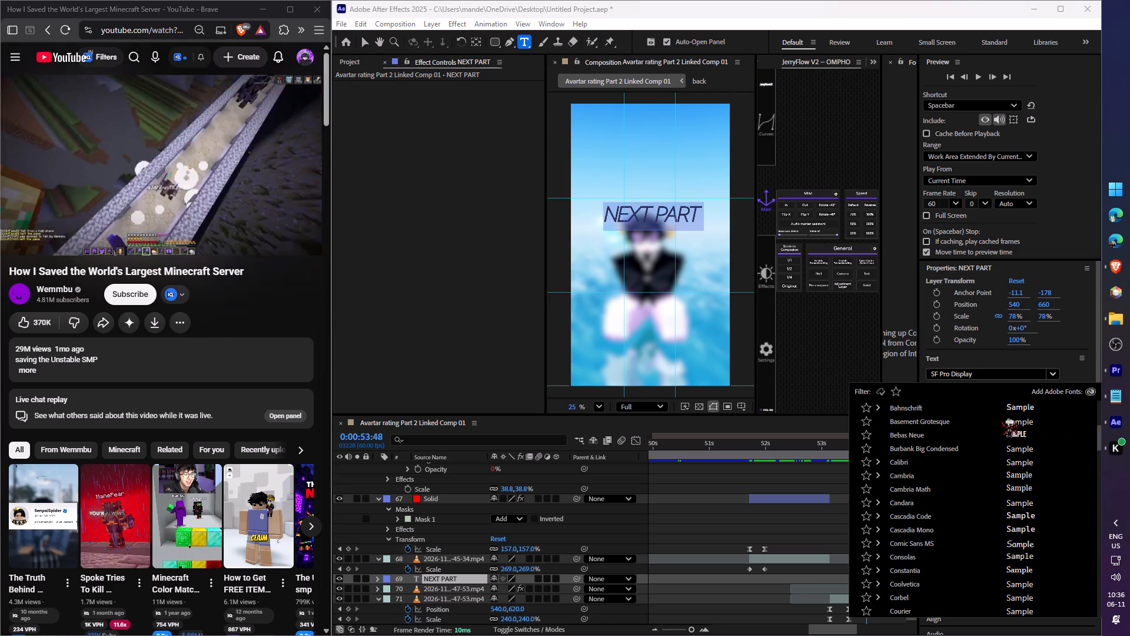
pyautogui.moveTo(1101, 442); pyautogui.dragTo(1098, 413)
pyautogui.click(915, 450)
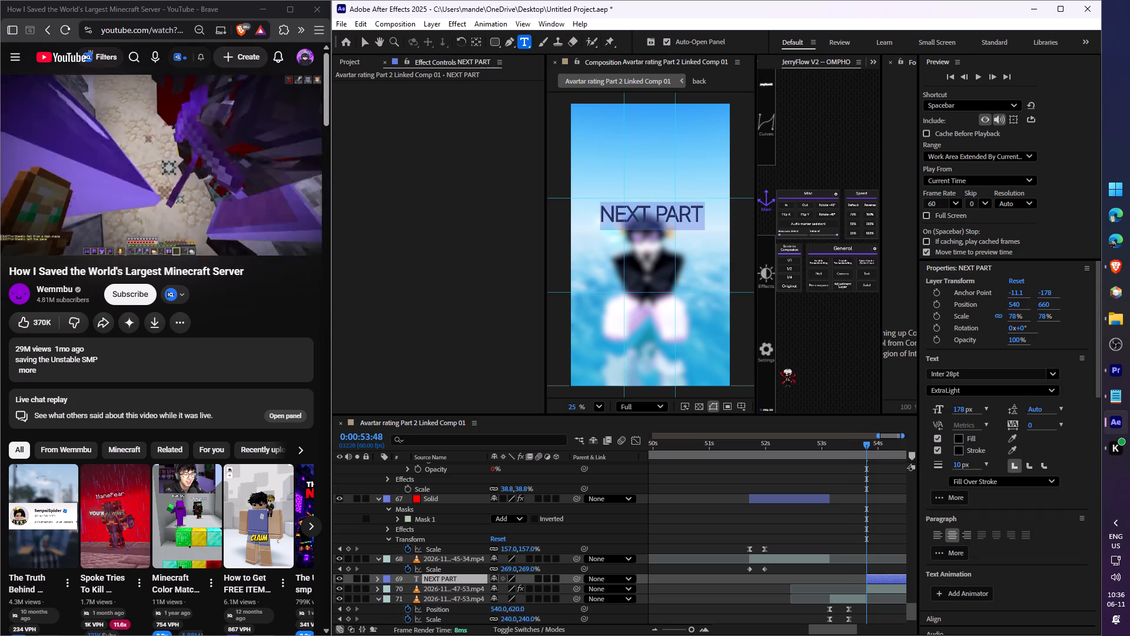
# Set the "NEXT PART" text's font style to Bold.
pyautogui.click(997, 386)
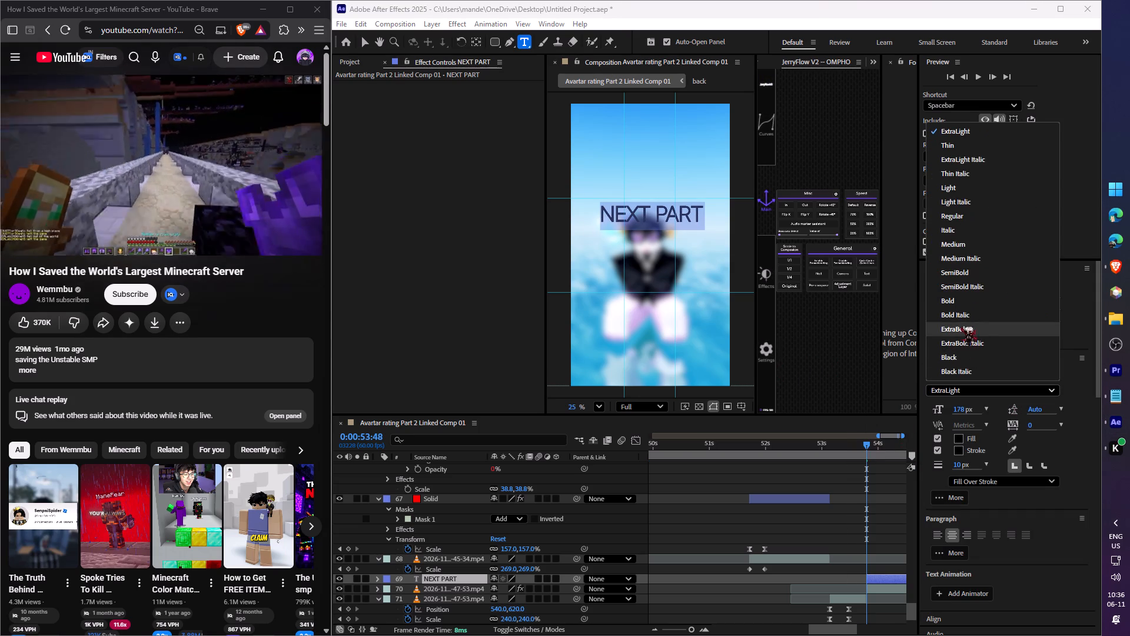
pyautogui.click(962, 303)
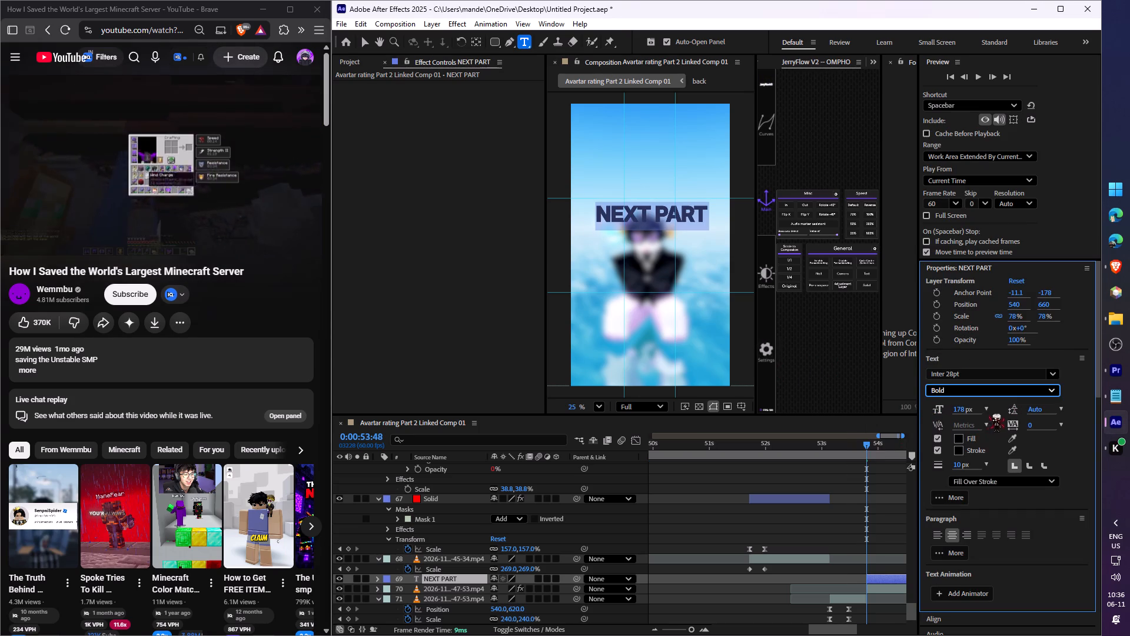
# Change the "NEXT PART" text's fill colour to bright yellow, FCFF00.
pyautogui.click(959, 442)
pyautogui.moveTo(710, 355); pyautogui.dragTo(529, 250)
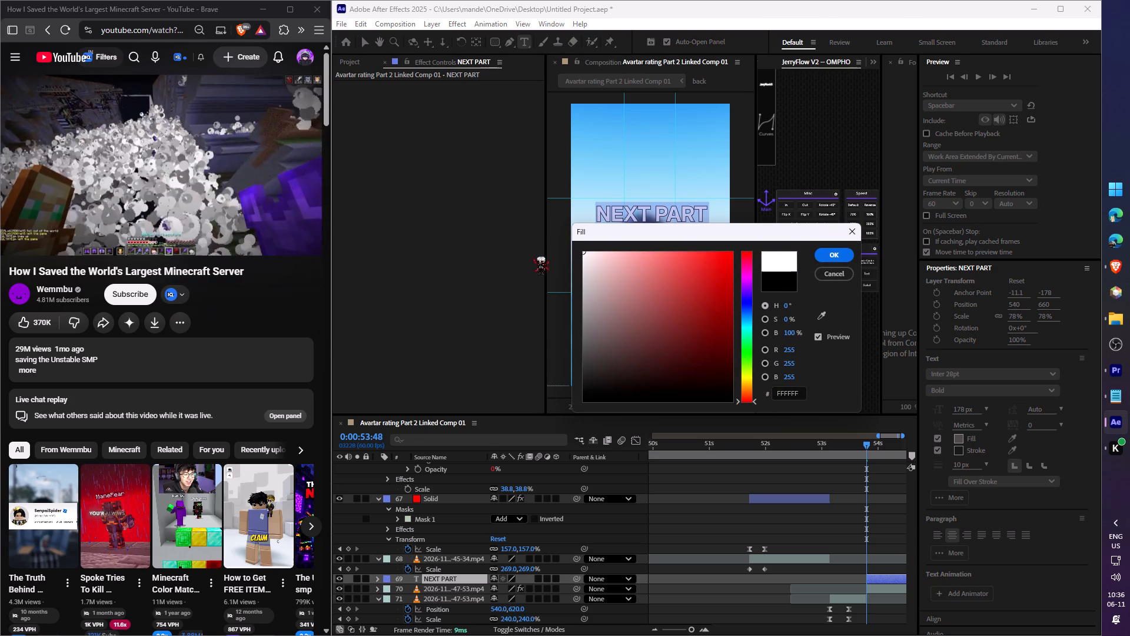
pyautogui.click(742, 369)
pyautogui.moveTo(637, 314); pyautogui.dragTo(780, 228)
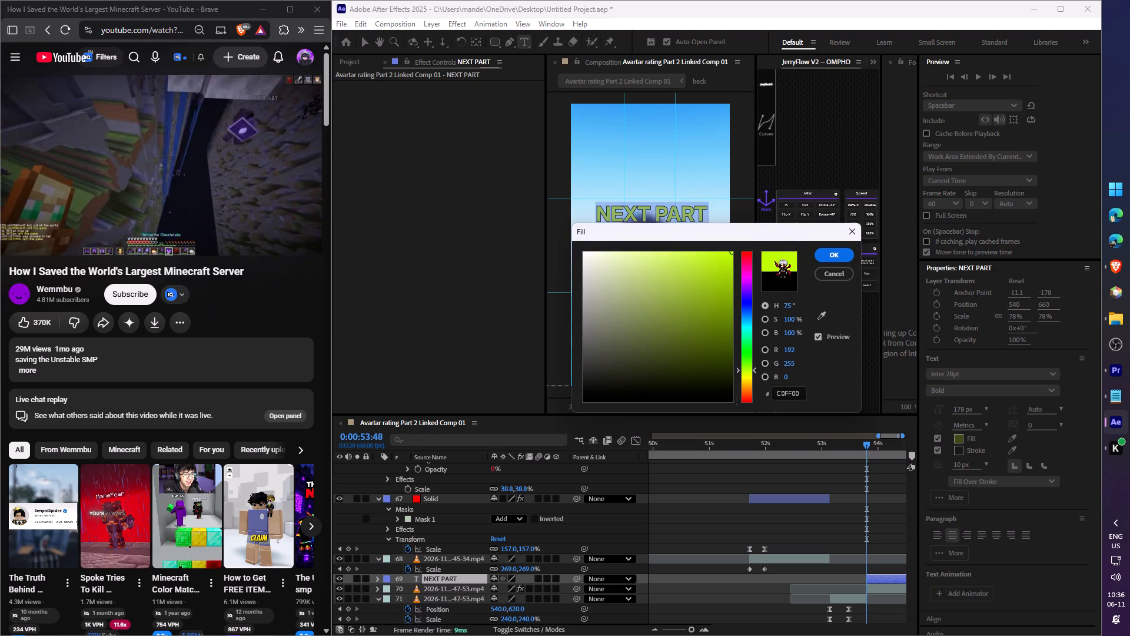
pyautogui.moveTo(701, 293); pyautogui.dragTo(703, 287)
pyautogui.moveTo(747, 367); pyautogui.dragTo(749, 375)
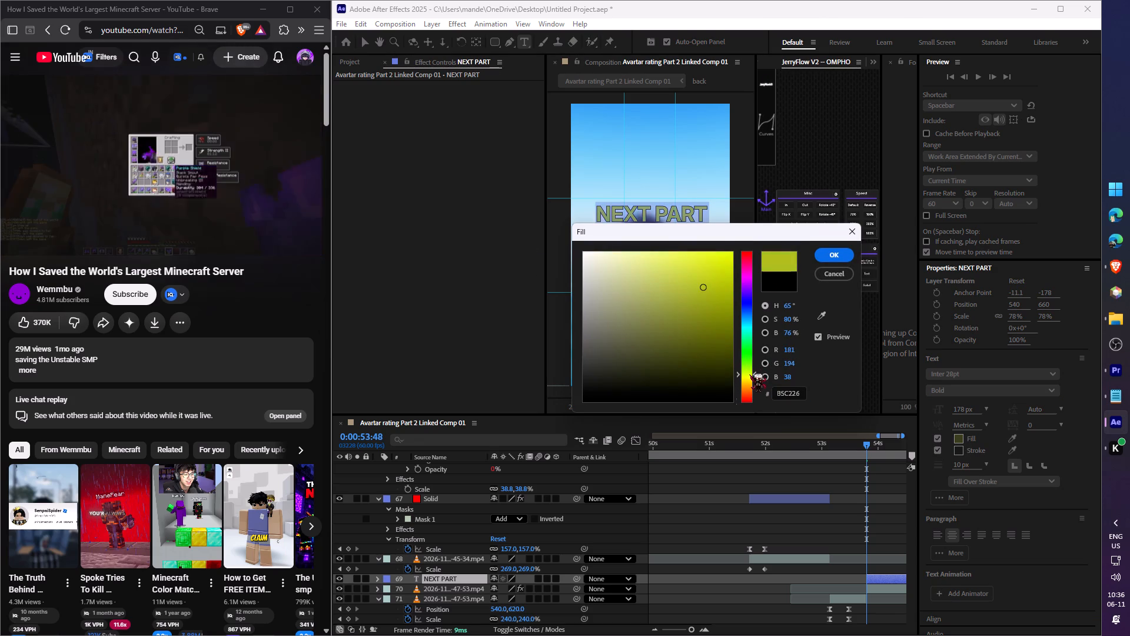
pyautogui.moveTo(749, 375); pyautogui.dragTo(747, 374)
pyautogui.moveTo(684, 290); pyautogui.dragTo(739, 220)
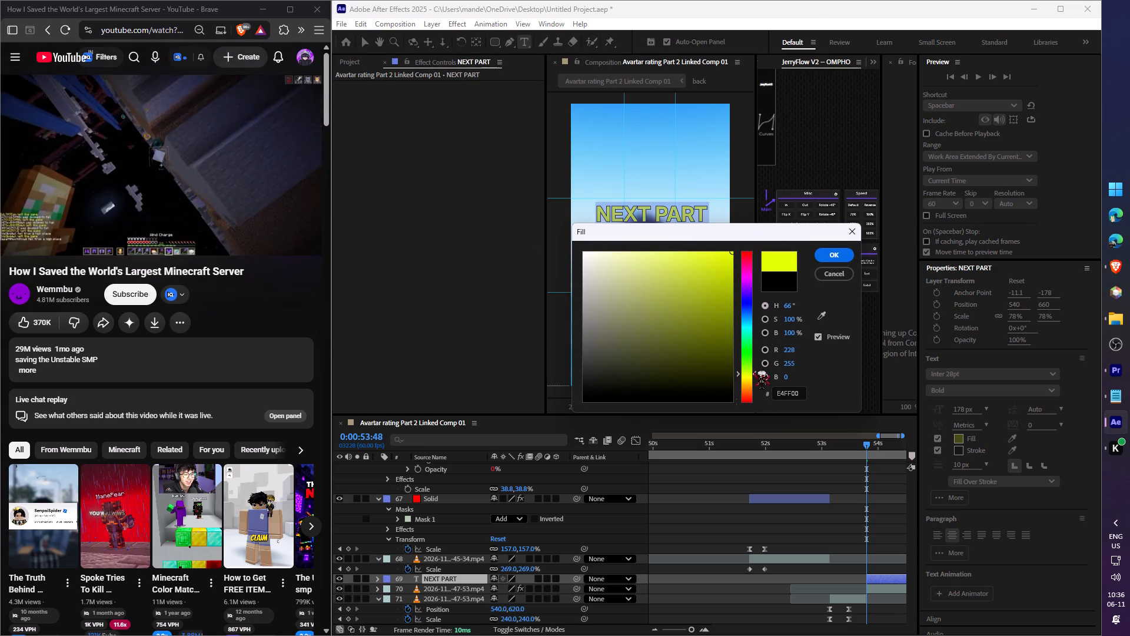
pyautogui.click(753, 372)
pyautogui.click(835, 253)
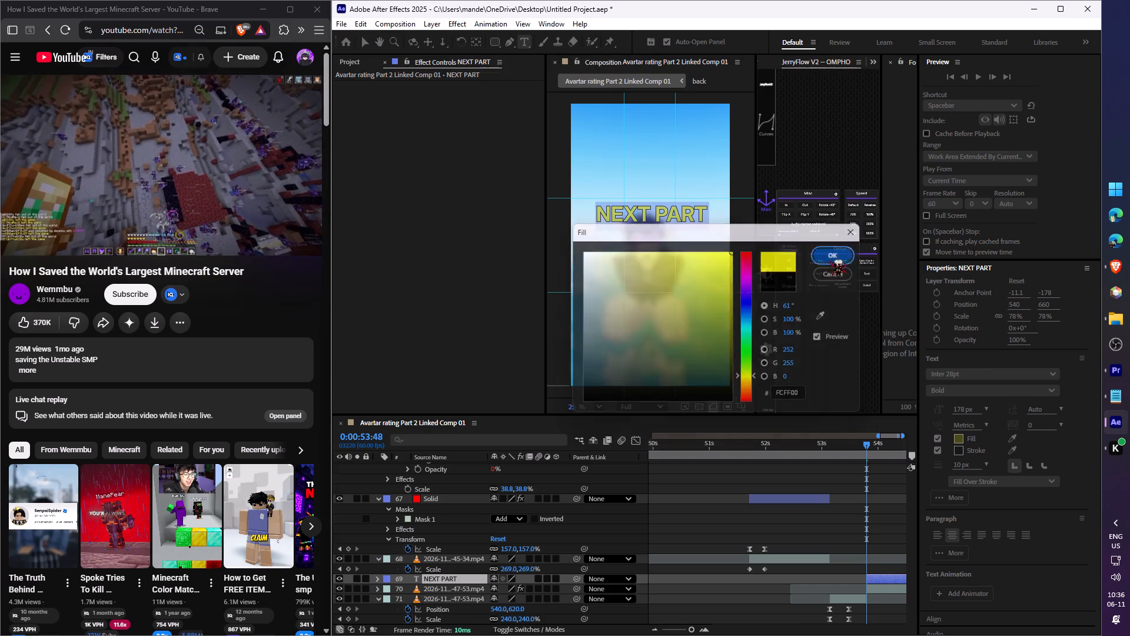
pyautogui.click(885, 581)
# Preview the cut into the blurred ending with the "NEXT PART" text.
pyautogui.moveTo(839, 627); pyautogui.dragTo(849, 631)
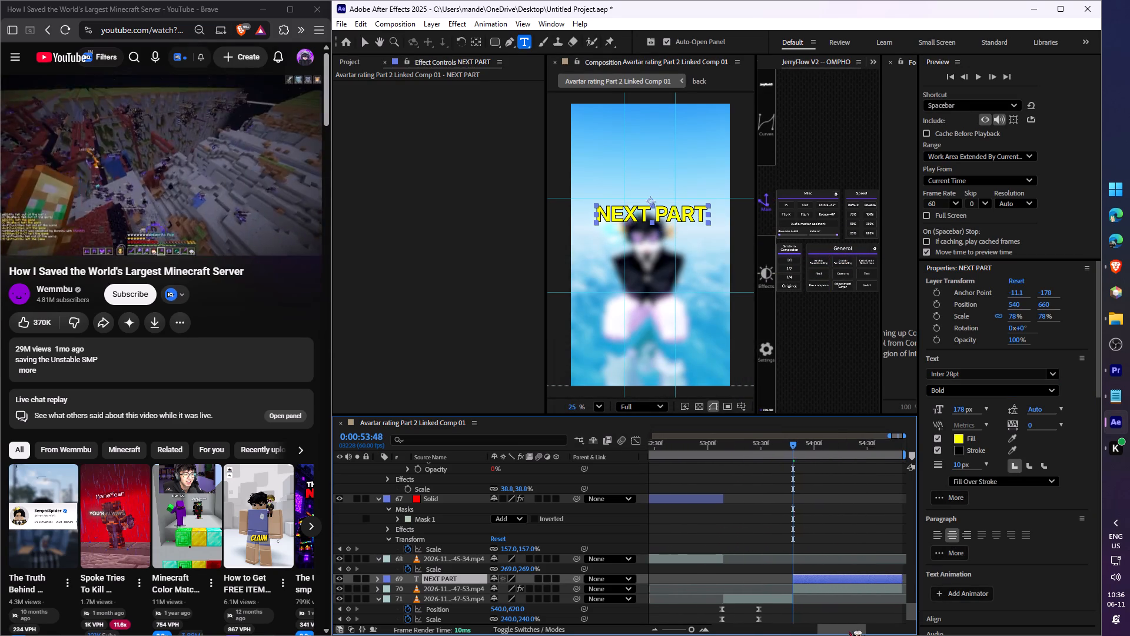
pyautogui.moveTo(849, 631); pyautogui.dragTo(850, 632)
pyautogui.moveTo(713, 438); pyautogui.dragTo(697, 442)
pyautogui.click(697, 463)
pyautogui.click(699, 456)
pyautogui.press('space')
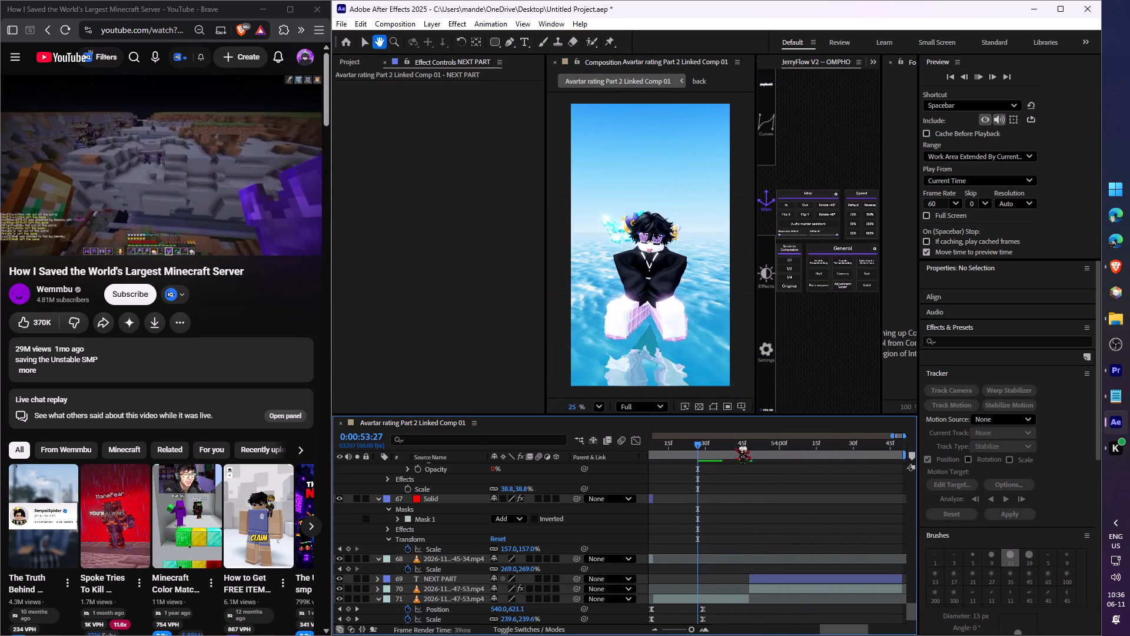
pyautogui.press('space')
# Enlarge the "NEXT PART" text layer to 98% scale.
pyautogui.click(815, 575)
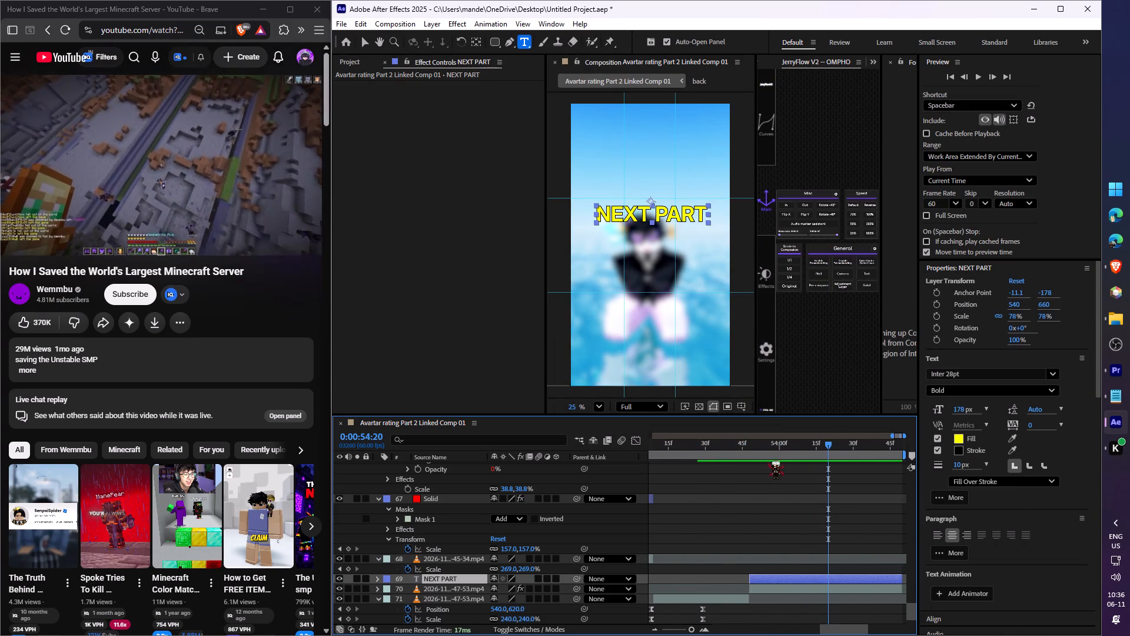
pyautogui.click(770, 456)
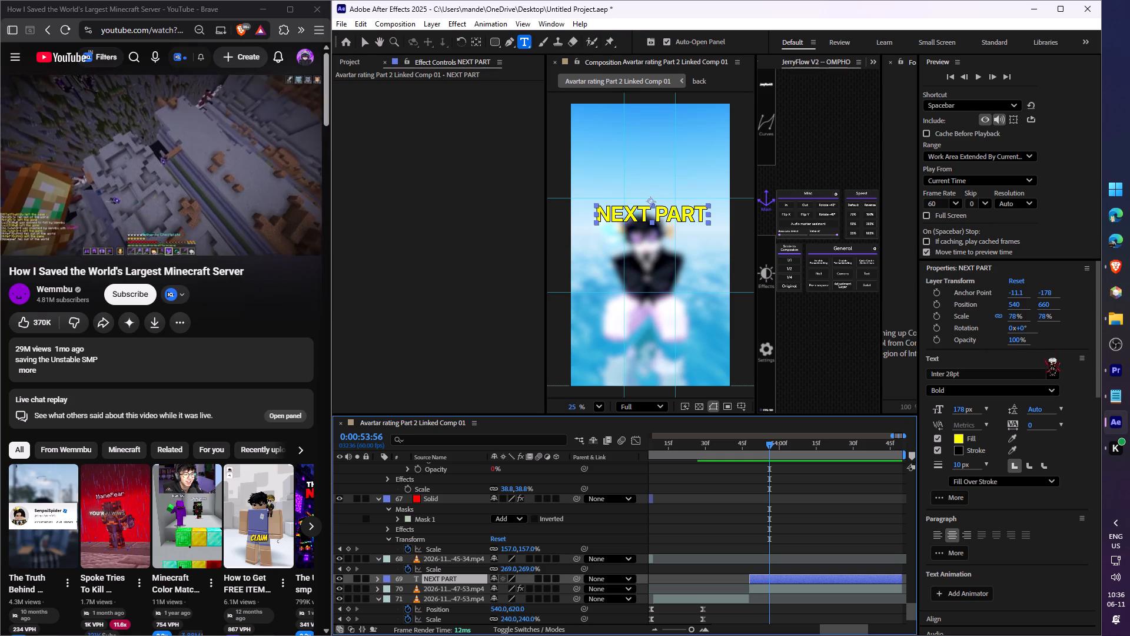
pyautogui.moveTo(1015, 314); pyautogui.dragTo(1030, 315)
# Centre the "NEXT PART" layer's anchor point on its content and set its scale to 100%.
pyautogui.rightClick(843, 575)
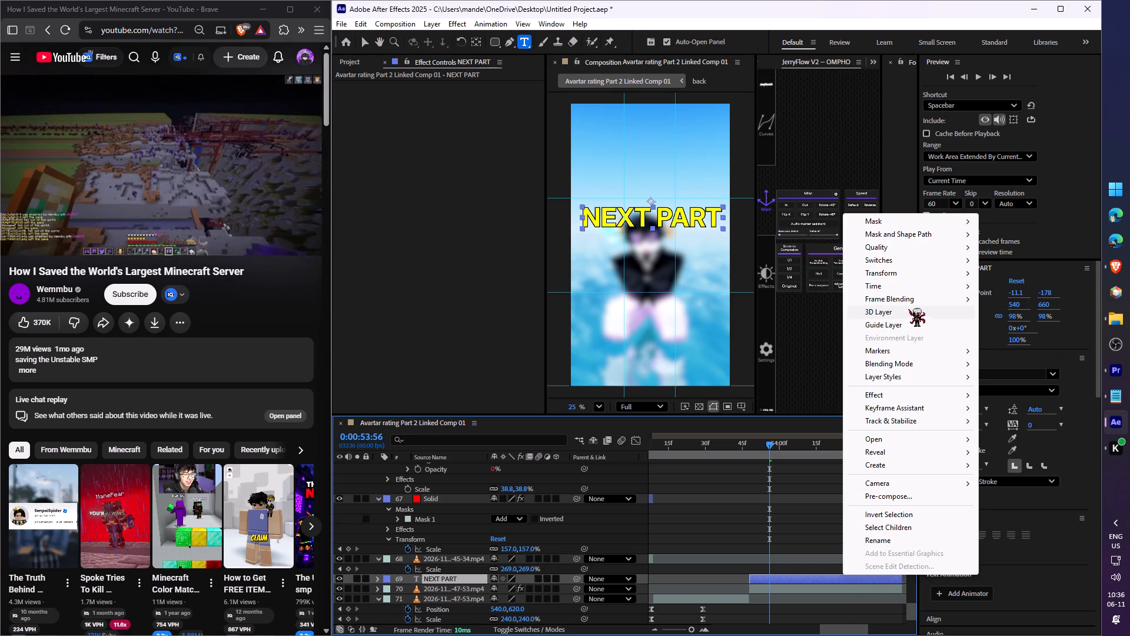
pyautogui.click(912, 366)
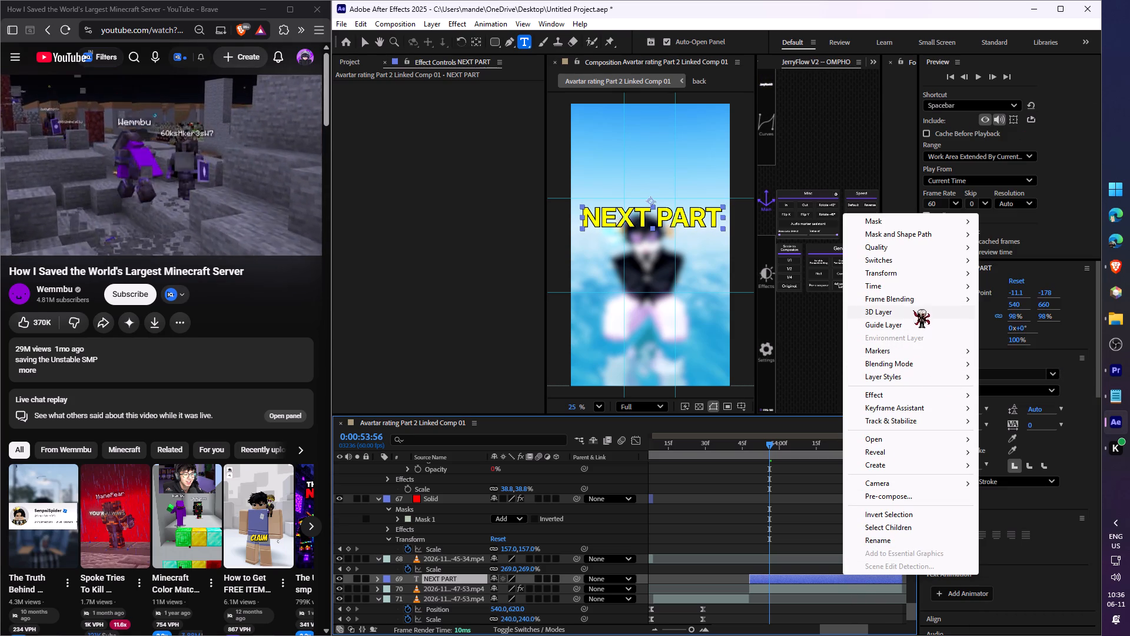
pyautogui.click(917, 276)
pyautogui.click(715, 412)
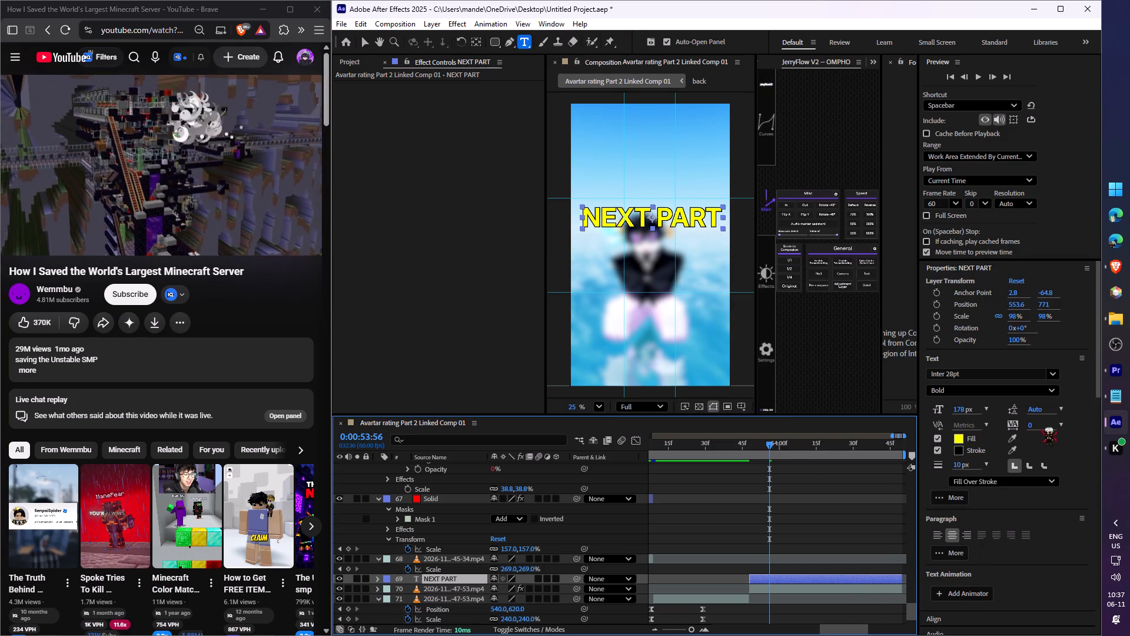
pyautogui.click(1016, 316)
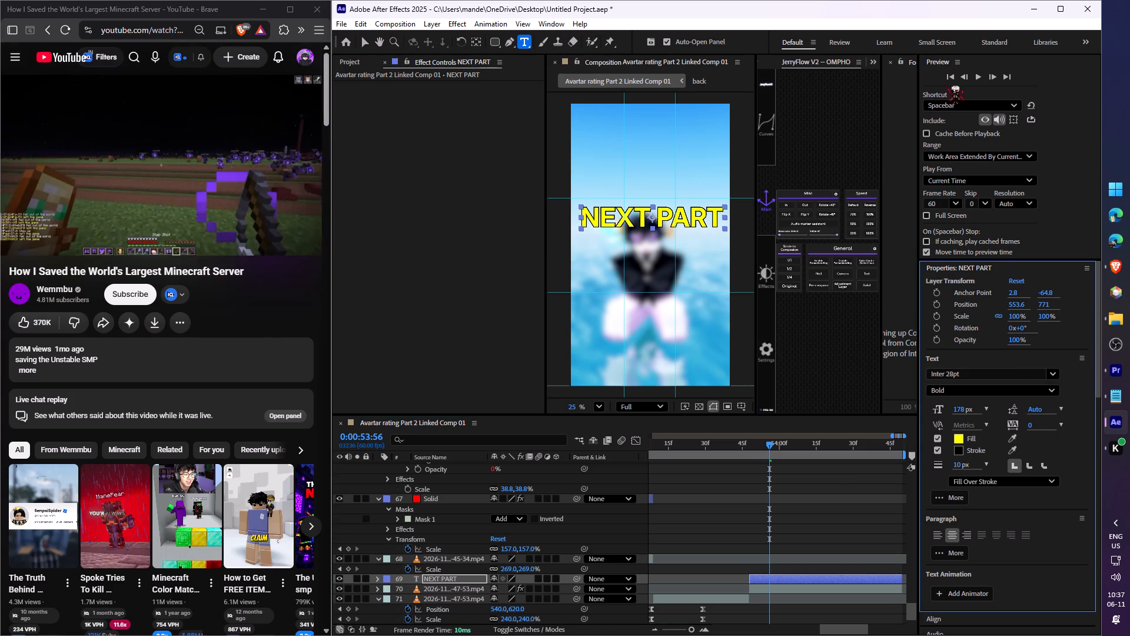
# Apply Animation Composer's Ease Fade & Rotate Around Edge motion preset as the "NEXT PART" layer's In animation.
pyautogui.click(795, 60)
pyautogui.click(765, 62)
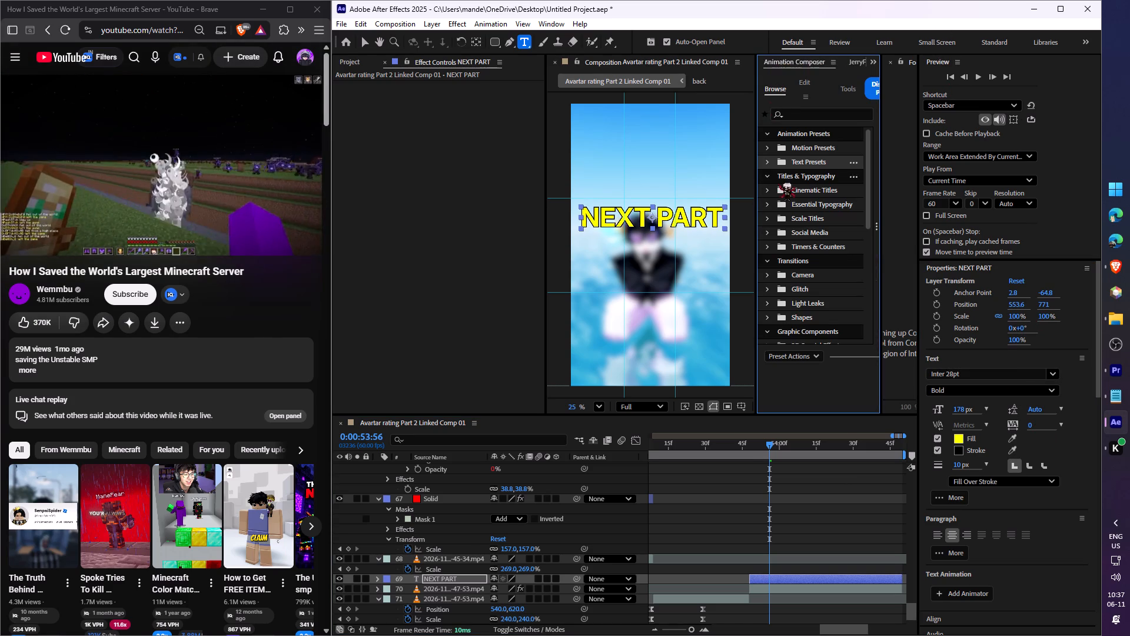
pyautogui.moveTo(755, 209); pyautogui.dragTo(720, 203)
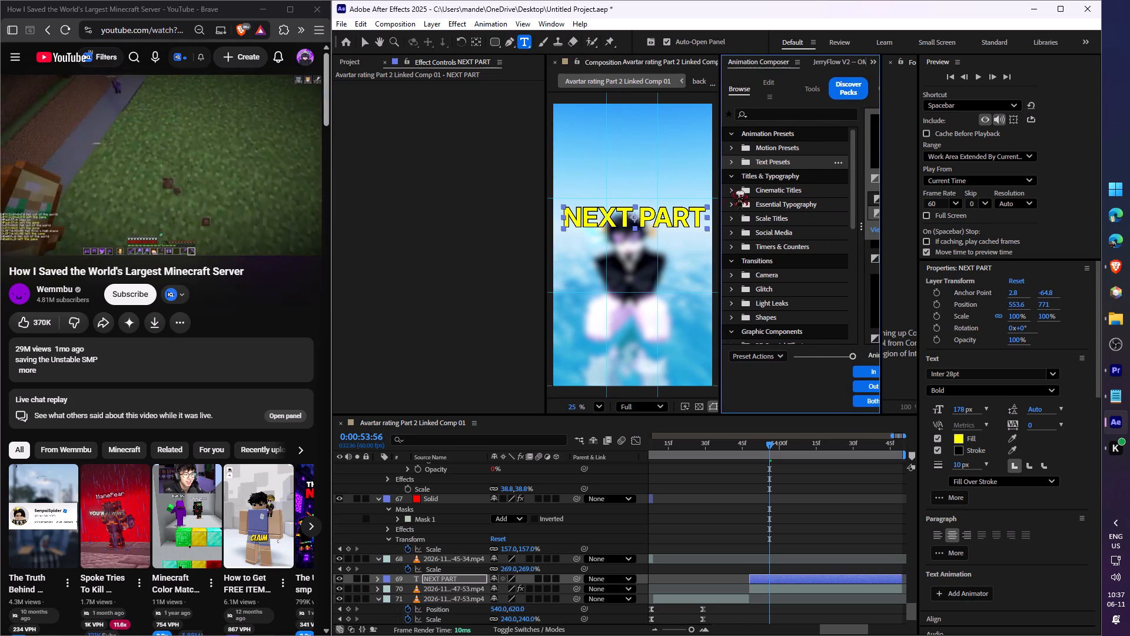
pyautogui.click(777, 149)
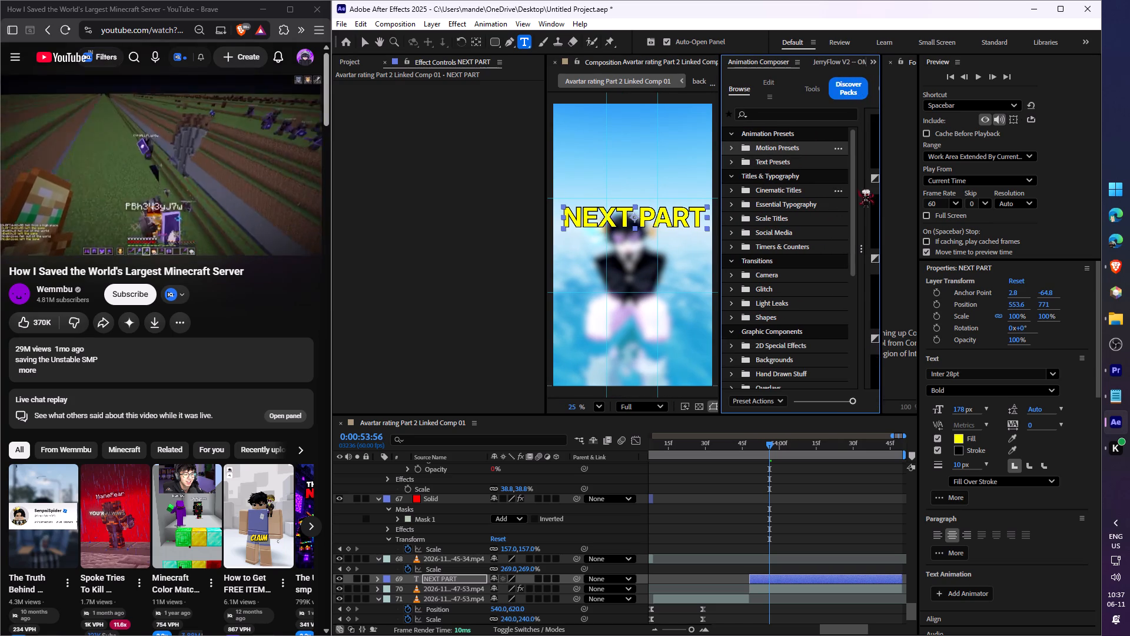
pyautogui.moveTo(860, 193); pyautogui.dragTo(807, 197)
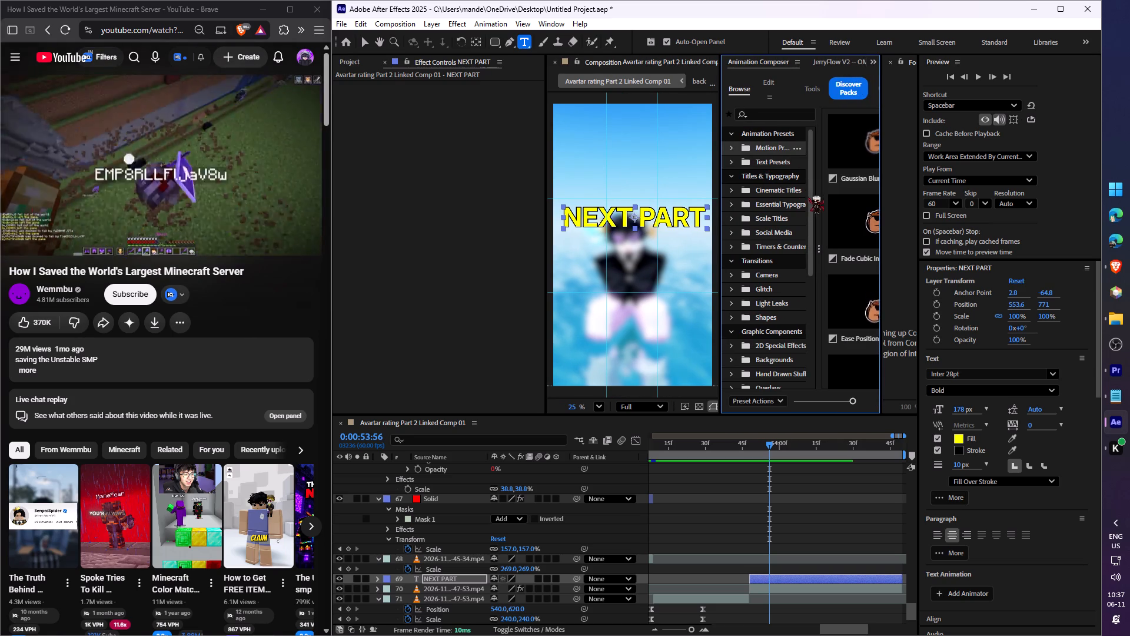
pyautogui.moveTo(807, 197); pyautogui.dragTo(798, 199)
pyautogui.scroll(-2, 848, 219)
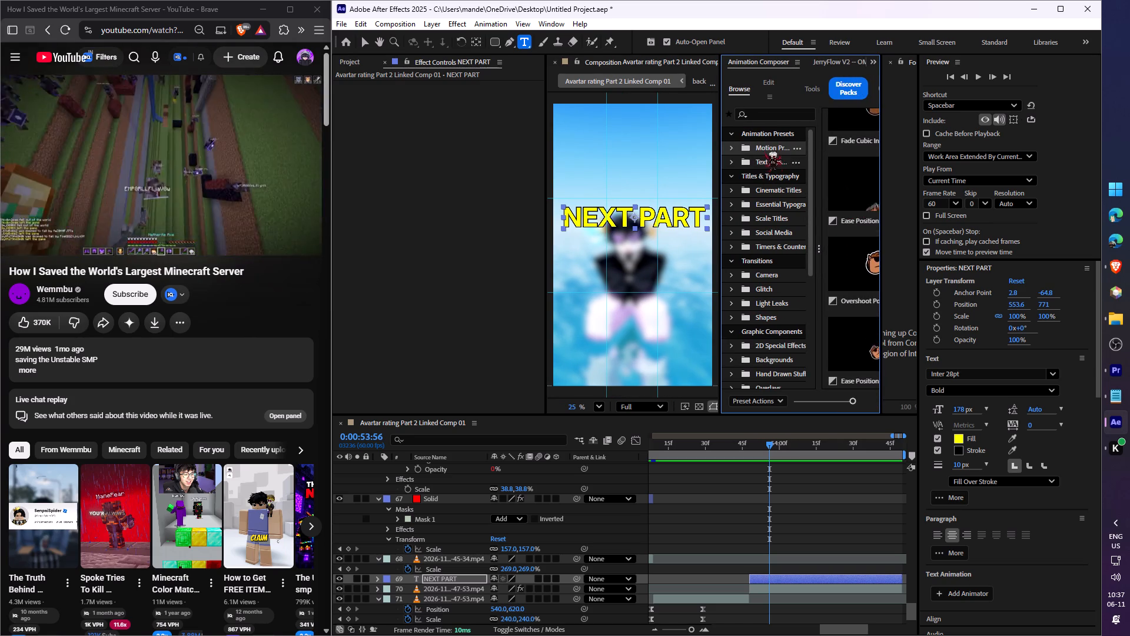
pyautogui.click(766, 159)
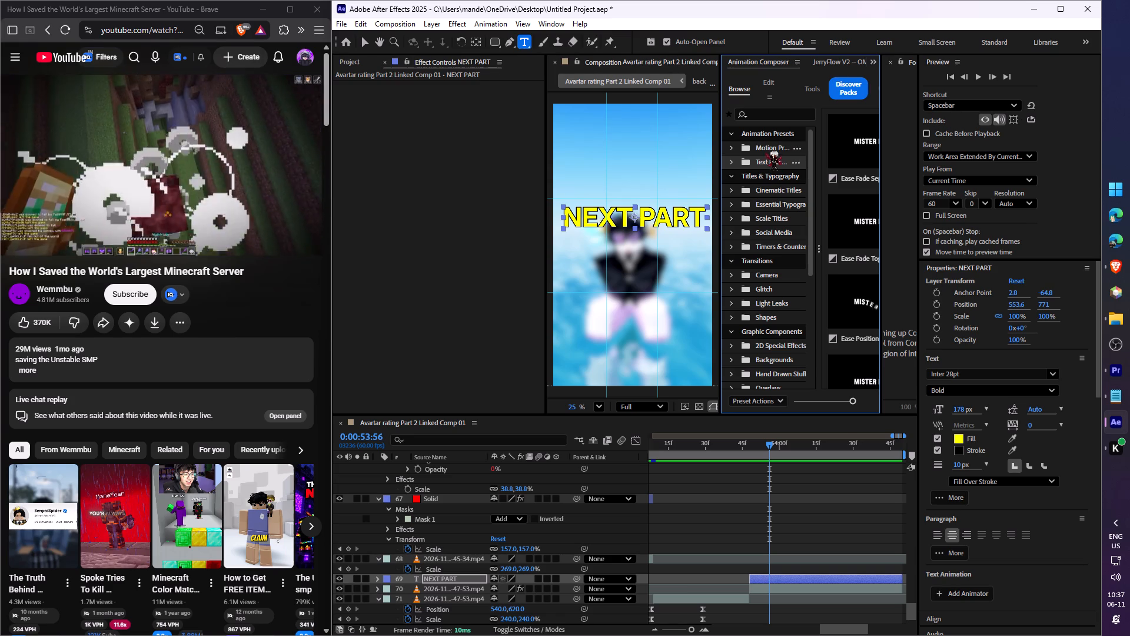
pyautogui.click(765, 148)
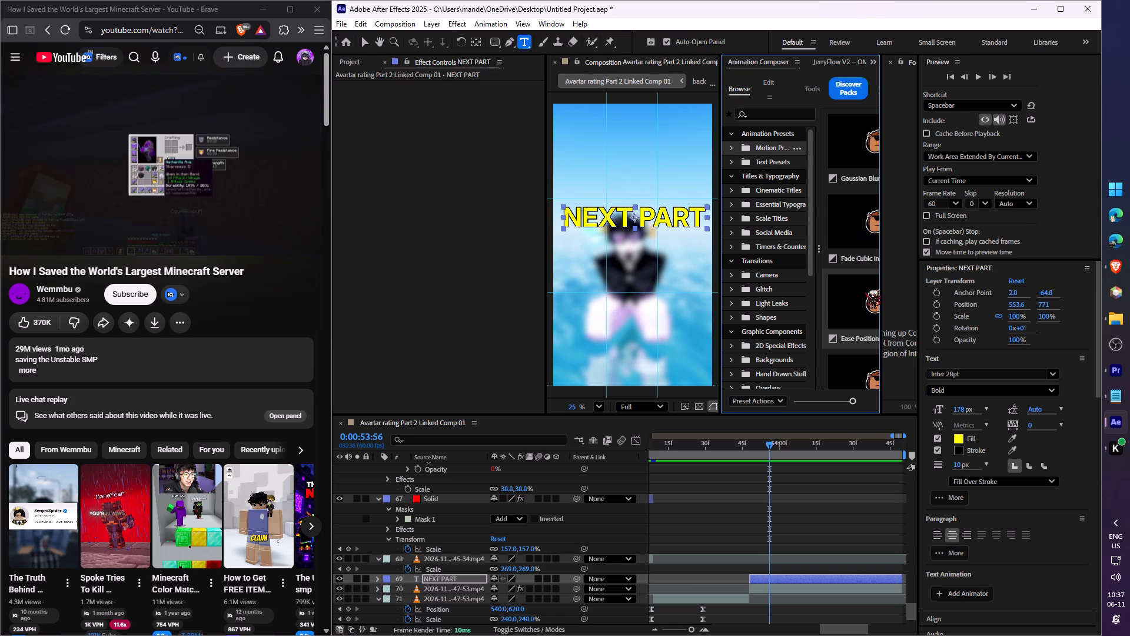
pyautogui.scroll(-5, 855, 307)
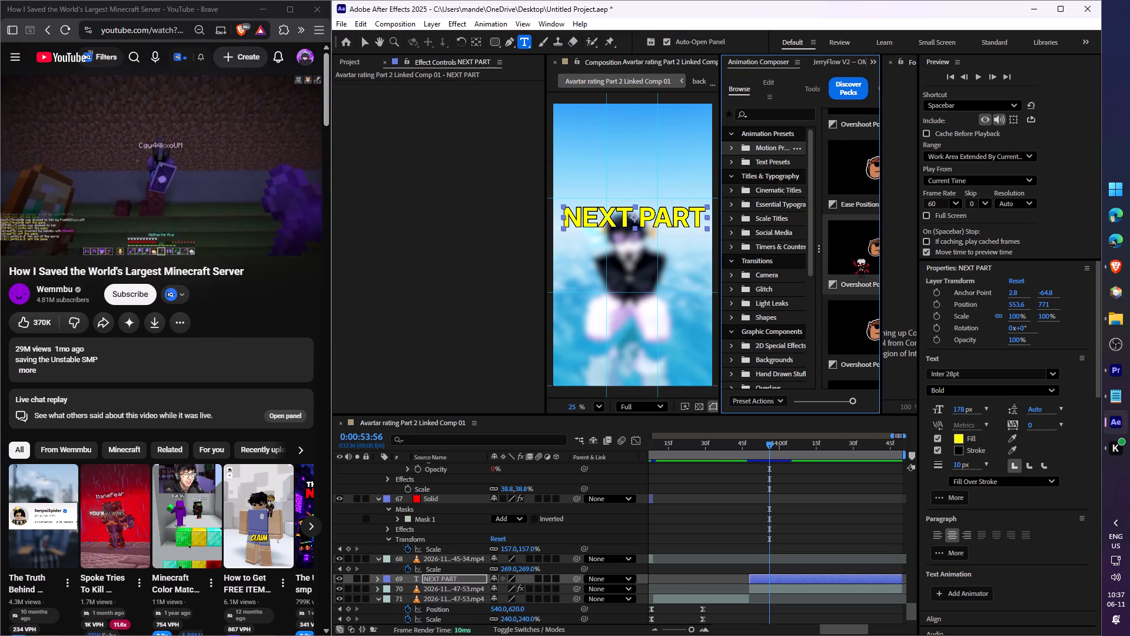
pyautogui.scroll(-5, 845, 280)
pyautogui.click(855, 277)
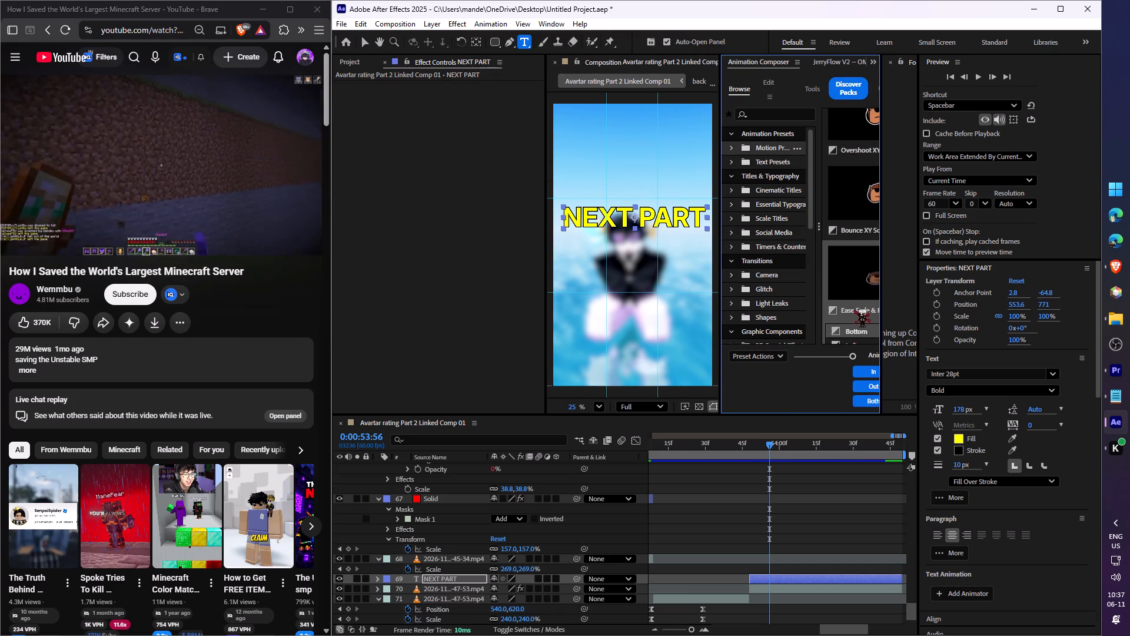
pyautogui.click(858, 374)
pyautogui.click(763, 351)
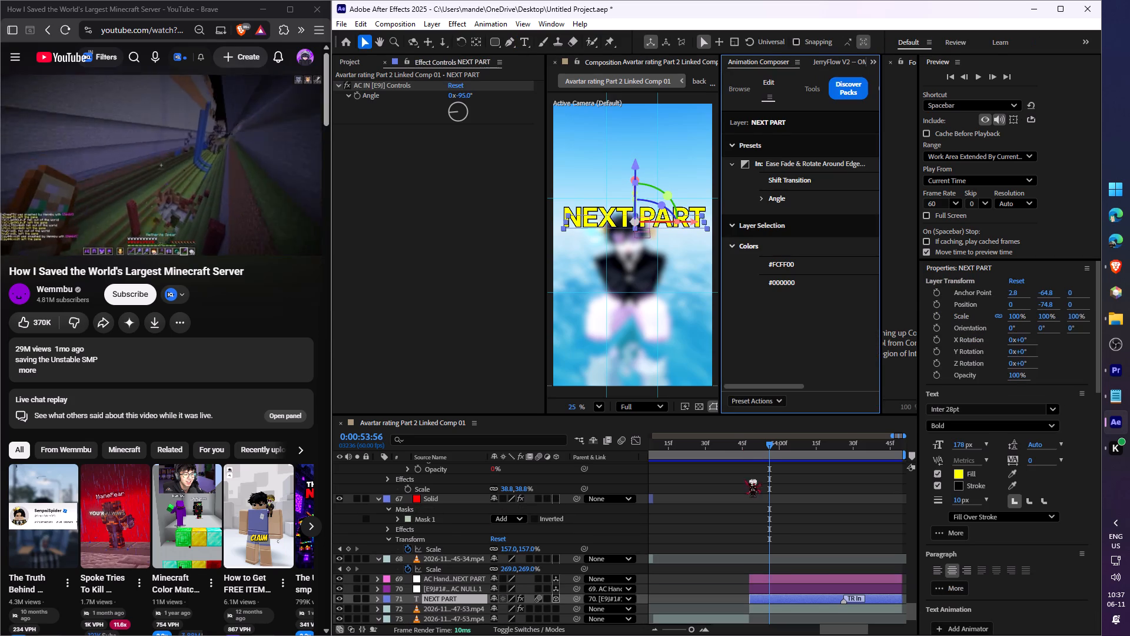
# Preview the "NEXT PART" text's entrance animation from 0:00:53:42.
pyautogui.click(735, 446)
pyautogui.press('space')
pyautogui.press('space')
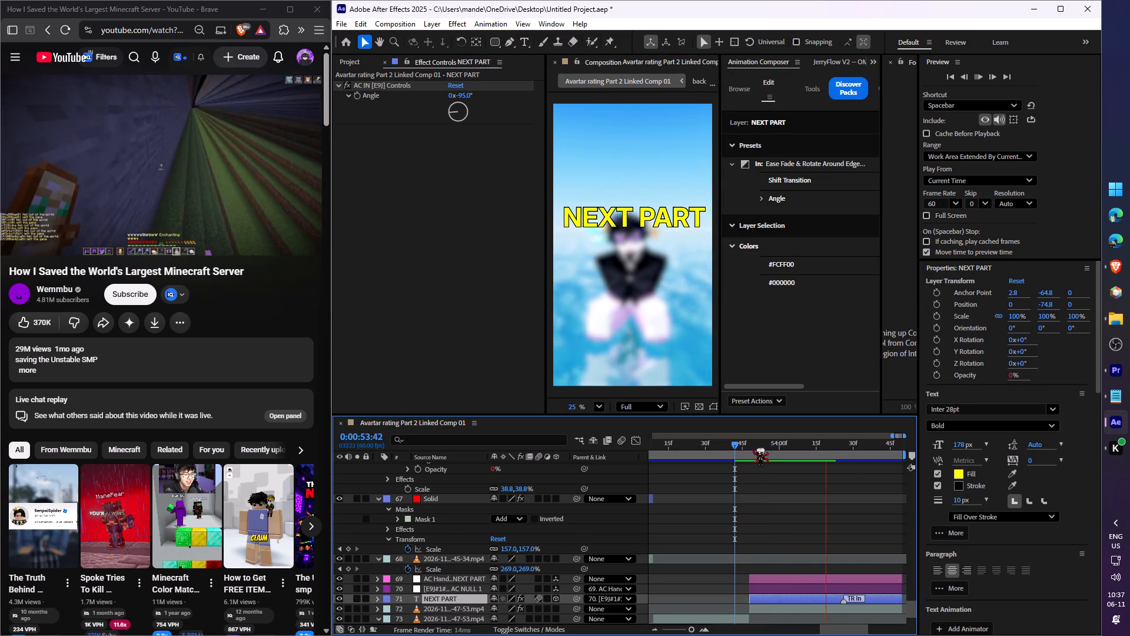
pyautogui.press('space')
pyautogui.press('space')
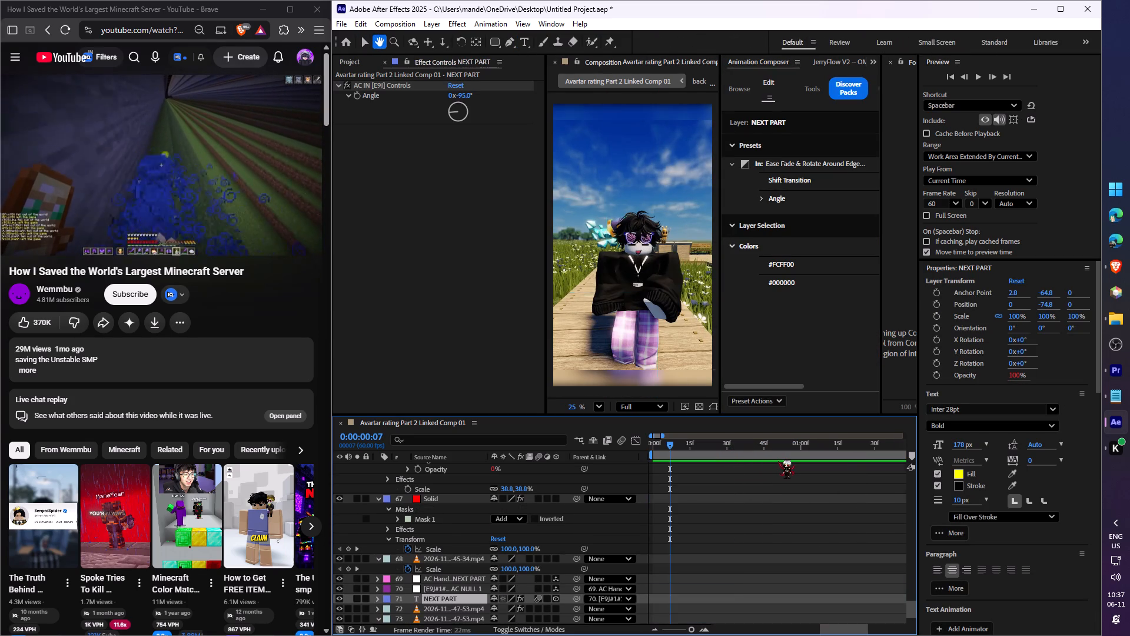
# Save the project and return the playhead to 0:00:00:00.
pyautogui.hotkey('ctrl', 's')
pyautogui.hotkey('ctrl', 's')
pyautogui.hotkey('ctrl', 's')
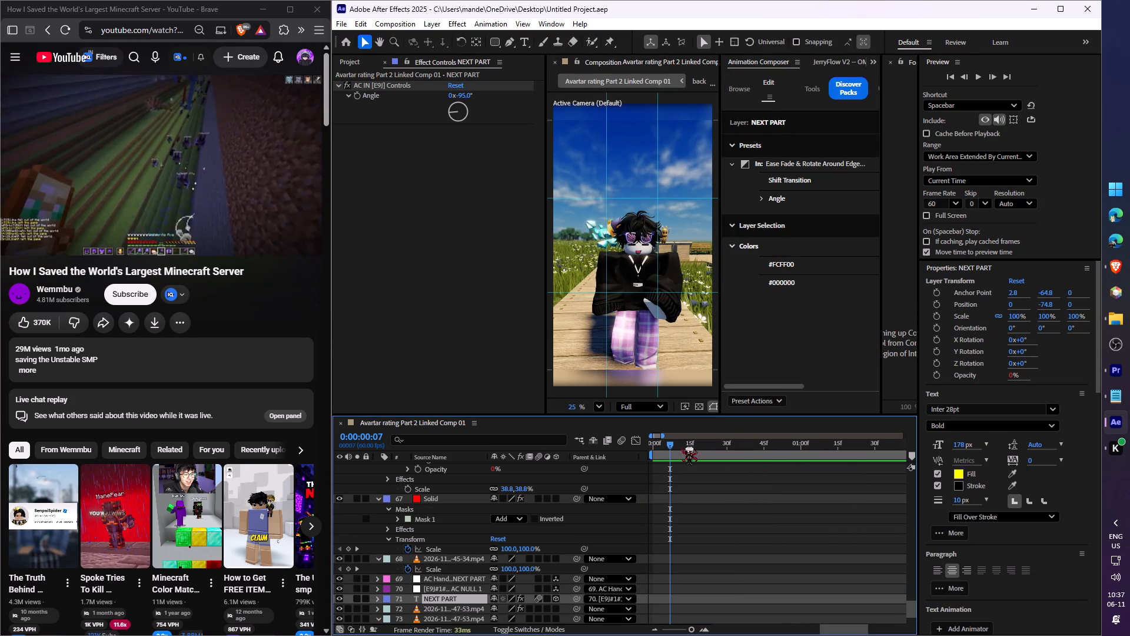
pyautogui.moveTo(654, 463); pyautogui.dragTo(622, 468)
pyautogui.moveTo(680, 453); pyautogui.dragTo(618, 463)
# In Premiere Pro, render and replace the sequence's linked composition clip as QuickTime, Match Source - Apple ProRes 422 HQ, with 60-frame handles and video effects.
pyautogui.hotkey('alt', 'Tab')
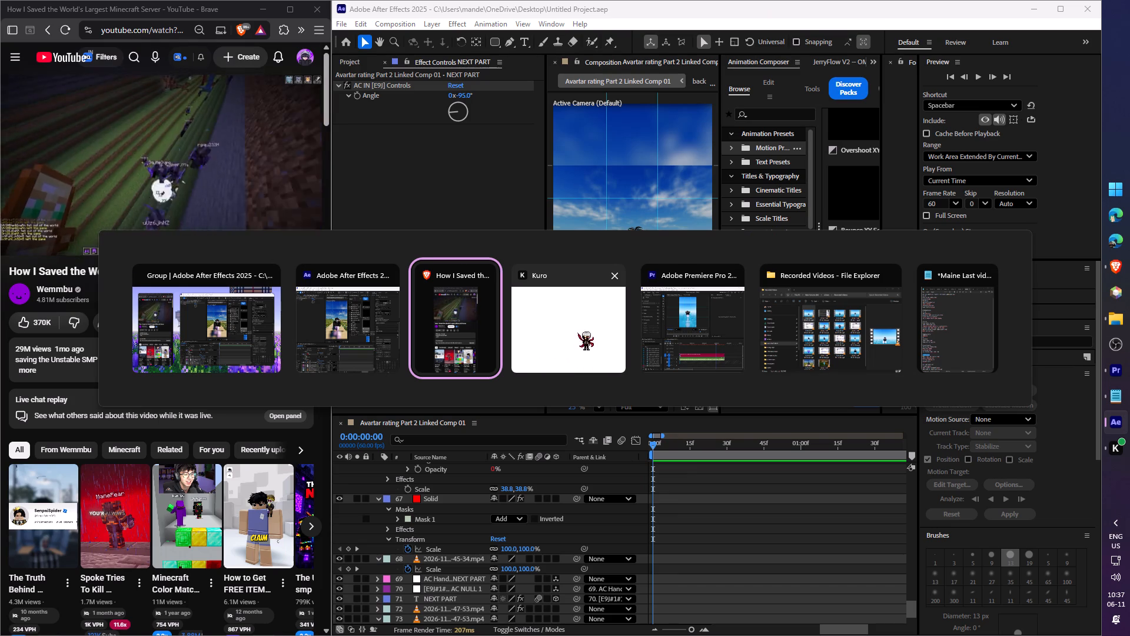
pyautogui.keyDown('alt'); pyautogui.click(703, 320); pyautogui.keyUp('alt')
pyautogui.moveTo(750, 467); pyautogui.dragTo(728, 545)
pyautogui.rightClick(724, 509)
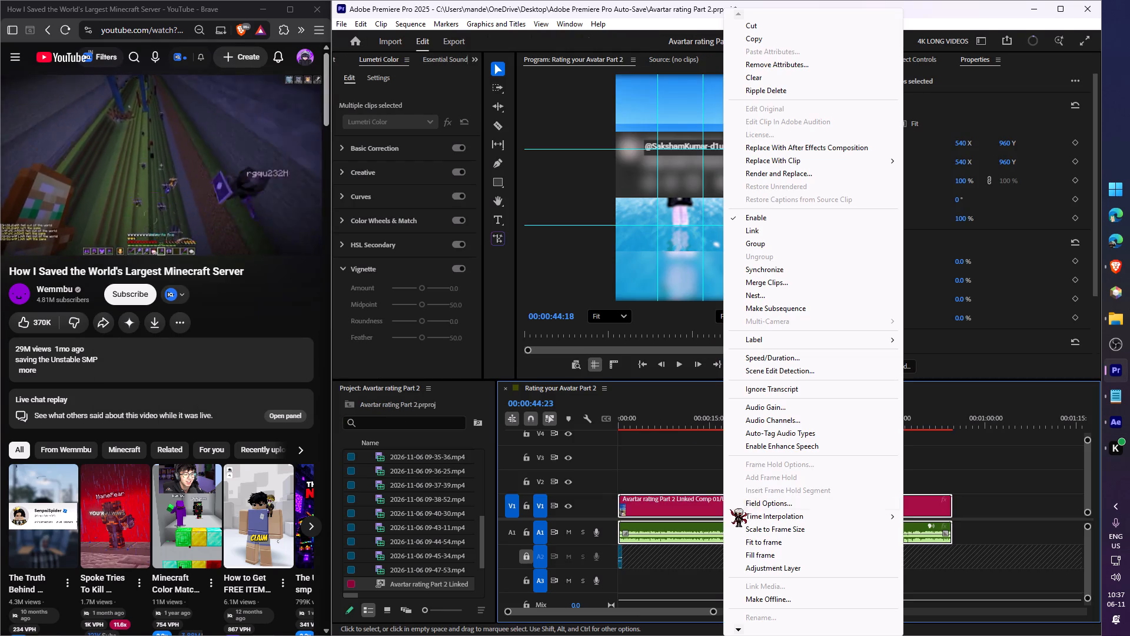
pyautogui.click(808, 175)
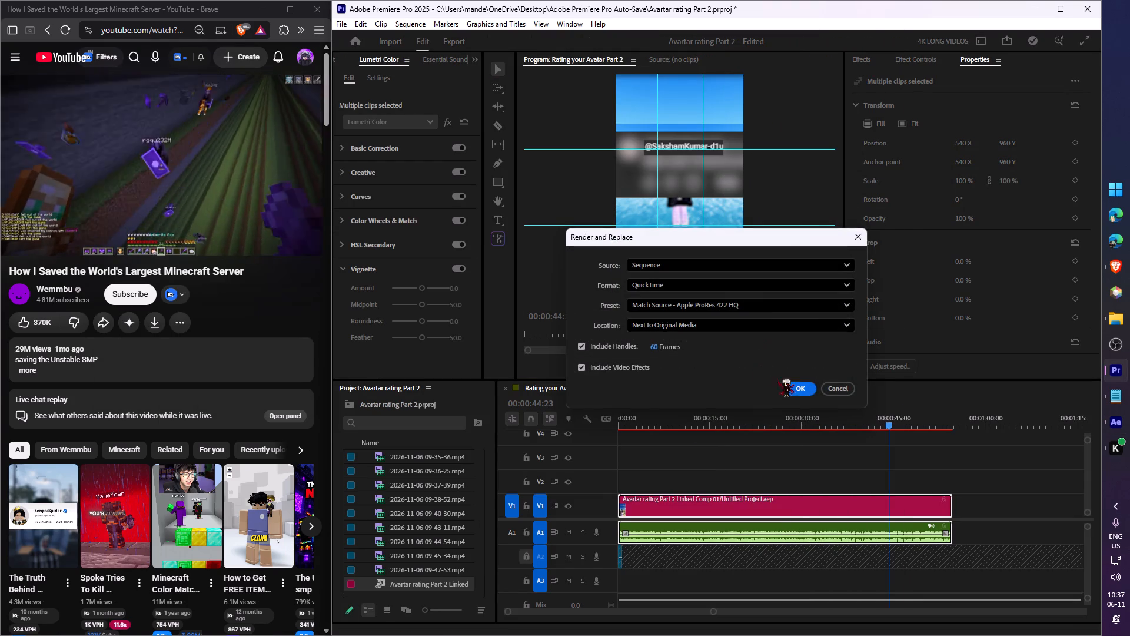
pyautogui.click(801, 394)
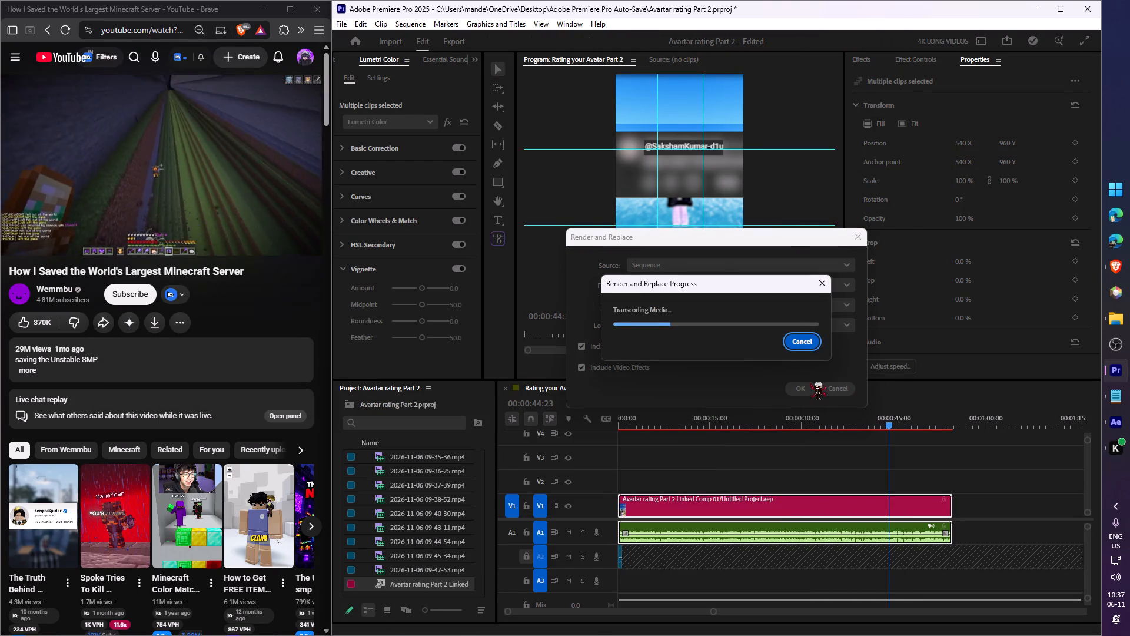
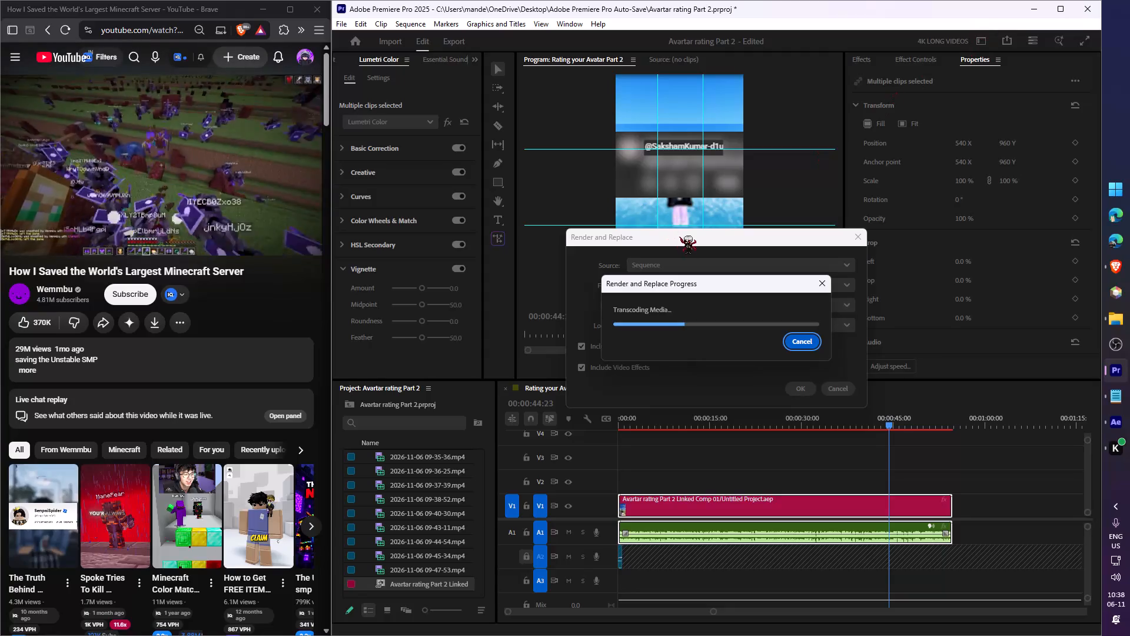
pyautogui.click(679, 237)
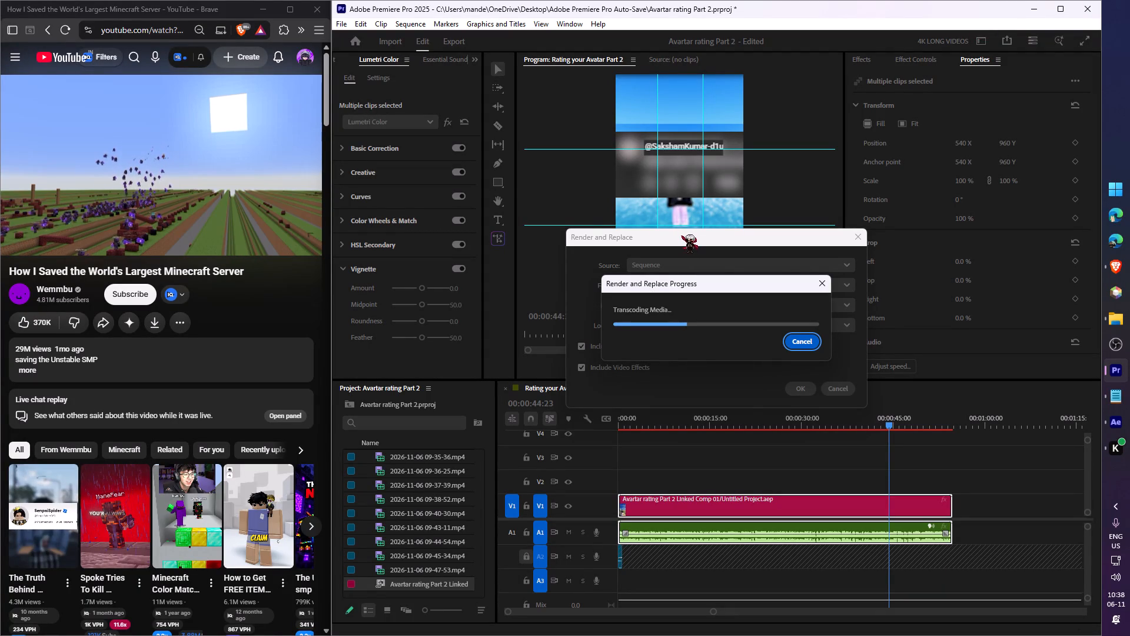
# Close the browser window playing the YouTube video and maximize the Premiere Pro window to fill the screen.
pyautogui.click(317, 10)
pyautogui.click(1062, 10)
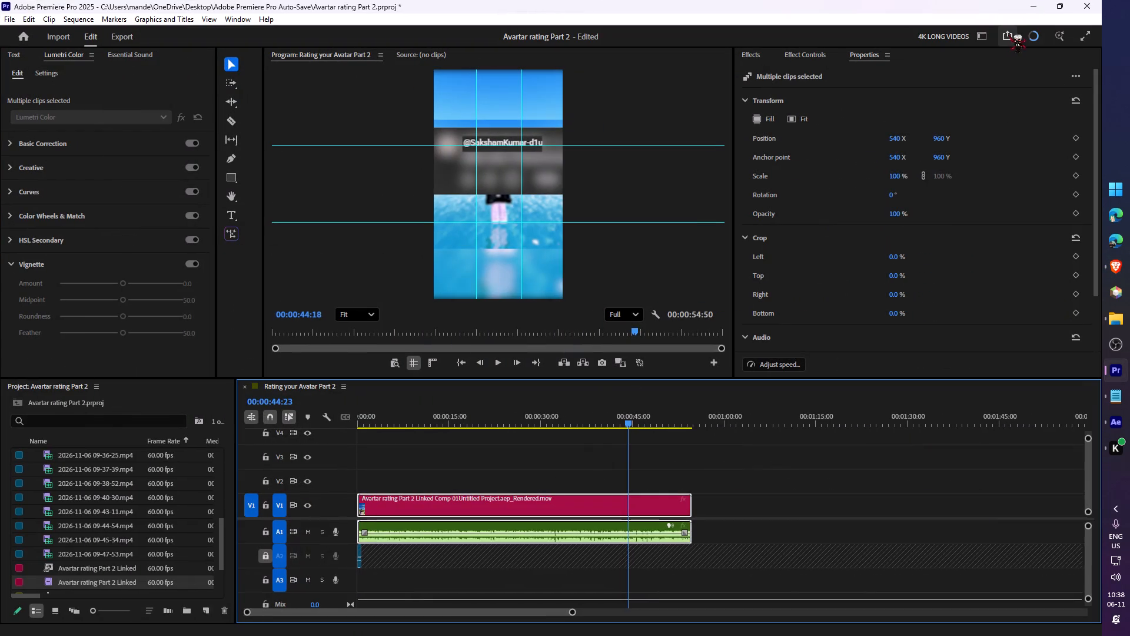
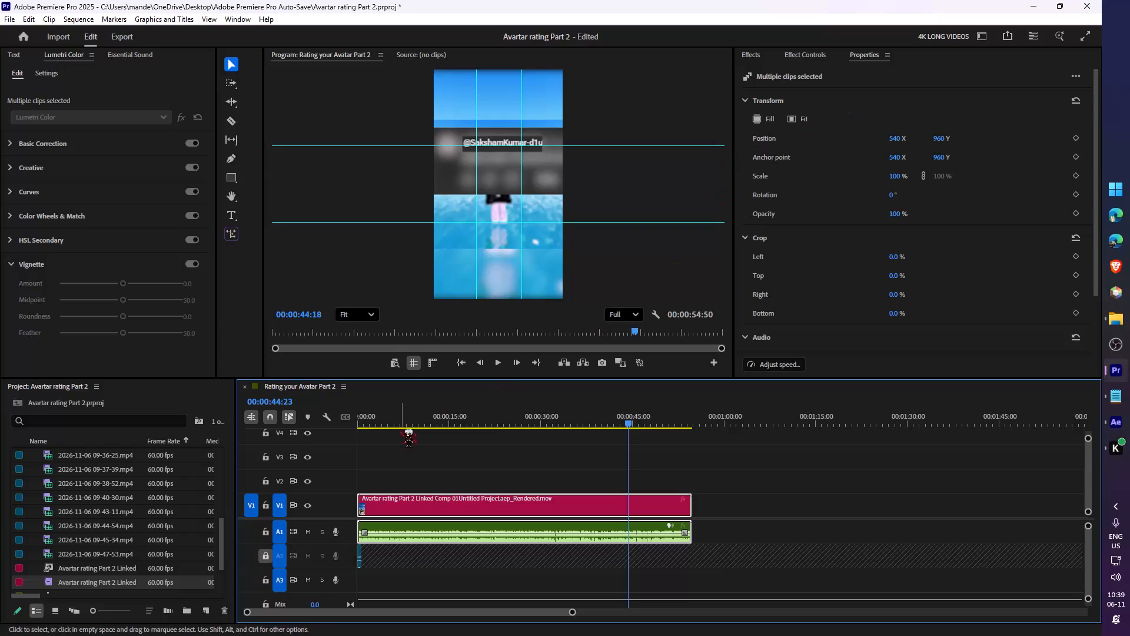
# Review the opening of the sequence and place the "[HI] Rating your Avatar Part 2" caption file on the timeline from the start.
pyautogui.moveTo(391, 412); pyautogui.dragTo(322, 430)
pyautogui.press('space')
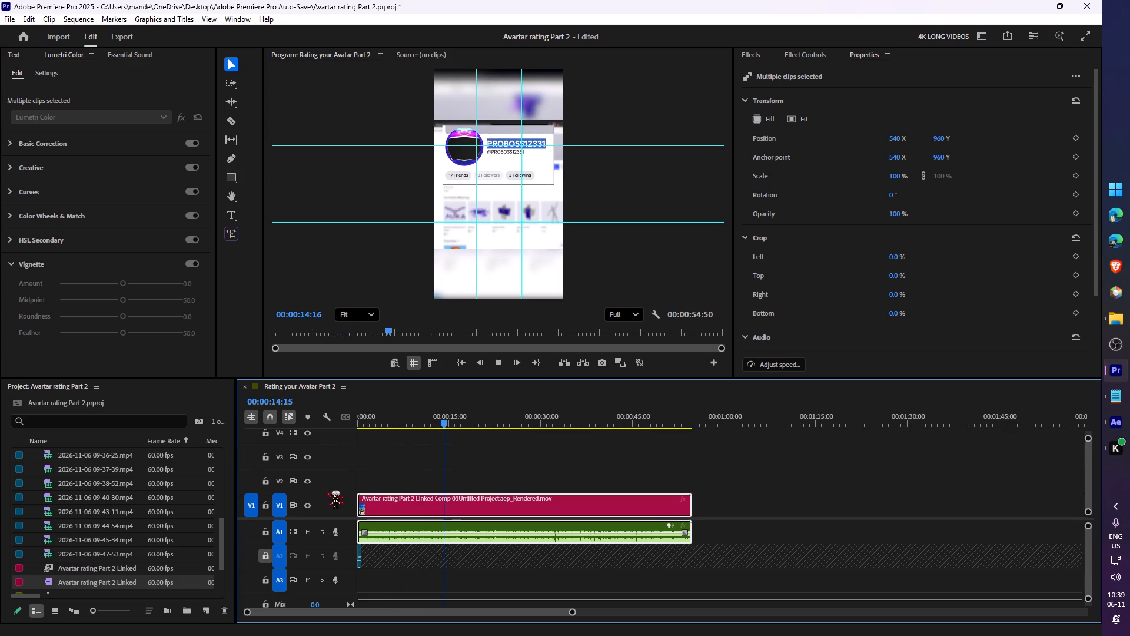
pyautogui.press('space')
pyautogui.moveTo(392, 419); pyautogui.dragTo(301, 423)
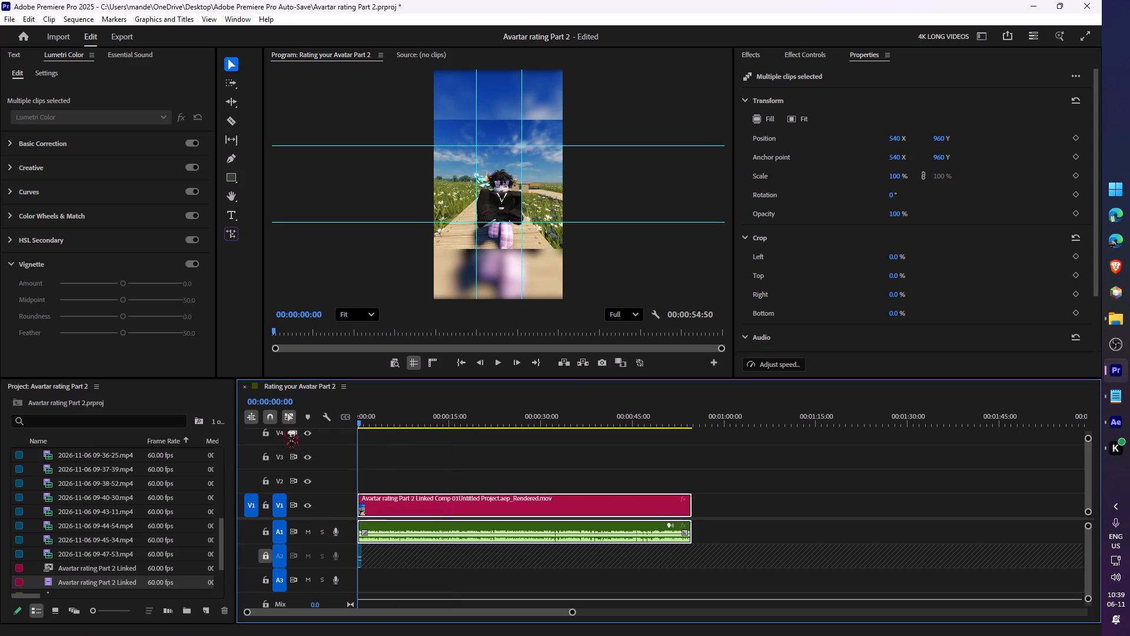
pyautogui.scroll(16, 100, 503)
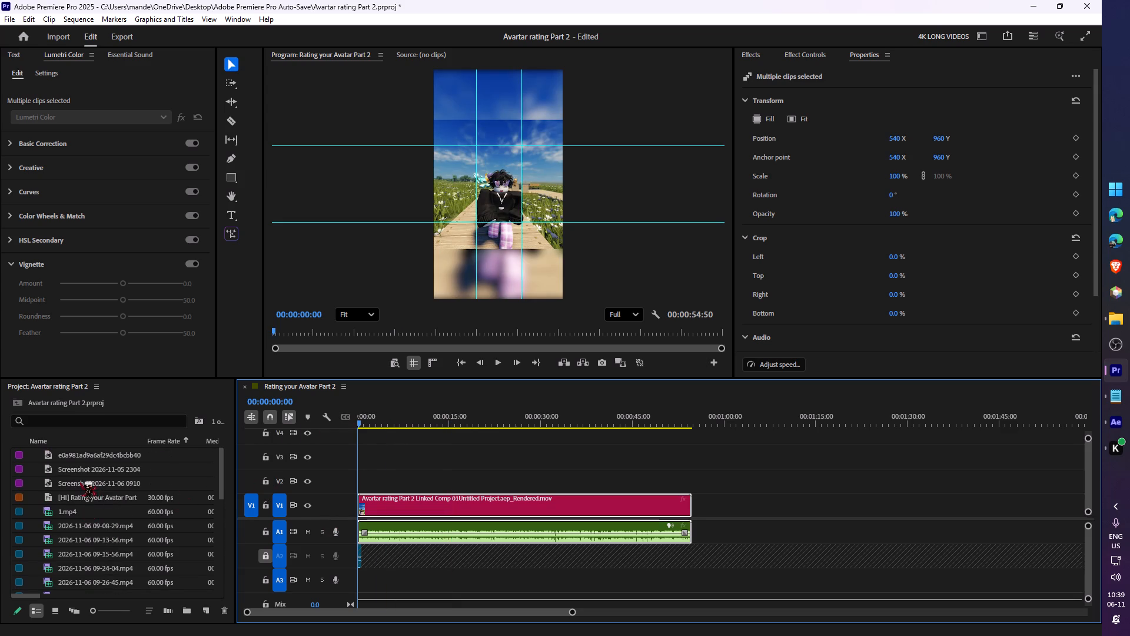
pyautogui.scroll(9, 84, 487)
pyautogui.click(388, 449)
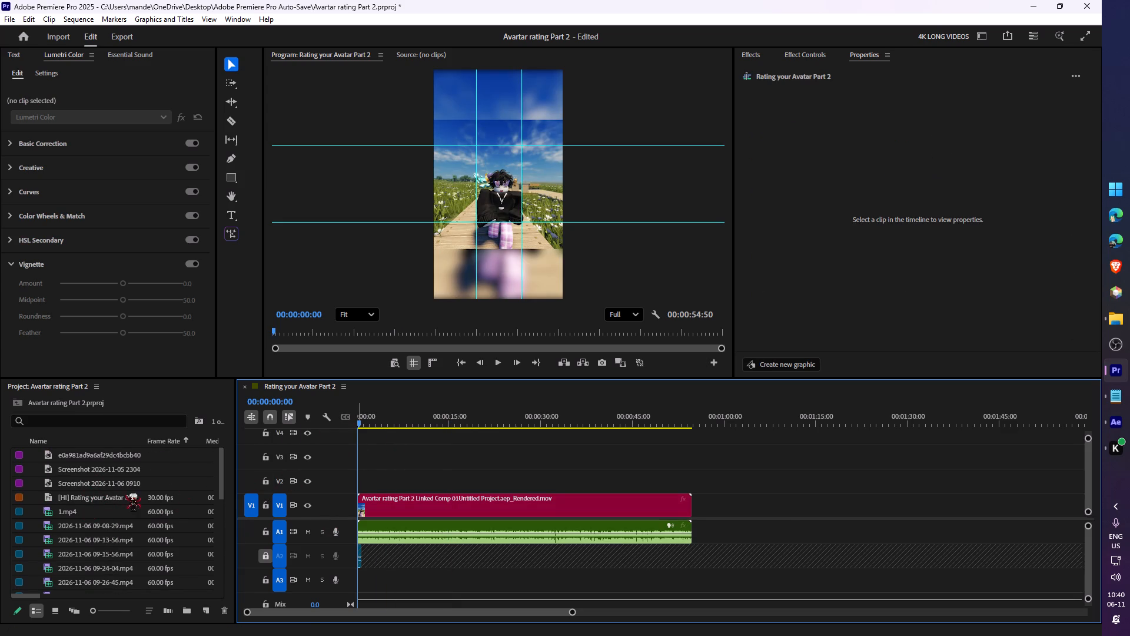
pyautogui.moveTo(121, 493); pyautogui.dragTo(399, 481)
pyautogui.click(553, 429)
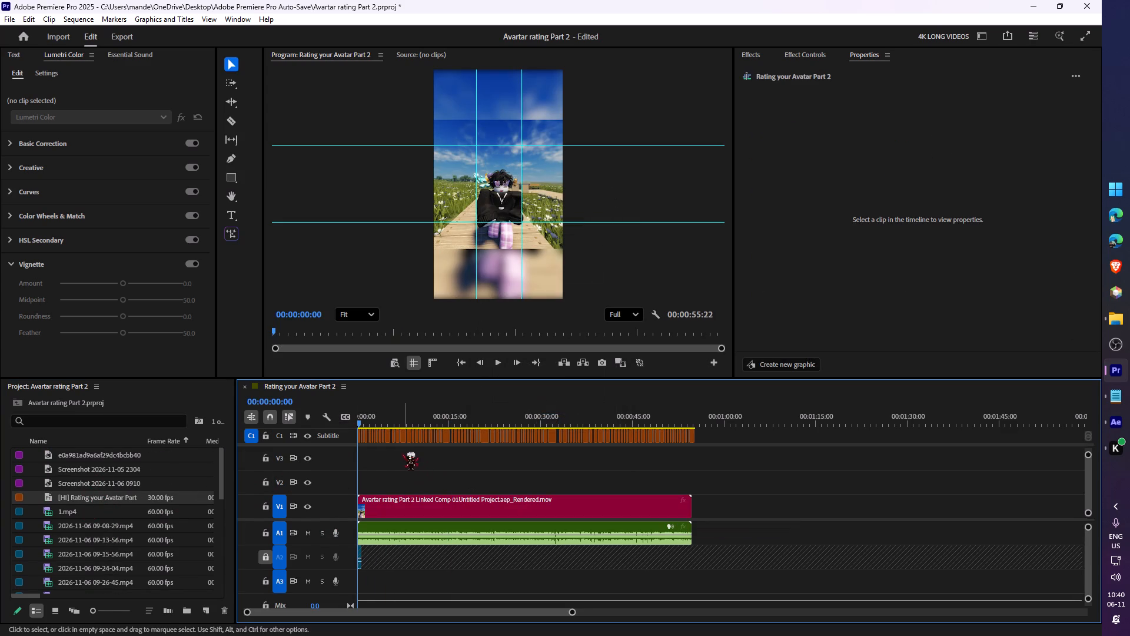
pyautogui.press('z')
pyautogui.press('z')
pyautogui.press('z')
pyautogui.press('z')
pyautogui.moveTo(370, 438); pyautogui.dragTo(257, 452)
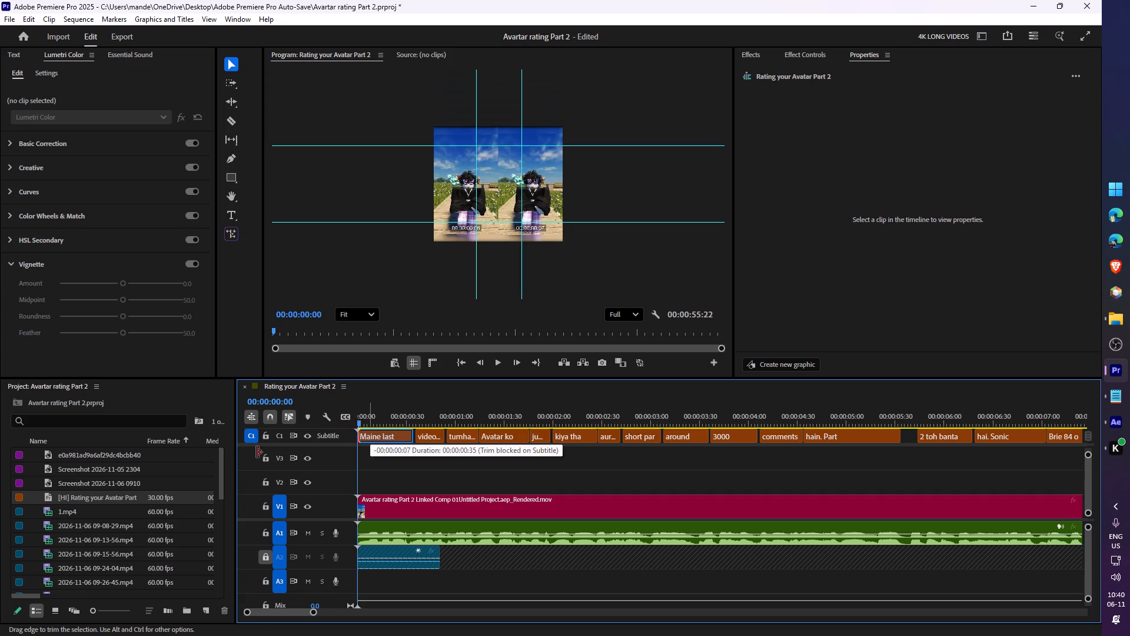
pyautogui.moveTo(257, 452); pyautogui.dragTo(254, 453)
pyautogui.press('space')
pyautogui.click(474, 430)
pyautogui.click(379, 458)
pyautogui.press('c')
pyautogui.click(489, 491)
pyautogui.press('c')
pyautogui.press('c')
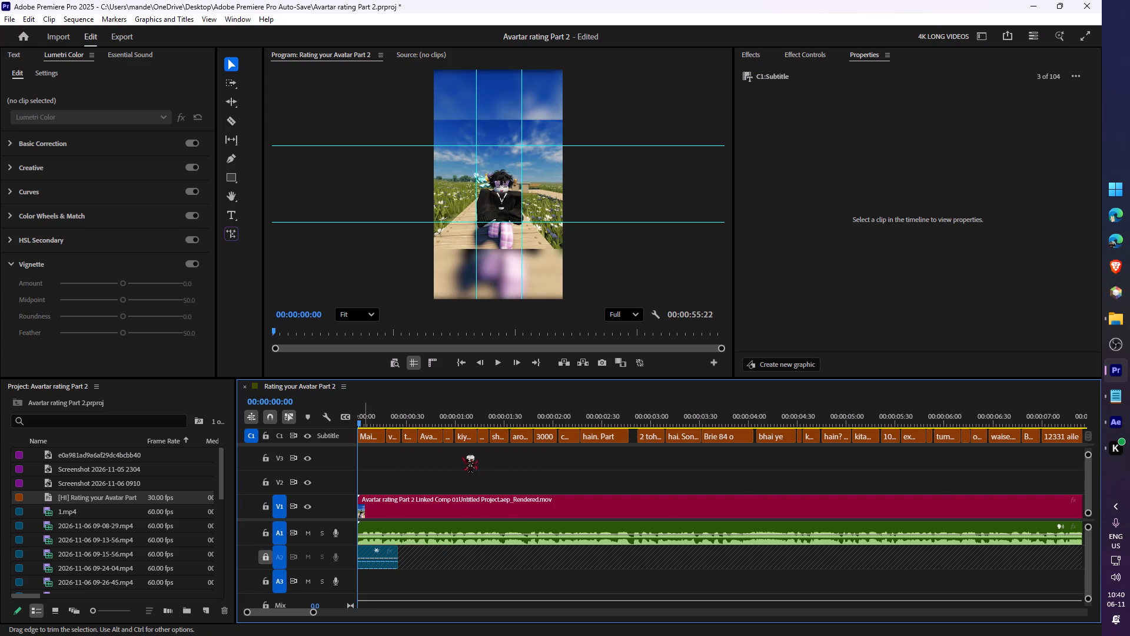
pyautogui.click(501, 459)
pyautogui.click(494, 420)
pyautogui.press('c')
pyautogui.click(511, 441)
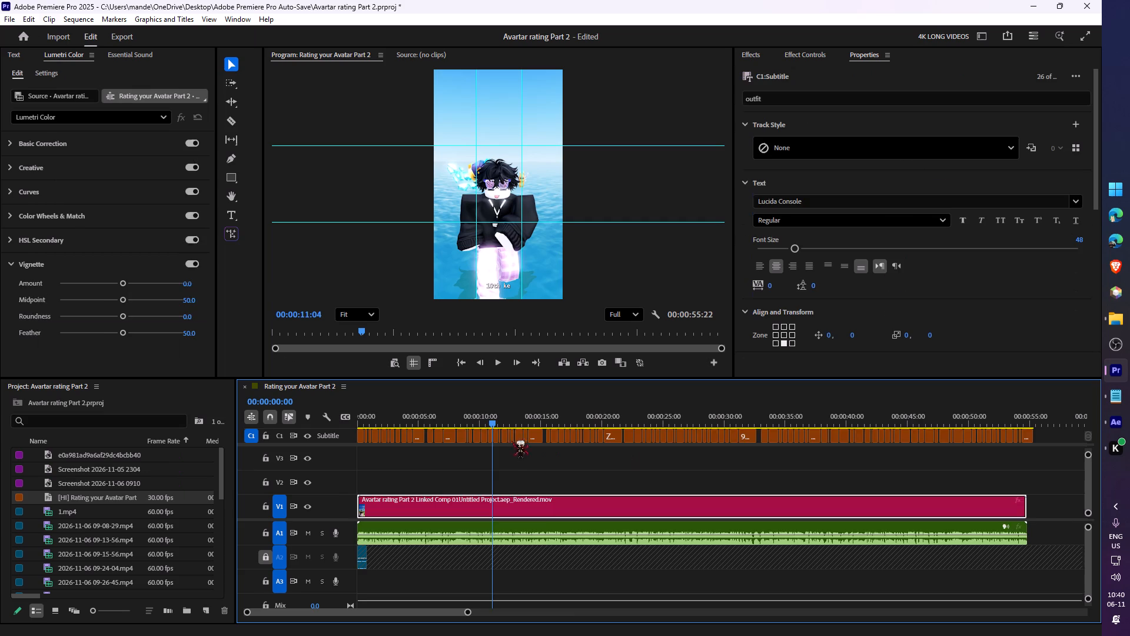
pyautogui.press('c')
# Select all captions on the subtitle track and set their font to Komika Axis.
pyautogui.press('z')
pyautogui.moveTo(1052, 435); pyautogui.dragTo(457, 462)
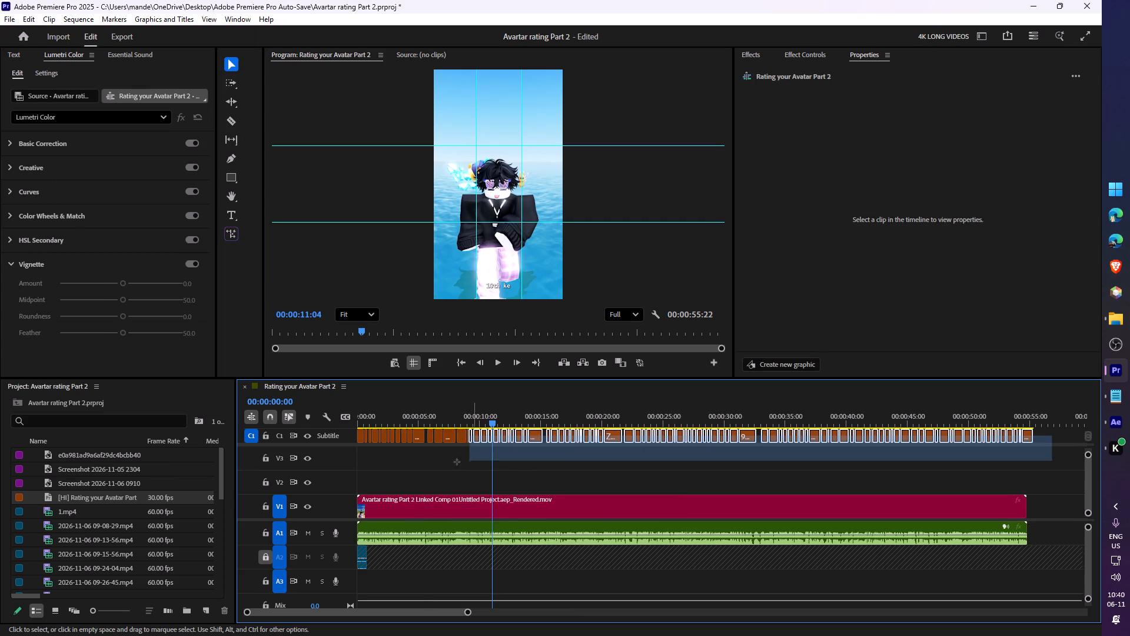
pyautogui.moveTo(457, 462); pyautogui.dragTo(318, 469)
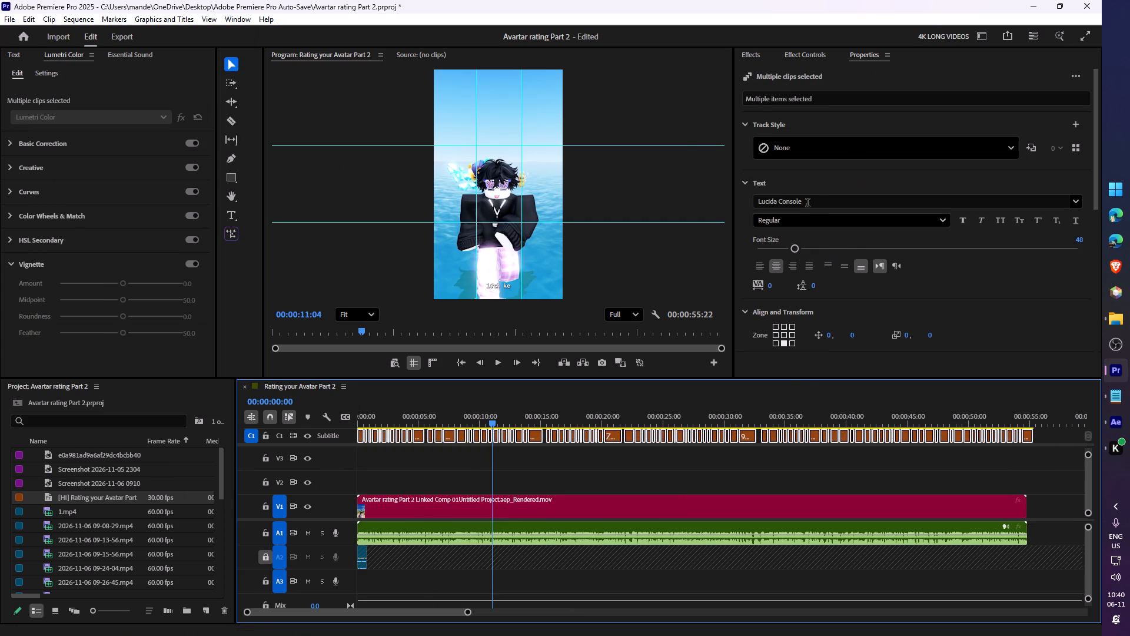
pyautogui.click(807, 200)
pyautogui.write('kom')
pyautogui.click(835, 234)
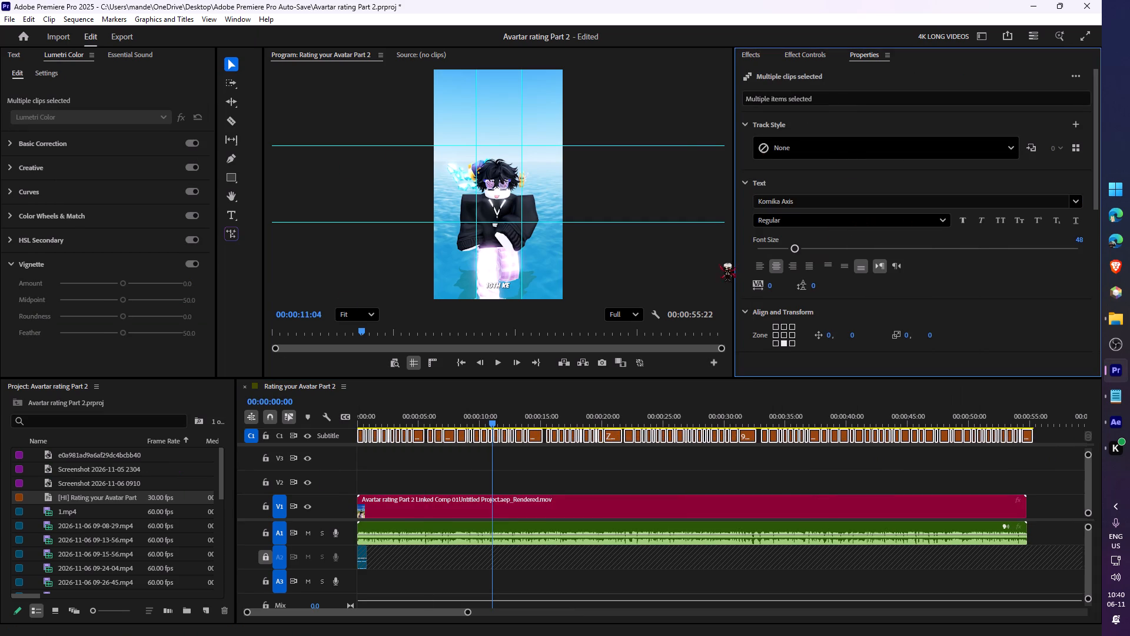
# Align the selected captions to the centre zone of the frame.
pyautogui.click(782, 337)
# Enable a black outer stroke on the selected captions and set its width to 4 px.
pyautogui.scroll(-5, 841, 305)
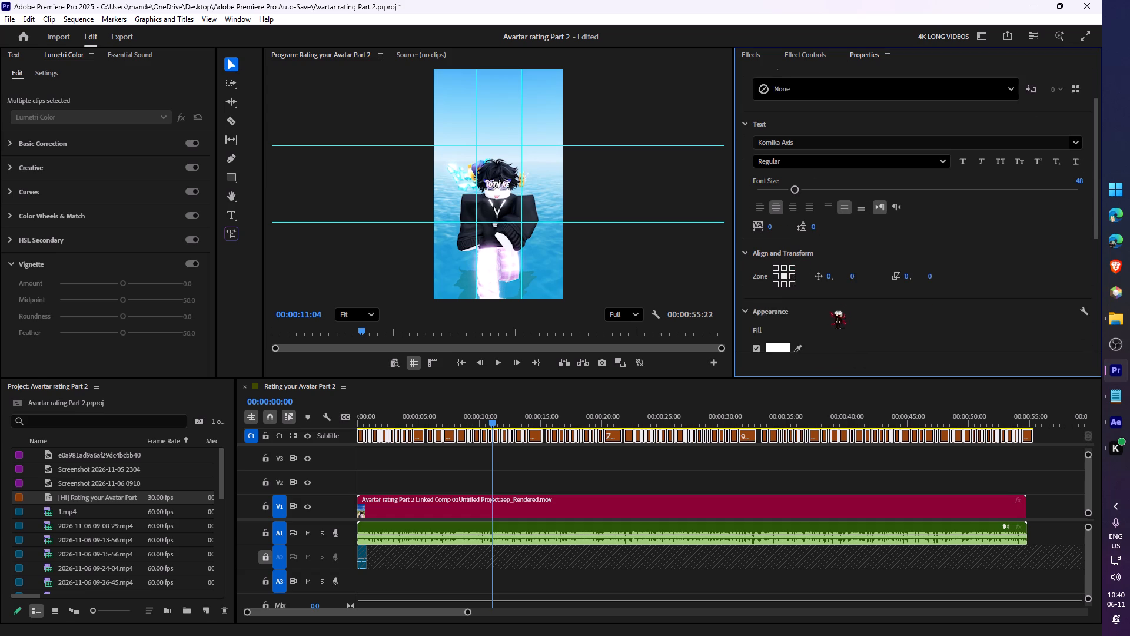
pyautogui.scroll(-5, 829, 312)
pyautogui.click(759, 330)
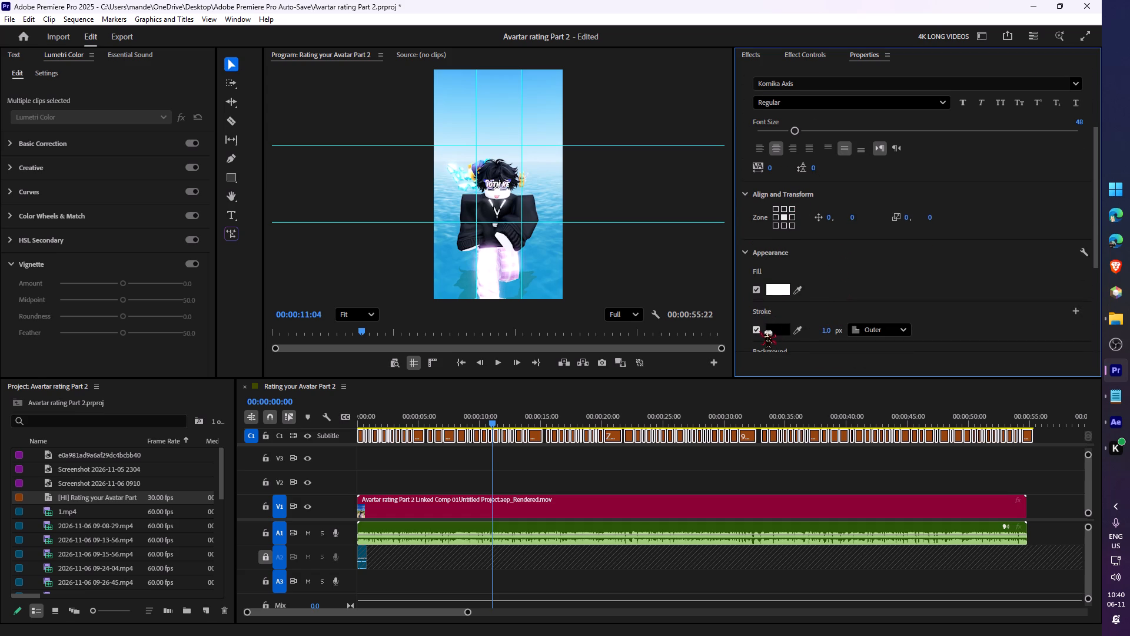
pyautogui.click(826, 329)
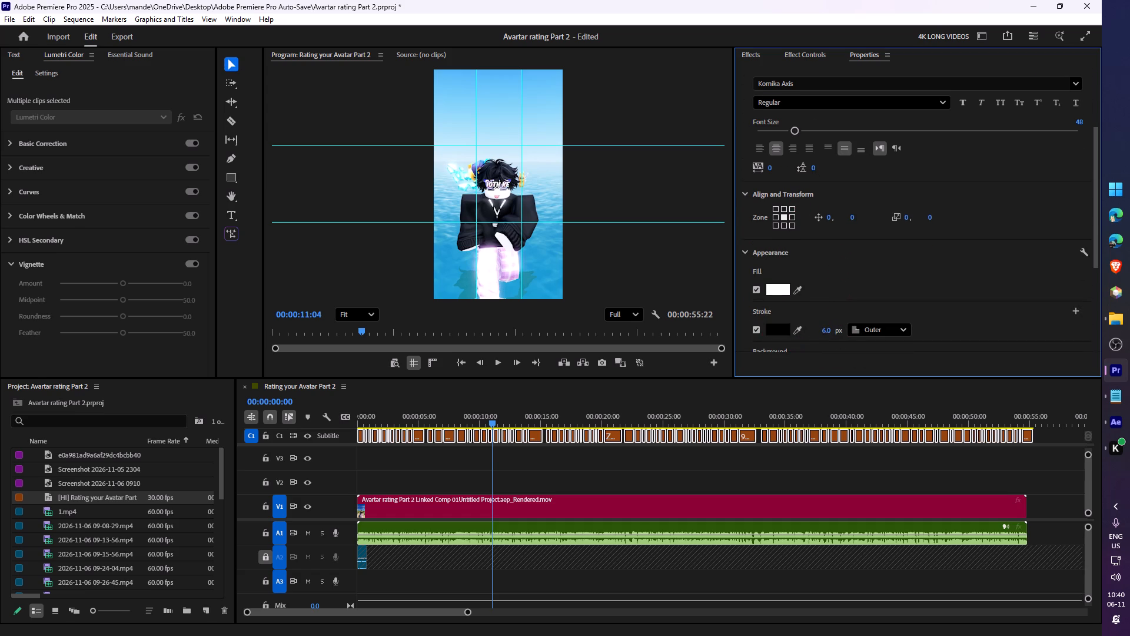
pyautogui.click(819, 325)
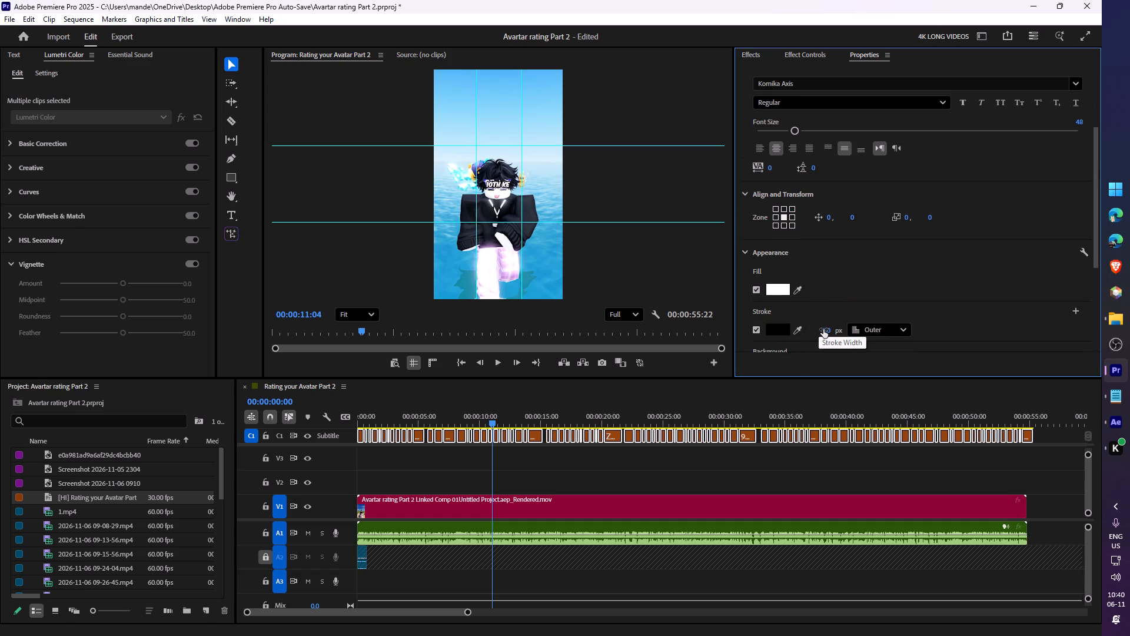
pyautogui.click(823, 329)
pyautogui.press('4')
pyautogui.press('Return')
pyautogui.click(865, 296)
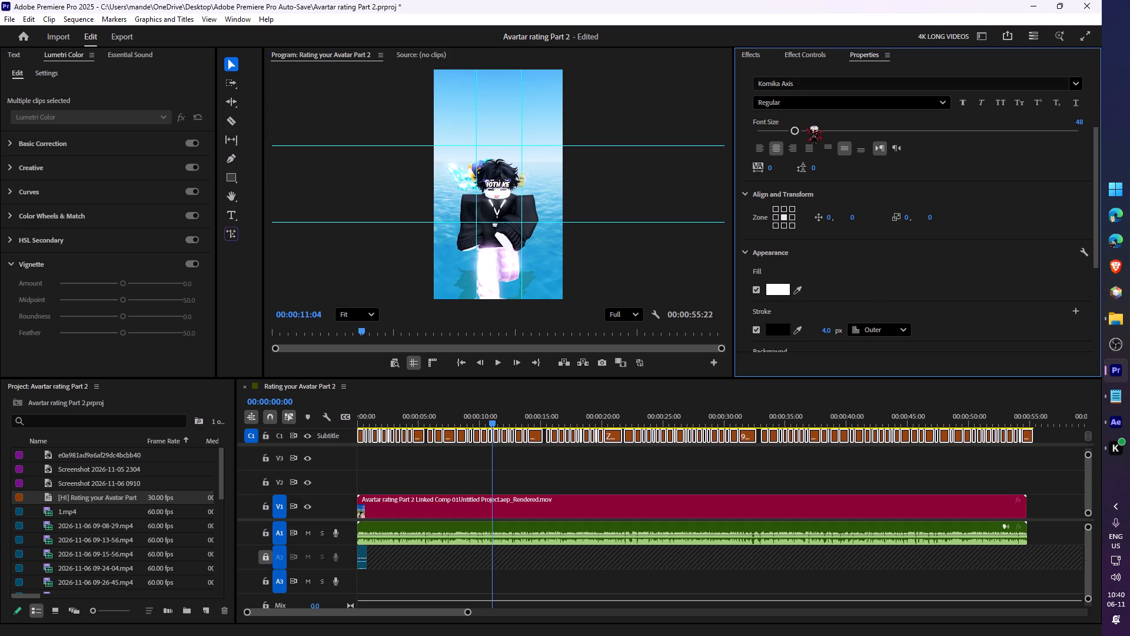
# Increase the font size of the selected captions to 83.
pyautogui.moveTo(796, 130); pyautogui.dragTo(809, 130)
pyautogui.moveTo(807, 126); pyautogui.dragTo(843, 133)
pyautogui.moveTo(834, 132); pyautogui.dragTo(823, 133)
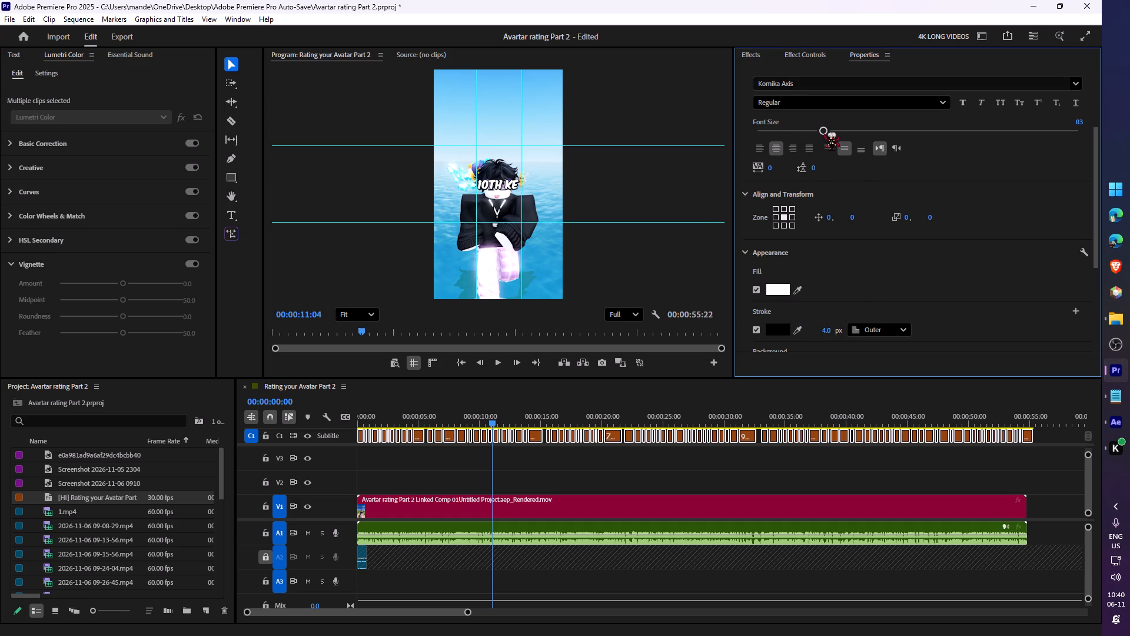
pyautogui.click(522, 465)
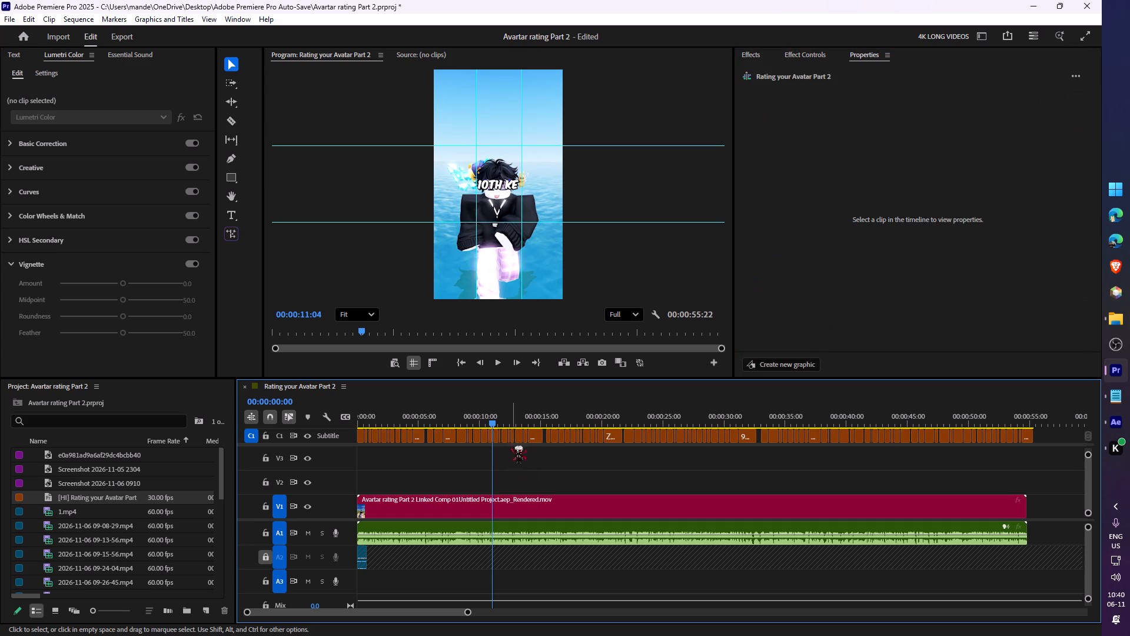
# Split the "Maine last" caption at 00:00:00:18, remove its second part and extend the "video mein" caption back to the cut.
pyautogui.moveTo(445, 414); pyautogui.dragTo(287, 430)
pyautogui.press('z')
pyautogui.press('z')
pyautogui.press('z')
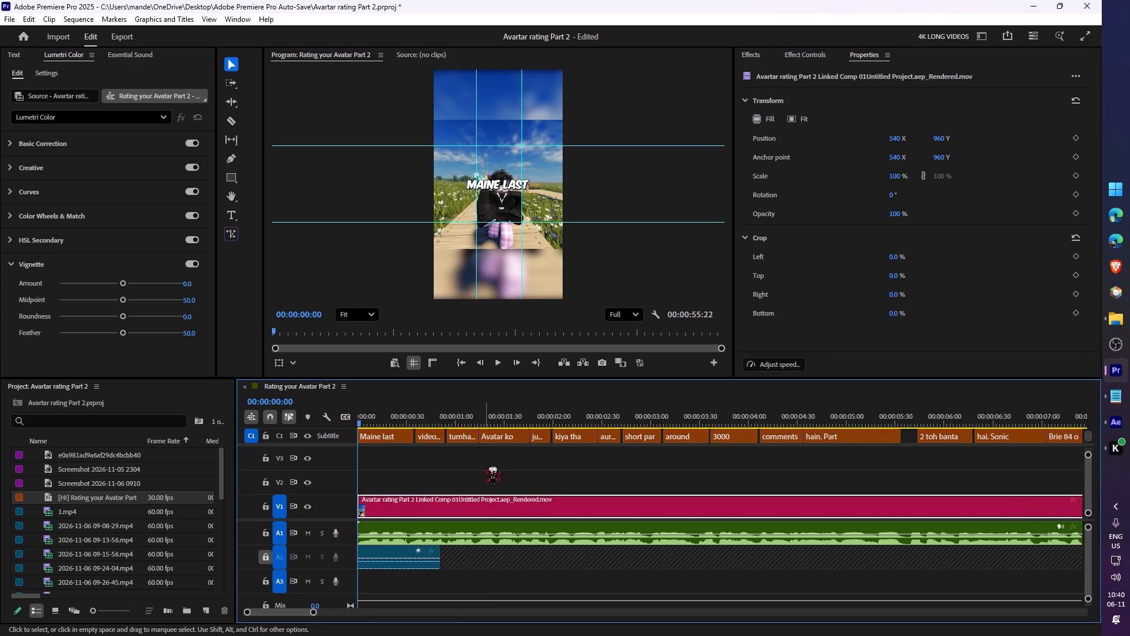
pyautogui.press('space')
pyautogui.press('space')
pyautogui.moveTo(389, 417); pyautogui.dragTo(300, 428)
pyautogui.press('space')
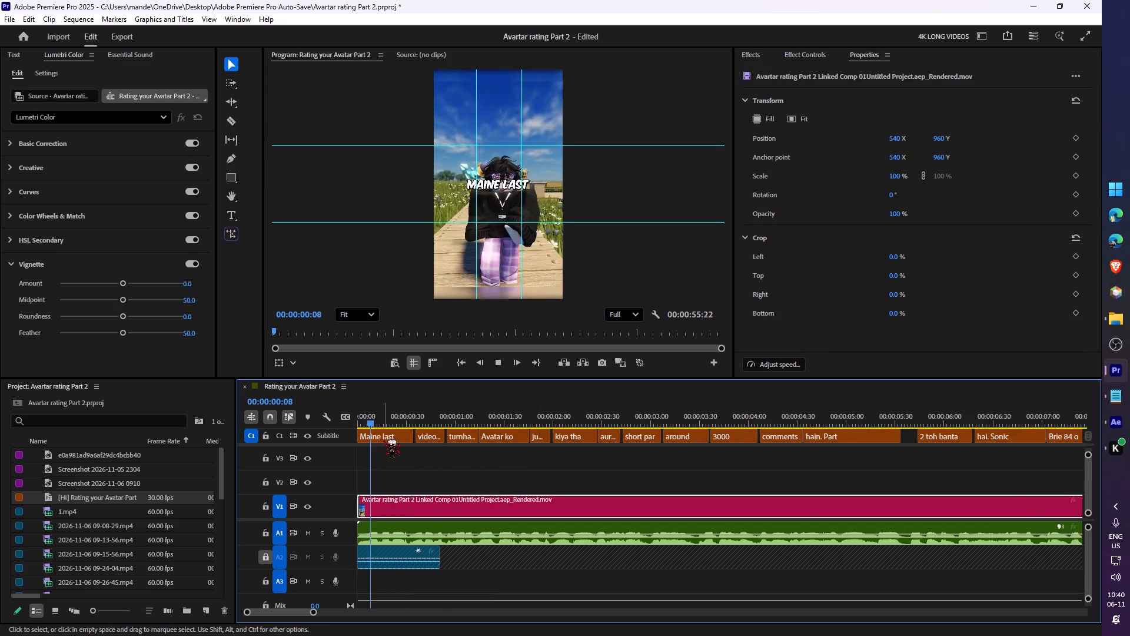
pyautogui.press('space')
pyautogui.moveTo(367, 417); pyautogui.dragTo(343, 421)
pyautogui.press('space')
pyautogui.press('space')
pyautogui.click(398, 439)
pyautogui.press('s')
pyautogui.click(398, 436)
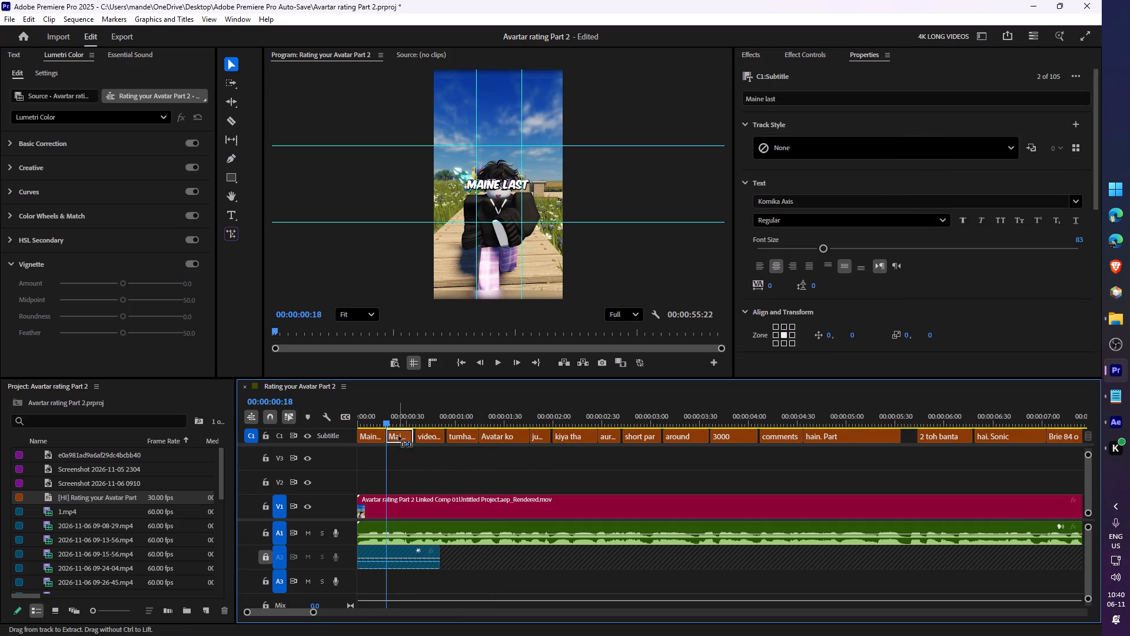
pyautogui.hotkey('ctrl', 'x')
pyautogui.moveTo(420, 436); pyautogui.dragTo(375, 443)
# Split the "video mein" caption at 00:00:00:43, remove its second part and extend the "tumhare" caption back to the cut.
pyautogui.press('space')
pyautogui.press('space')
pyautogui.click(425, 438)
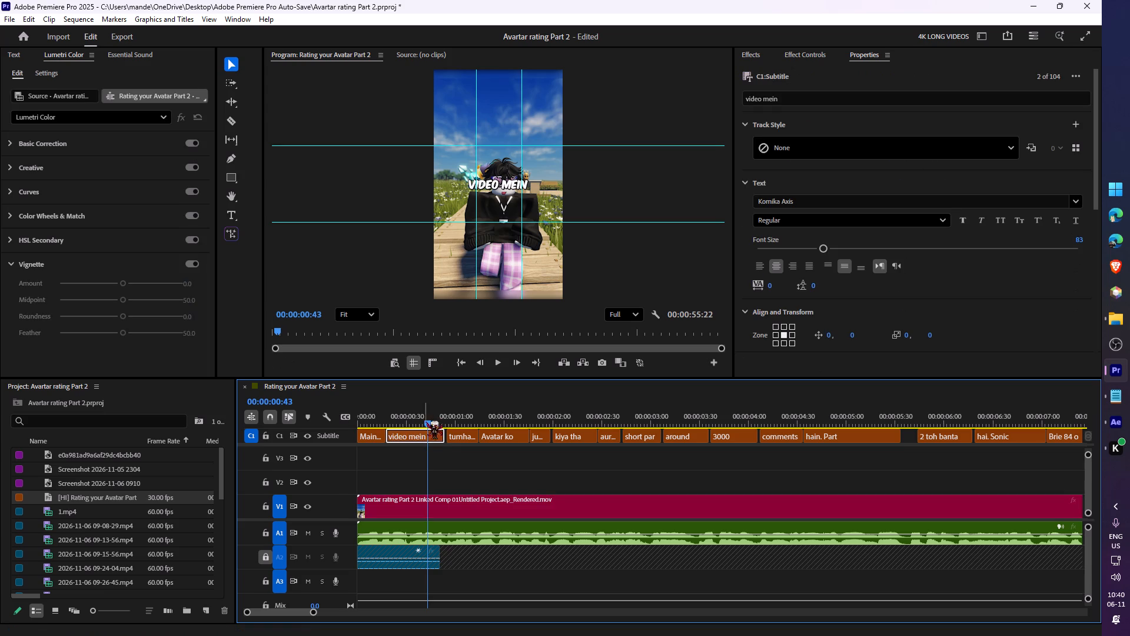
pyautogui.click(433, 436)
pyautogui.press('s')
pyautogui.click(436, 436)
pyautogui.hotkey('ctrl', 'x')
pyautogui.moveTo(449, 439); pyautogui.dragTo(413, 442)
# Shorten the text of the first caption to "Maine".
pyautogui.moveTo(415, 415); pyautogui.dragTo(361, 418)
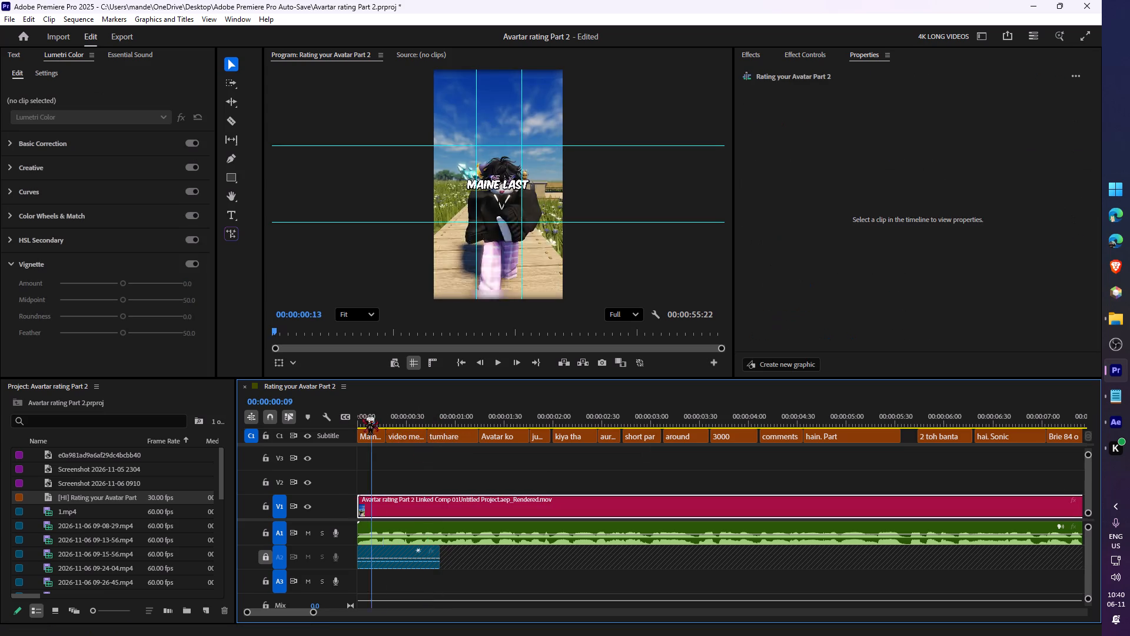
pyautogui.moveTo(361, 418); pyautogui.dragTo(353, 418)
pyautogui.click(373, 434)
pyautogui.press('space')
pyautogui.press('space')
pyautogui.click(510, 177)
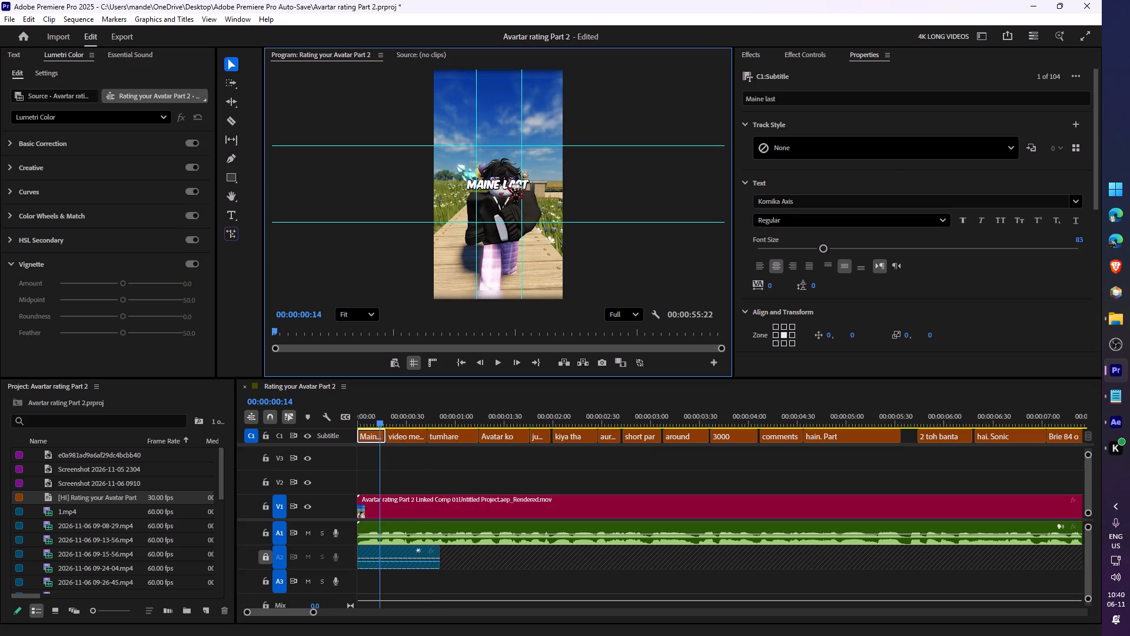
pyautogui.doubleClick(507, 185)
pyautogui.press('Right')
pyautogui.press('BackSpace')
pyautogui.press('BackSpace')
pyautogui.press('BackSpace')
pyautogui.press('BackSpace')
pyautogui.press('BackSpace')
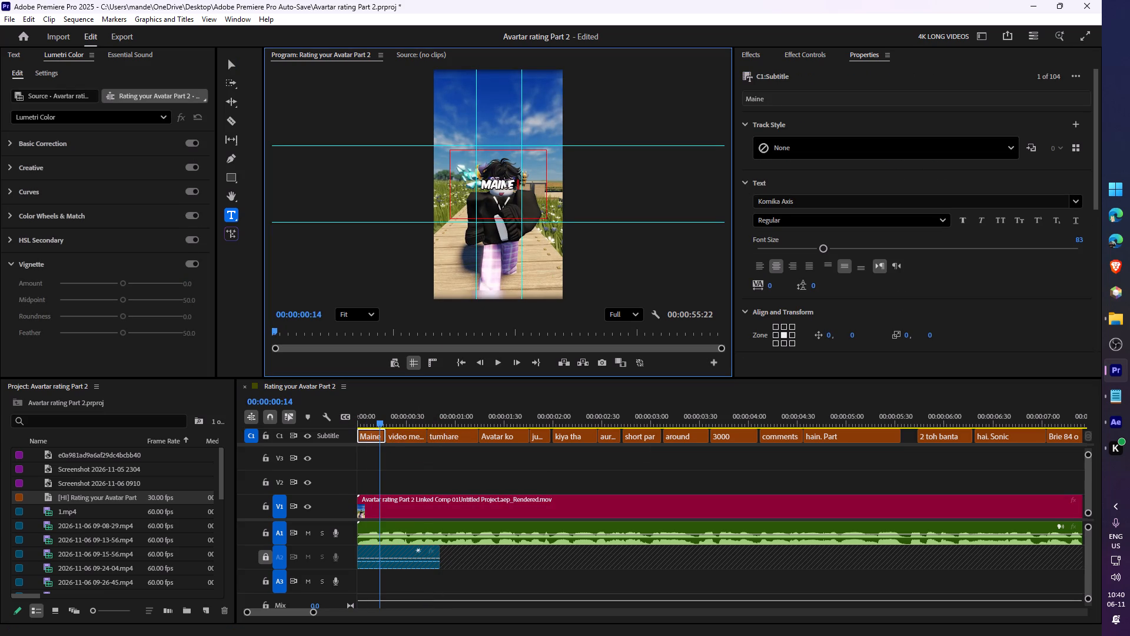
# Hide the guides over the program preview.
pyautogui.doubleClick(406, 362)
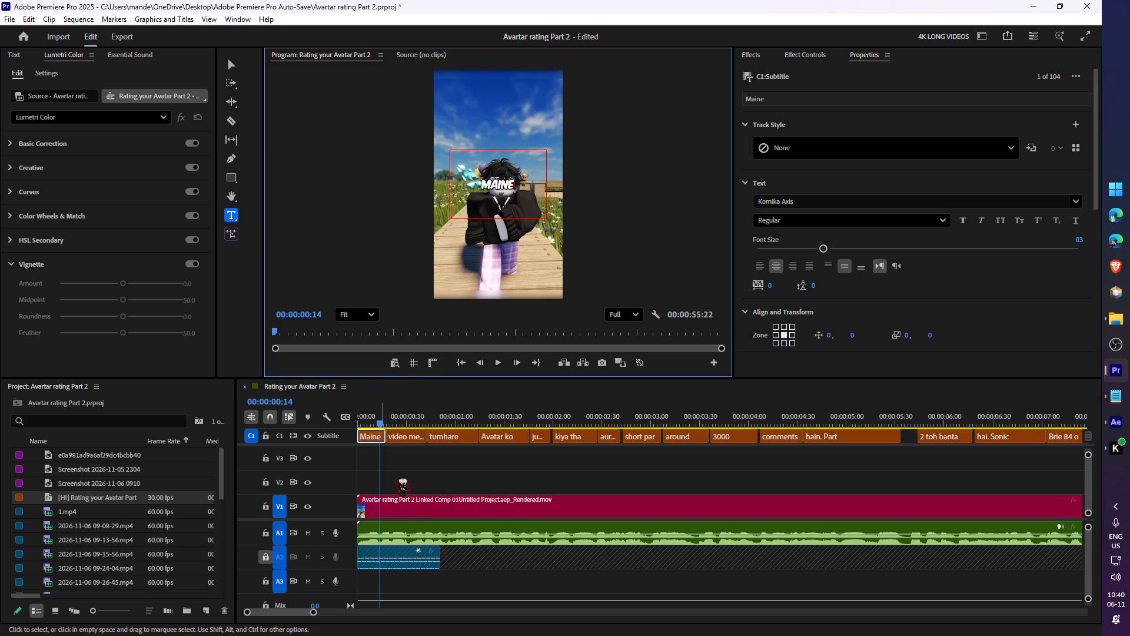
# Replace the text of the second caption, "video mein", with "Last video".
pyautogui.click(412, 488)
pyautogui.press('space')
pyautogui.press('space')
pyautogui.click(413, 423)
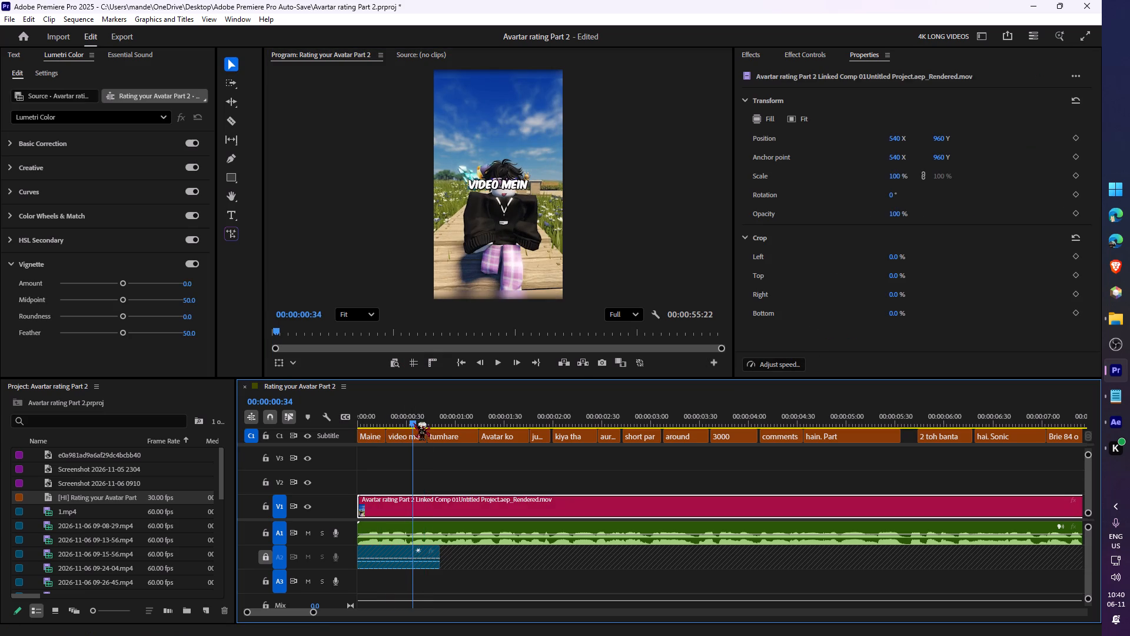
pyautogui.click(409, 434)
pyautogui.doubleClick(503, 178)
pyautogui.doubleClick(505, 183)
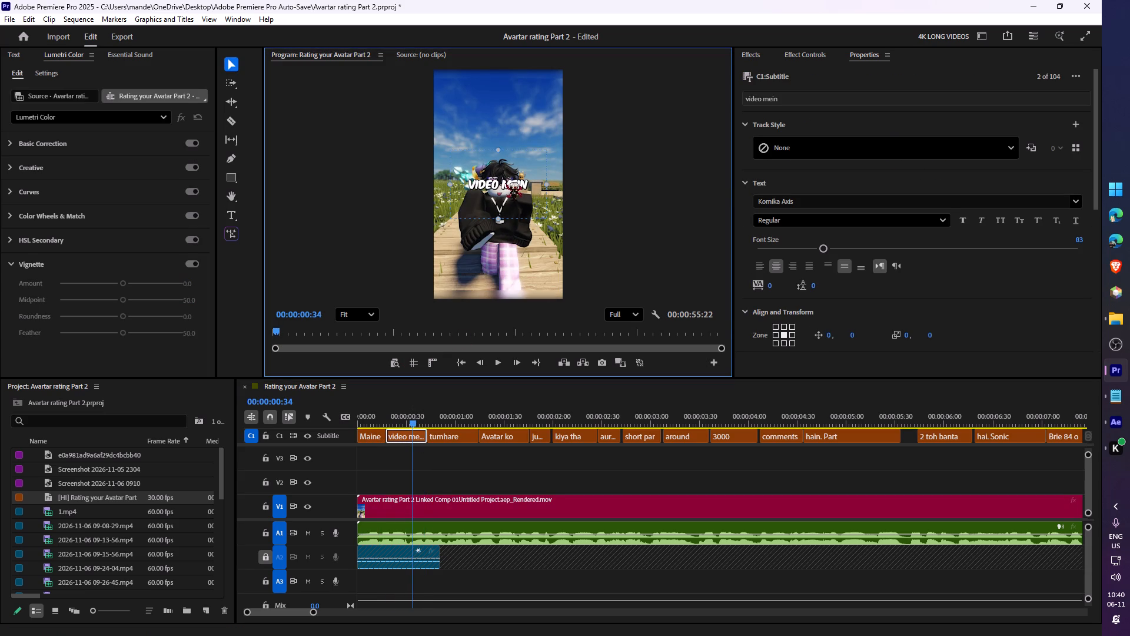
pyautogui.write('Last vd')
pyautogui.press('BackSpace')
pyautogui.write('ideo')
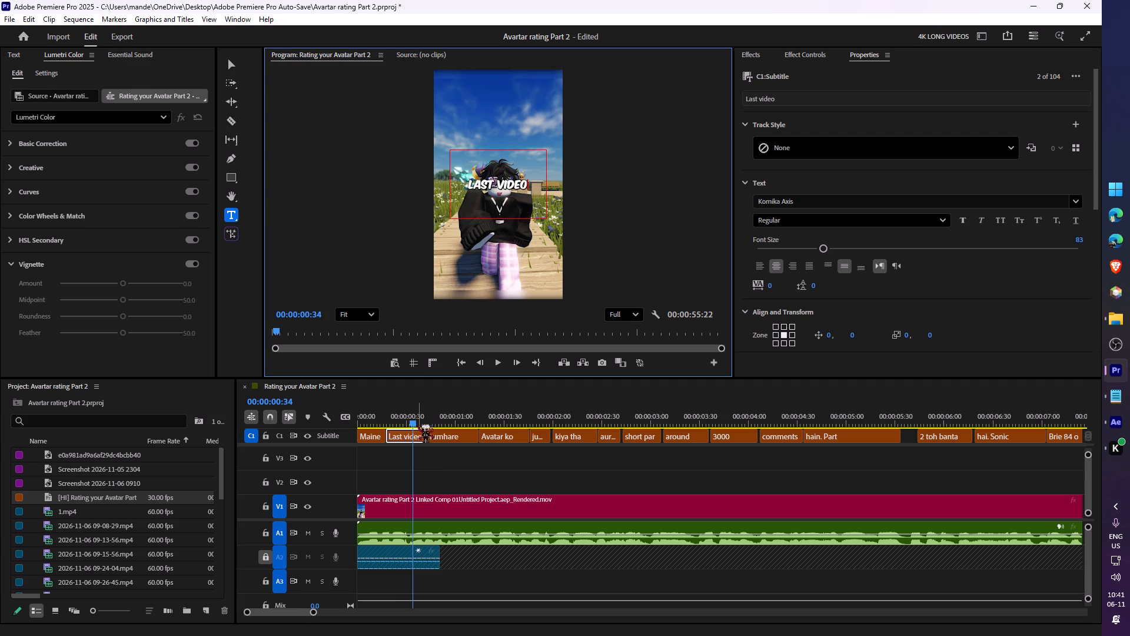
# Play on to the third caption and change its text from "tumhare" to "m tumhare".
pyautogui.click(431, 466)
pyautogui.press('space')
pyautogui.press('space')
pyautogui.click(454, 436)
pyautogui.press('space')
pyautogui.press('space')
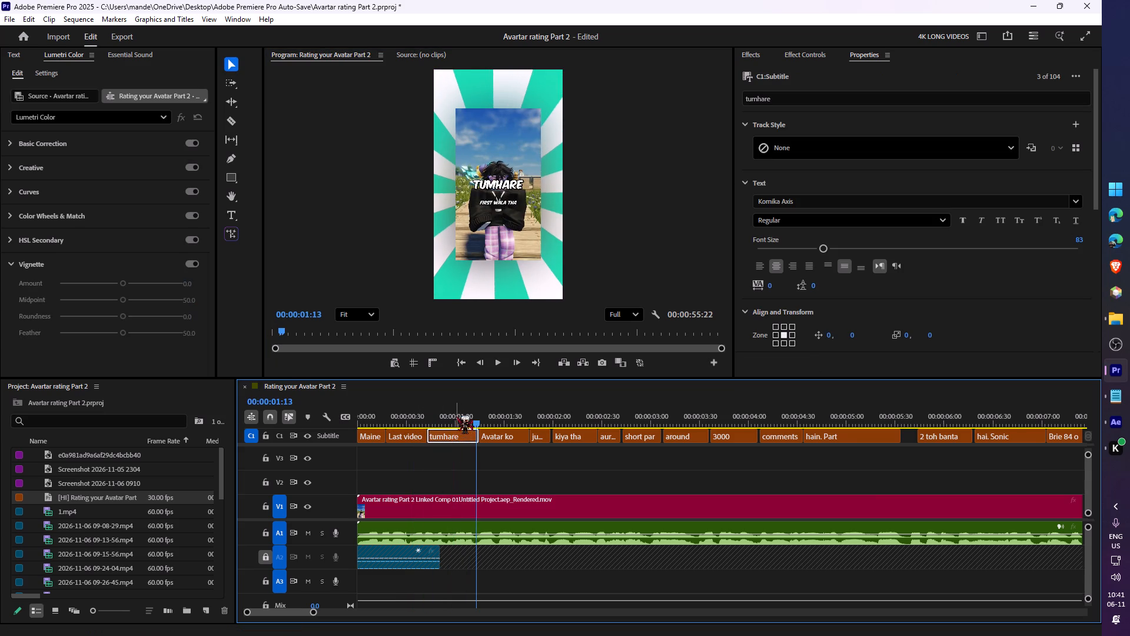
pyautogui.doubleClick(520, 184)
pyautogui.write('m tu')
pyautogui.write('mhare')
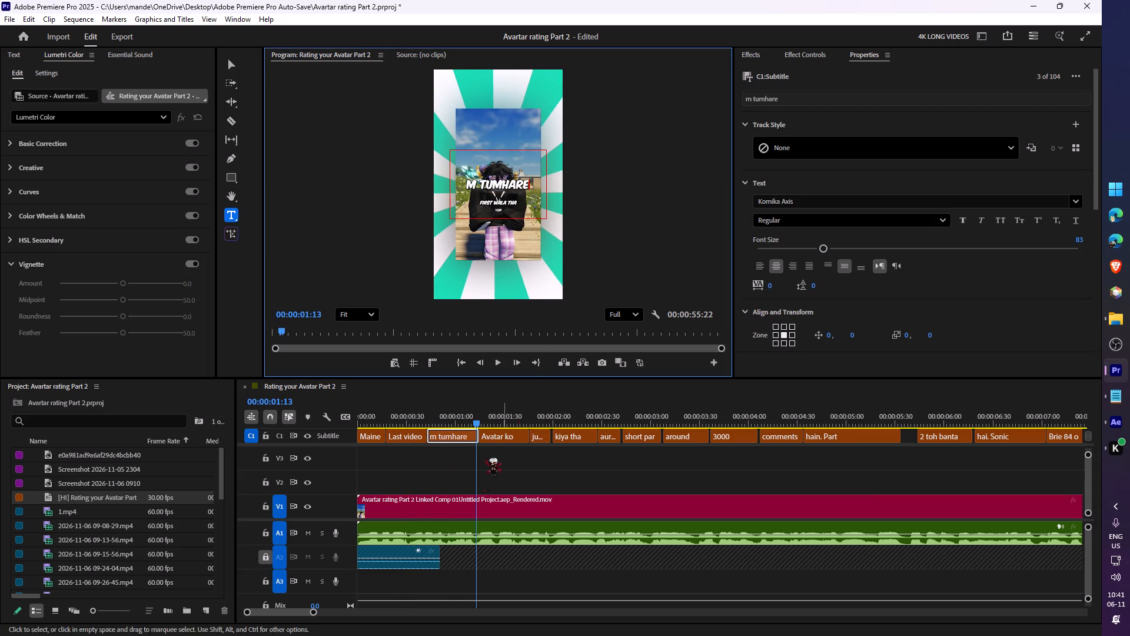
# Play past "Avatar ko", remove the short caption after it, and extend "kiya tha" back to close the gap.
pyautogui.click(474, 473)
pyautogui.press('space')
pyautogui.press('space')
pyautogui.click(501, 434)
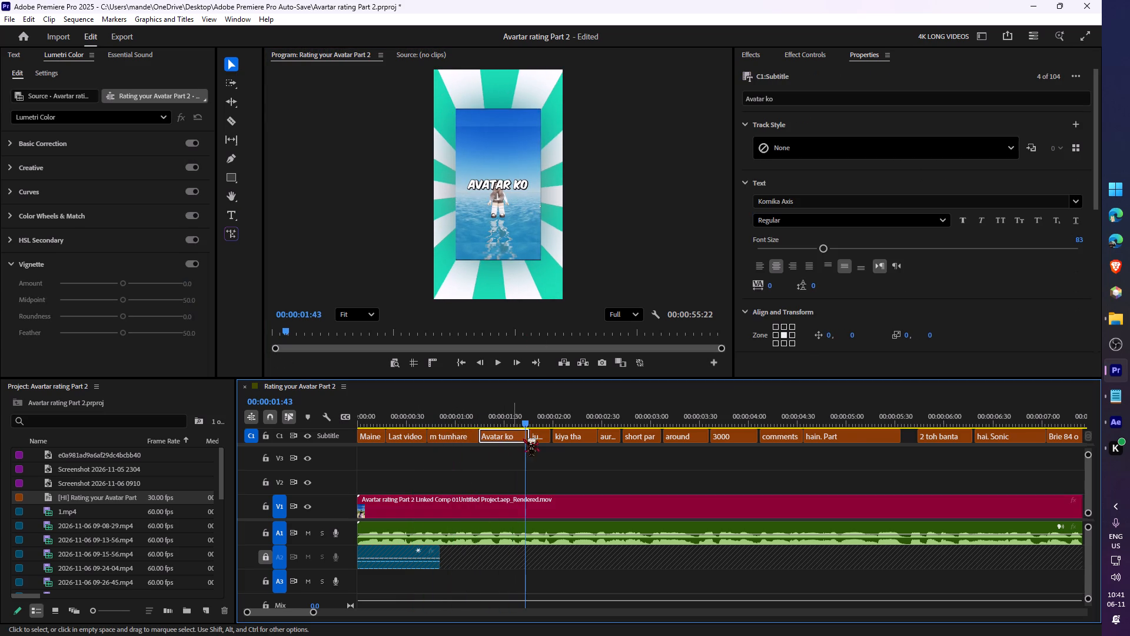
pyautogui.press('space')
pyautogui.press('space')
pyautogui.click(536, 436)
pyautogui.hotkey('ctrl', 'x')
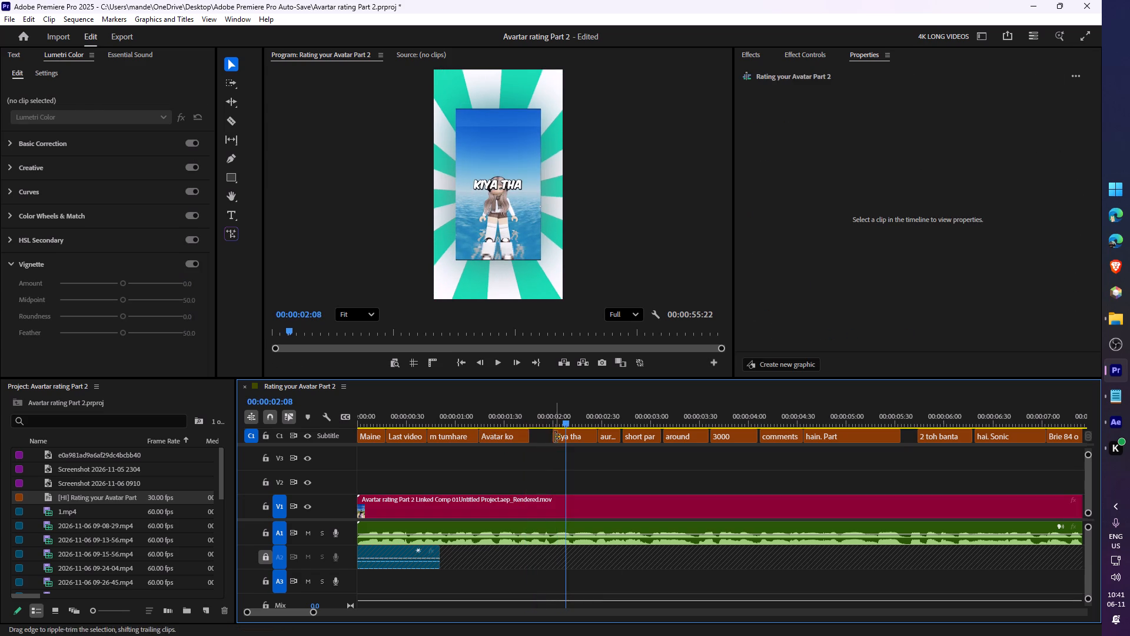
pyautogui.moveTo(554, 437); pyautogui.dragTo(525, 436)
# Change the text of the "kiya tha" caption to "Judge kiya tha".
pyautogui.click(556, 435)
pyautogui.doubleClick(487, 188)
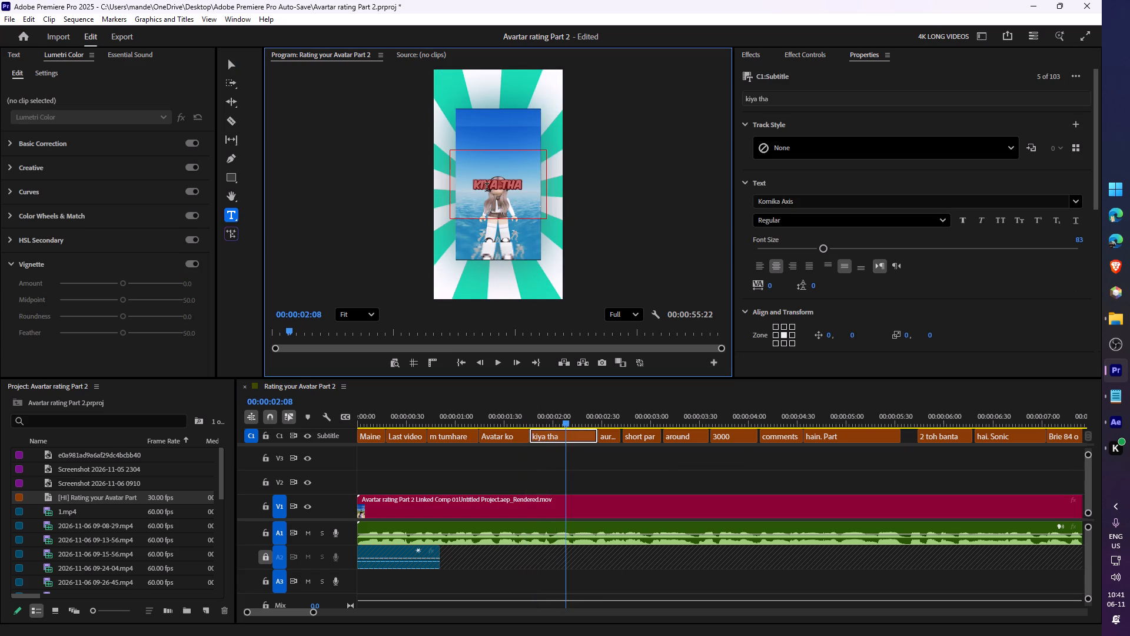
pyautogui.press('Up')
pyautogui.write('Jud')
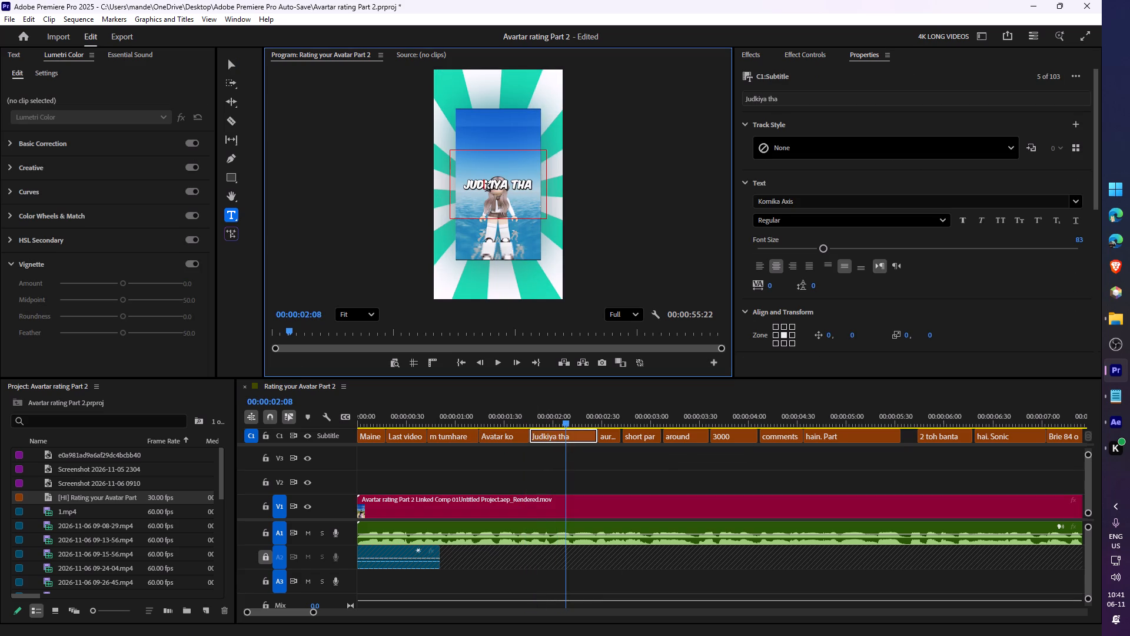
pyautogui.write('ge')
pyautogui.press('space')
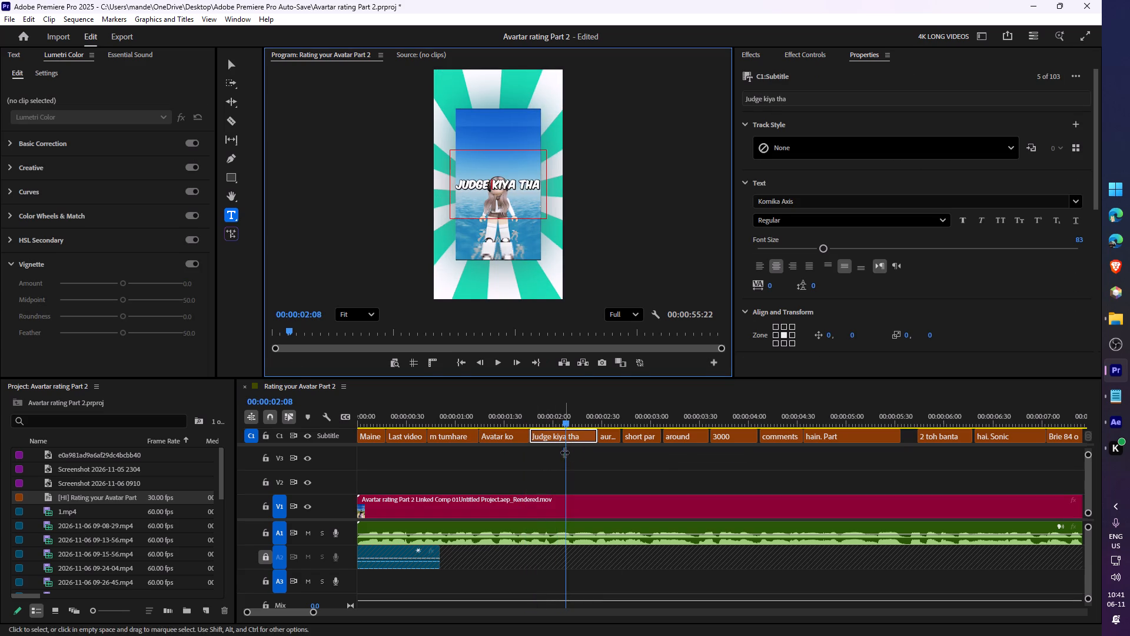
# Play back and shift the boundary between the "Judge kiya tha" and "aur us" captions earlier, to about 00:00:02:25.
pyautogui.click(568, 455)
pyautogui.press('space')
pyautogui.press('space')
pyautogui.press('space')
pyautogui.press('space')
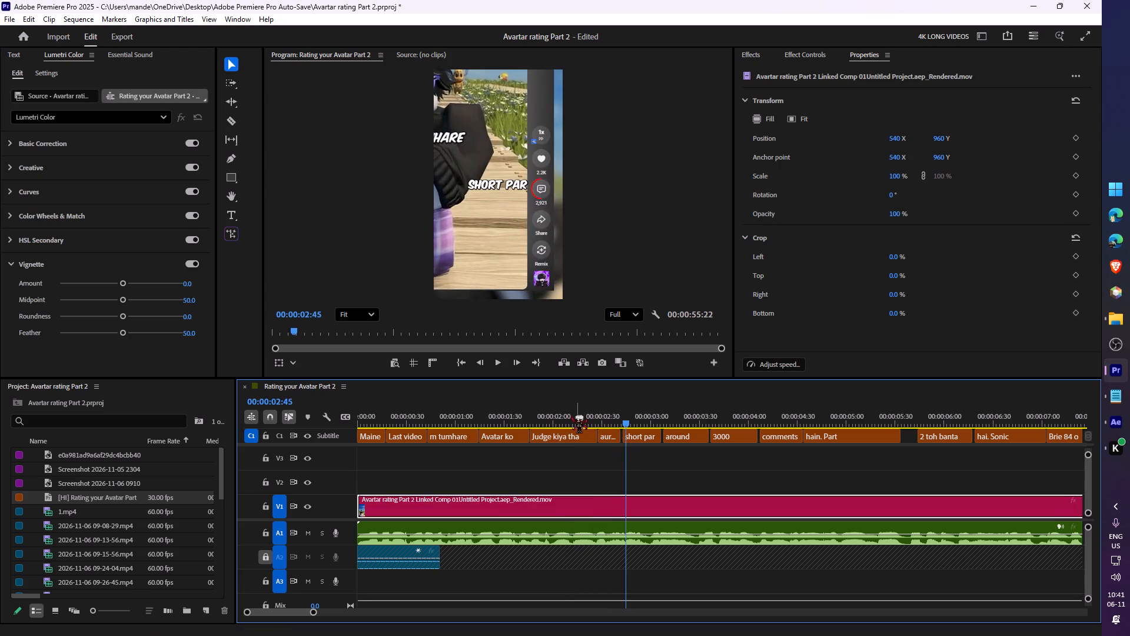
pyautogui.click(569, 415)
pyautogui.press('space')
pyautogui.press('space')
pyautogui.moveTo(594, 438); pyautogui.dragTo(589, 438)
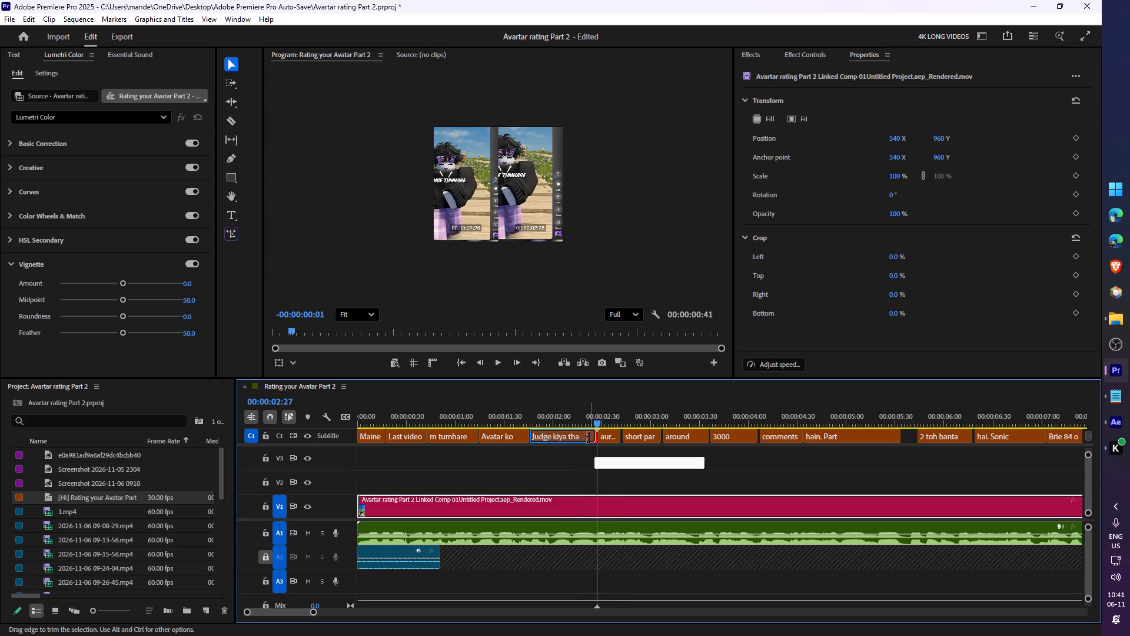
pyautogui.moveTo(589, 438); pyautogui.dragTo(587, 438)
pyautogui.moveTo(602, 434); pyautogui.dragTo(591, 433)
pyautogui.press('space')
pyautogui.press('space')
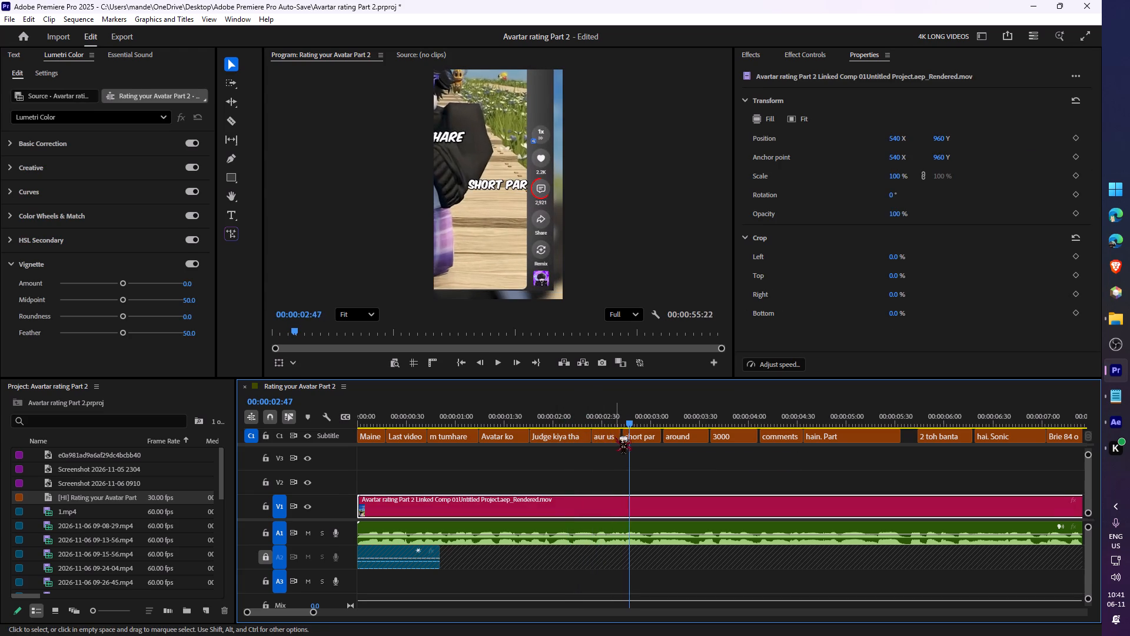
pyautogui.click(613, 437)
pyautogui.moveTo(594, 438); pyautogui.dragTo(589, 440)
pyautogui.click(593, 418)
pyautogui.press('space')
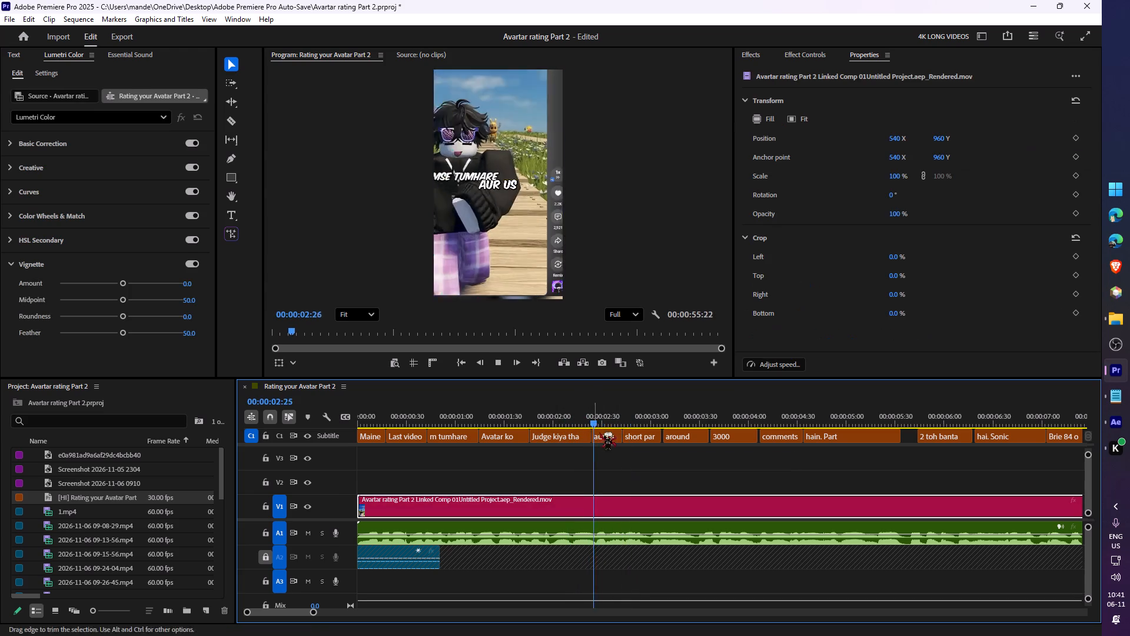
pyautogui.press('space')
# Nudge the boundary between the "short par" and "around" captions slightly later and play on through "3000" to check the timing.
pyautogui.click(663, 438)
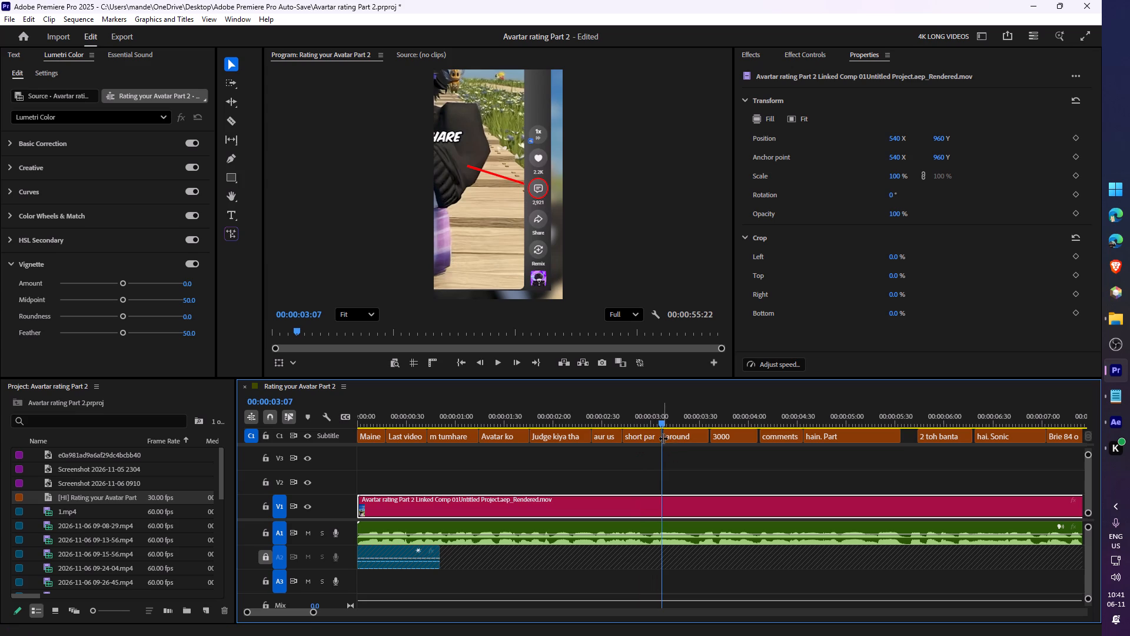
pyautogui.moveTo(660, 438); pyautogui.dragTo(665, 438)
pyautogui.moveTo(664, 426); pyautogui.dragTo(636, 432)
pyautogui.press('space')
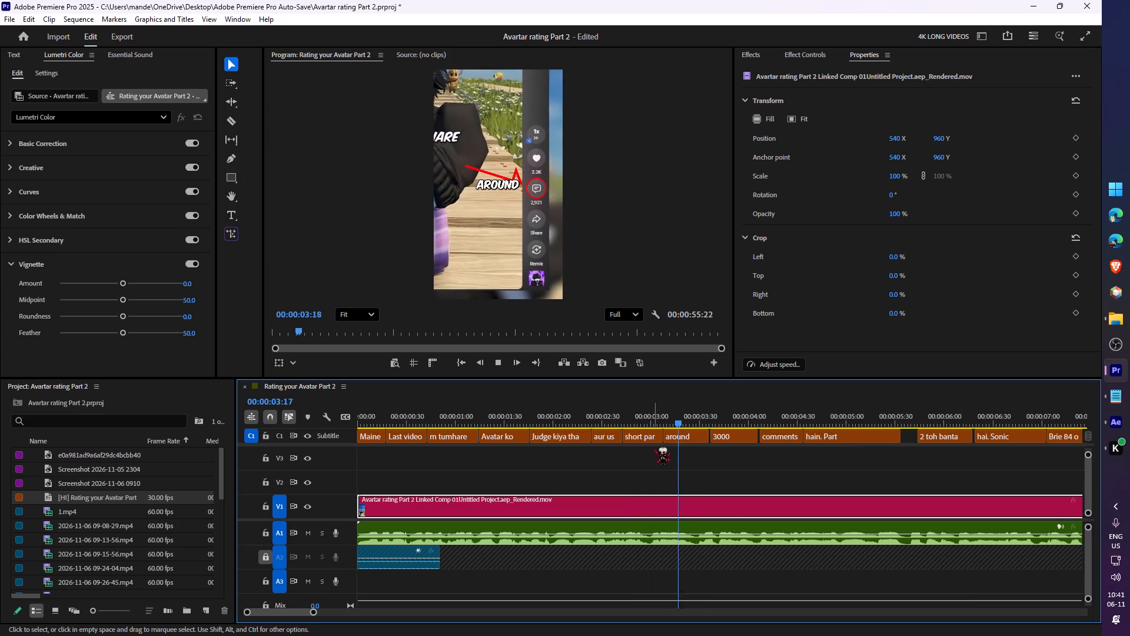
pyautogui.press('space')
pyautogui.press('space')
pyautogui.press('space')
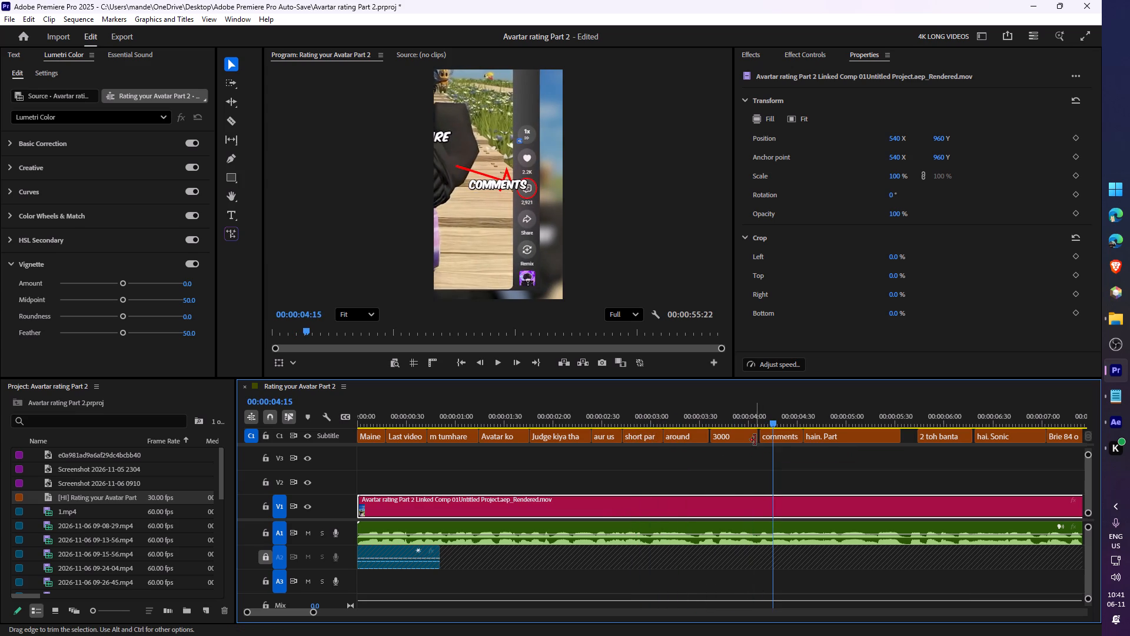
# Split the "hain. Part" caption at 00:00:04:45, remove its first piece, and extend "comments" up to the cut.
pyautogui.press('space')
pyautogui.press('space')
pyautogui.click(823, 421)
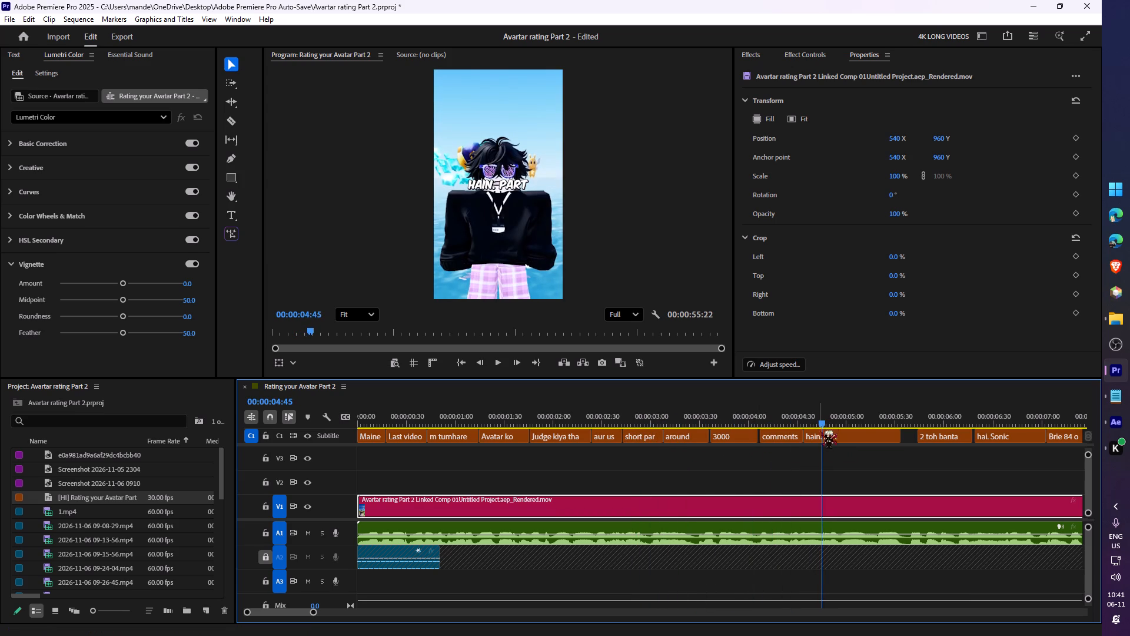
pyautogui.click(820, 435)
pyautogui.press('s')
pyautogui.hotkey('ctrl', 'x')
pyautogui.keyDown('ctrl'); pyautogui.moveTo(799, 440); pyautogui.dragTo(820, 439); pyautogui.keyUp('ctrl')
pyautogui.hotkey('ctrl', 'z')
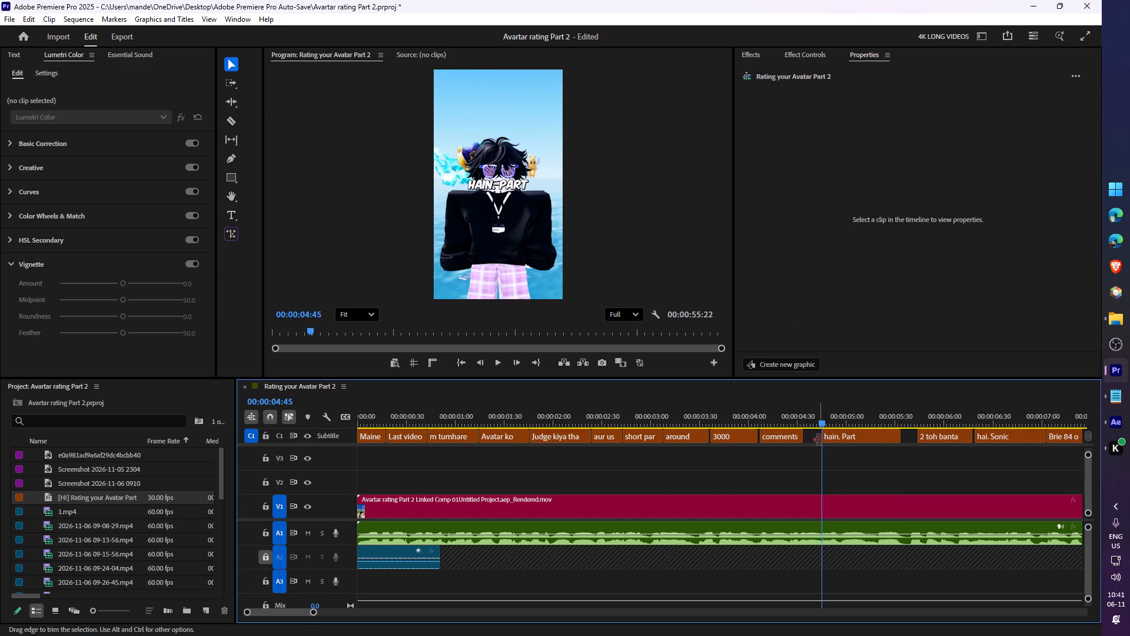
pyautogui.moveTo(802, 435); pyautogui.dragTo(826, 436)
pyautogui.moveTo(805, 428); pyautogui.dragTo(796, 430)
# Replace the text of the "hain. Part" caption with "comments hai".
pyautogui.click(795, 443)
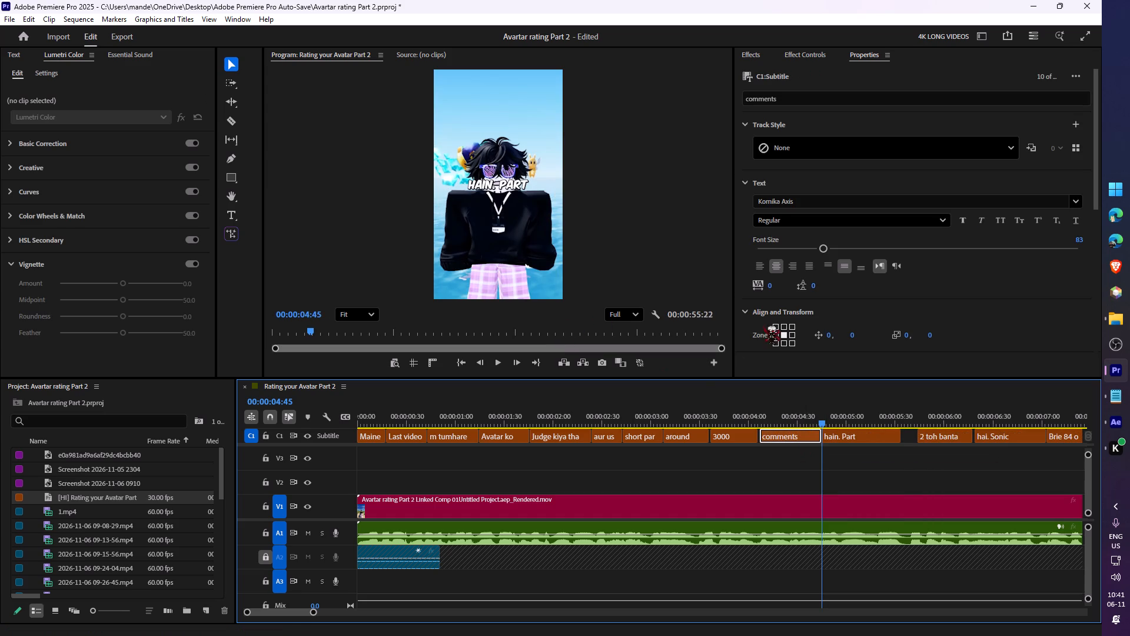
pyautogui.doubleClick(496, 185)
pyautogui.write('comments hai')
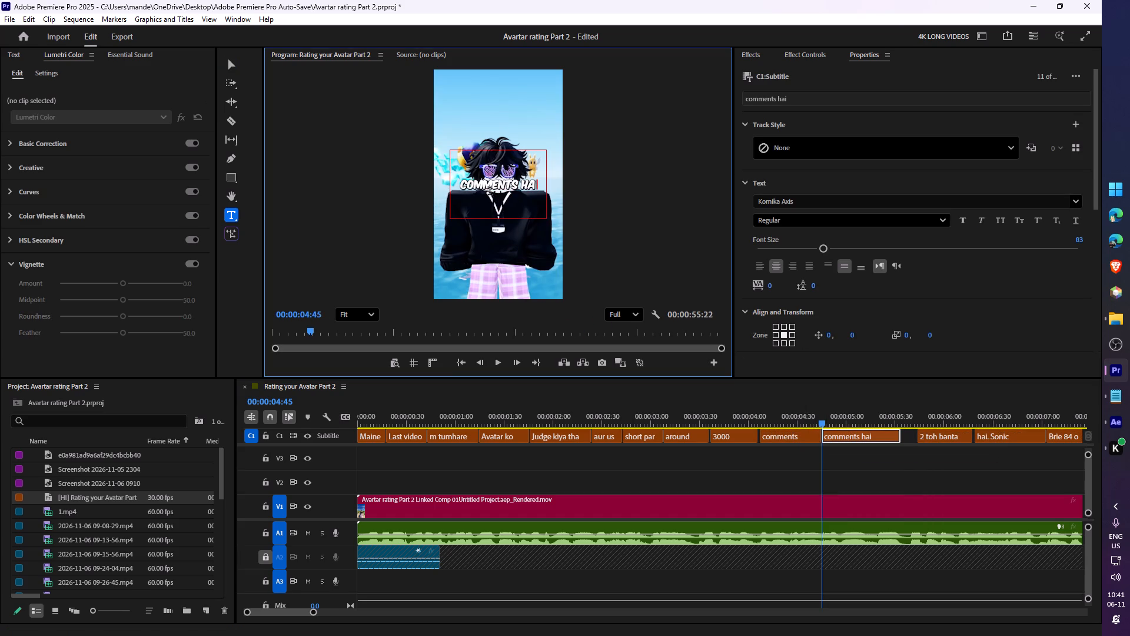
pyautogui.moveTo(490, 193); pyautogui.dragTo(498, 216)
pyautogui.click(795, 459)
# Change the text of the "comments" caption at 00:00:04:20 to "comments hai".
pyautogui.click(782, 414)
pyautogui.click(795, 432)
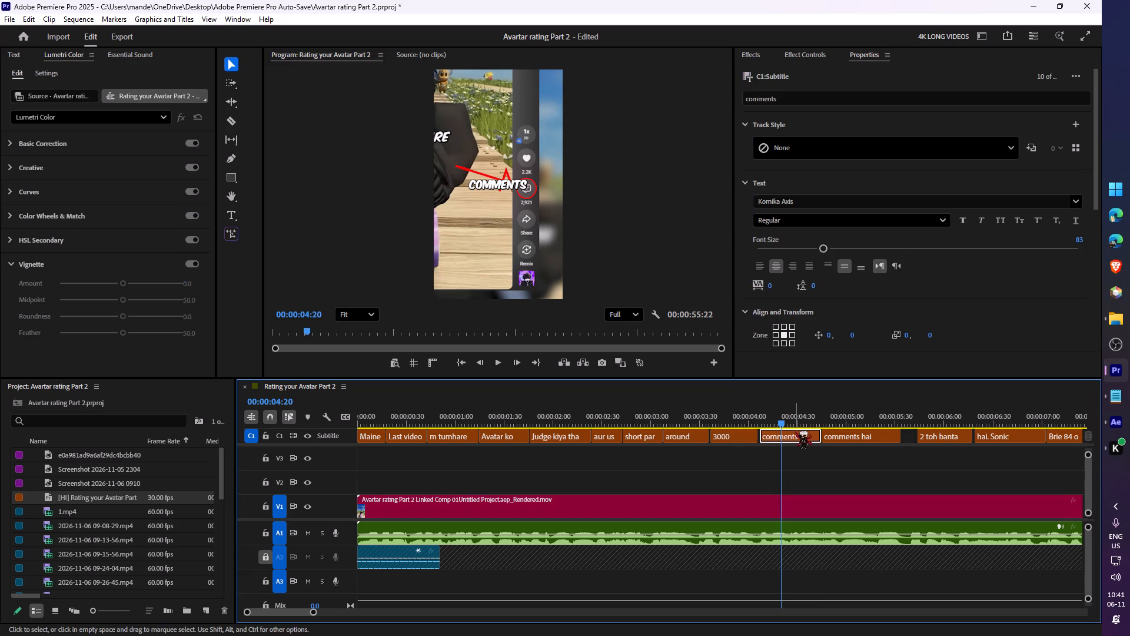
pyautogui.doubleClick(484, 184)
pyautogui.press('Right')
pyautogui.press('space')
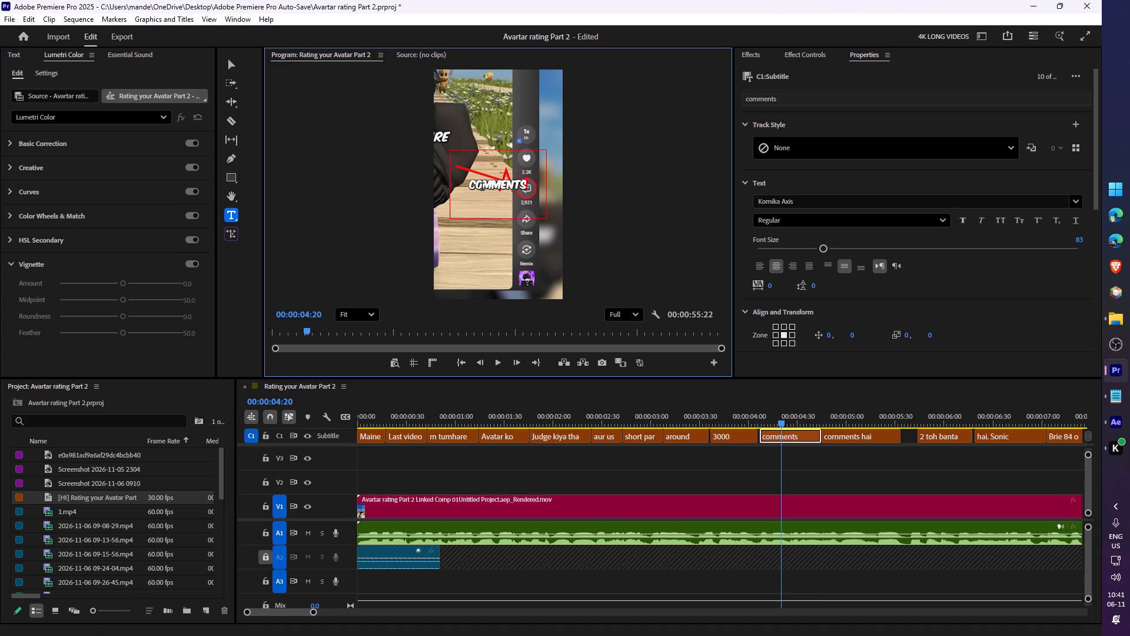
pyautogui.write('hai')
# Play through both "comments hai" captions and shorten the second one to end at 00:00:05:17.
pyautogui.moveTo(753, 418); pyautogui.dragTo(742, 417)
pyautogui.press('space')
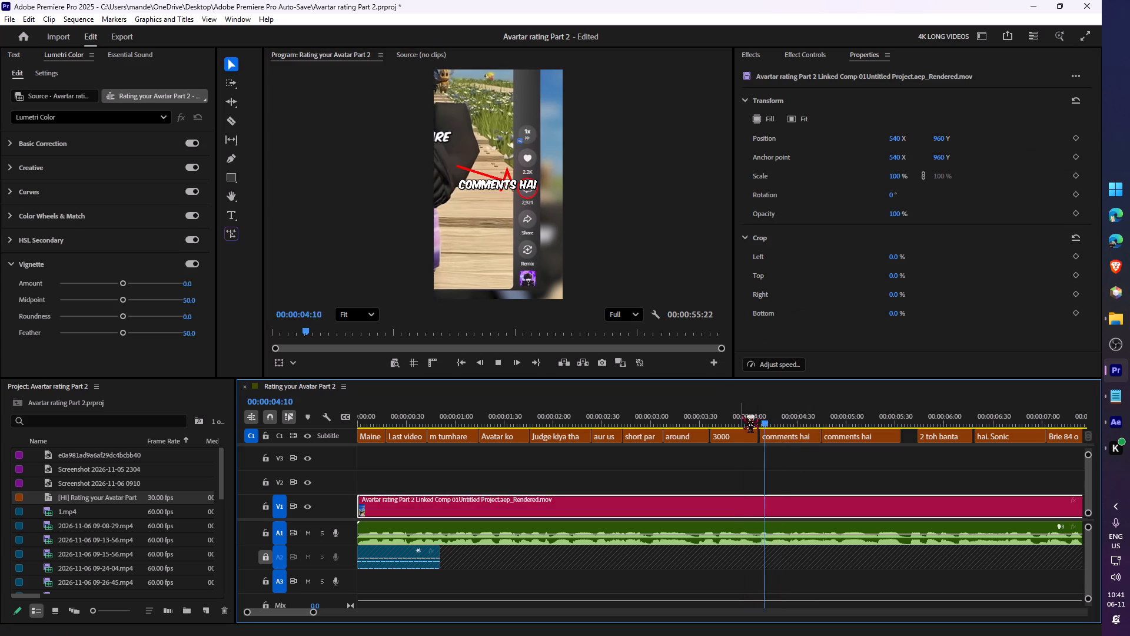
pyautogui.press('space')
pyautogui.press('space')
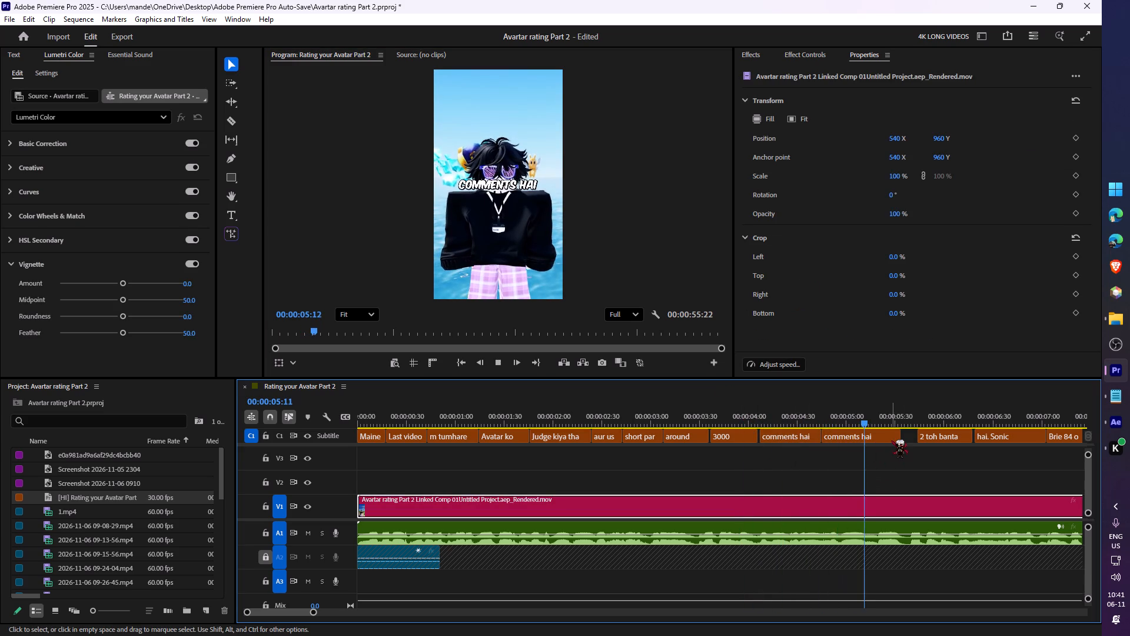
pyautogui.press('space')
pyautogui.press('space')
pyautogui.press('space')
pyautogui.moveTo(856, 422); pyautogui.dragTo(845, 420)
pyautogui.press('space')
pyautogui.press('space')
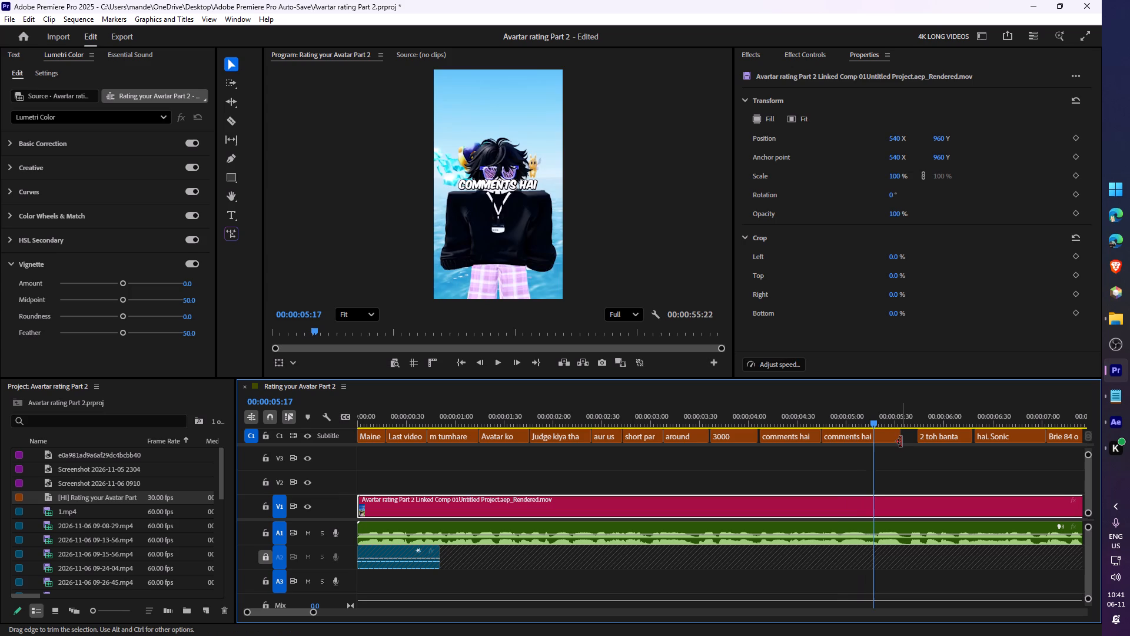
pyautogui.moveTo(901, 442); pyautogui.dragTo(870, 440)
# Replace the text of the second "comments hai" caption with "Eh eh" and play it back.
pyautogui.click(858, 438)
pyautogui.click(845, 421)
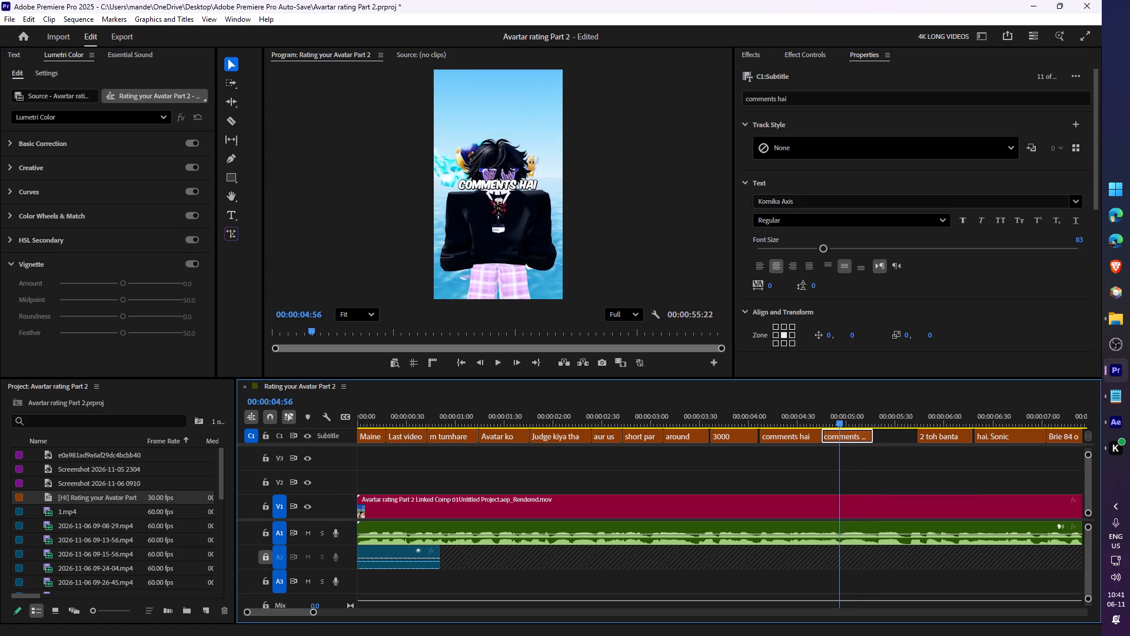
pyautogui.doubleClick(493, 184)
pyautogui.write('Eh eh')
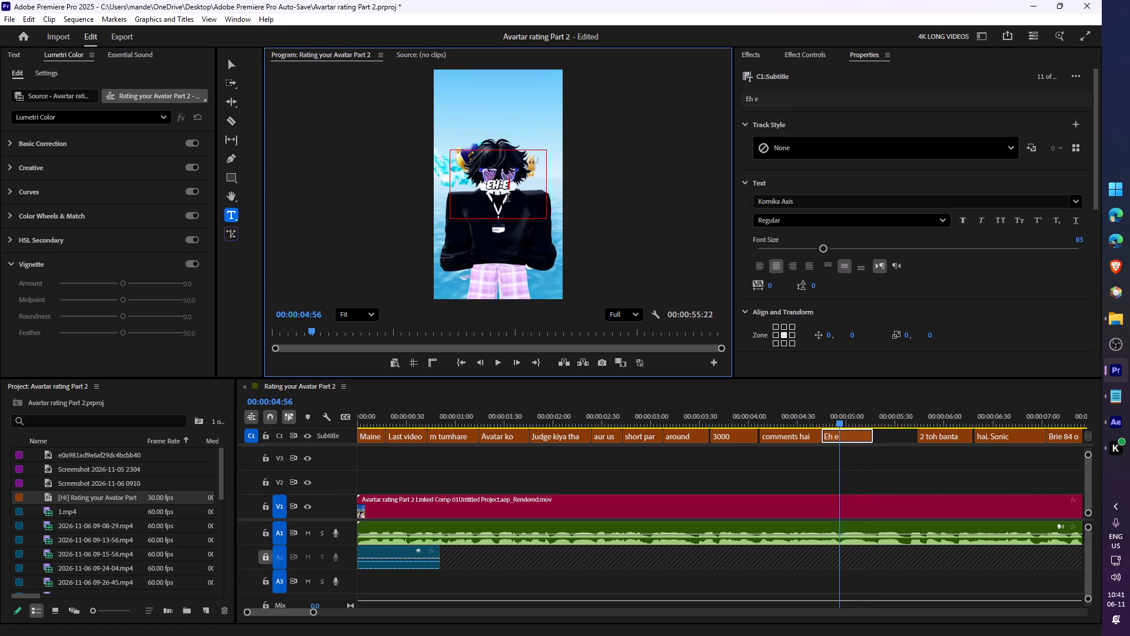
pyautogui.moveTo(835, 414); pyautogui.dragTo(807, 420)
pyautogui.press('space')
pyautogui.press('space')
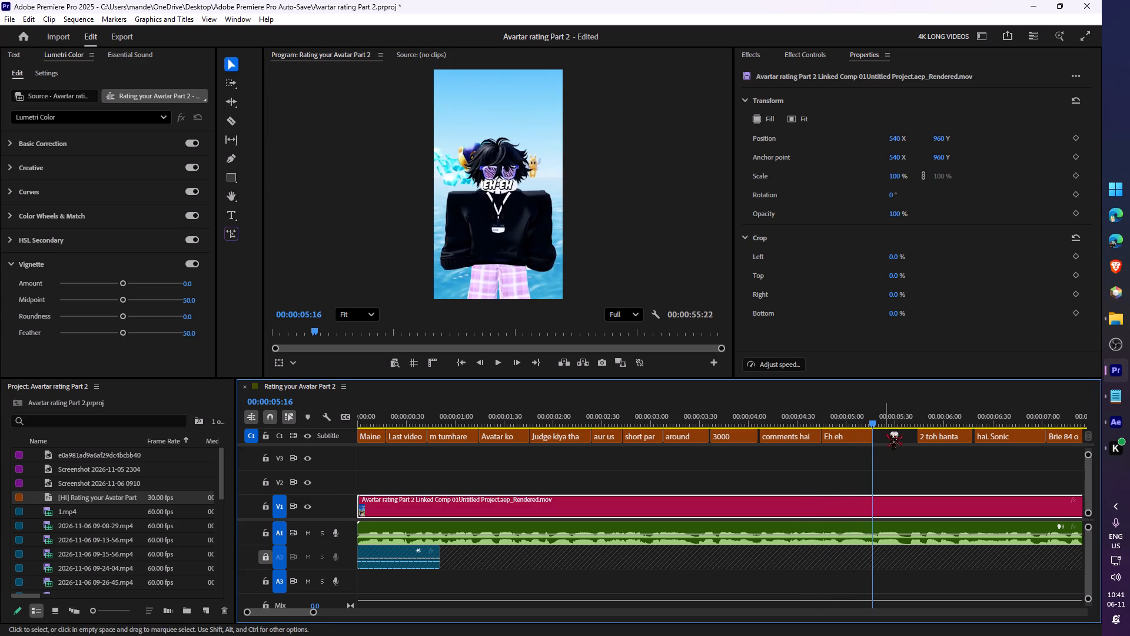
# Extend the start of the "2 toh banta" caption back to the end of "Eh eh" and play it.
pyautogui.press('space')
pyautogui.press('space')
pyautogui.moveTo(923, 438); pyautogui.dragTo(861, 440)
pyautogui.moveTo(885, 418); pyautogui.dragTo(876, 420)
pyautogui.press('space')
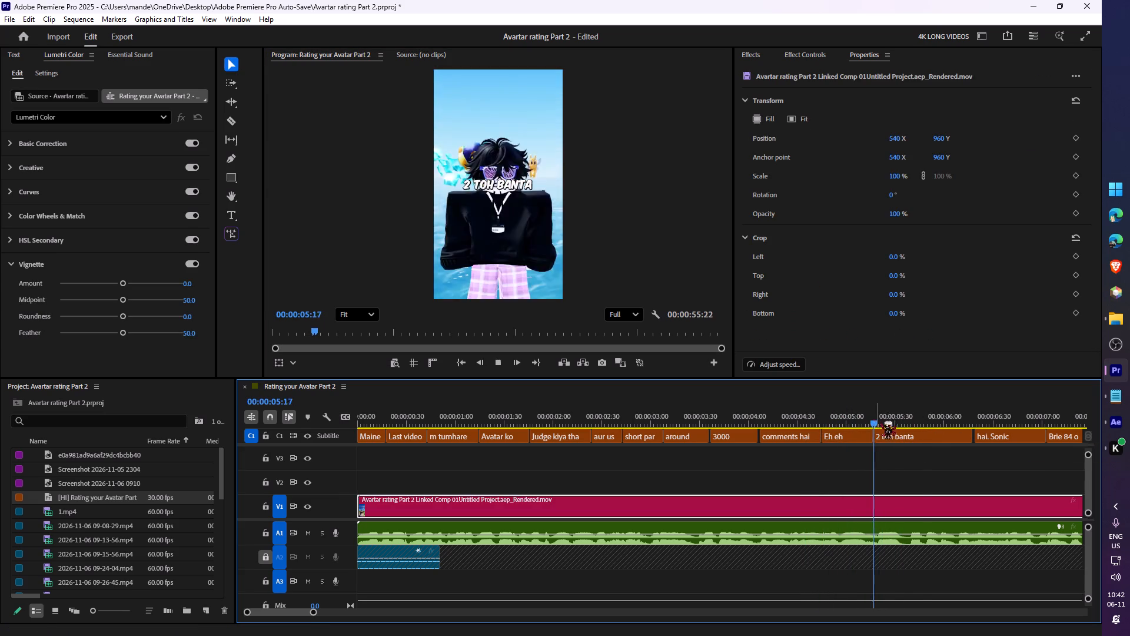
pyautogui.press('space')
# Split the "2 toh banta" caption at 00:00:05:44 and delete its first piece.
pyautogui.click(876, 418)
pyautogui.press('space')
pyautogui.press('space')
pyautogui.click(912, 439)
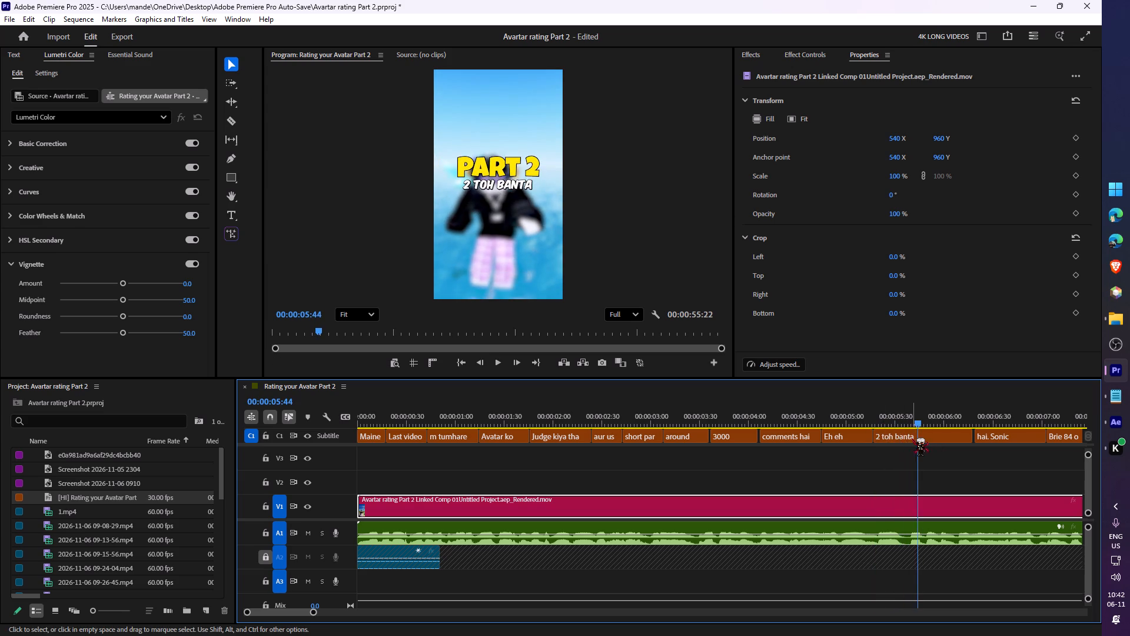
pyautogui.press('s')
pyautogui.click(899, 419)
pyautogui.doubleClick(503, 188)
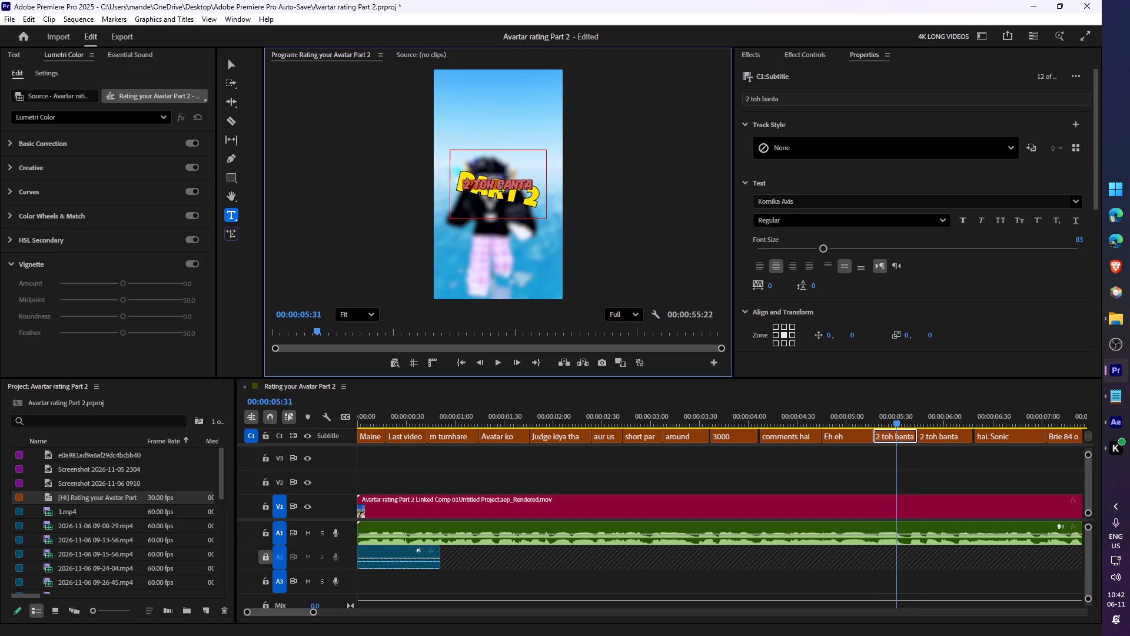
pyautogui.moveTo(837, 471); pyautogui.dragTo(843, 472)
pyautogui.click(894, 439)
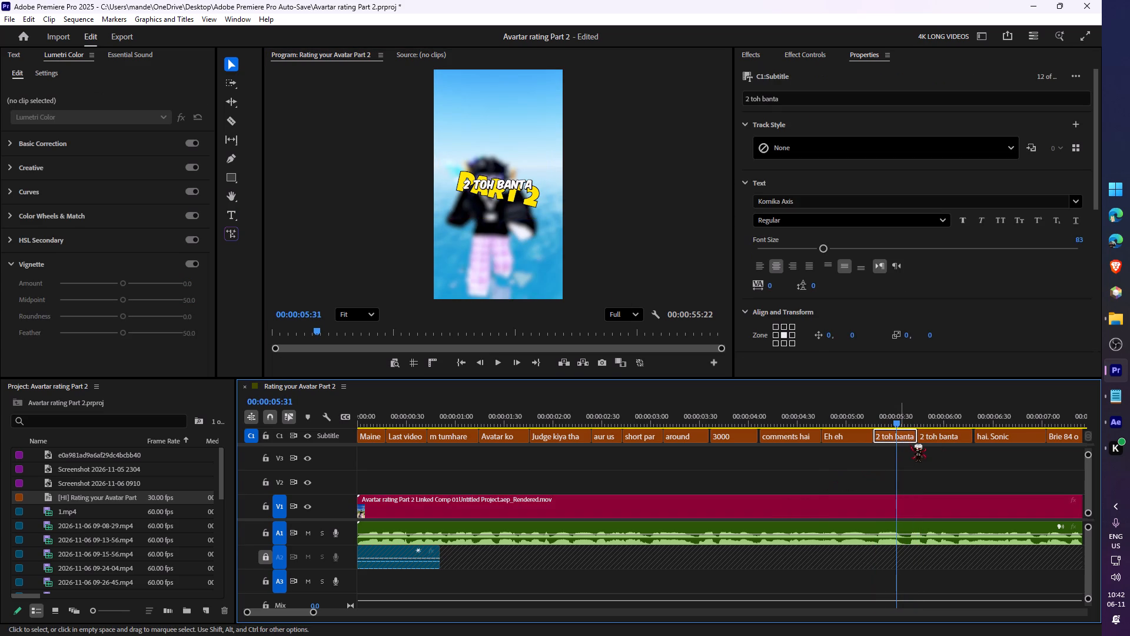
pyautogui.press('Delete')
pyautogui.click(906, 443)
# Split the "hai. Sonic" caption at 00:00:06:30, remove its first piece, and extend "2 toh banta" up to the cut.
pyautogui.click(926, 484)
pyautogui.press('space')
pyautogui.press('space')
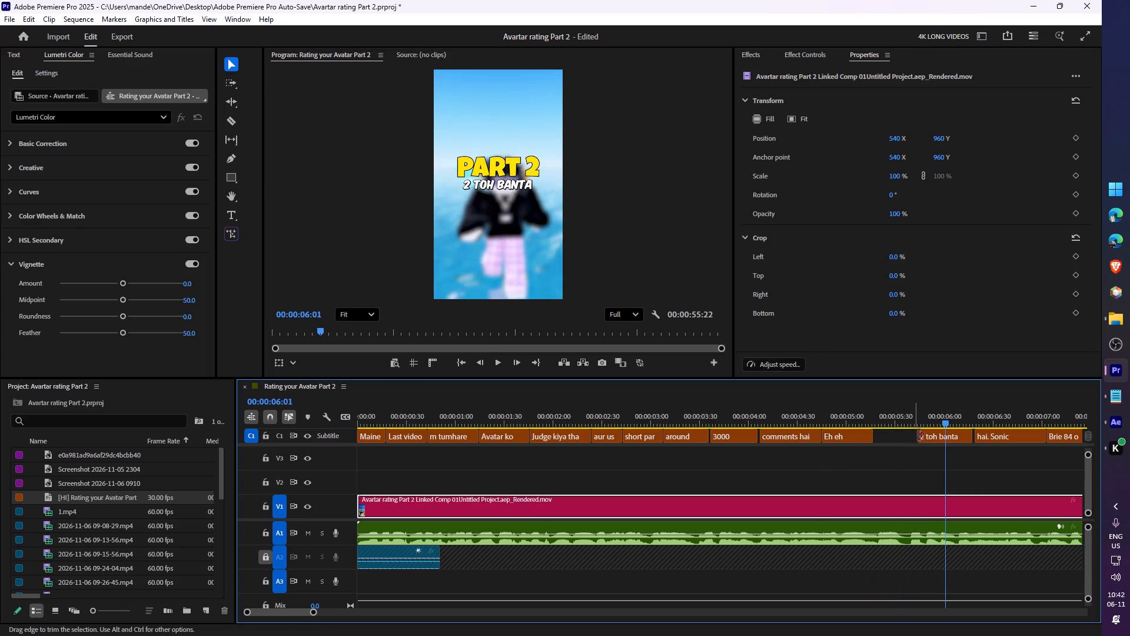
pyautogui.press('space')
pyautogui.press('space')
pyautogui.click(975, 419)
pyautogui.press('space')
pyautogui.press('space')
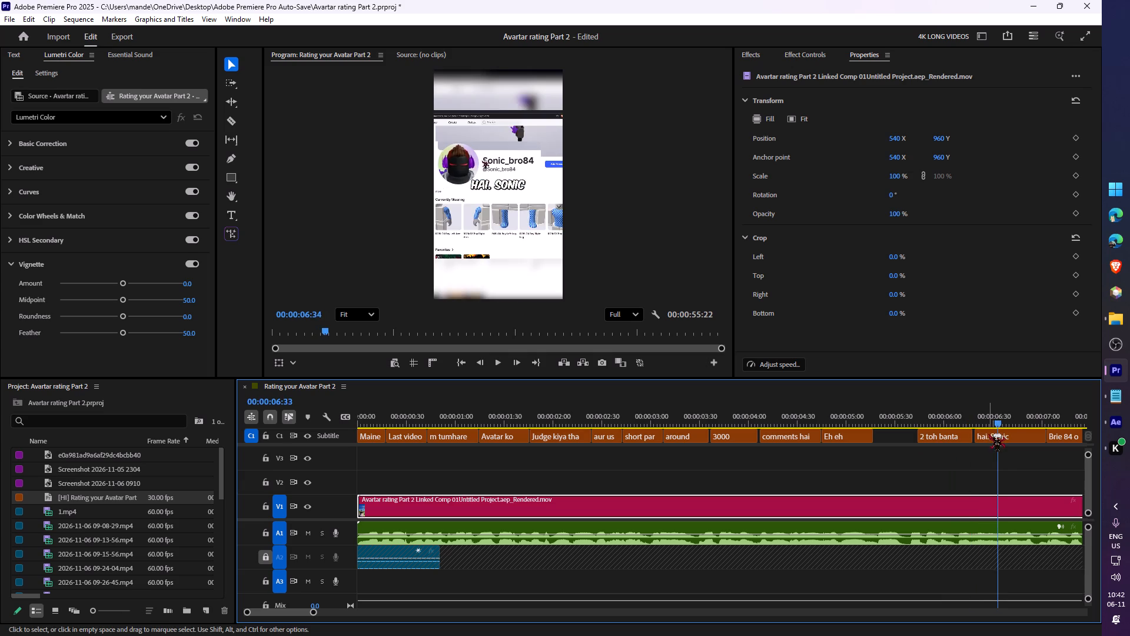
pyautogui.moveTo(986, 424); pyautogui.dragTo(994, 423)
pyautogui.click(995, 439)
pyautogui.press('s')
pyautogui.hotkey('ctrl', 'x')
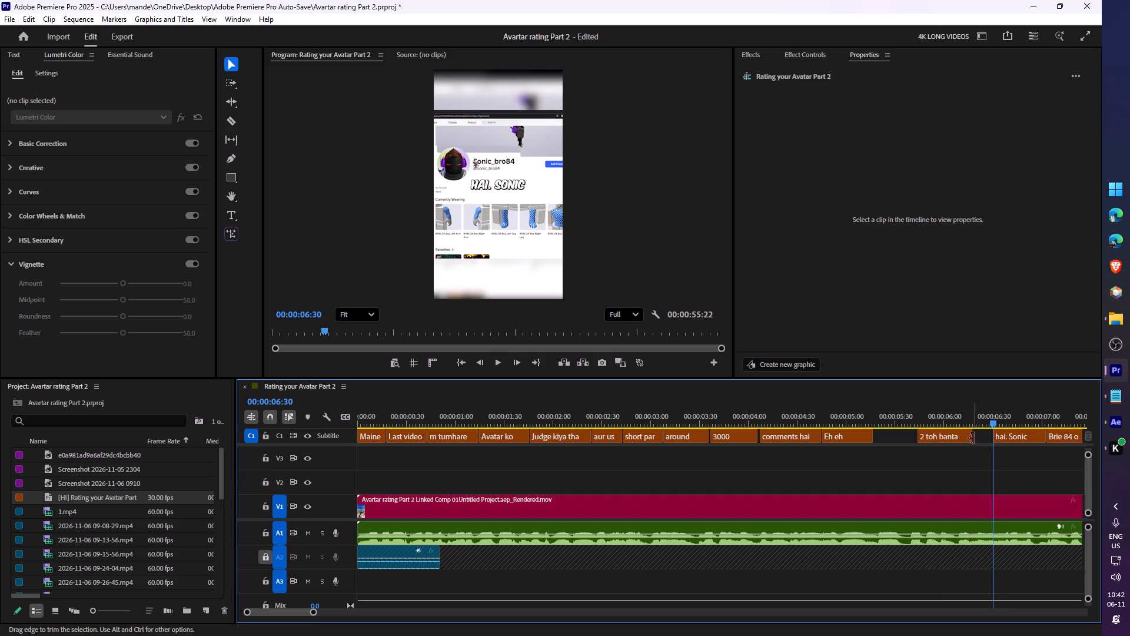
pyautogui.moveTo(972, 438); pyautogui.dragTo(997, 440)
pyautogui.moveTo(978, 428); pyautogui.dragTo(965, 429)
# Replay the "2 toh banta" caption and trim its start slightly later.
pyautogui.moveTo(931, 420); pyautogui.dragTo(921, 419)
pyautogui.press('space')
pyautogui.press('space')
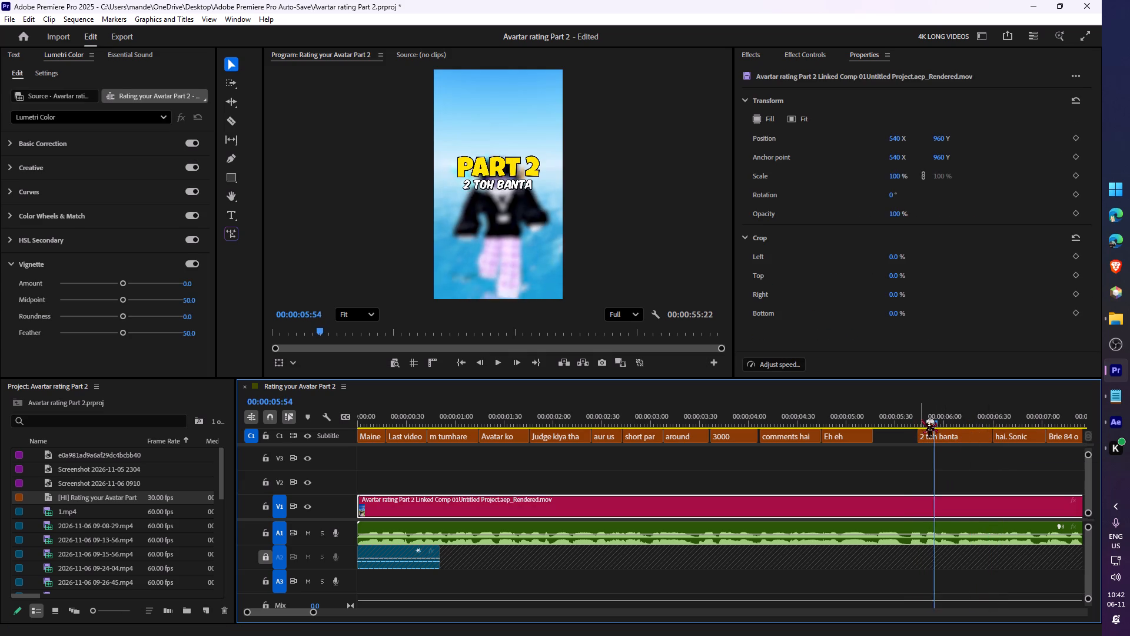
pyautogui.click(921, 420)
pyautogui.click(918, 440)
# Replace the text of the "2 toh banta" caption with "toh banta hai".
pyautogui.click(942, 442)
pyautogui.click(940, 426)
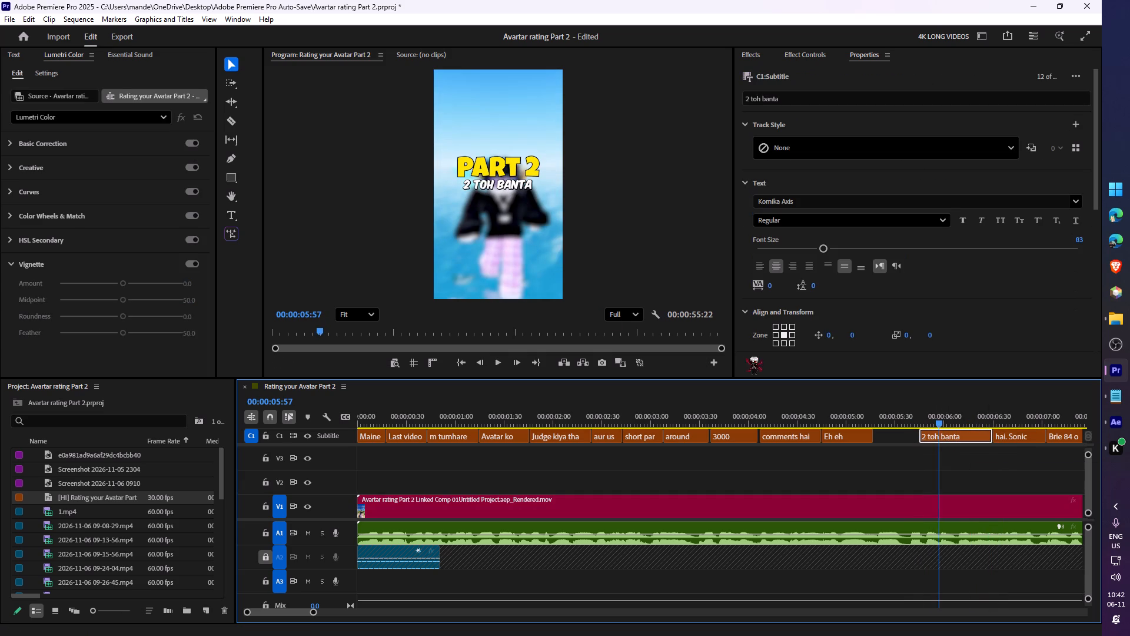
pyautogui.tripleClick(506, 193)
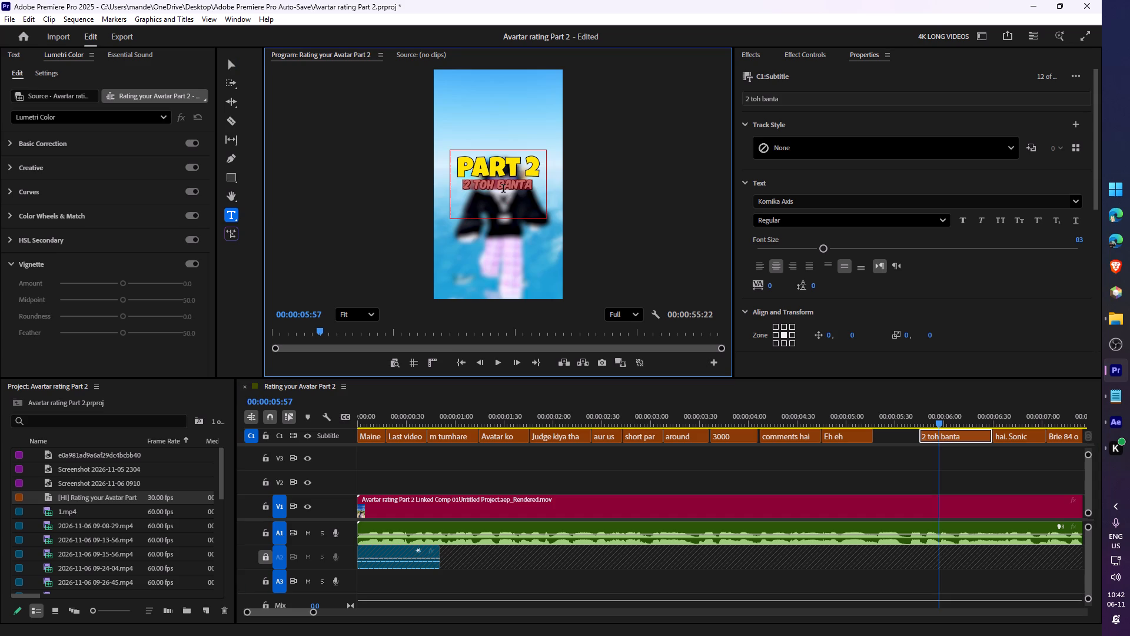
pyautogui.write('ytoh b')
pyautogui.press('BackSpace')
pyautogui.press('BackSpace')
pyautogui.press('BackSpace')
pyautogui.press('BackSpace')
pyautogui.press('BackSpace')
pyautogui.press('BackSpace')
pyautogui.write('toh banta hia')
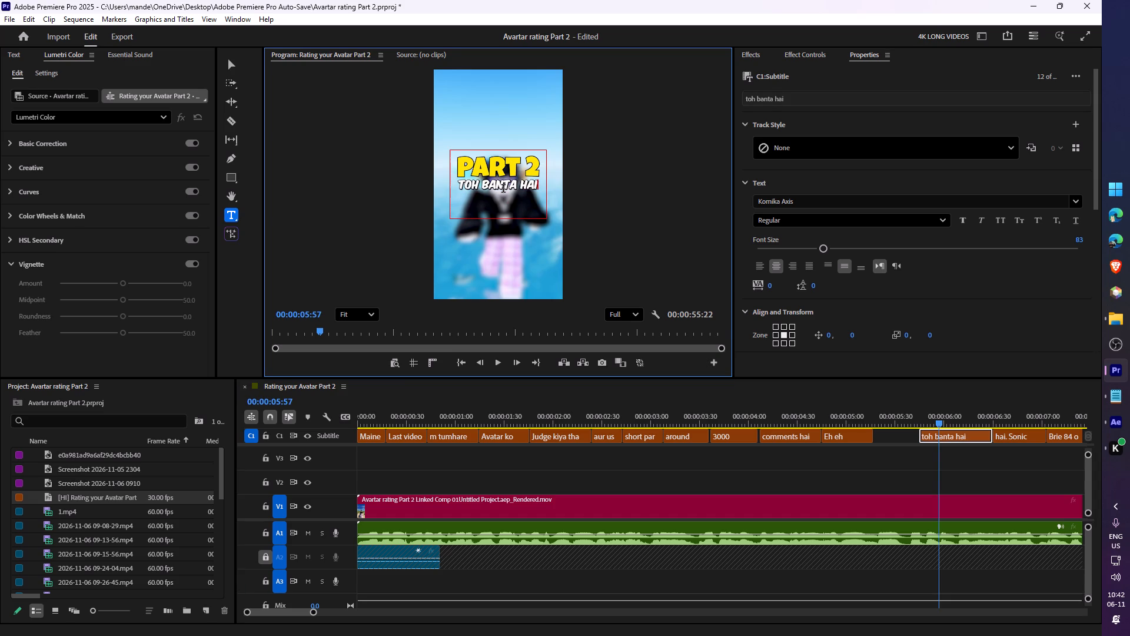
# Play on from "toh banta hai" and remove the "hai. Sonic" and "Brie 84 o" captions.
pyautogui.click(904, 471)
pyautogui.click(903, 405)
pyautogui.press('space')
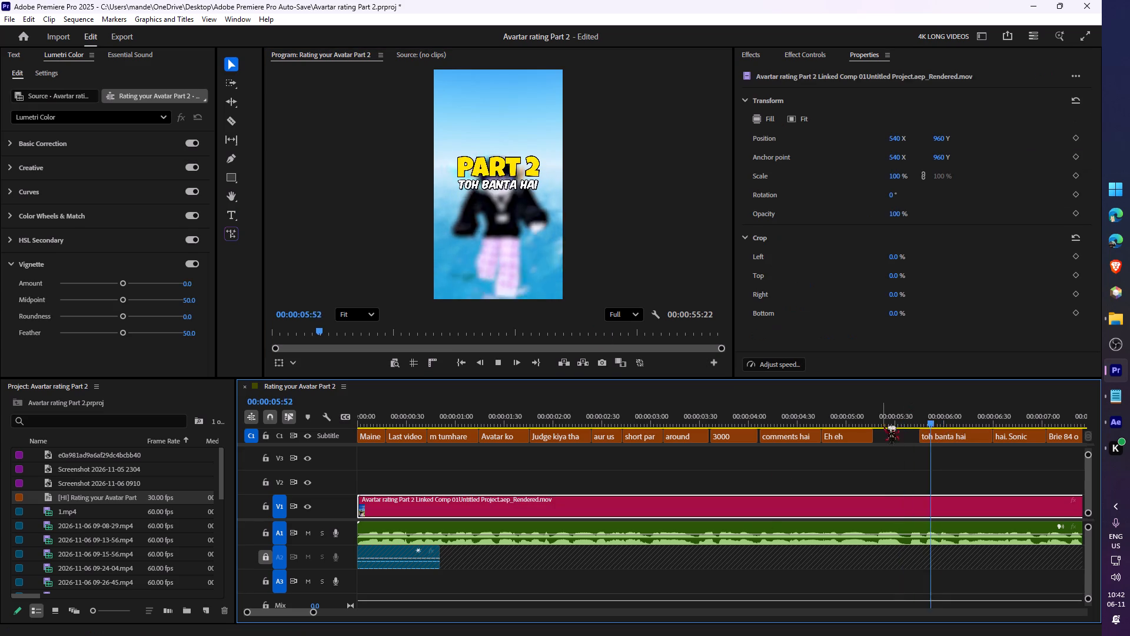
pyautogui.press('space')
pyautogui.press('space')
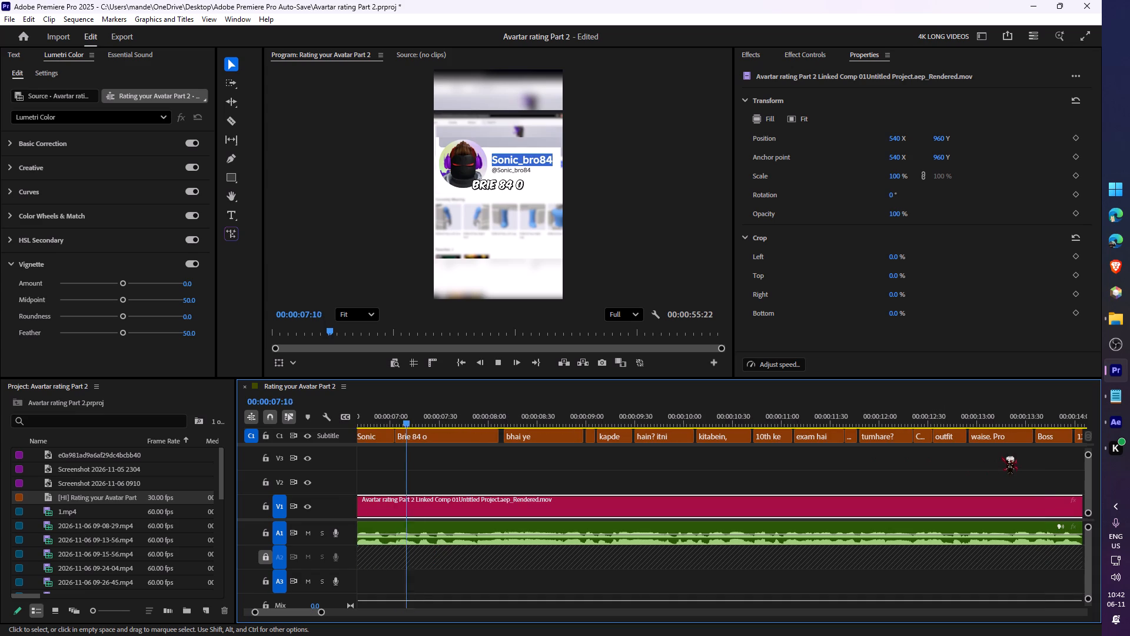
pyautogui.press('space')
pyautogui.press('space')
pyautogui.press('space')
pyautogui.press('c')
pyautogui.click(549, 422)
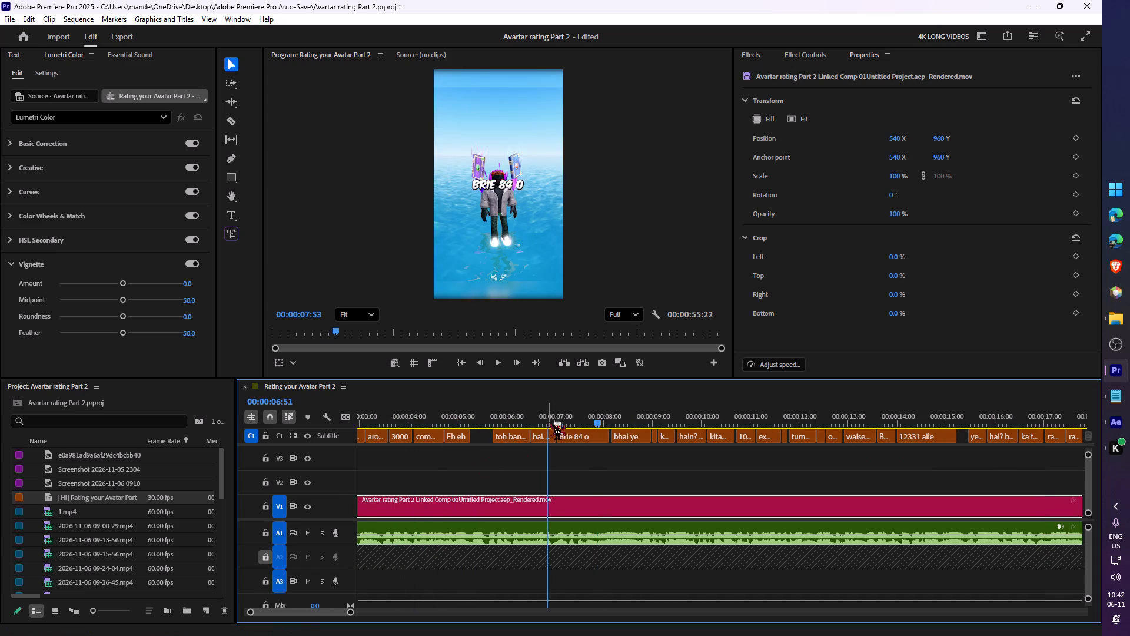
pyautogui.press('space')
pyautogui.press('space')
pyautogui.moveTo(557, 456); pyautogui.dragTo(570, 435)
pyautogui.hotkey('ctrl', 'x')
# Replay the emptied stretch and extend the start of the "bhai ye" caption back to 00:00:07:51.
pyautogui.moveTo(560, 415); pyautogui.dragTo(536, 417)
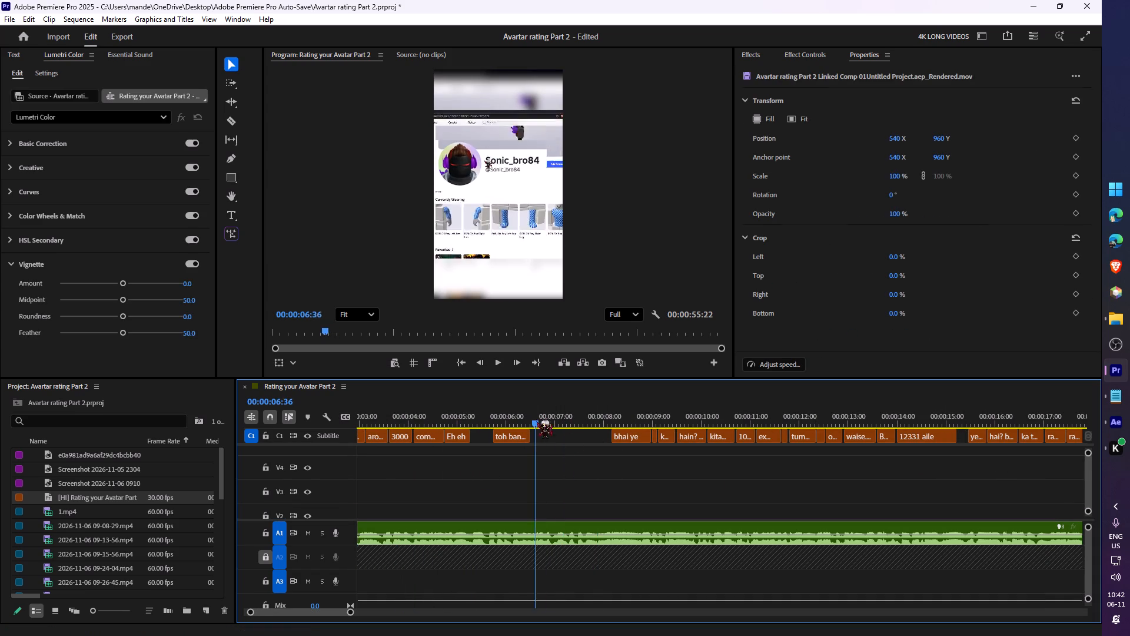
pyautogui.press('space')
pyautogui.press('space')
pyautogui.moveTo(613, 437); pyautogui.dragTo(597, 438)
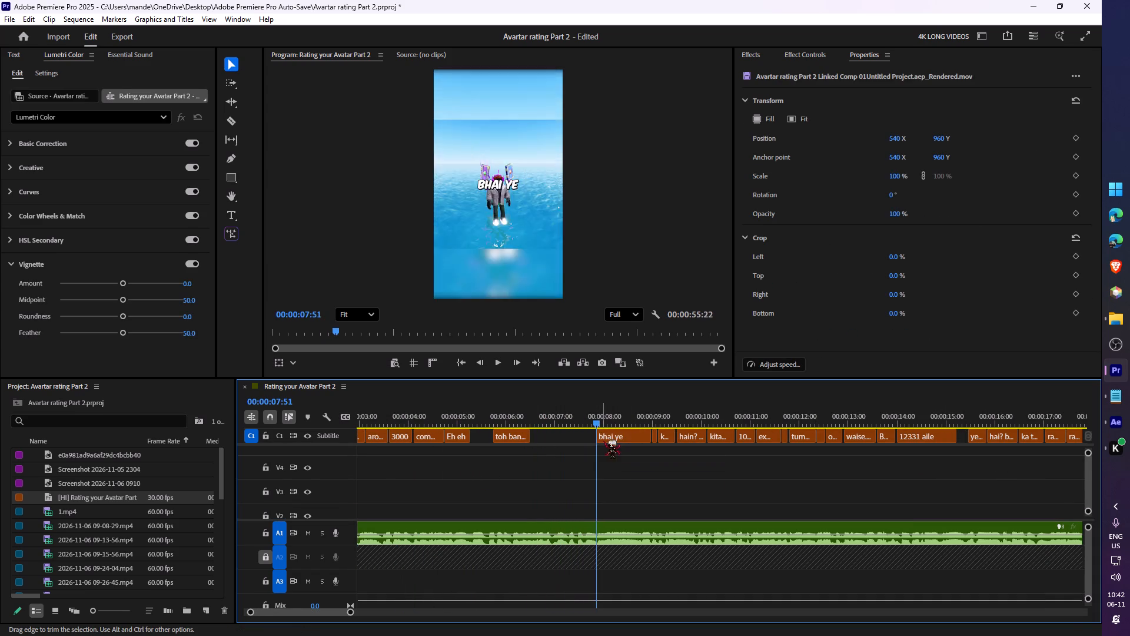
# Split the "bhai ye" caption at 00:00:08:41, then remove its second piece and the short caption just before "kapde".
pyautogui.press('space')
pyautogui.press('space')
pyautogui.press('space')
pyautogui.press('space')
pyautogui.press('space')
pyautogui.press('space')
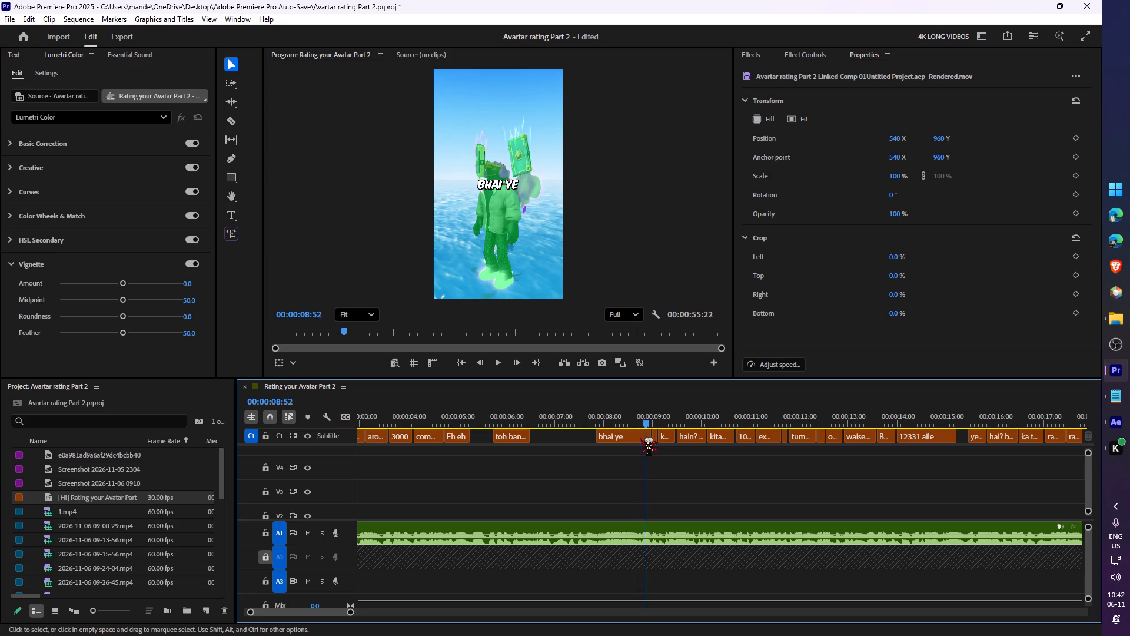
pyautogui.click(627, 420)
pyautogui.press('space')
pyautogui.press('space')
pyautogui.click(639, 438)
pyautogui.press('s')
pyautogui.doubleClick(640, 438)
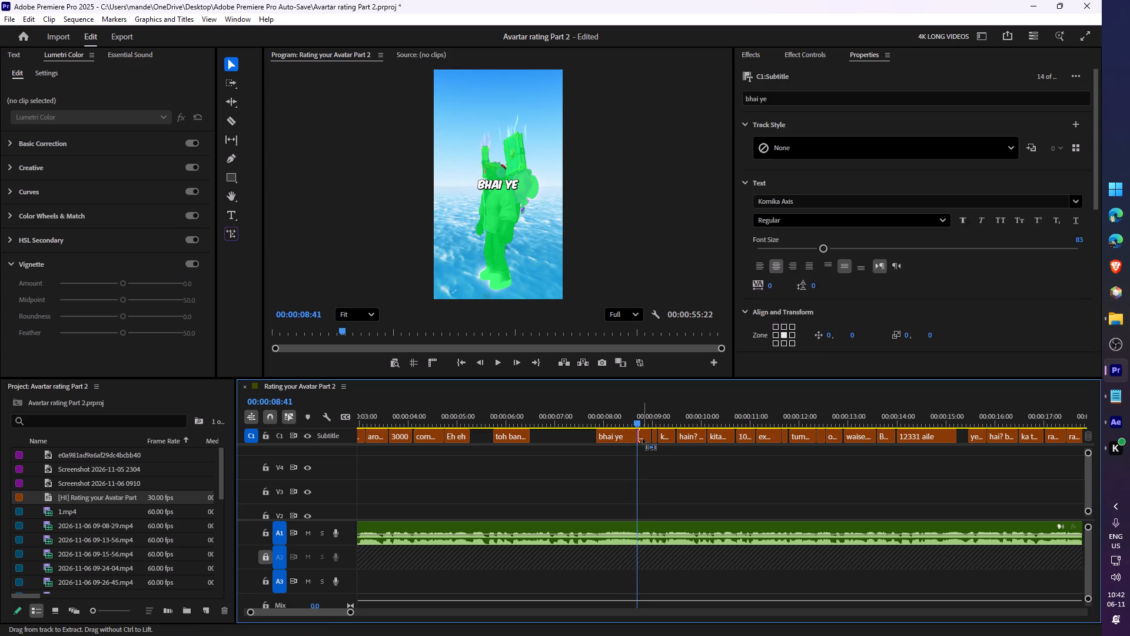
pyautogui.hotkey('ctrl', 'x')
pyautogui.keyDown('ctrl'); pyautogui.click(646, 449); pyautogui.keyUp('ctrl')
pyautogui.keyDown('ctrl'); pyautogui.click(654, 438); pyautogui.keyUp('ctrl')
pyautogui.hotkey('ctrl', 'x')
# Replace the text of the "bhai ye" caption with "ooooo", putting the last two letters in small caps.
pyautogui.click(608, 421)
pyautogui.click(621, 435)
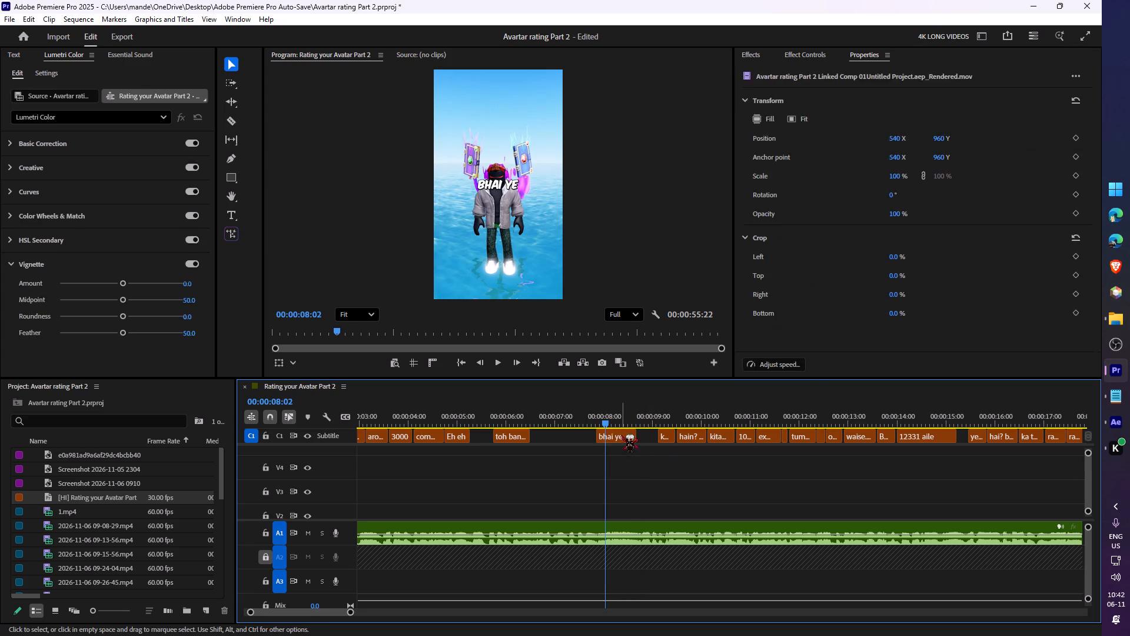
pyautogui.doubleClick(492, 181)
pyautogui.write('ooooooo')
pyautogui.press('BackSpace')
pyautogui.press('BackSpace')
pyautogui.press('BackSpace')
pyautogui.press('BackSpace')
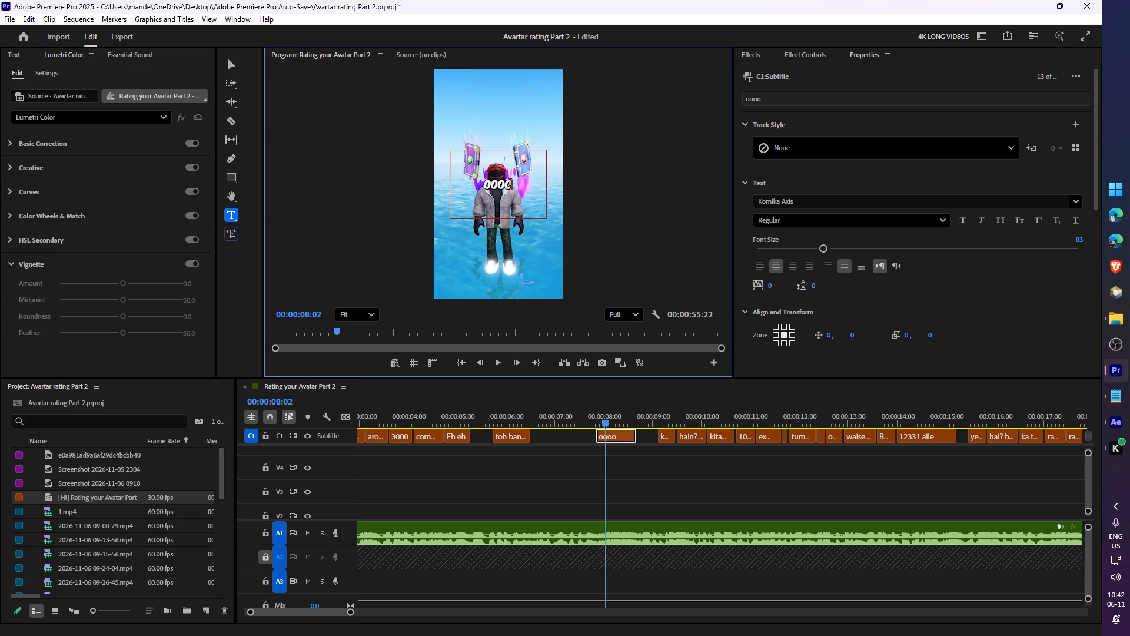
pyautogui.click(1022, 220)
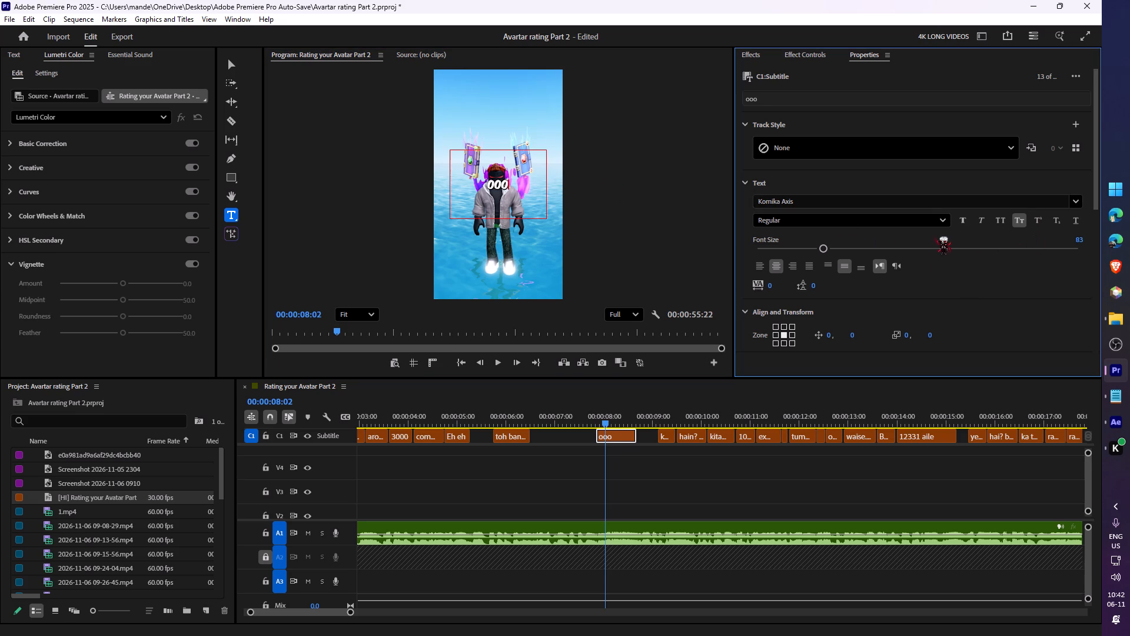
pyautogui.write('oo')
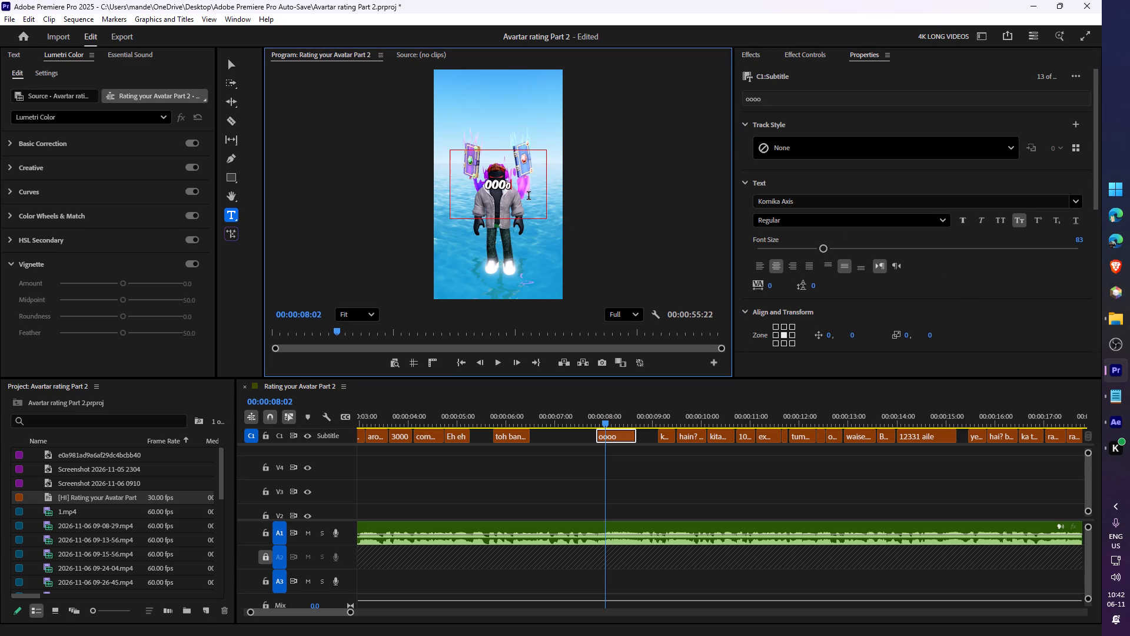
pyautogui.press('space')
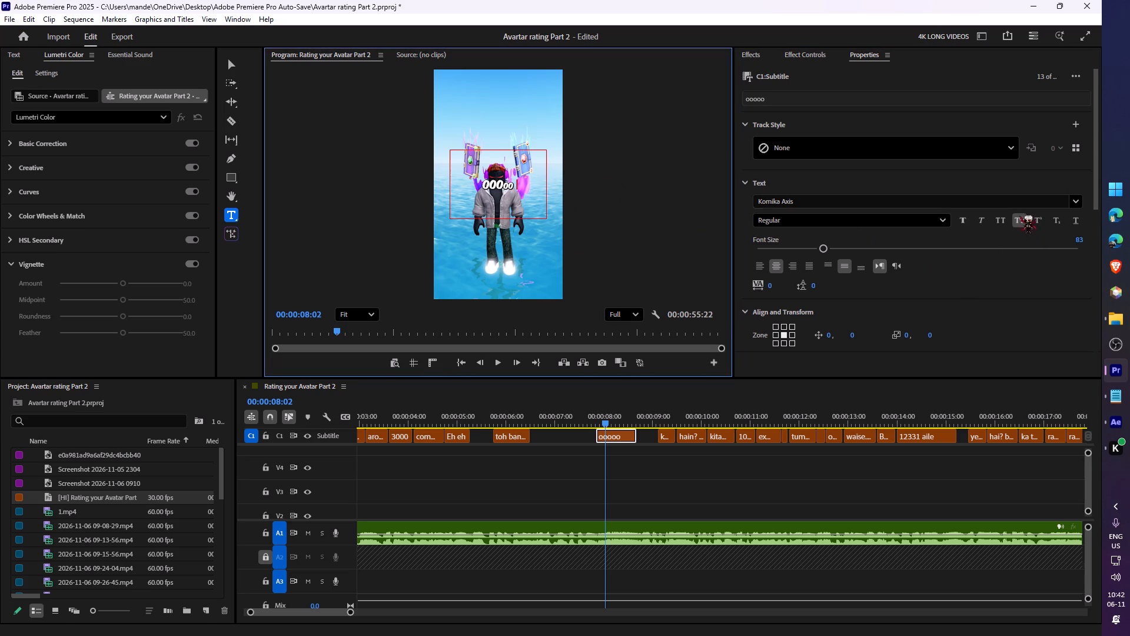
# Append the word "Bhai" to the "ooooo" caption at full letter size, without small caps.
pyautogui.click(1023, 223)
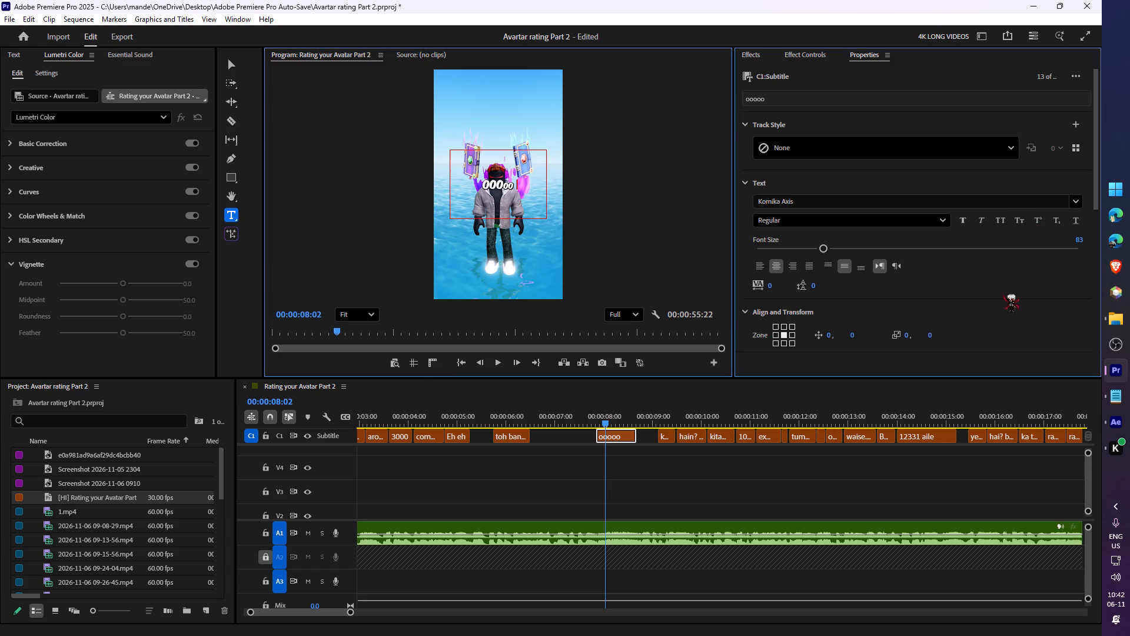
pyautogui.write('a=')
pyautogui.press('BackSpace')
pyautogui.press('BackSpace')
pyautogui.write('Bhai')
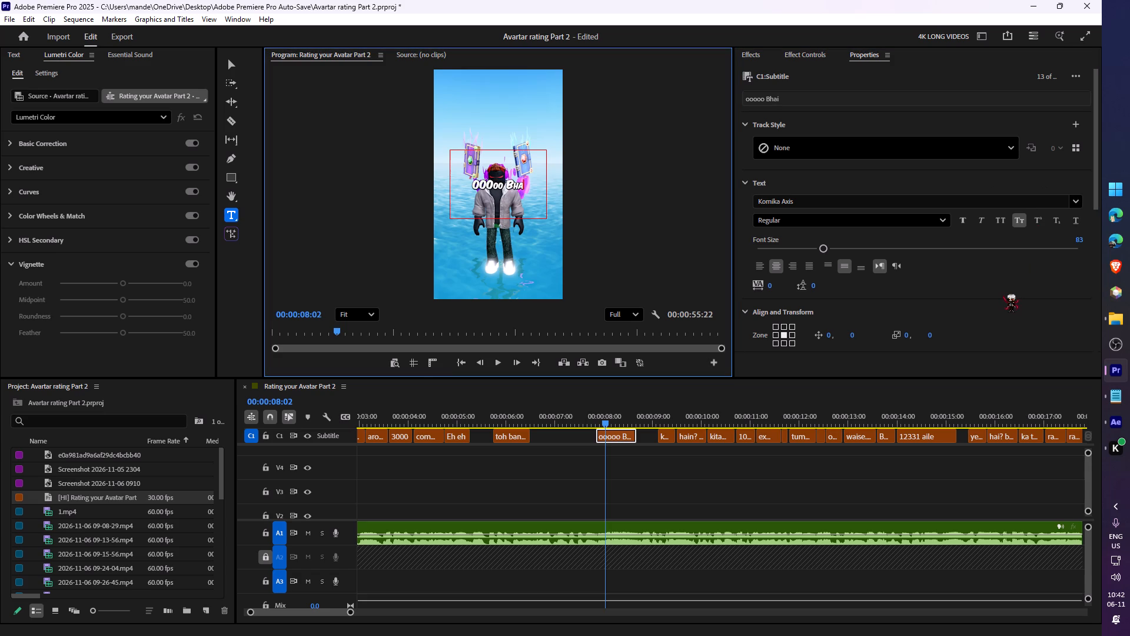
pyautogui.press('BackSpace')
pyautogui.press('BackSpace')
pyautogui.press('BackSpace')
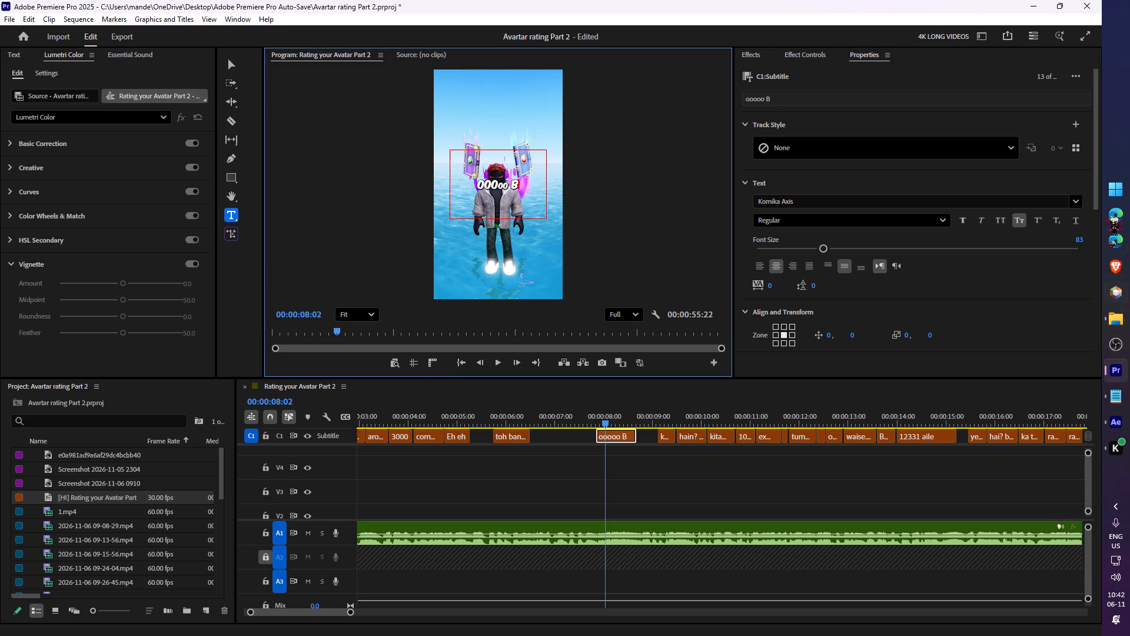
pyautogui.click(1023, 223)
pyautogui.write('hai')
# Replay the "ooooo Bhai" caption and retype its o's so only the first is full size and the other four are small caps.
pyautogui.click(590, 416)
pyautogui.press('space')
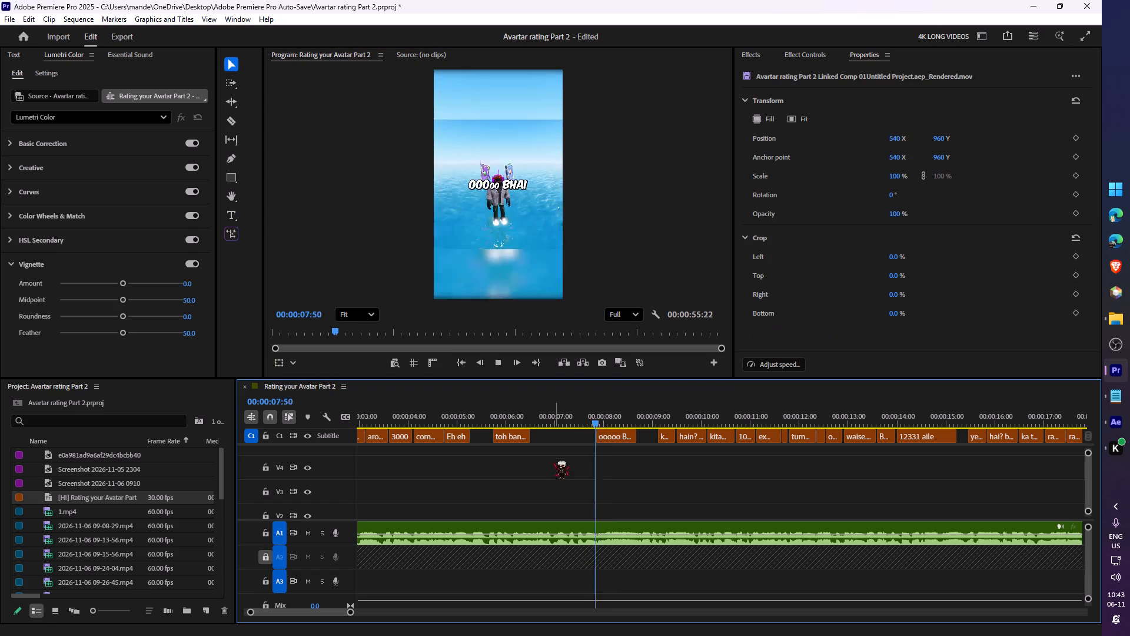
pyautogui.press('space')
pyautogui.click(611, 418)
pyautogui.click(610, 435)
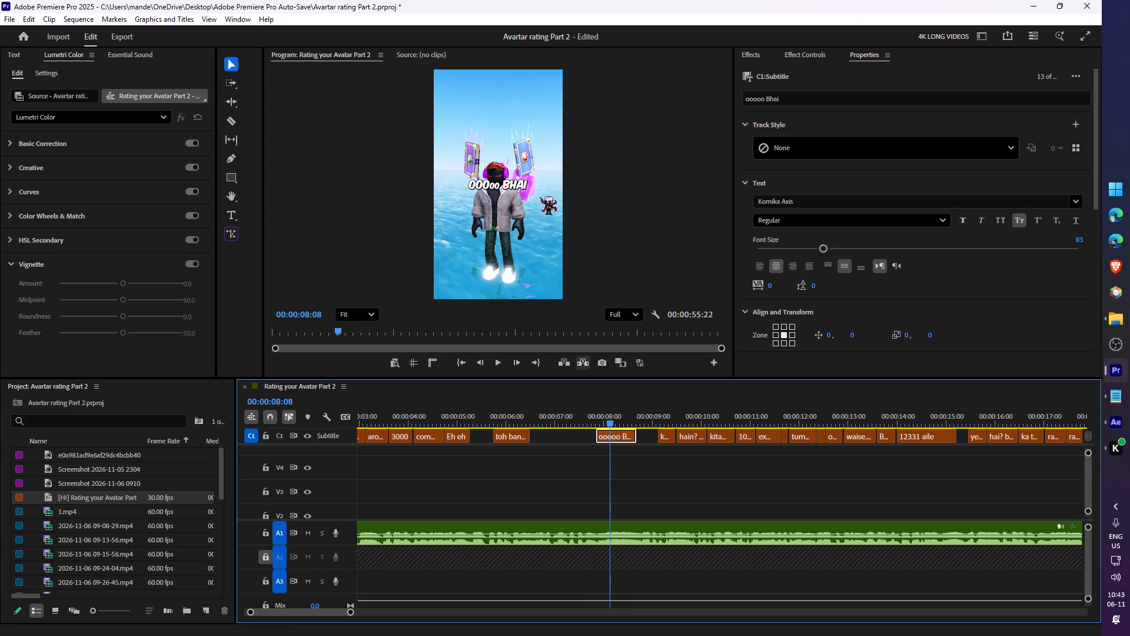
pyautogui.click(487, 181)
pyautogui.doubleClick(488, 188)
pyautogui.click(488, 185)
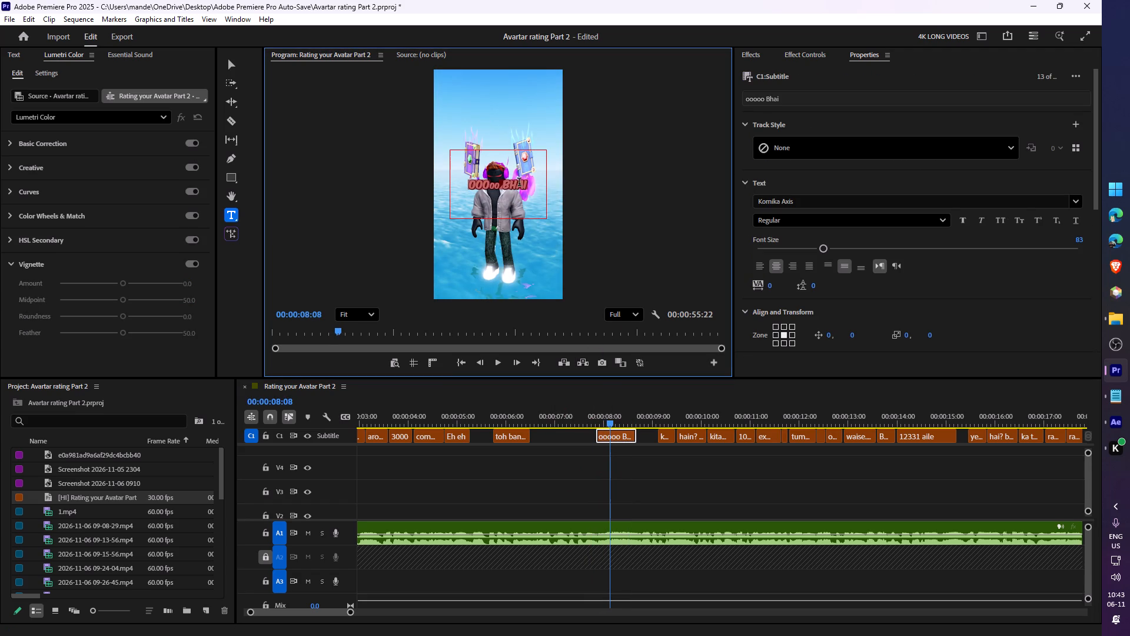
pyautogui.press('BackSpace')
pyautogui.press('BackSpace')
pyautogui.click(1018, 218)
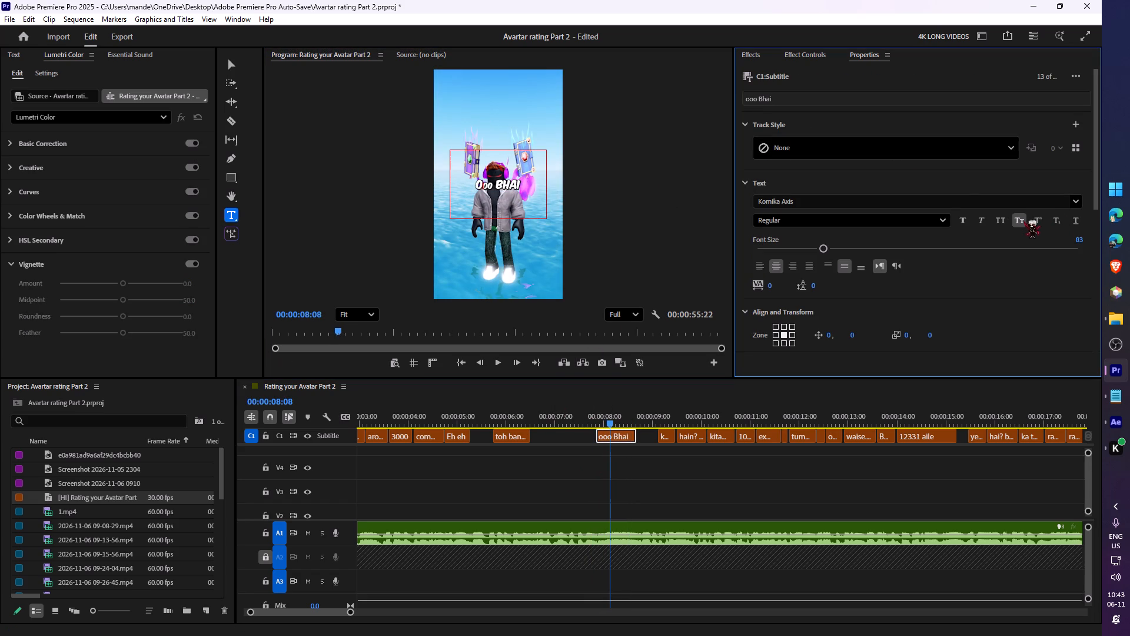
pyautogui.press('o')
pyautogui.press('o')
pyautogui.press('o')
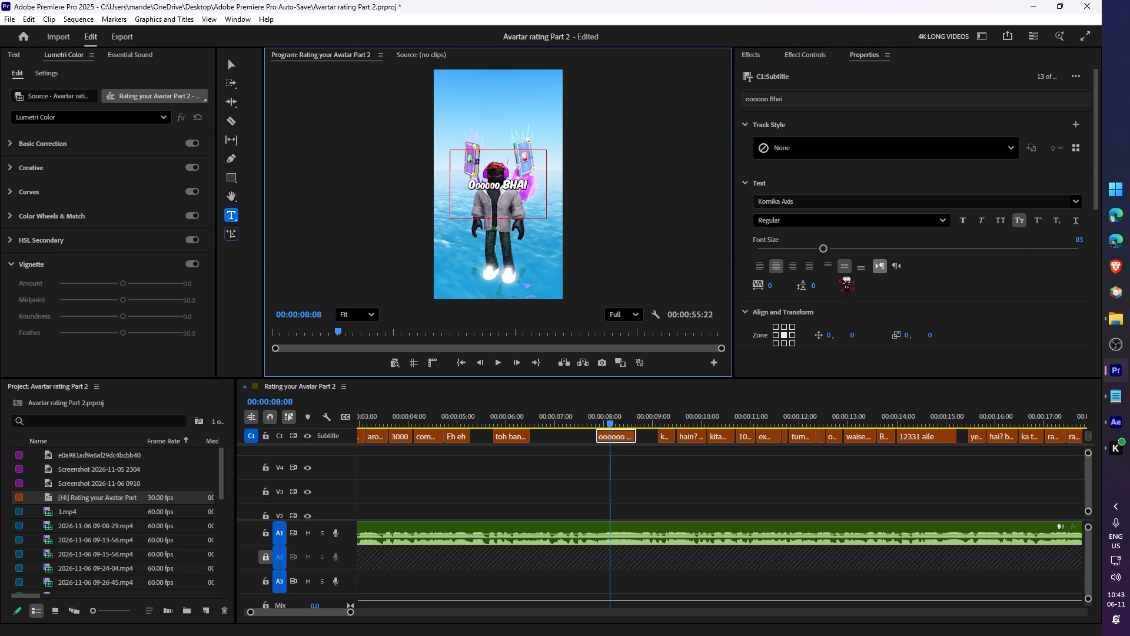
pyautogui.press('BackSpace')
pyautogui.click(1021, 218)
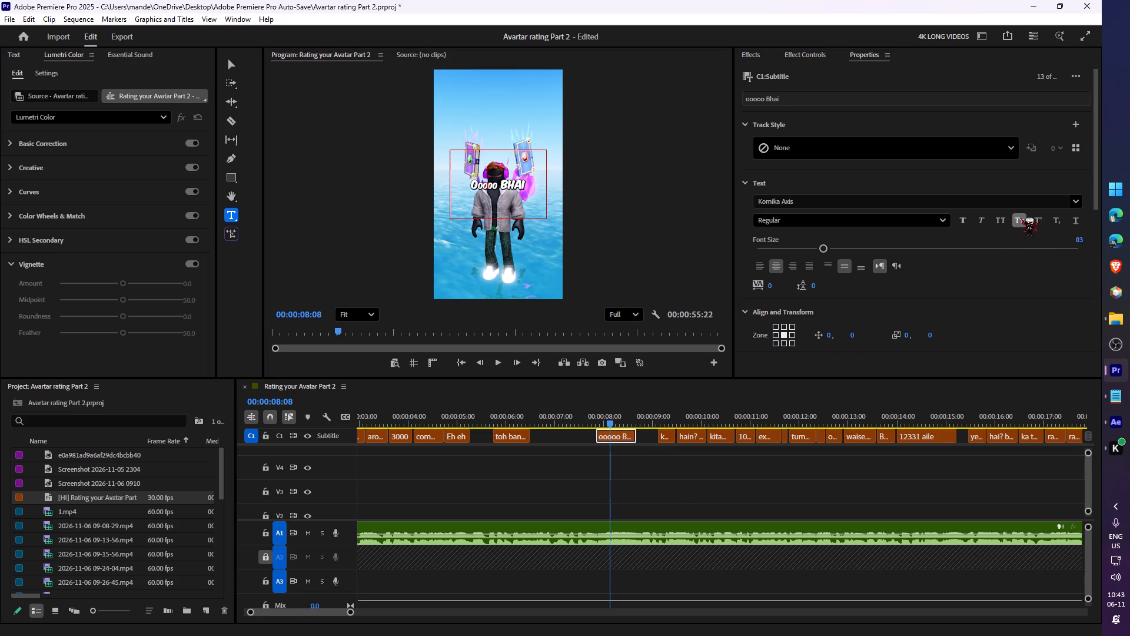
# Replay the "ooooo Bhai" caption and extend the start of "kapde" back to 00:00:08:38, flush against it.
pyautogui.moveTo(604, 406); pyautogui.dragTo(591, 416)
pyautogui.press('space')
pyautogui.press('space')
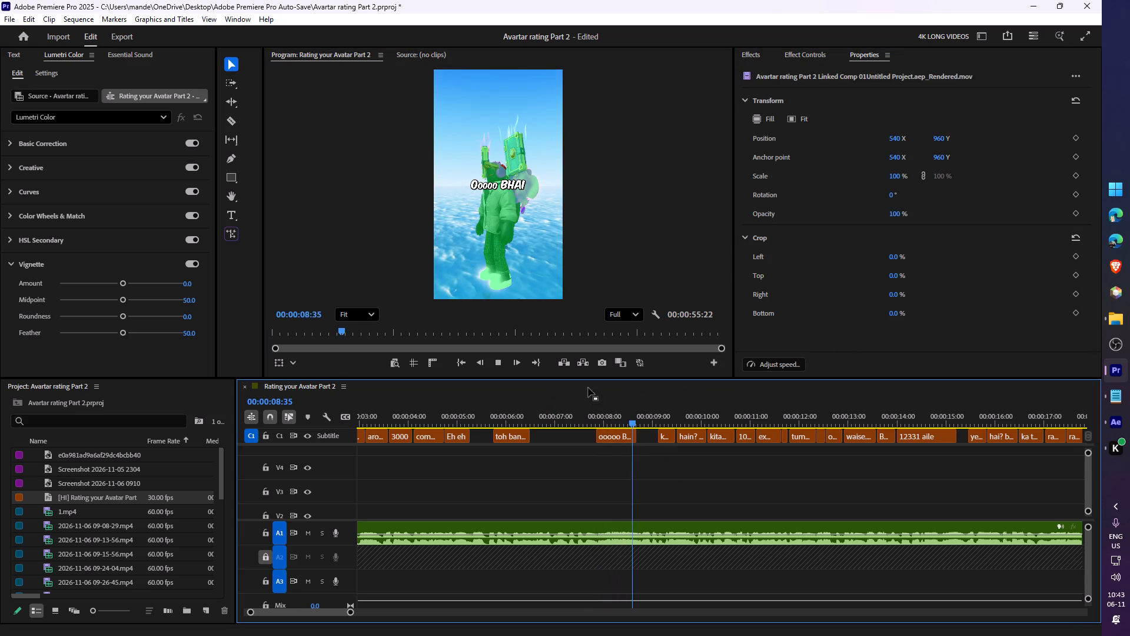
pyautogui.press('space')
pyautogui.press('space')
pyautogui.click(611, 419)
pyautogui.press('space')
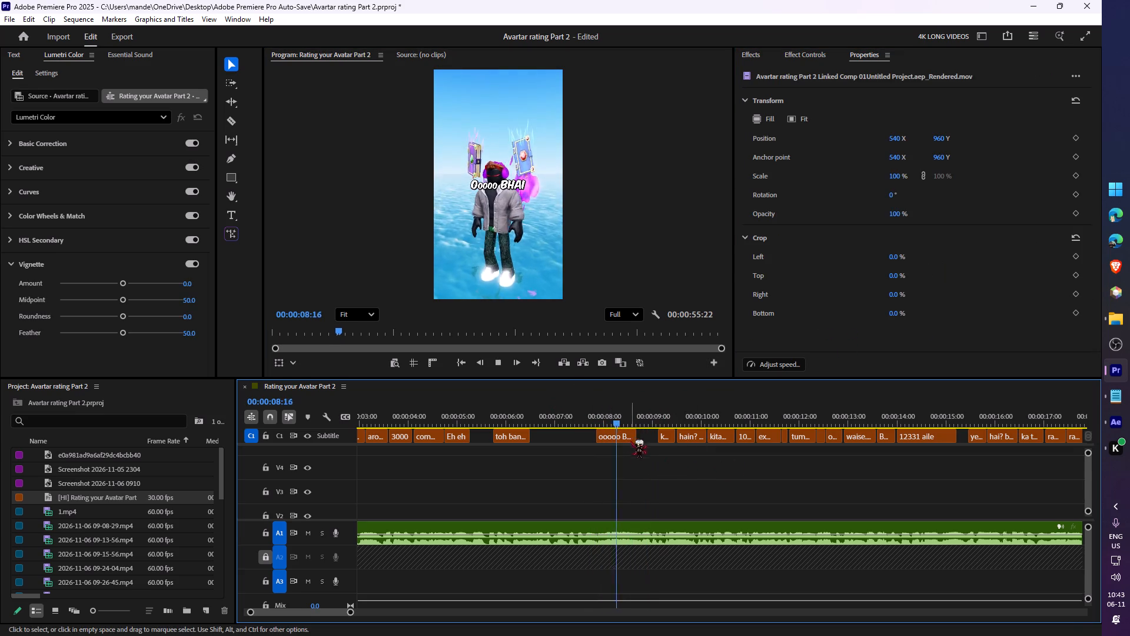
pyautogui.press('space')
pyautogui.moveTo(660, 439); pyautogui.dragTo(635, 441)
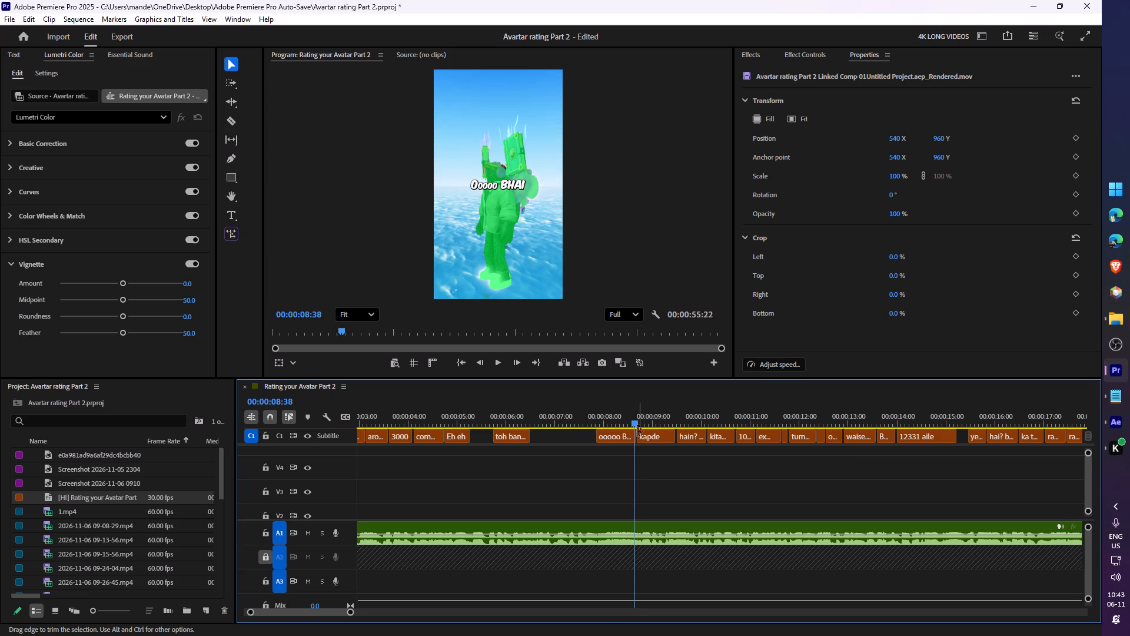
pyautogui.click(634, 430)
pyautogui.moveTo(638, 439); pyautogui.dragTo(627, 442)
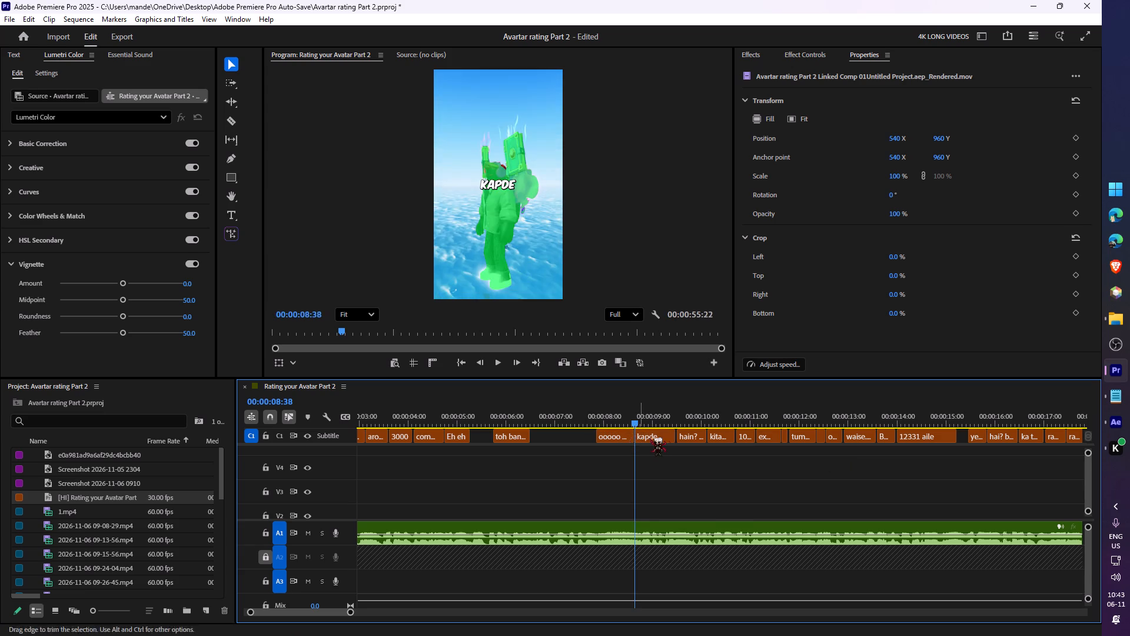
# Split the "kapde" caption at 00:00:09:05, remove its second piece, and extend "hain? itni" back to the cut.
pyautogui.press('space')
pyautogui.press('space')
pyautogui.moveTo(646, 423); pyautogui.dragTo(632, 420)
pyautogui.press('space')
pyautogui.press('space')
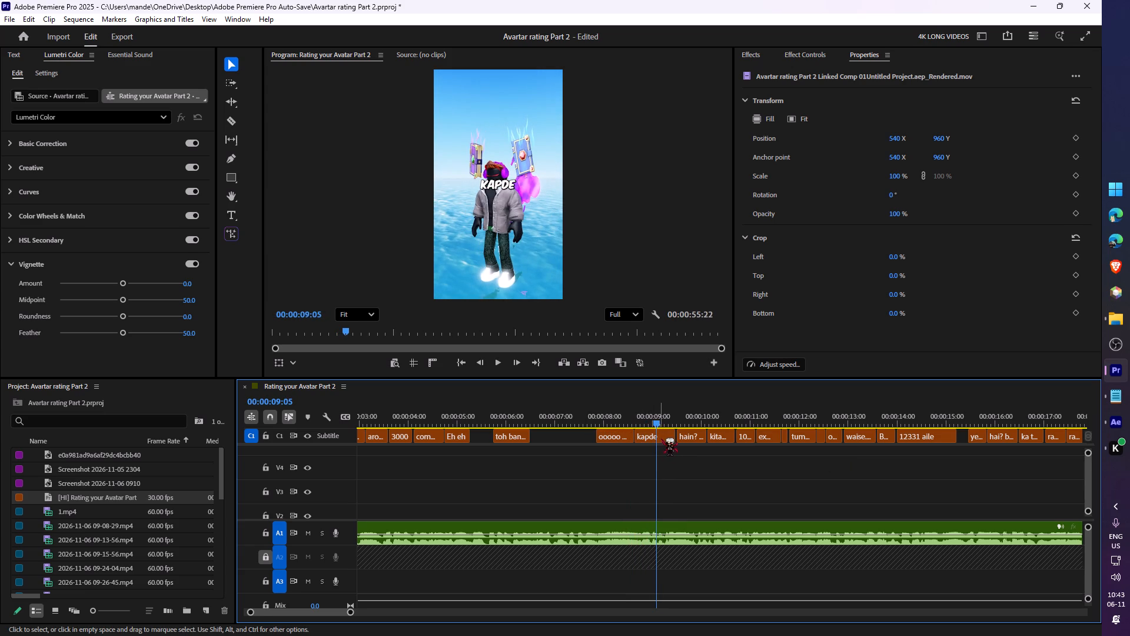
pyautogui.click(661, 438)
pyautogui.press('s')
pyautogui.click(665, 438)
pyautogui.hotkey('ctrl', 'x')
pyautogui.moveTo(680, 438); pyautogui.dragTo(638, 443)
# Replace the text of the shortened "kapde" caption with "yeh kya".
pyautogui.click(643, 426)
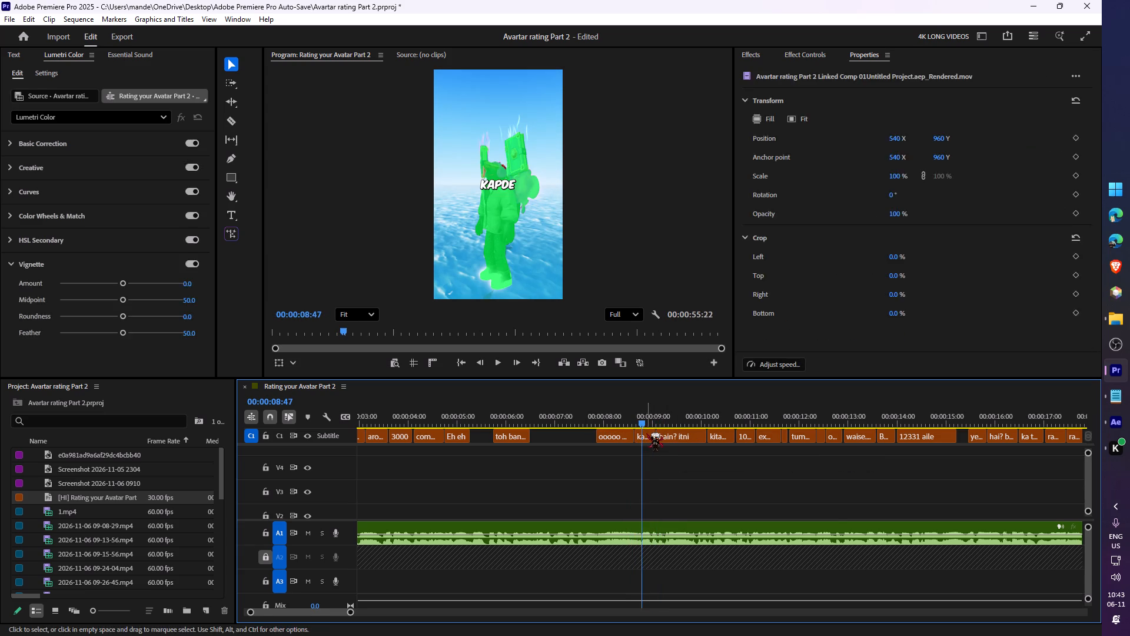
pyautogui.click(646, 433)
pyautogui.doubleClick(496, 185)
pyautogui.write('yeh kya')
# Play through the "hain? itni" caption, split it where the spoken phrase ends, and remove its second piece.
pyautogui.click(682, 476)
pyautogui.press('space')
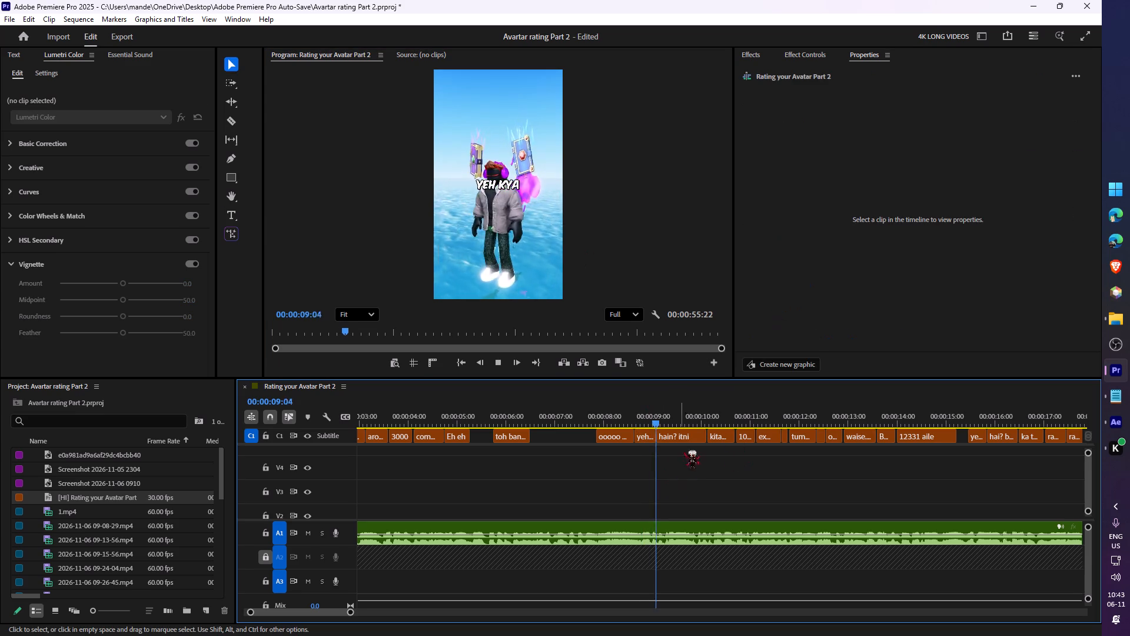
pyautogui.press('space')
pyautogui.click(694, 439)
pyautogui.press('s')
pyautogui.click(699, 438)
pyautogui.hotkey('ctrl', 'x')
# Replace the text of the "hain? itni" caption with "kapde hai".
pyautogui.keyDown('ctrl'); pyautogui.click(676, 422); pyautogui.keyUp('ctrl')
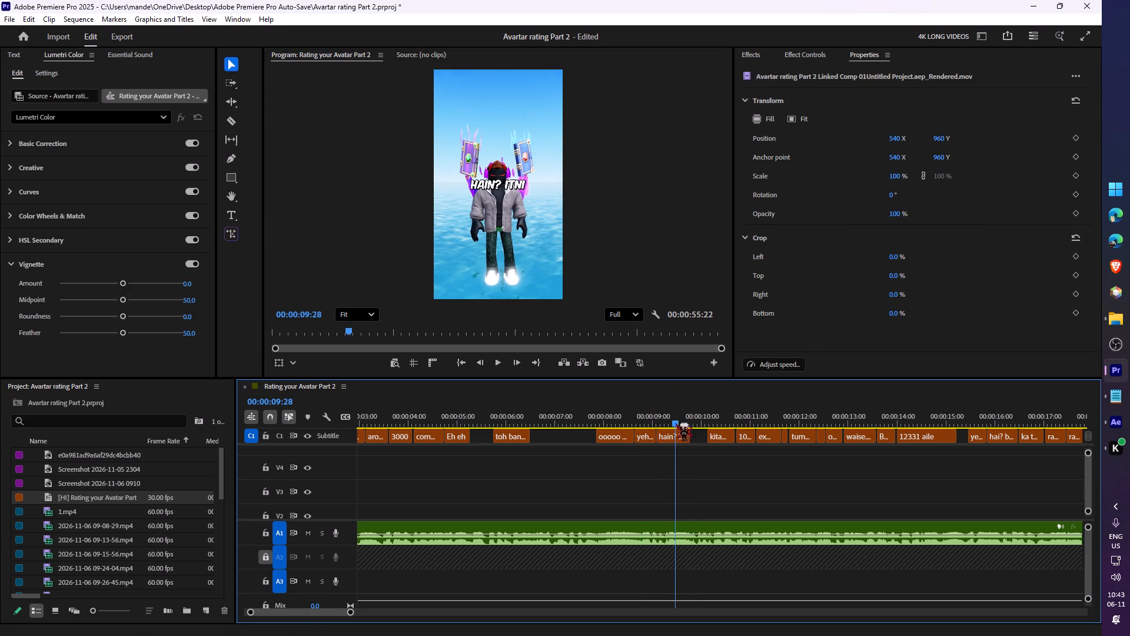
pyautogui.click(673, 440)
pyautogui.doubleClick(514, 186)
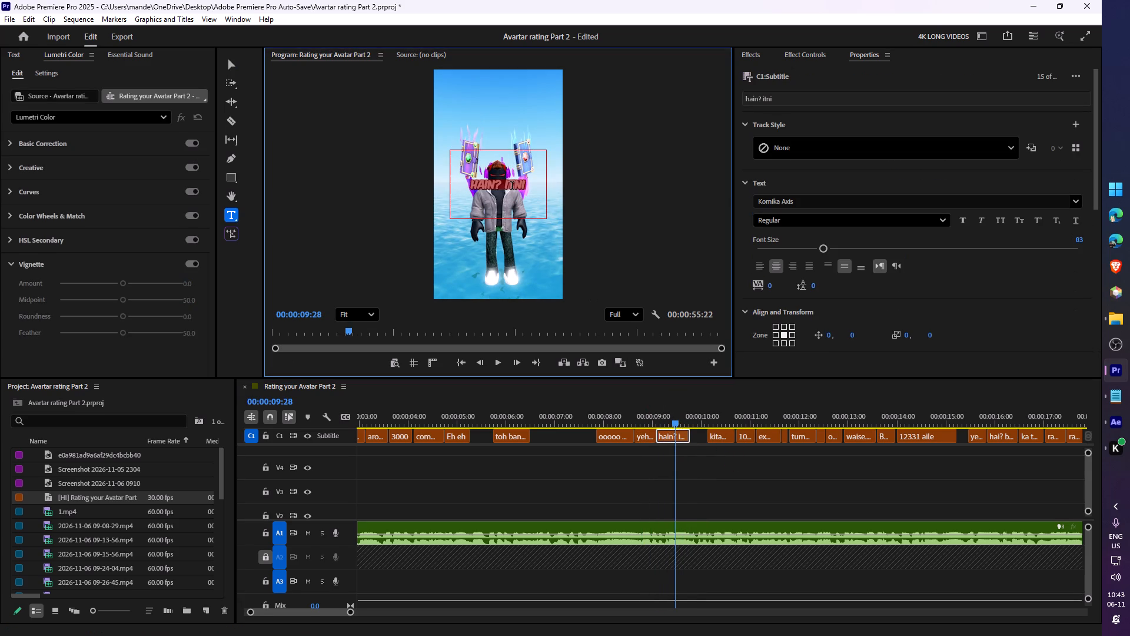
pyautogui.write('kapde hai')
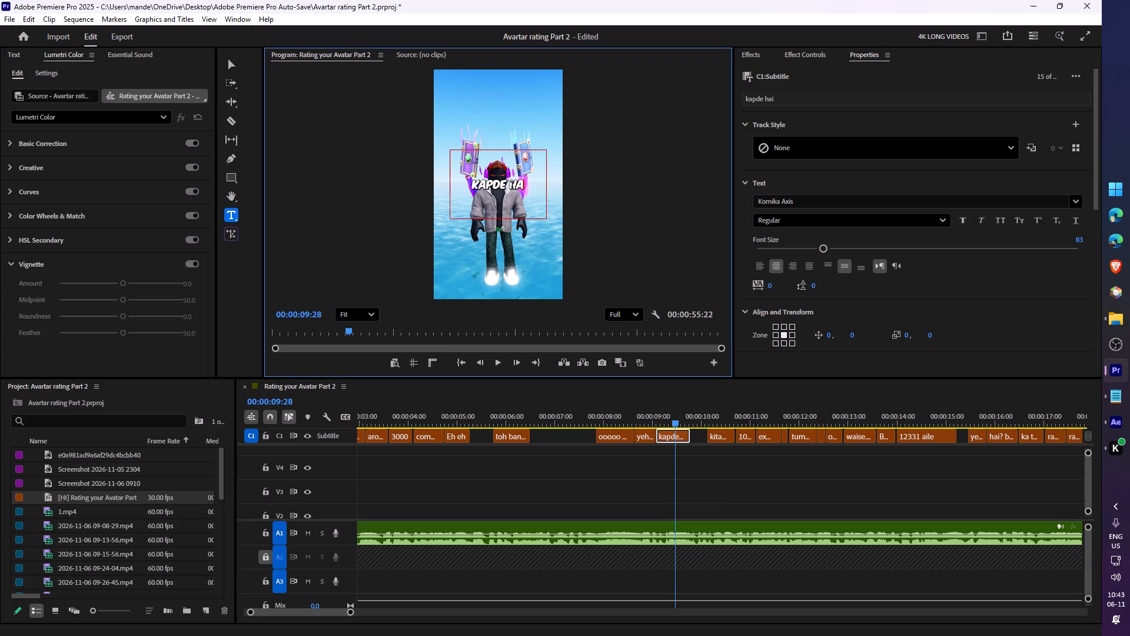
# Play past the "kapde hai" caption and extend the start of "kitabein," back to meet its end.
pyautogui.click(700, 499)
pyautogui.press('space')
pyautogui.press('space')
pyautogui.moveTo(708, 440); pyautogui.dragTo(656, 445)
# Play through the "kitabein," caption and replace its text with "itni kitabe".
pyautogui.press('space')
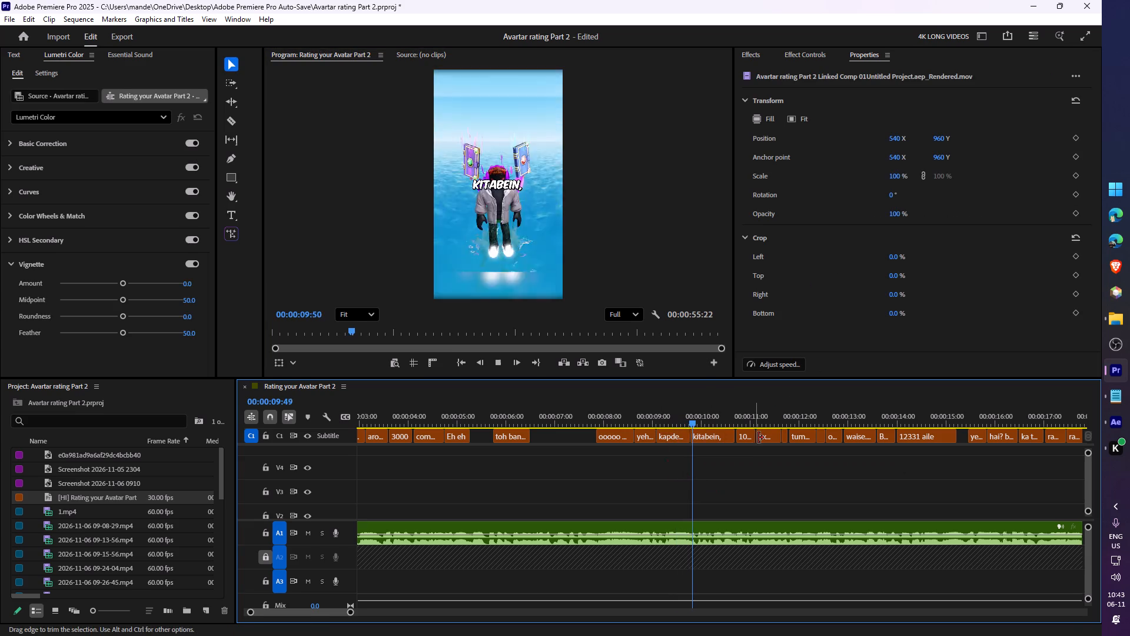
pyautogui.press('space')
pyautogui.click(723, 437)
pyautogui.doubleClick(500, 188)
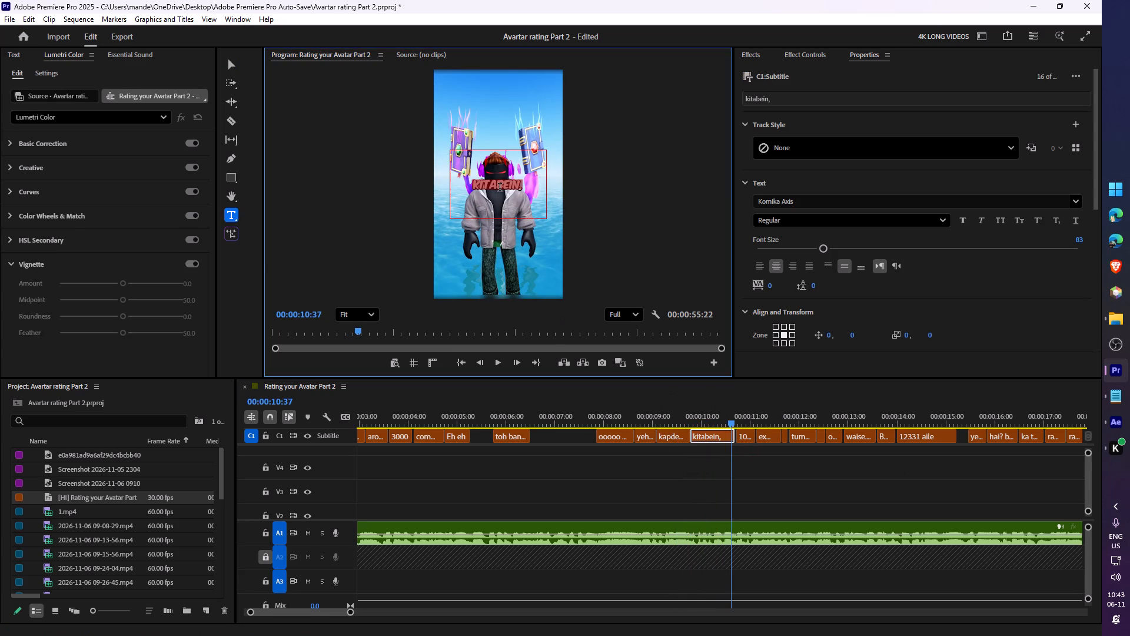
pyautogui.write('itni kitabe')
# Play into the "10th ke" caption, pull its start slightly earlier towards "itni kitabe", and replay the transition.
pyautogui.click(759, 483)
pyautogui.press('space')
pyautogui.press('space')
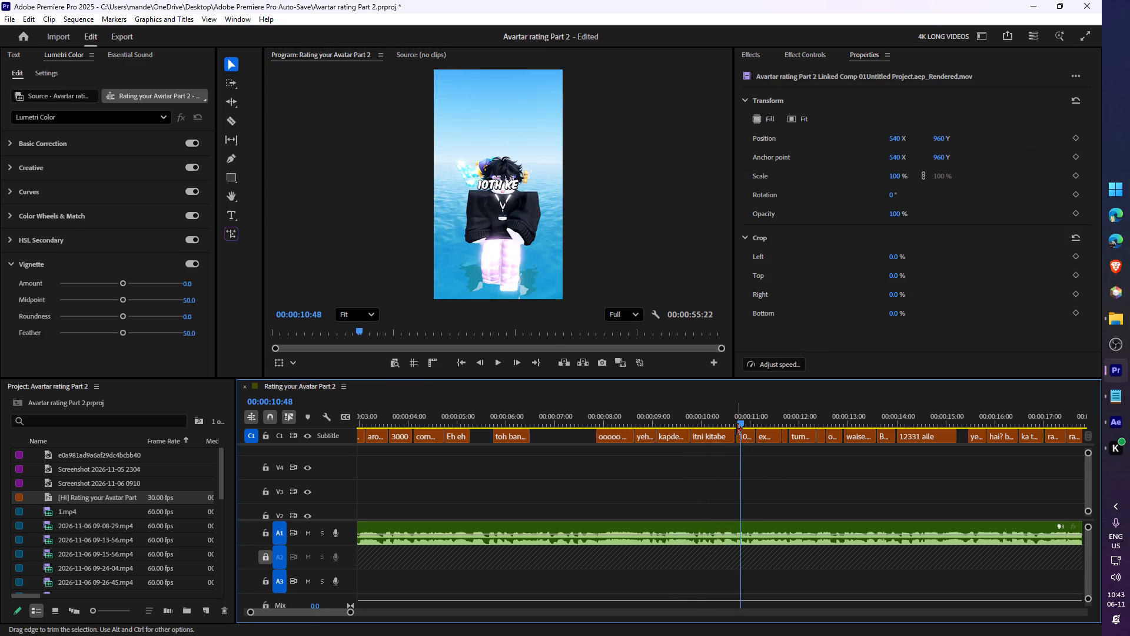
pyautogui.click(736, 429)
pyautogui.moveTo(742, 442); pyautogui.dragTo(735, 442)
pyautogui.click(734, 426)
pyautogui.press('space')
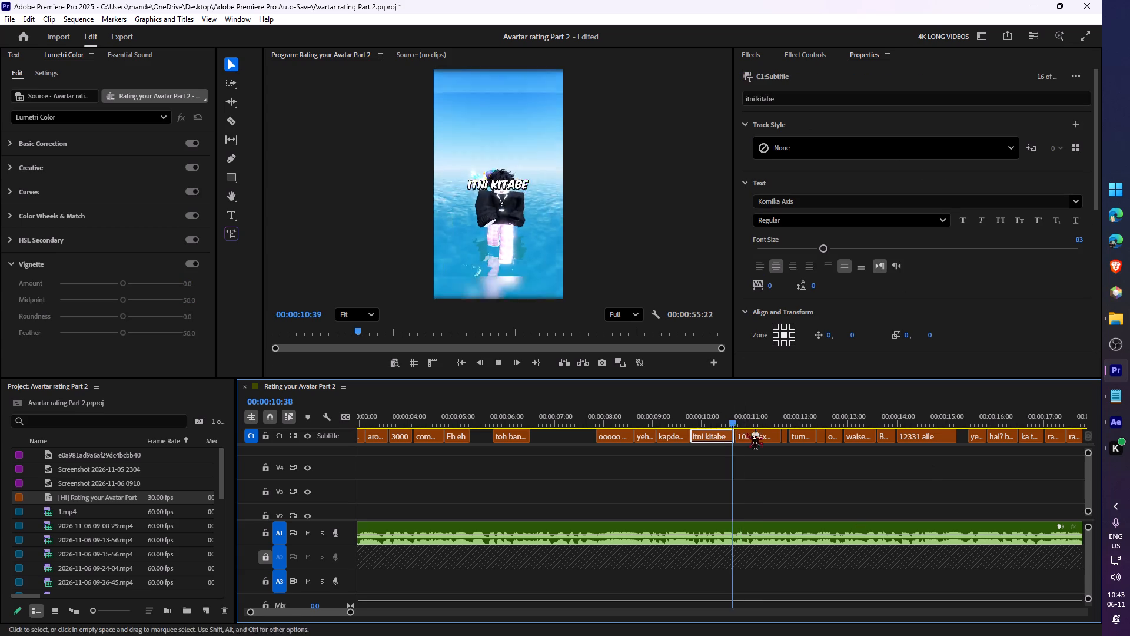
# Play past the "10th ke" caption, delete the short "kya" caption and extend the end of "exam hai" to meet "tumhare?".
pyautogui.press('space')
pyautogui.click(754, 439)
pyautogui.click(747, 423)
pyautogui.click(747, 439)
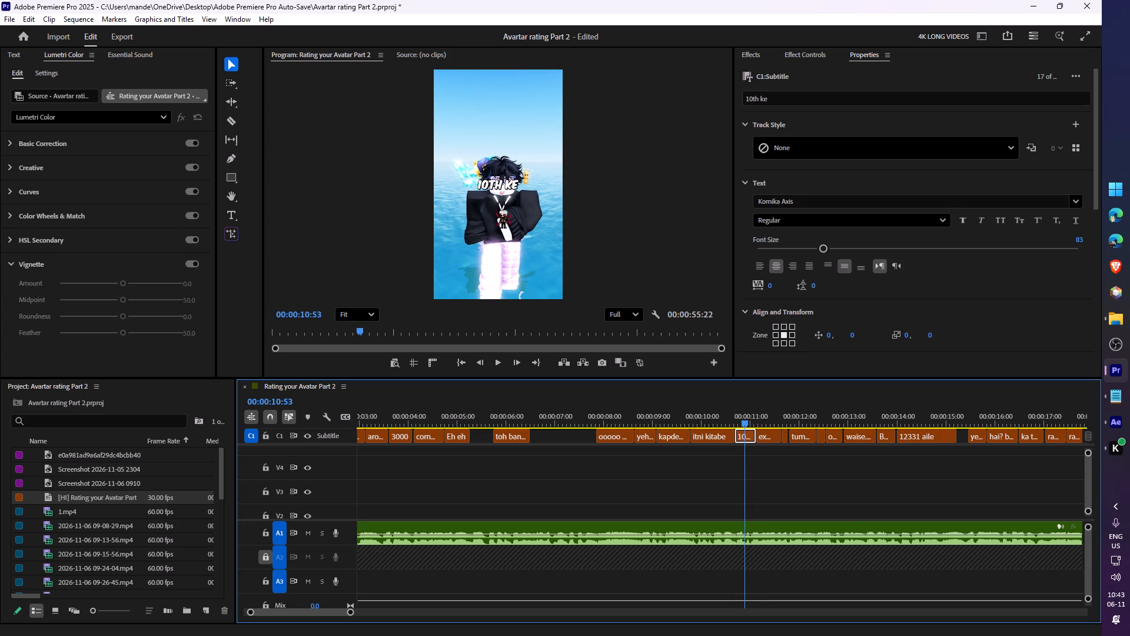
pyautogui.click(494, 183)
pyautogui.click(779, 491)
pyautogui.press('space')
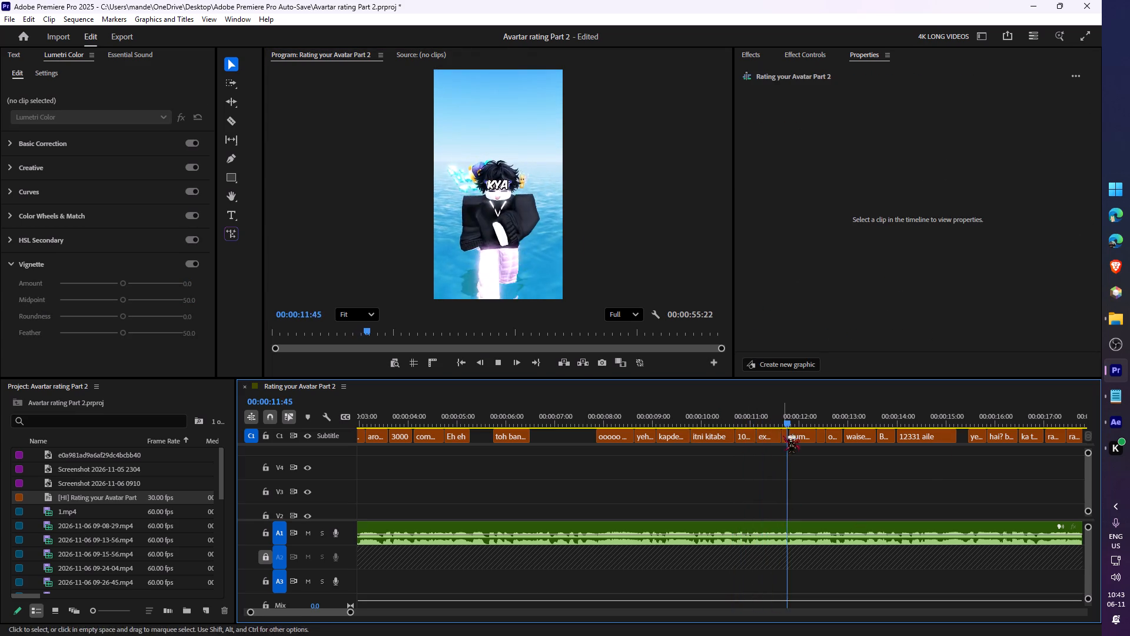
pyautogui.press('space')
pyautogui.click(766, 418)
pyautogui.press('space')
pyautogui.press('space')
pyautogui.click(787, 441)
pyautogui.hotkey('ctrl', 'x')
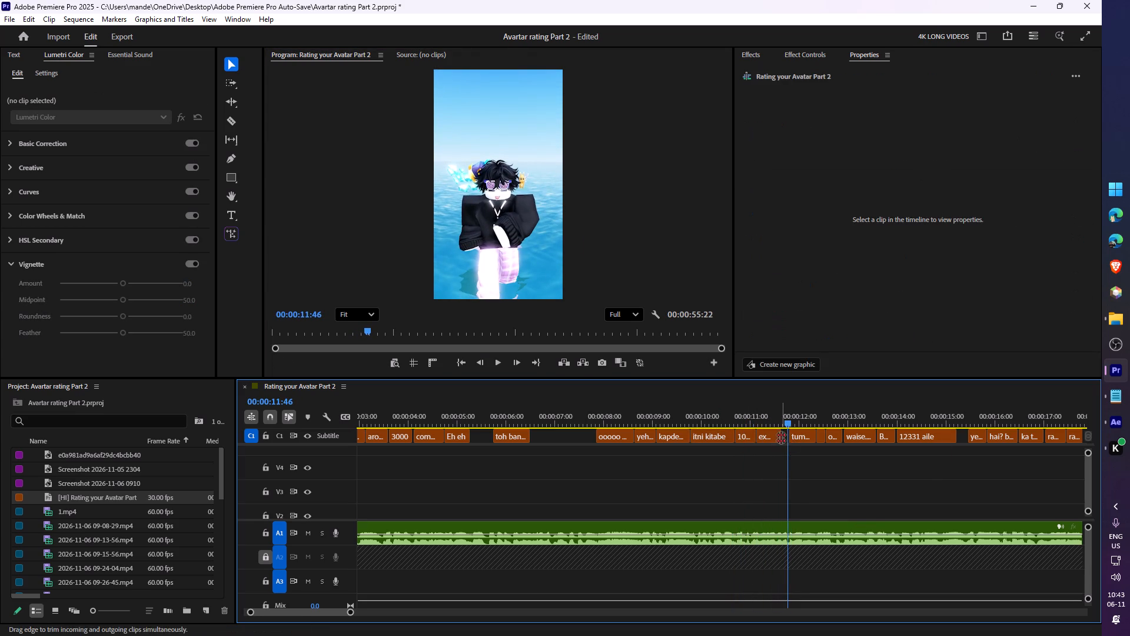
pyautogui.moveTo(781, 438); pyautogui.dragTo(789, 438)
# Add "kya" to the end of the "exam hai" caption so it reads "exam hai kya".
pyautogui.click(778, 428)
pyautogui.click(772, 433)
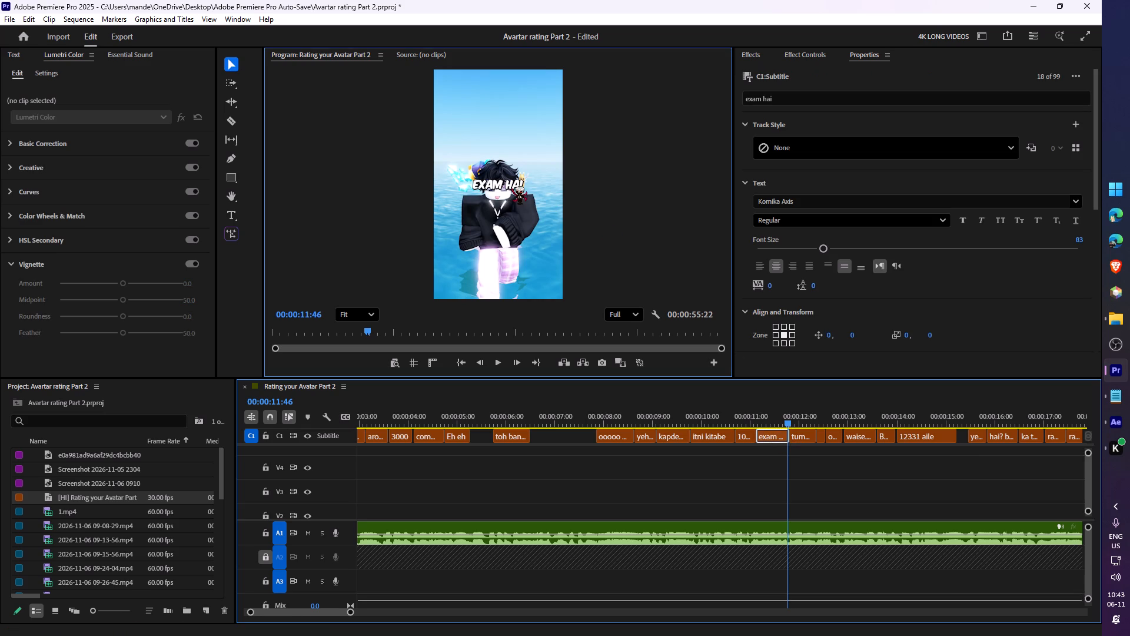
pyautogui.doubleClick(511, 187)
pyautogui.press('Right')
pyautogui.press('space')
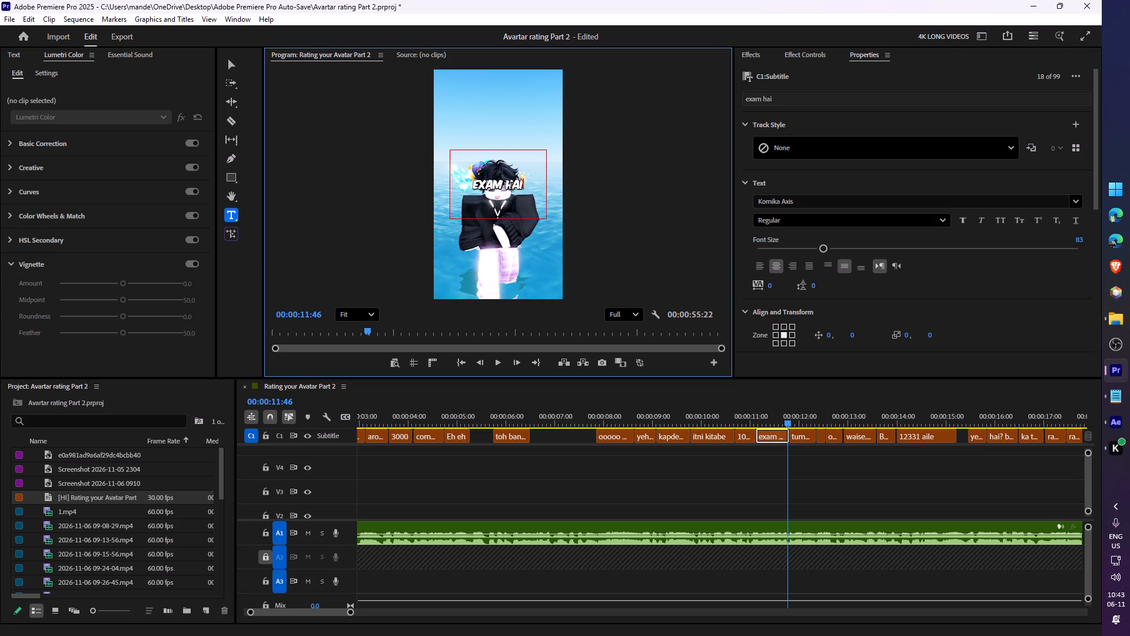
pyautogui.write('kya')
pyautogui.click(786, 456)
# Play past "tumhare?", delete the short caption before "outfit" and extend the start of "outfit" back to meet "tumhare?".
pyautogui.press('space')
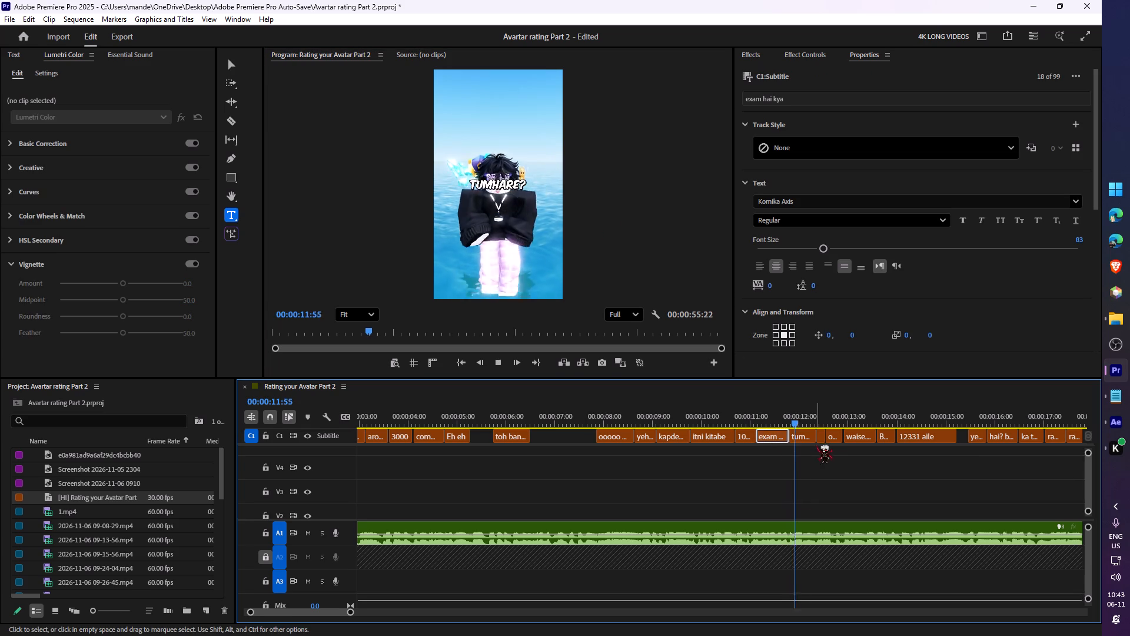
pyautogui.press('space')
pyautogui.press('space')
pyautogui.press('space')
pyautogui.press('z')
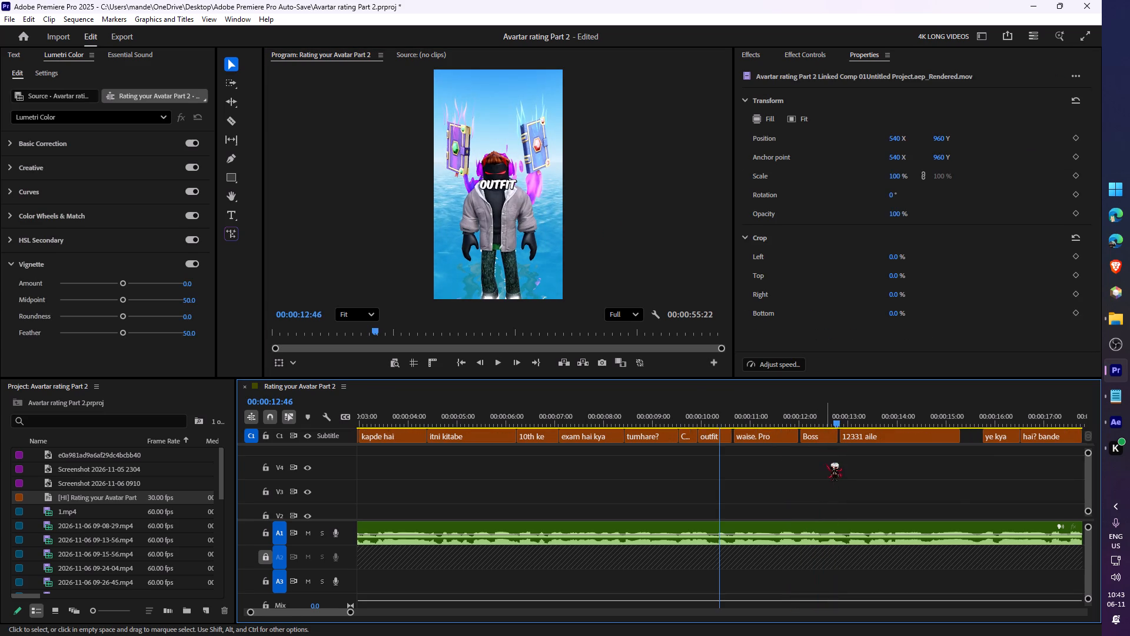
pyautogui.click(682, 413)
pyautogui.press('space')
pyautogui.press('space')
pyautogui.click(692, 439)
pyautogui.hotkey('ctrl', 'x')
pyautogui.moveTo(700, 438); pyautogui.dragTo(647, 445)
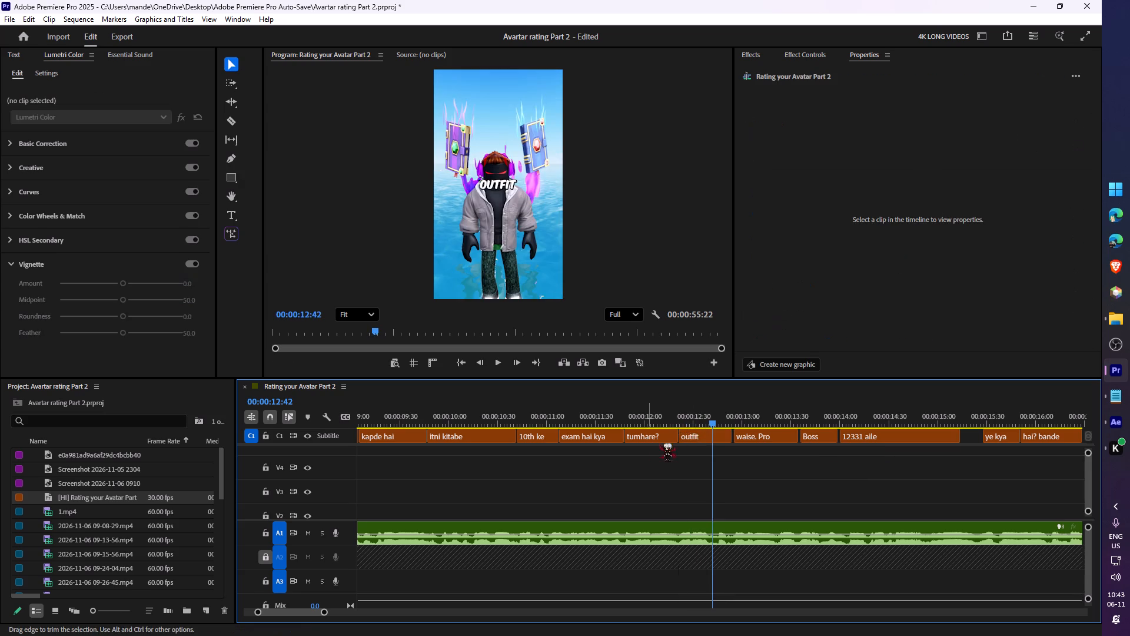
# Add "cool" before the text of the "outfit" caption so it reads "cool outfit".
pyautogui.click(707, 418)
pyautogui.click(705, 433)
pyautogui.doubleClick(510, 185)
pyautogui.press('Up')
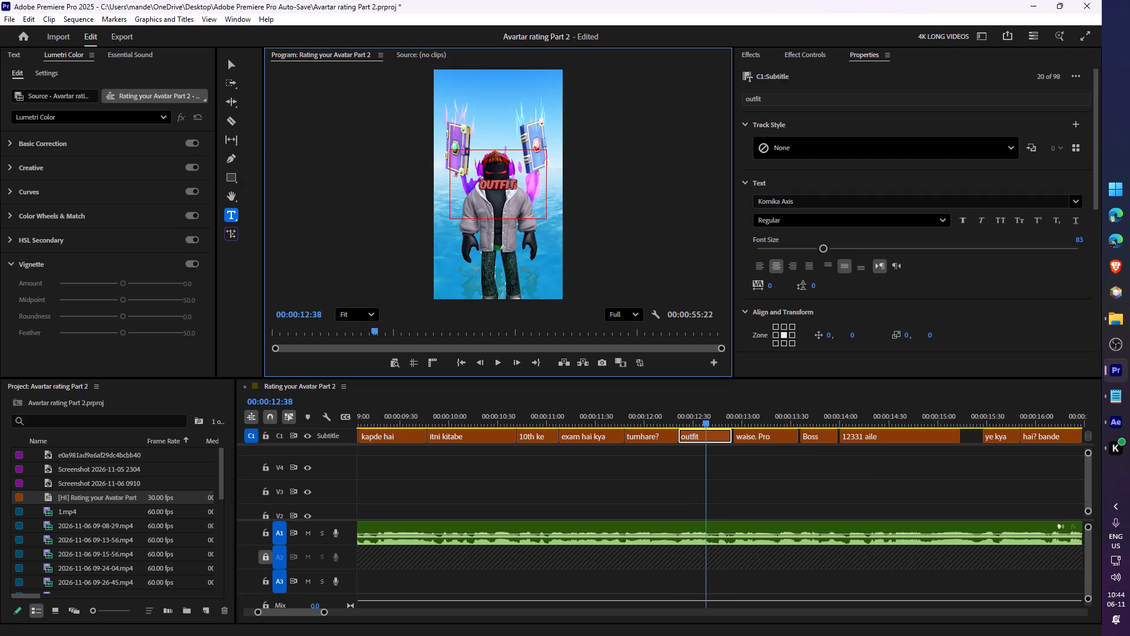
pyautogui.write('cool')
pyautogui.press('space')
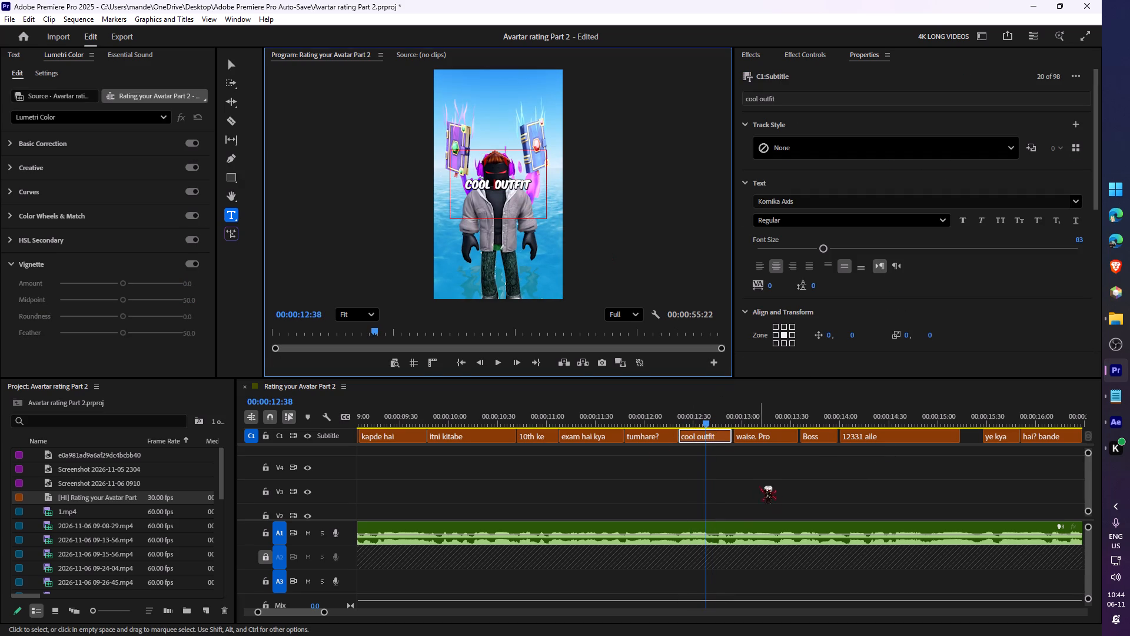
pyautogui.click(757, 478)
# Split the "waise. Pro" caption at 00:00:13:21, then delete its second part and the following "Boss" caption.
pyautogui.press('space')
pyautogui.press('space')
pyautogui.press('space')
pyautogui.press('space')
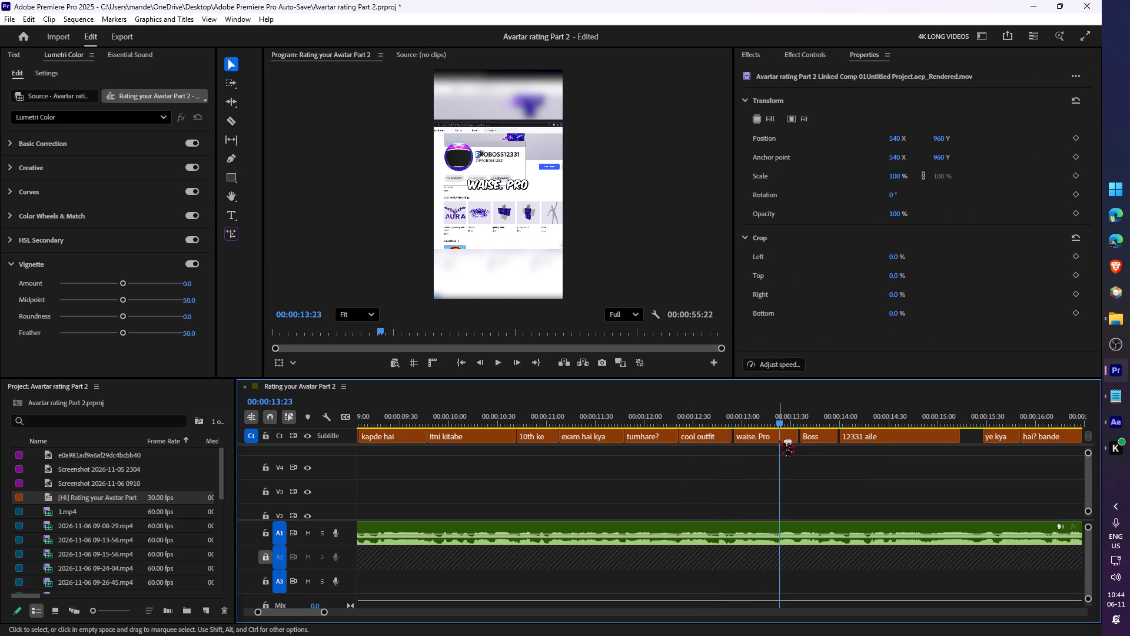
pyautogui.click(779, 423)
pyautogui.click(774, 435)
pyautogui.press('s')
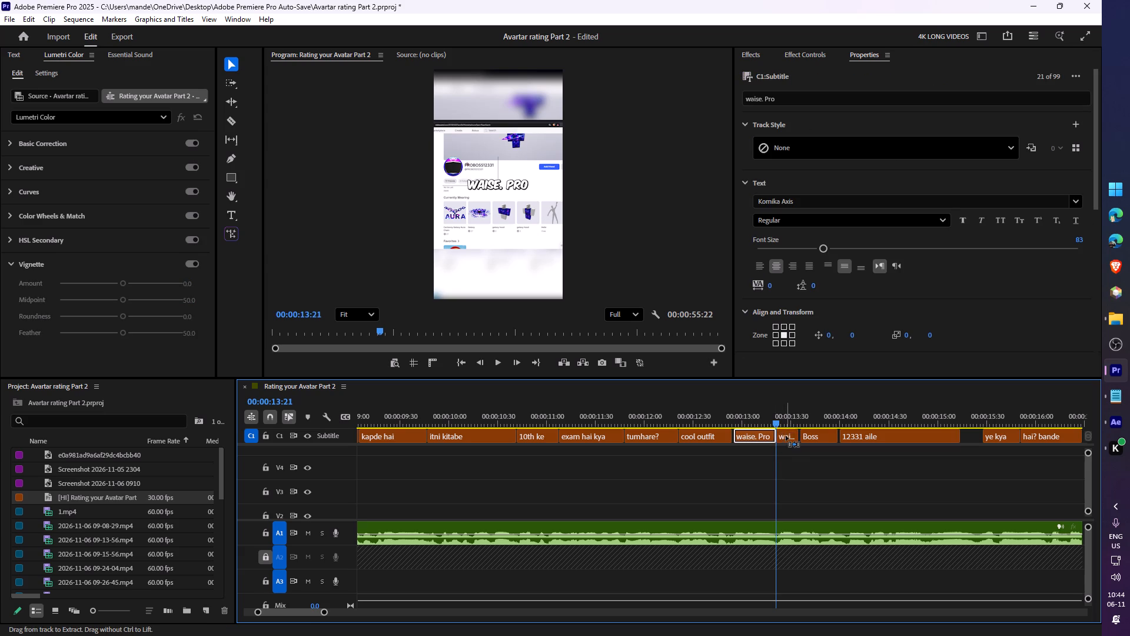
pyautogui.keyDown('ctrl'); pyautogui.click(786, 436); pyautogui.keyUp('ctrl')
pyautogui.hotkey('ctrl', 'x')
pyautogui.keyDown('ctrl'); pyautogui.click(809, 439); pyautogui.keyUp('ctrl')
pyautogui.hotkey('ctrl', 'x')
# Shorten the text of the "waise. Pro" caption to "waise".
pyautogui.click(753, 412)
pyautogui.click(760, 435)
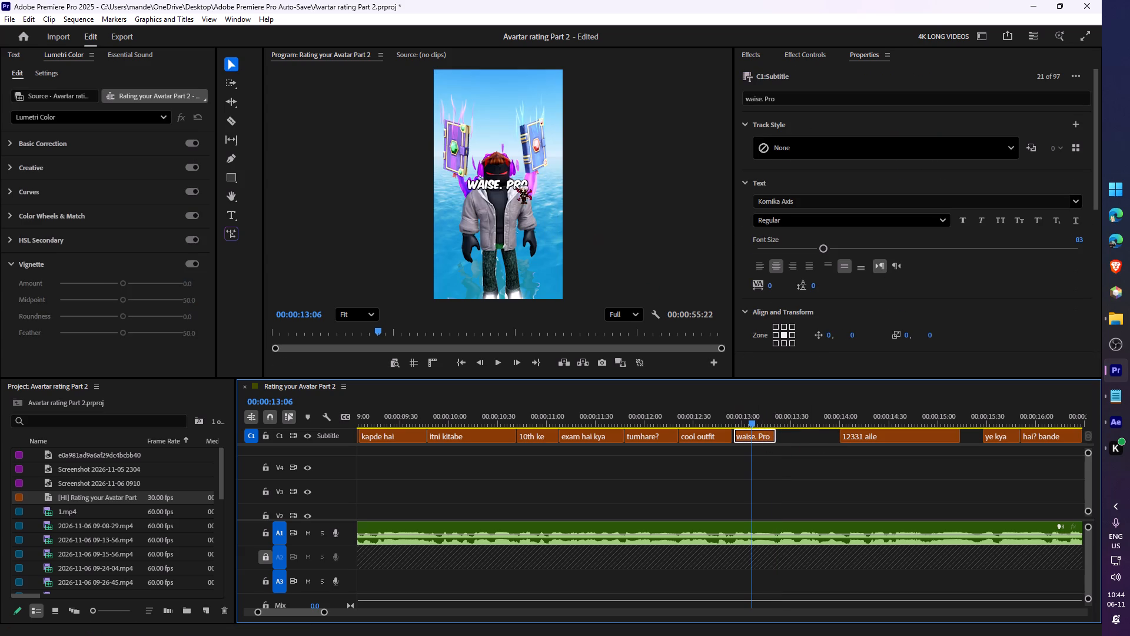
pyautogui.doubleClick(511, 186)
pyautogui.press('Right')
pyautogui.press('BackSpace')
pyautogui.press('BackSpace')
pyautogui.press('BackSpace')
pyautogui.press('BackSpace')
pyautogui.press('BackSpace')
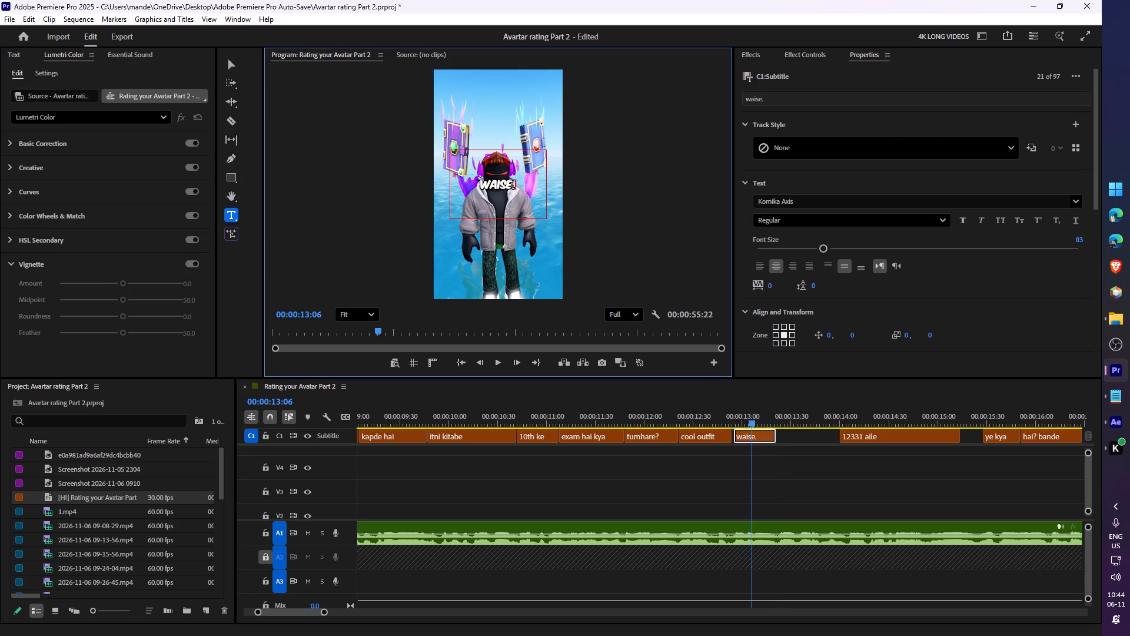
pyautogui.click(786, 482)
# Play into the "12331 aile" caption, split it just before 00:00:15:00 and delete its first part.
pyautogui.press('space')
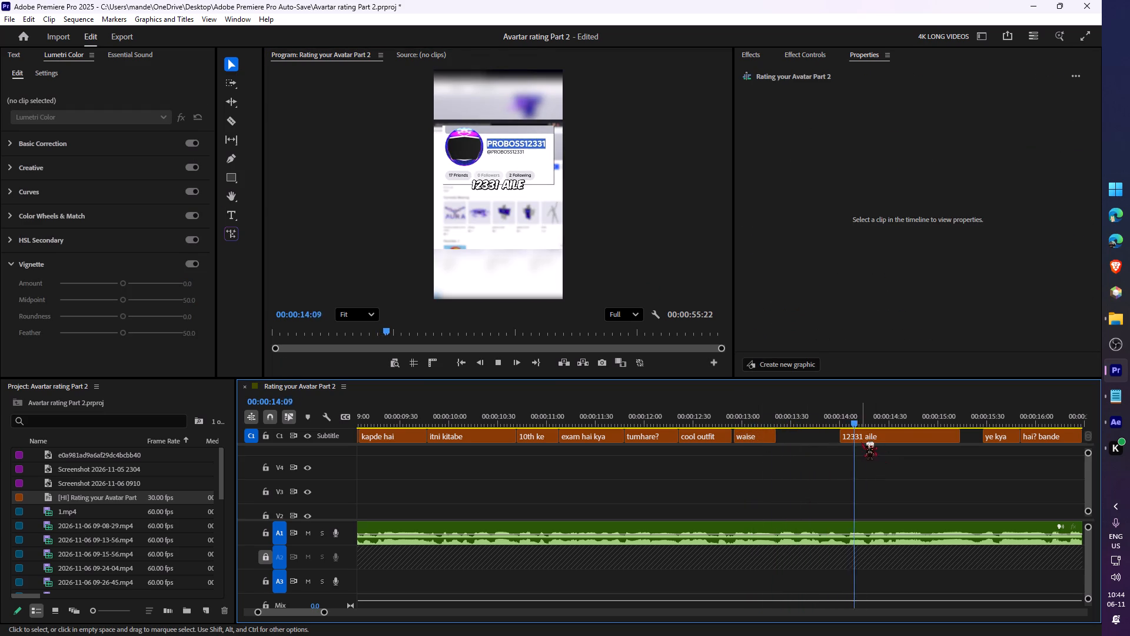
pyautogui.press('space')
pyautogui.moveTo(938, 418); pyautogui.dragTo(927, 416)
pyautogui.click(929, 433)
pyautogui.press('s')
pyautogui.hotkey('ctrl', 'x')
pyautogui.click(946, 438)
# Play through the remaining "12331 aile" caption and extend its end to the start of "ye kya".
pyautogui.press('space')
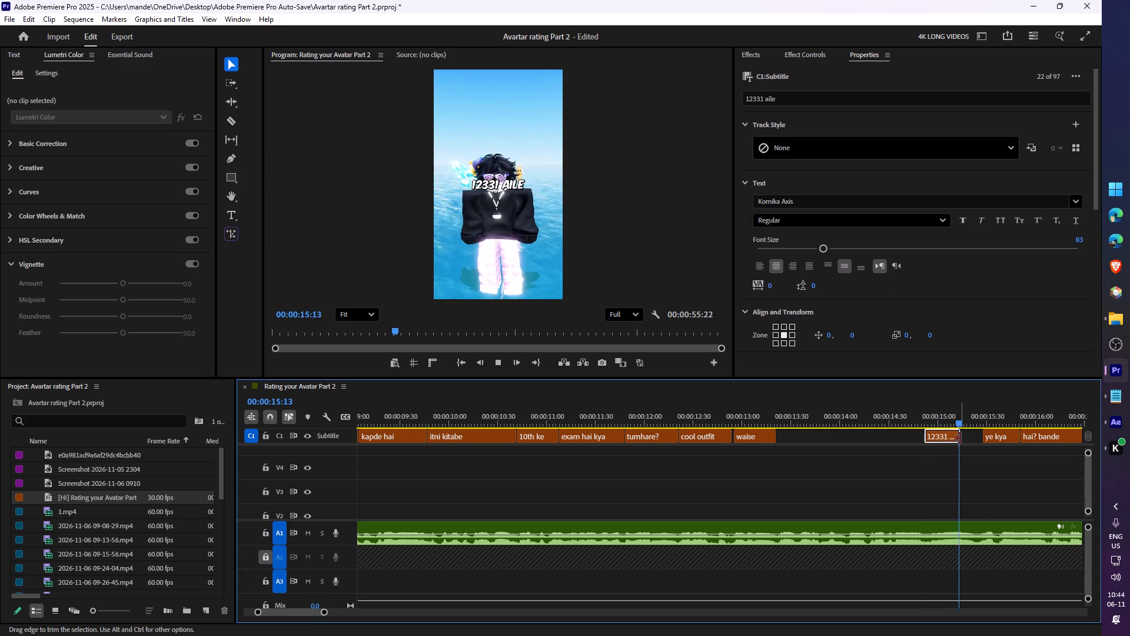
pyautogui.press('space')
pyautogui.moveTo(960, 438); pyautogui.dragTo(986, 439)
# Replace the text of the "12331 aile" caption with "aa leh".
pyautogui.click(948, 424)
pyautogui.click(944, 433)
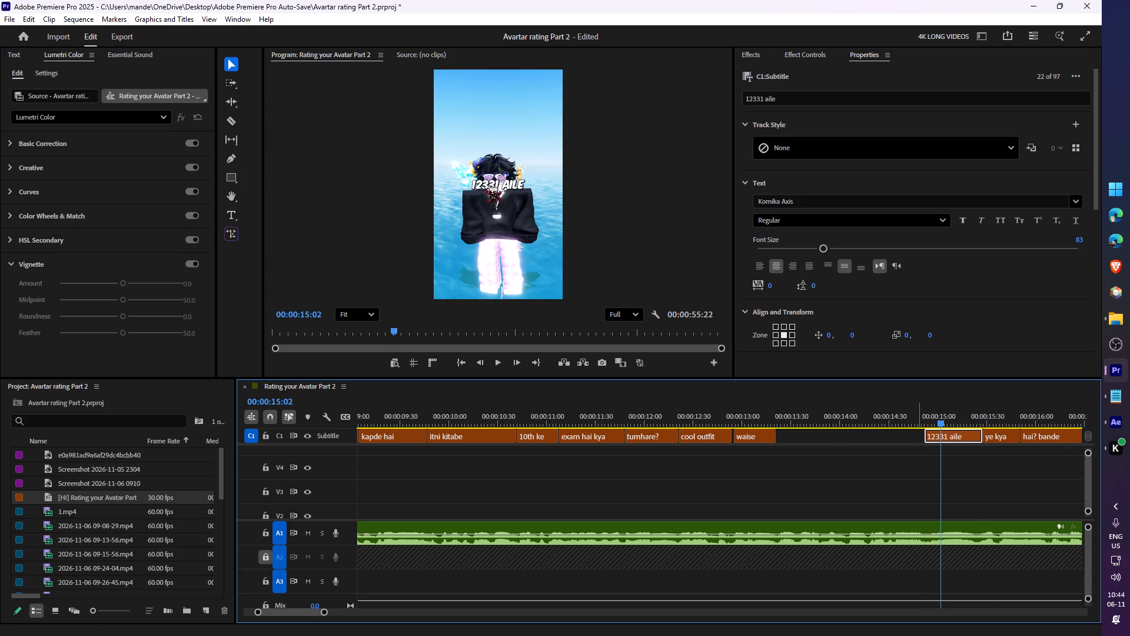
pyautogui.doubleClick(490, 181)
pyautogui.write('aale')
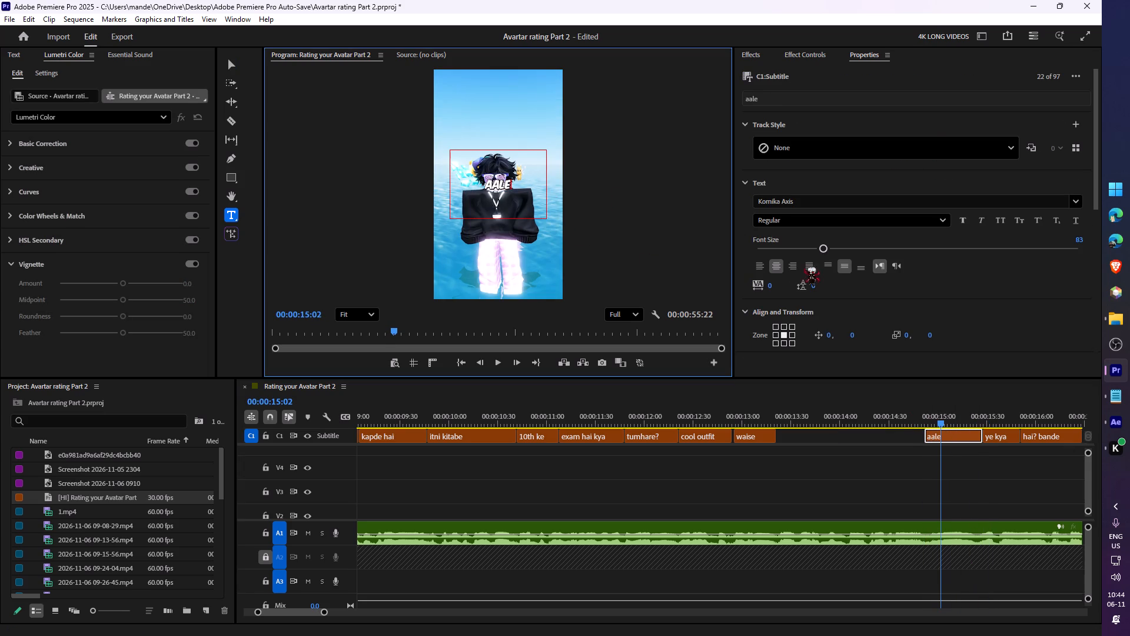
pyautogui.press('BackSpace')
pyautogui.press('BackSpace')
pyautogui.press('space')
pyautogui.write('leh')
pyautogui.moveTo(800, 260); pyautogui.dragTo(812, 293)
# Play through "aa leh" and move its boundary with the "ye kya" caption slightly earlier.
pyautogui.click(901, 418)
pyautogui.press('space')
pyautogui.press('space')
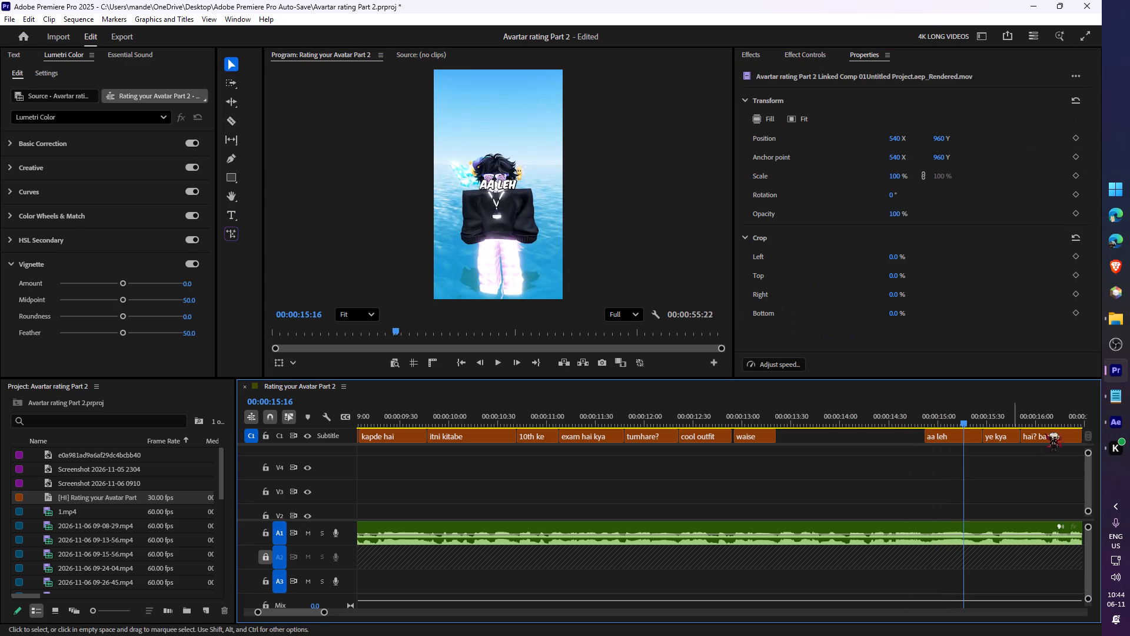
pyautogui.press('space')
pyautogui.press('space')
pyautogui.press('space')
pyautogui.press('space')
pyautogui.click(980, 426)
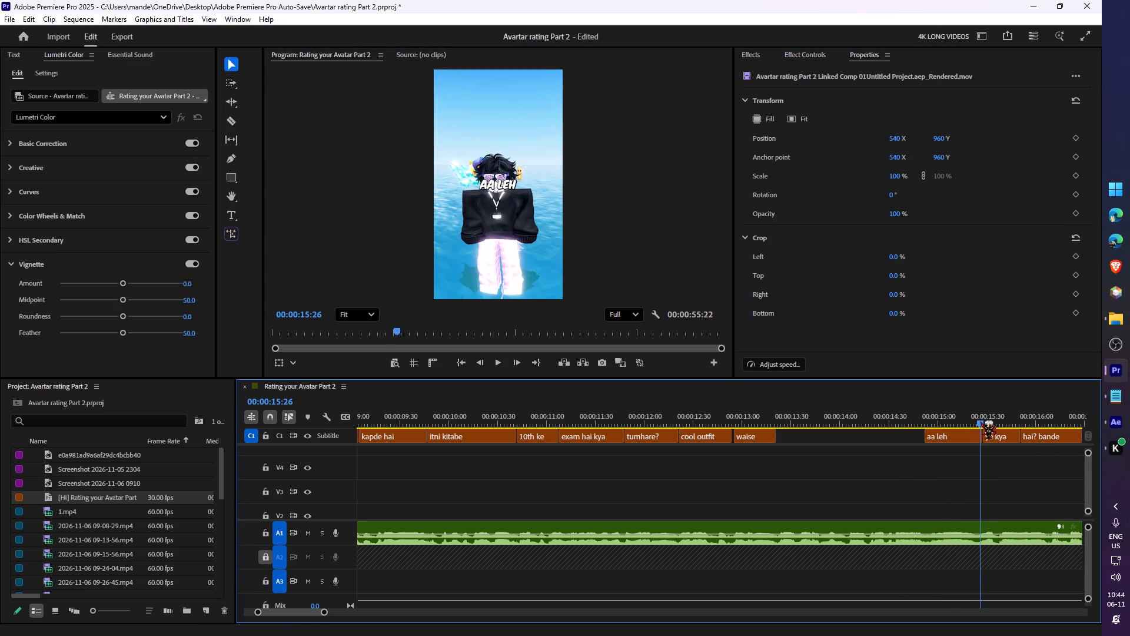
pyautogui.click(980, 421)
pyautogui.moveTo(979, 441); pyautogui.dragTo(971, 440)
pyautogui.click(982, 440)
pyautogui.moveTo(989, 438); pyautogui.dragTo(978, 438)
pyautogui.moveTo(1009, 436); pyautogui.dragTo(1031, 436)
# Split "hai? bande" at 00:00:16:07, delete its first part and extend the end of "ye kya" to that point.
pyautogui.press('space')
pyautogui.press('space')
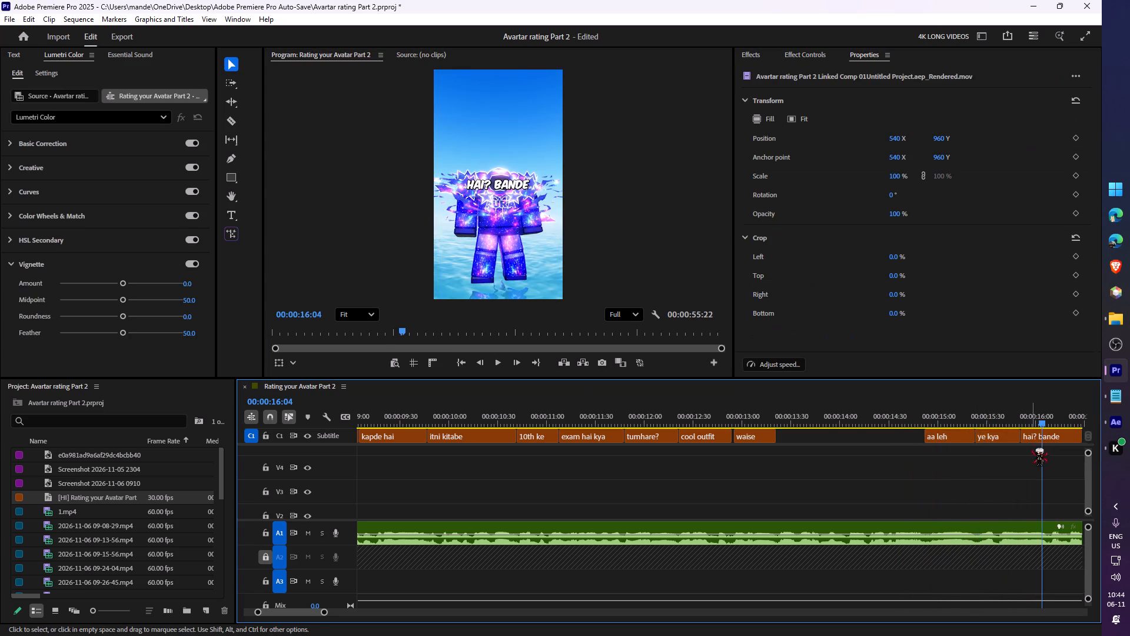
pyautogui.press('space')
pyautogui.press('space')
pyautogui.press('z')
pyautogui.press('c')
pyautogui.press('z')
pyautogui.click(559, 420)
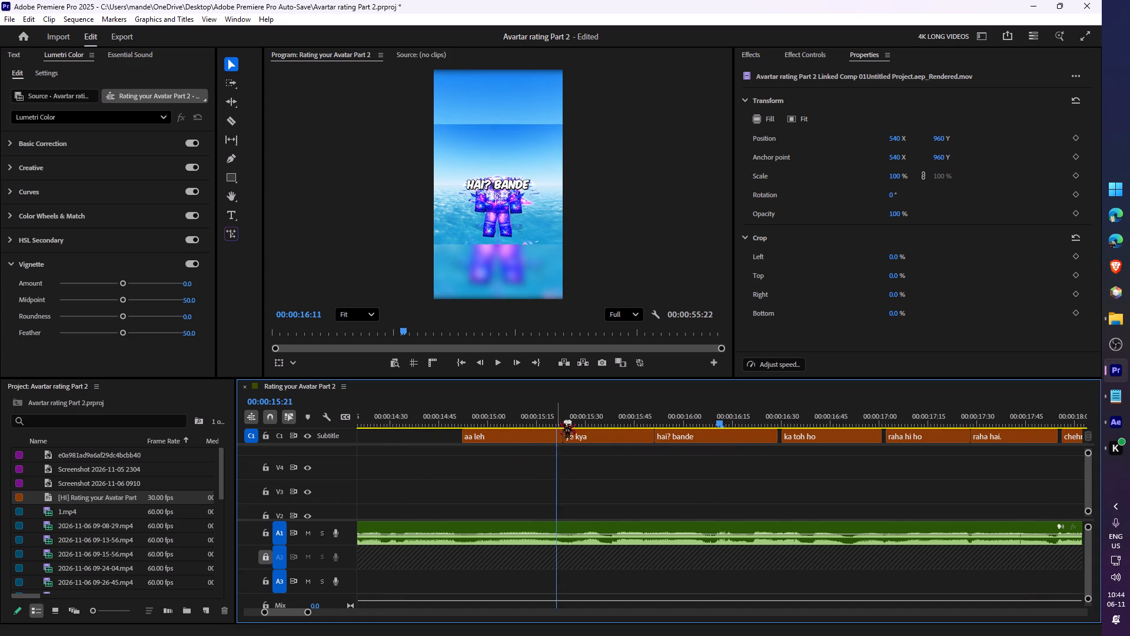
pyautogui.press('space')
pyautogui.press('space')
pyautogui.click(674, 438)
pyautogui.press('s')
pyautogui.hotkey('ctrl', 'x')
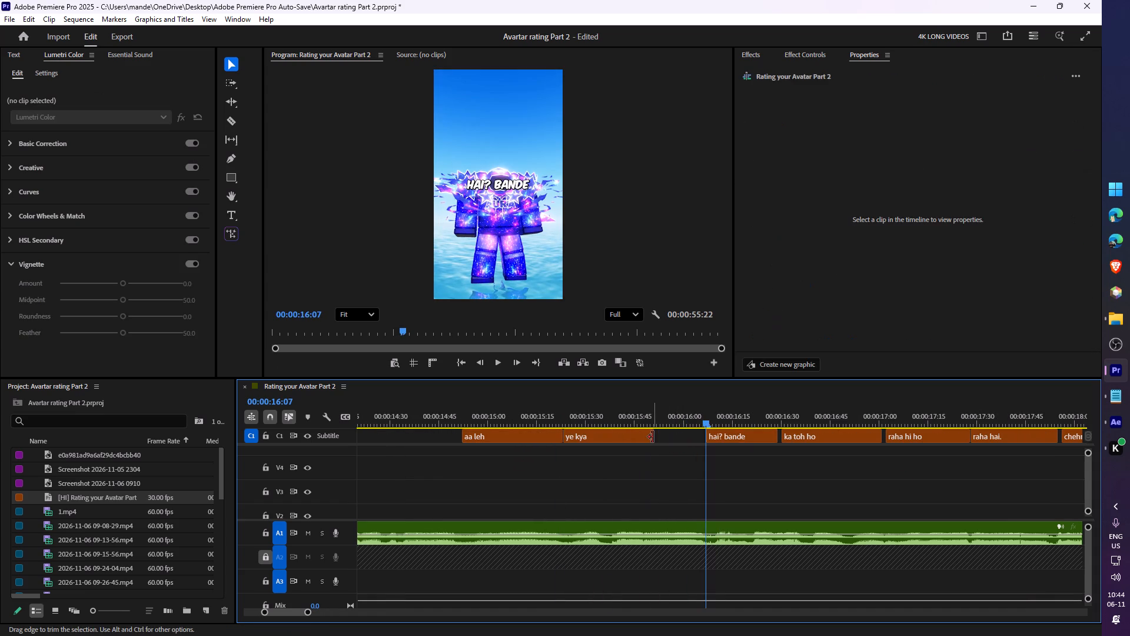
pyautogui.moveTo(653, 437); pyautogui.dragTo(721, 437)
# Add "hai" to the end of the "ye kya" caption so it reads "ye kya hai".
pyautogui.moveTo(672, 420); pyautogui.dragTo(663, 420)
pyautogui.click(634, 441)
pyautogui.doubleClick(506, 181)
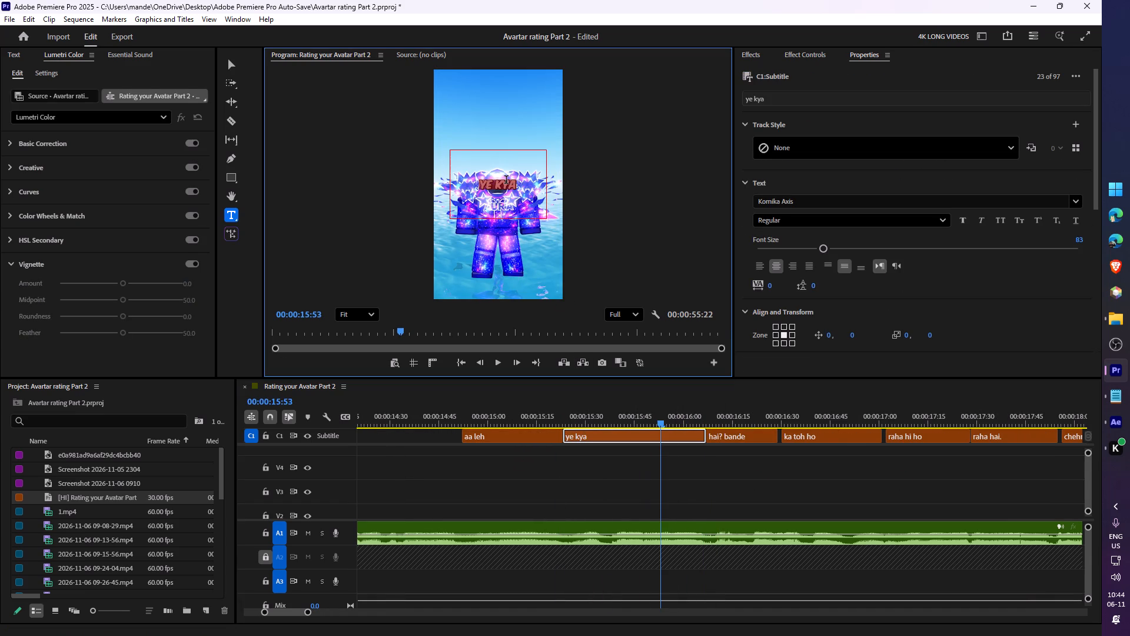
pyautogui.press('Right')
pyautogui.press('space')
pyautogui.write('hai')
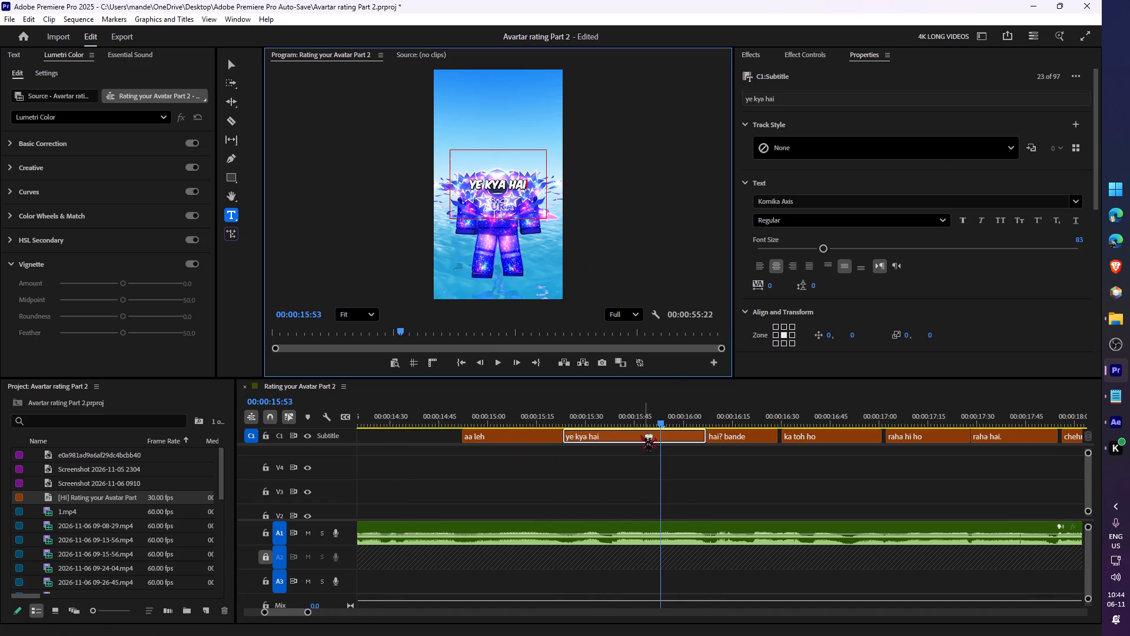
pyautogui.click(662, 478)
# Split "ka toh ho" at 00:00:16:42, delete its first part and extend the end of "hai? bande" to that point.
pyautogui.press('space')
pyautogui.press('space')
pyautogui.click(709, 416)
pyautogui.press('space')
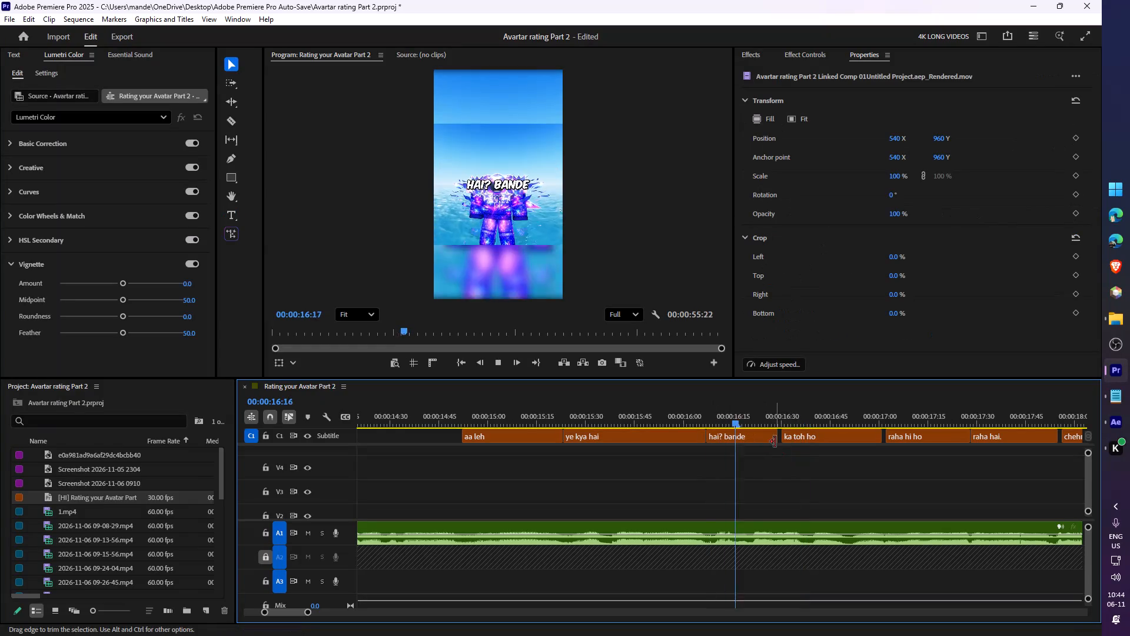
pyautogui.press('space')
pyautogui.click(805, 436)
pyautogui.press('s')
pyautogui.hotkey('ctrl', 'x')
pyautogui.moveTo(777, 435); pyautogui.dragTo(826, 437)
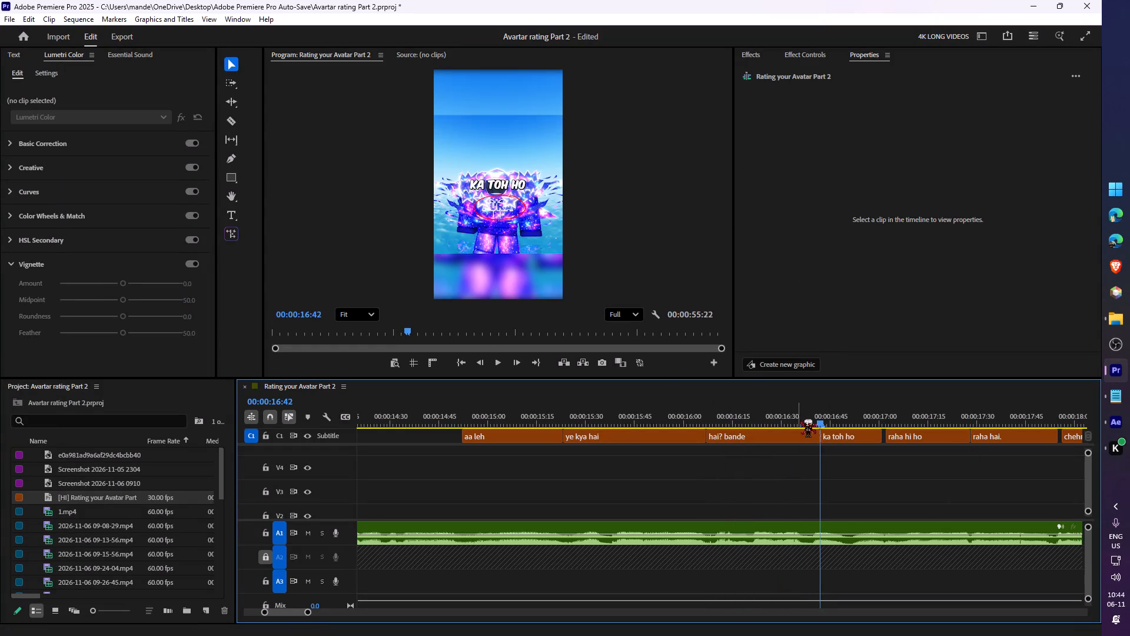
# Replace the text of the "hai? bande" caption with "bande ka toh".
pyautogui.click(799, 420)
pyautogui.click(782, 434)
pyautogui.doubleClick(508, 188)
pyautogui.write('bande ka toh')
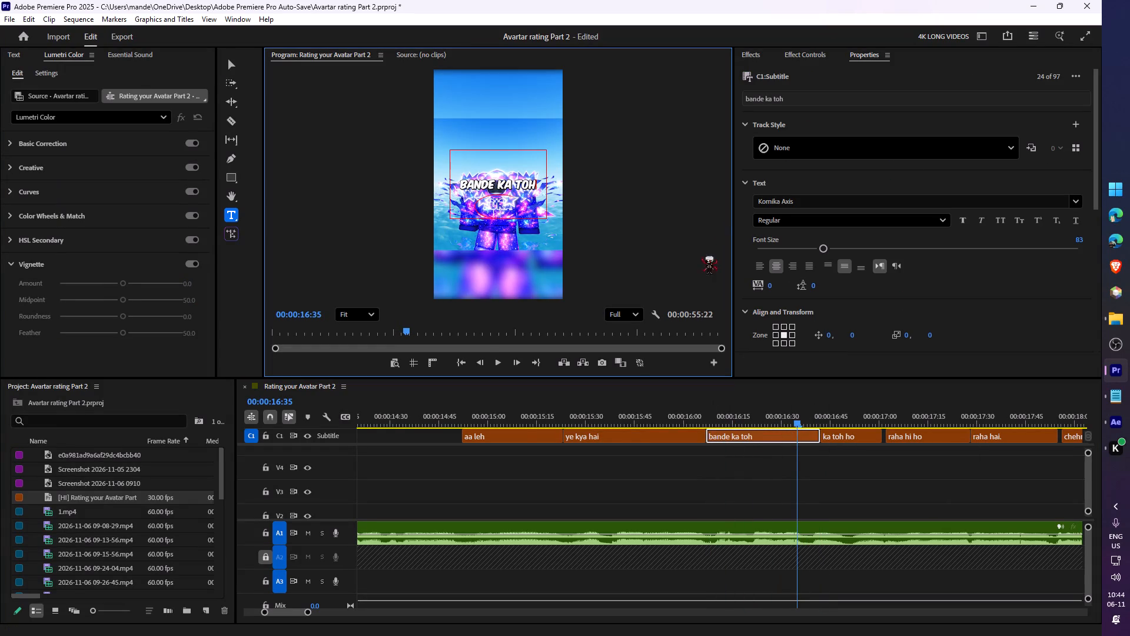
# Delete the "ka toh ho" and "raha hi ho" captions and extend the start of "raha hai." back to meet "bande ka toh".
pyautogui.moveTo(779, 414); pyautogui.dragTo(768, 415)
pyautogui.press('space')
pyautogui.press('space')
pyautogui.click(847, 420)
pyautogui.press('space')
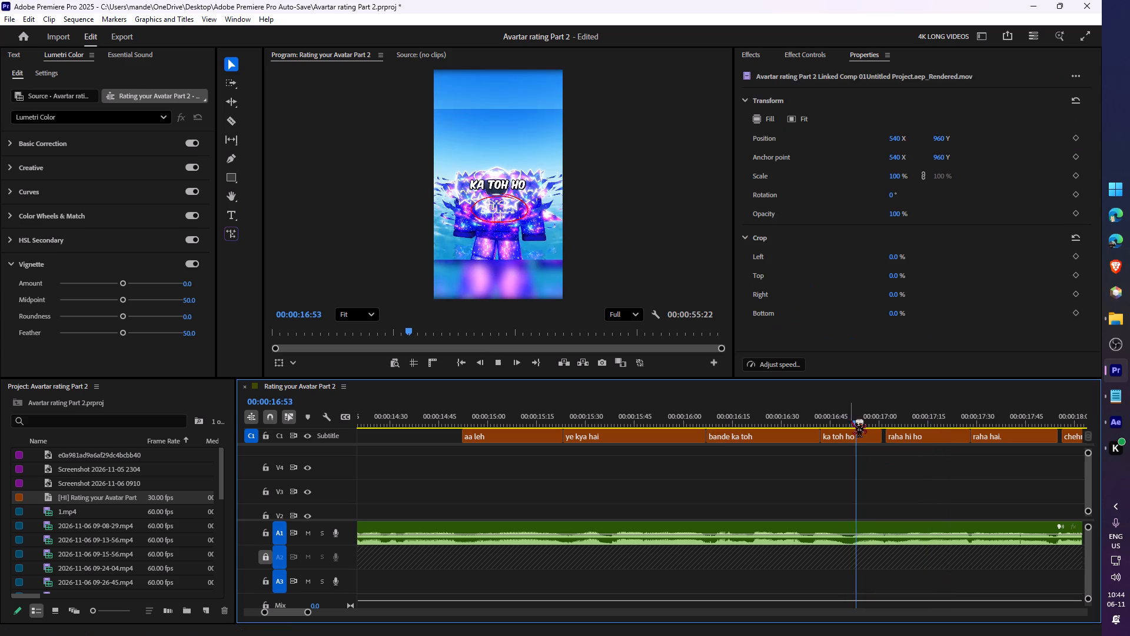
pyautogui.press('space')
pyautogui.moveTo(868, 412); pyautogui.dragTo(859, 413)
pyautogui.click(851, 440)
pyautogui.hotkey('ctrl', 'x')
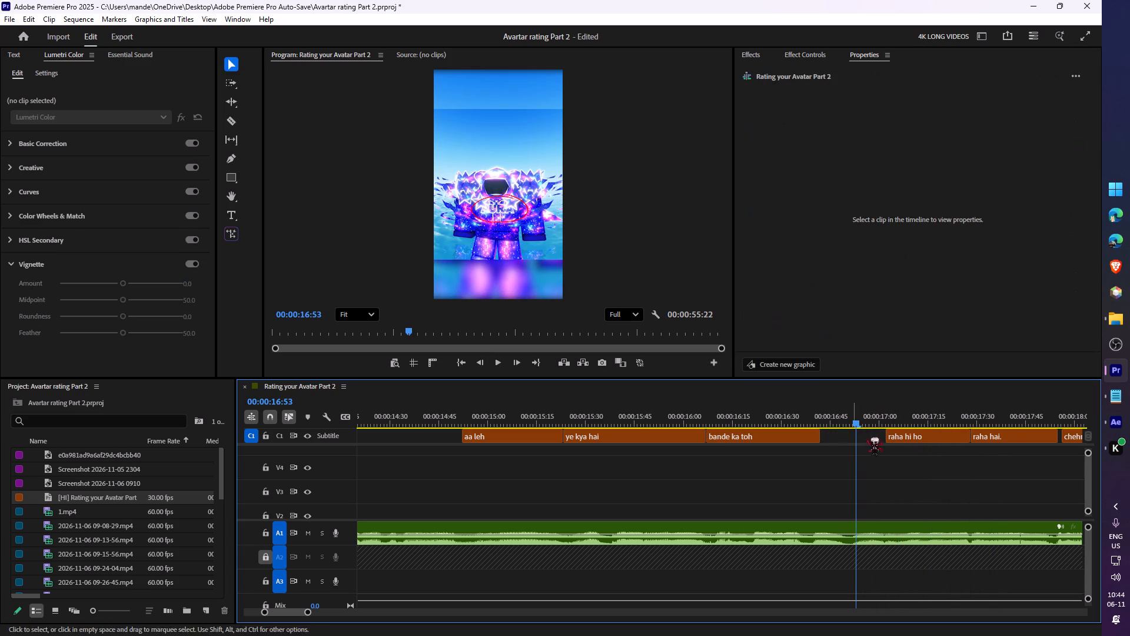
pyautogui.keyDown('ctrl'); pyautogui.click(911, 441); pyautogui.keyUp('ctrl')
pyautogui.hotkey('ctrl', 'x')
pyautogui.moveTo(972, 440); pyautogui.dragTo(802, 459)
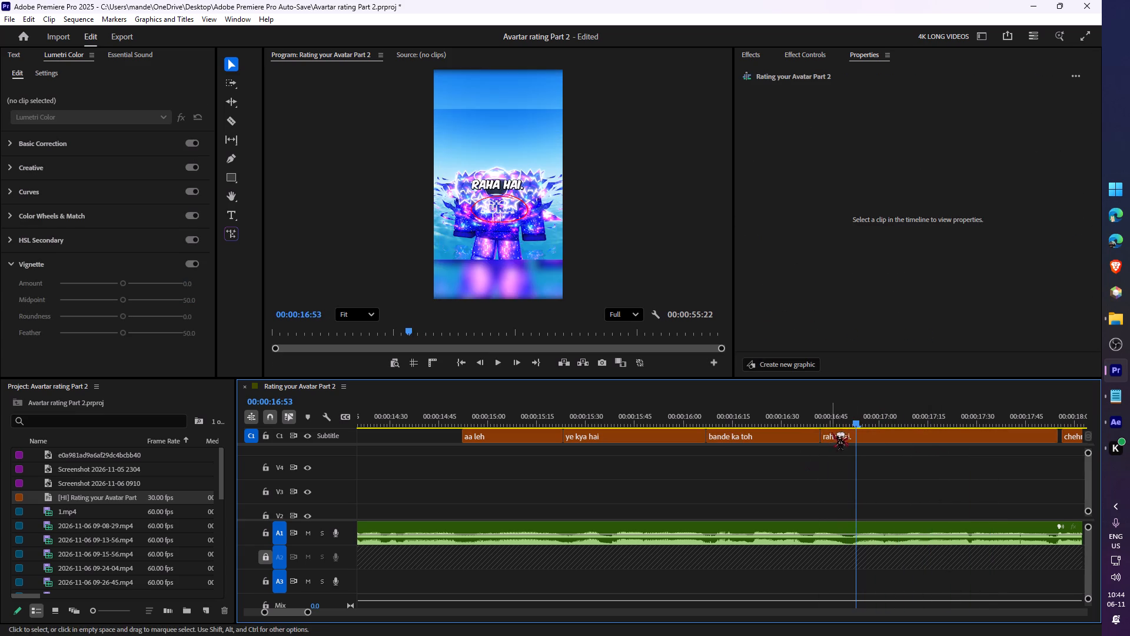
# Play through the extended "raha hai." caption and split it at 00:00:17:34.
pyautogui.click(825, 423)
pyautogui.press('space')
pyautogui.press('space')
pyautogui.click(825, 419)
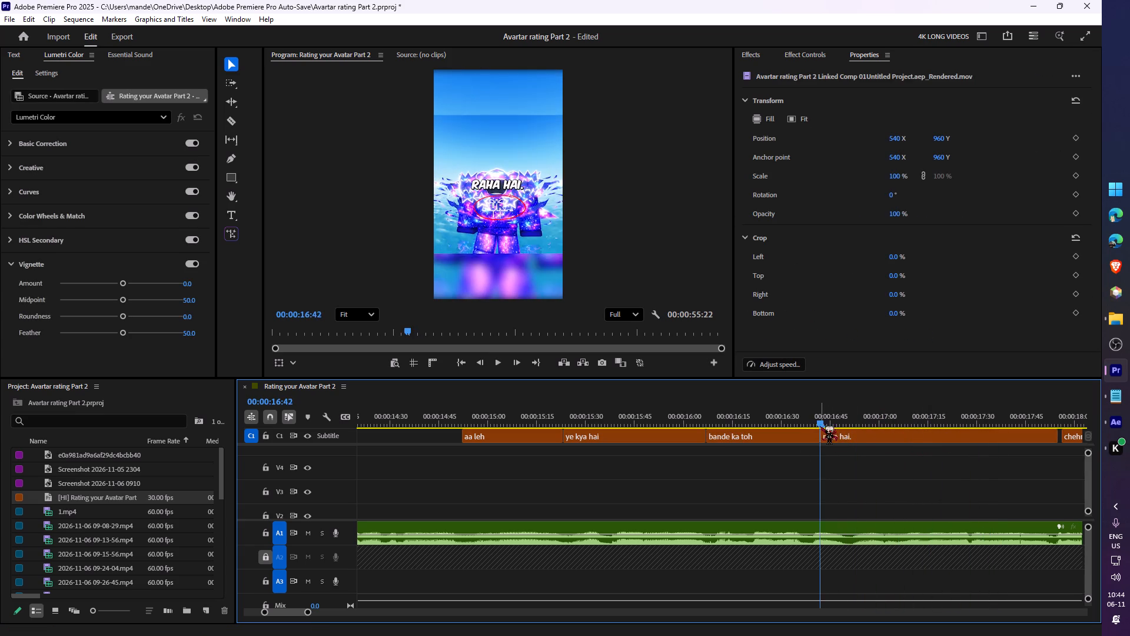
pyautogui.press('space')
pyautogui.press('space')
pyautogui.click(969, 437)
pyautogui.press('s')
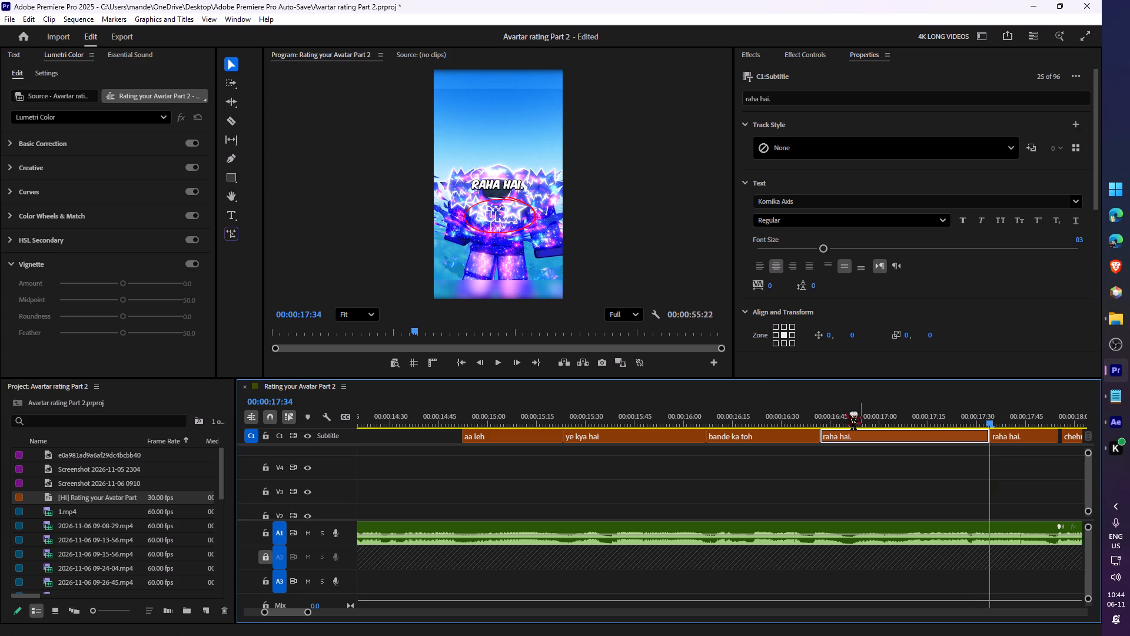
# Replace the text of the second "raha hai." caption with "aura hi aura".
pyautogui.doubleClick(497, 184)
pyautogui.write('aura hi aura')
pyautogui.scroll(1, 600, 188)
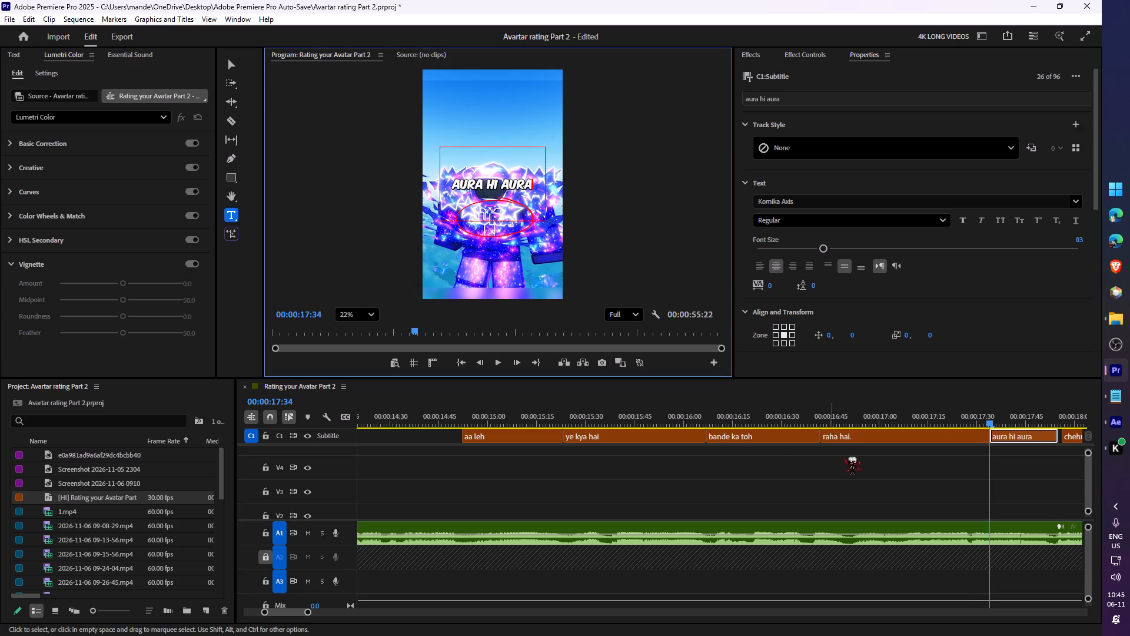
pyautogui.click(969, 472)
# Replace the text of the "raha hai." caption after "bande ka toh" with "aura hi aura".
pyautogui.click(851, 415)
pyautogui.press('space')
pyautogui.press('space')
pyautogui.click(883, 436)
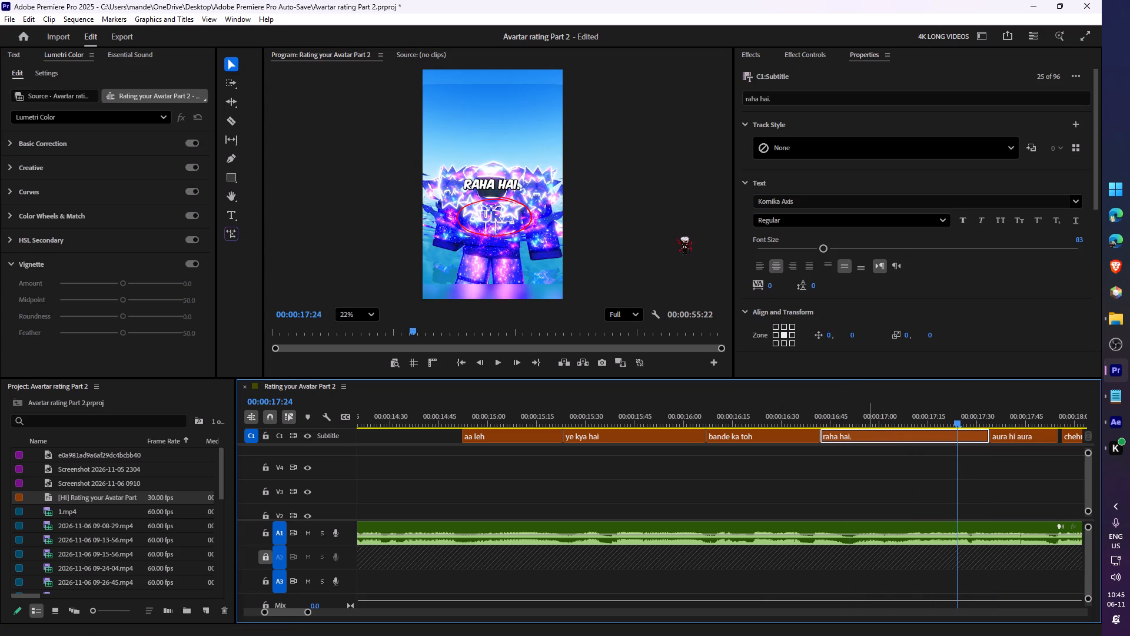
pyautogui.doubleClick(476, 185)
pyautogui.write('aura hi ar')
pyautogui.press('BackSpace')
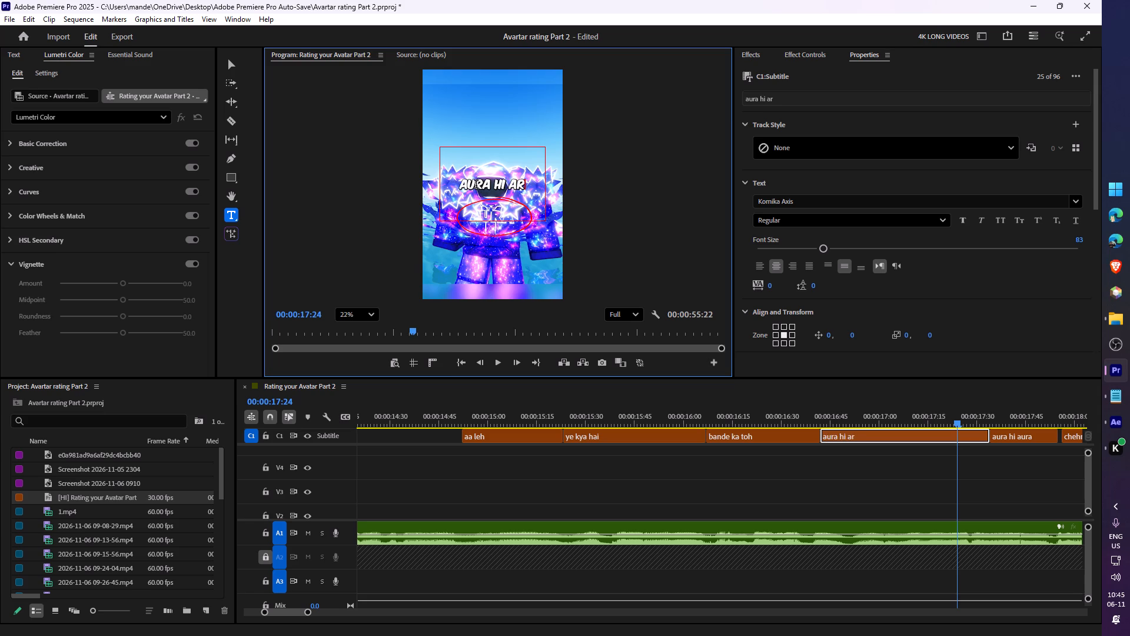
pyautogui.write('iur')
pyautogui.press('BackSpace')
pyautogui.press('BackSpace')
pyautogui.press('BackSpace')
pyautogui.write('ura')
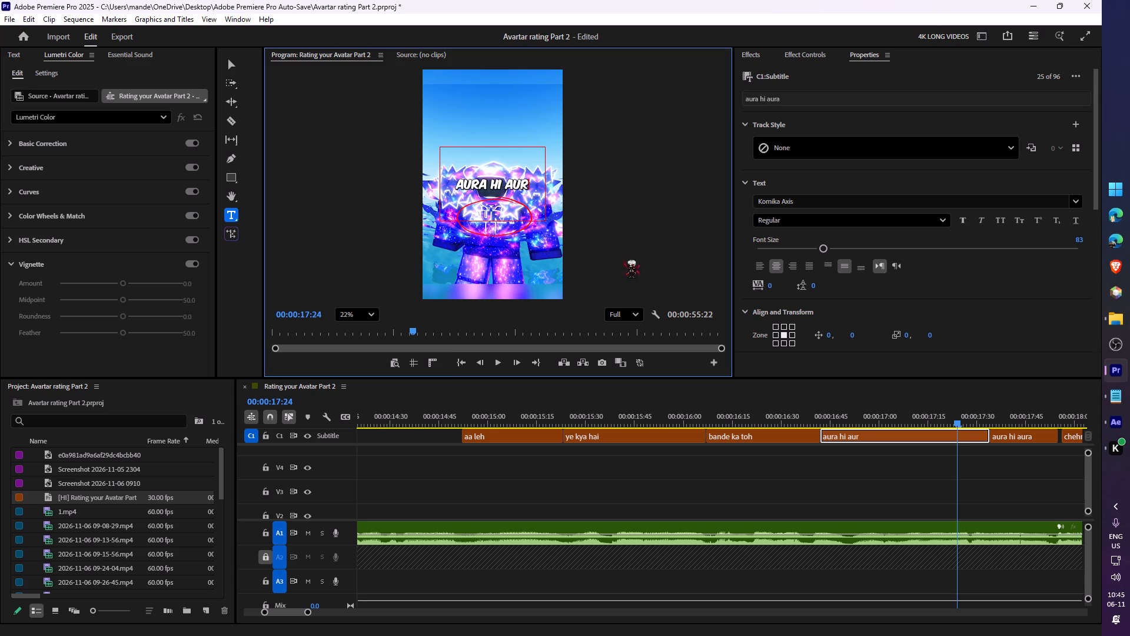
pyautogui.click(900, 472)
# Trim the end of the second "aura hi aura" caption to about 00:00:17:54 and extend the start of "chehra" back to meet it.
pyautogui.press('space')
pyautogui.press('space')
pyautogui.press('c')
pyautogui.press('z')
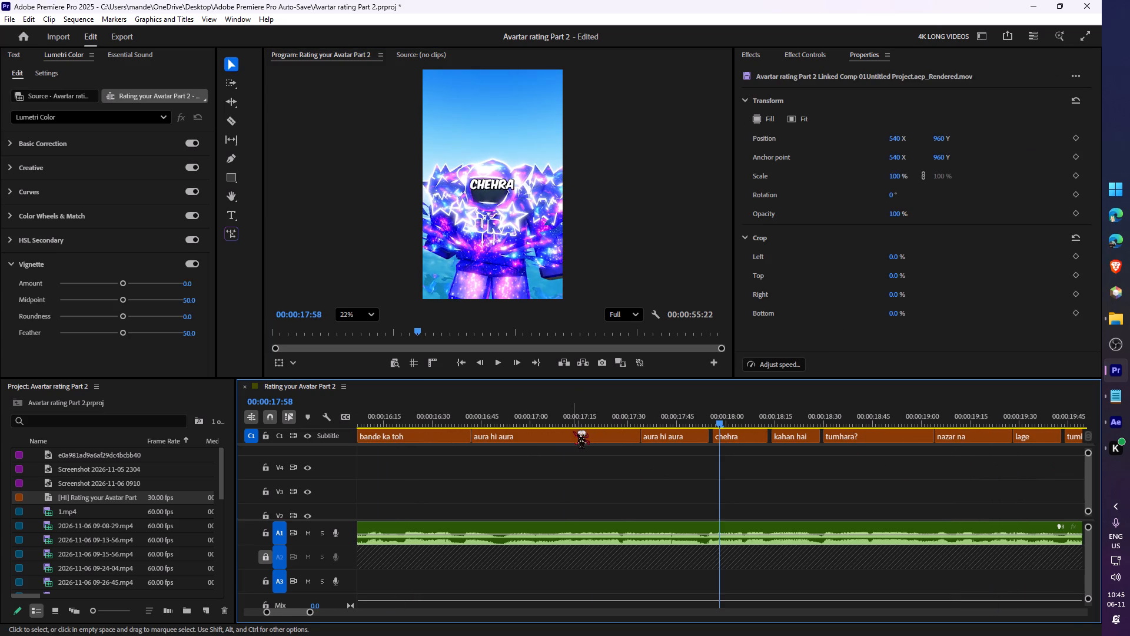
pyautogui.click(657, 415)
pyautogui.press('space')
pyautogui.press('space')
pyautogui.click(674, 428)
pyautogui.press('space')
pyautogui.press('space')
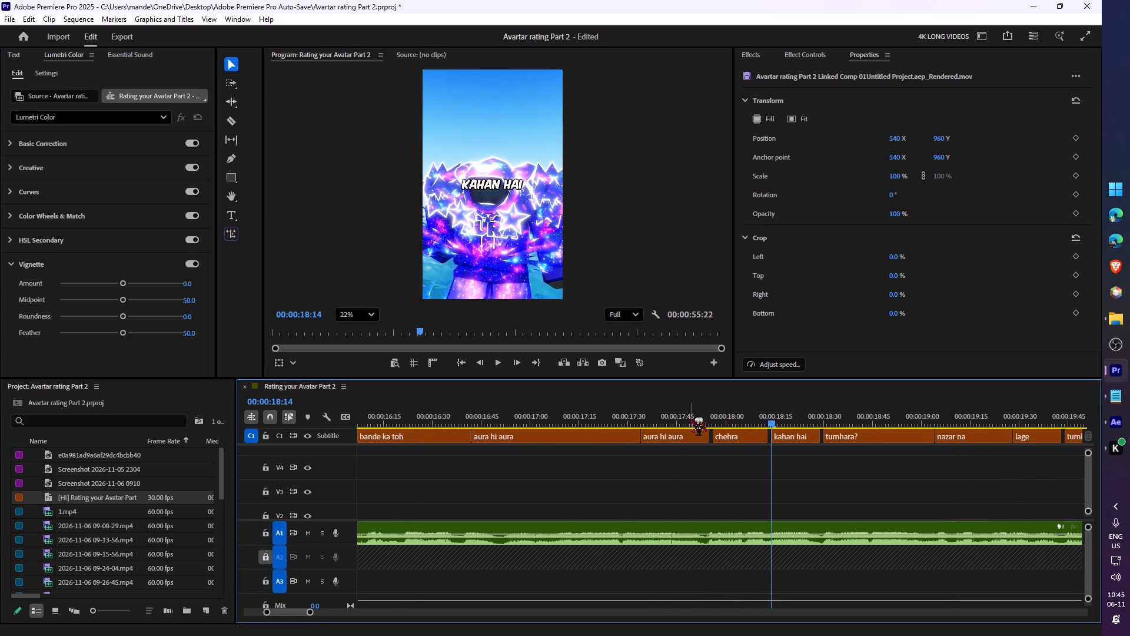
pyautogui.moveTo(690, 418); pyautogui.dragTo(706, 422)
pyautogui.click(709, 446)
pyautogui.moveTo(707, 435); pyautogui.dragTo(703, 434)
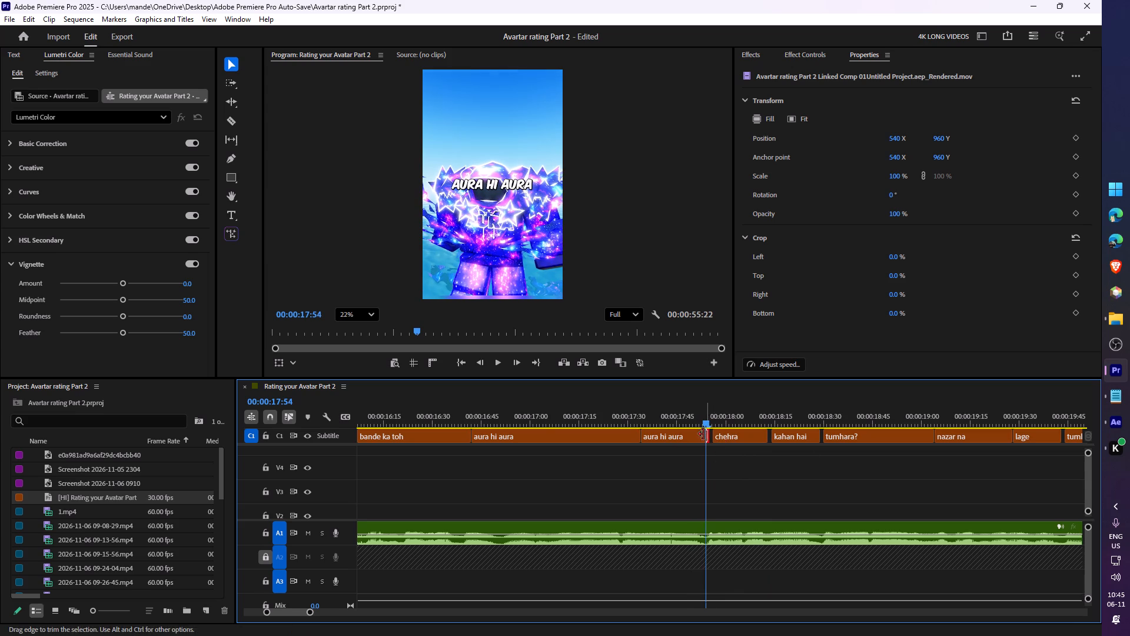
pyautogui.moveTo(703, 434); pyautogui.dragTo(702, 435)
pyautogui.moveTo(717, 435); pyautogui.dragTo(695, 434)
# Replace the text of the second "aura hi aura" caption with "hai".
pyautogui.click(682, 425)
pyautogui.click(673, 430)
pyautogui.doubleClick(507, 187)
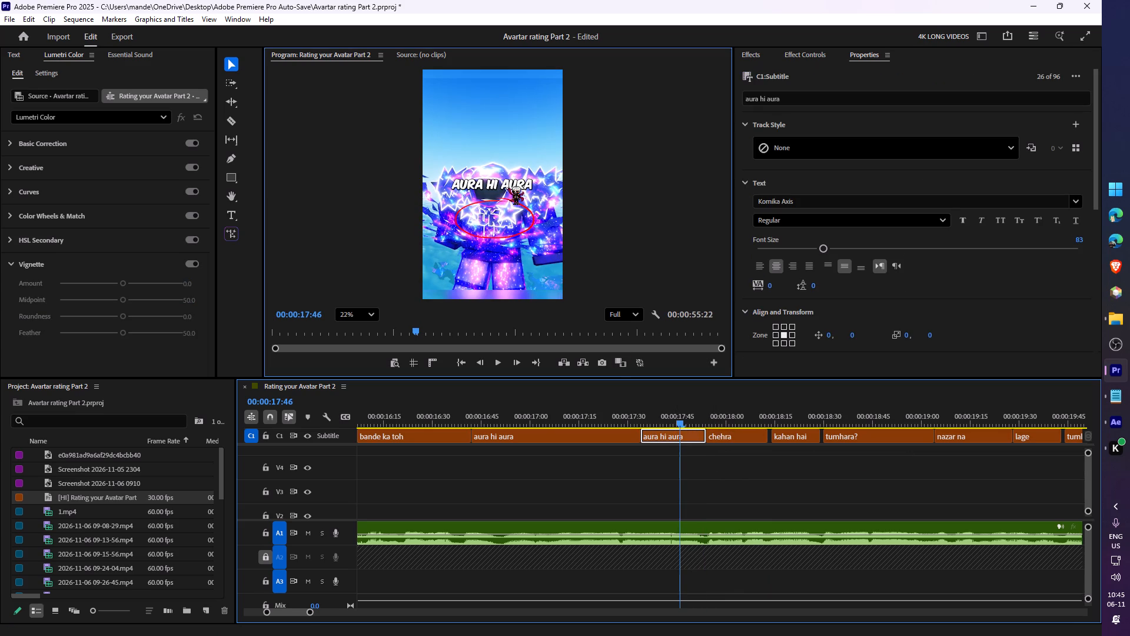
pyautogui.write('hai')
pyautogui.click(646, 478)
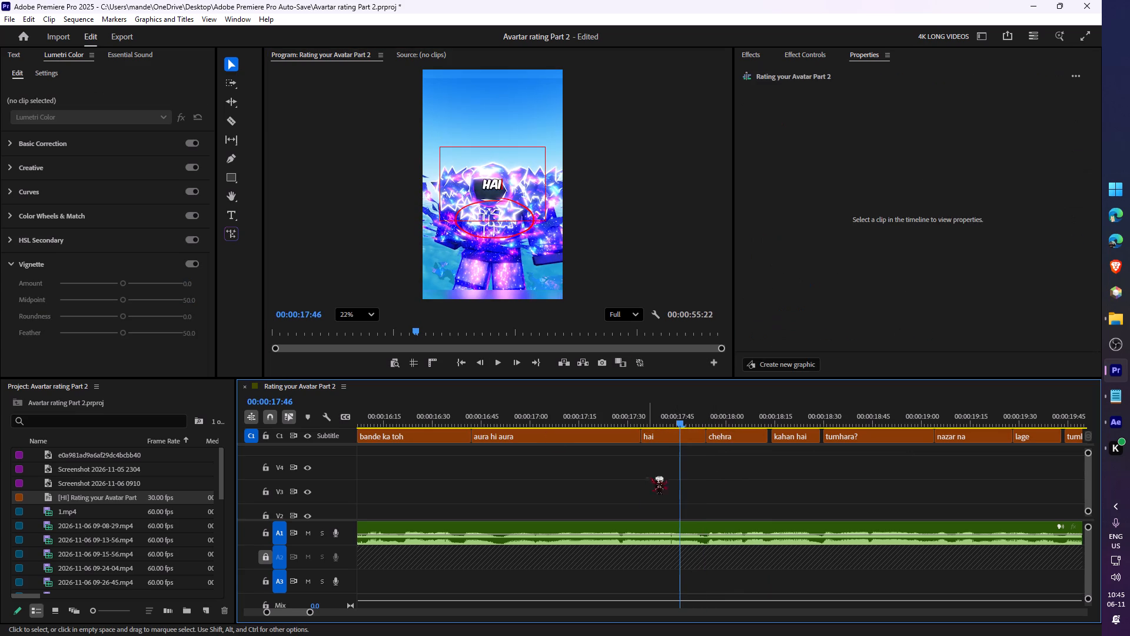
# Play through the "hai", "chehra" and "kahan hai" captions to check them against the voice-over.
pyautogui.press('space')
pyautogui.press('space')
pyautogui.click(750, 420)
pyautogui.press('space')
pyautogui.press('space')
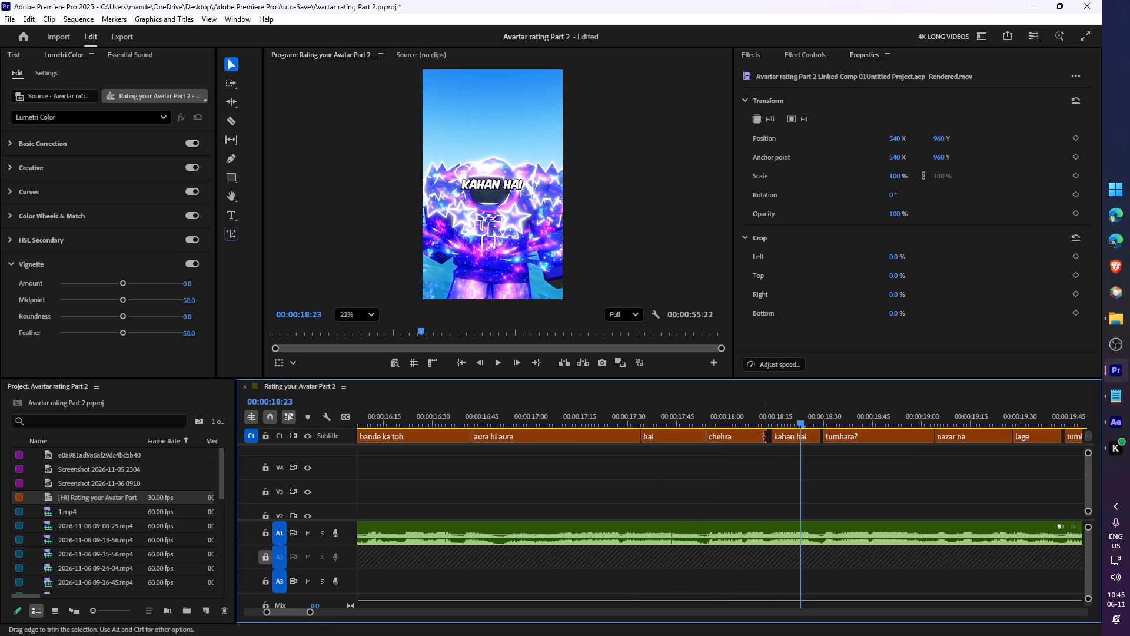
pyautogui.press('space')
pyautogui.press('space')
pyautogui.press('space')
pyautogui.press('space')
# Trim the end of the "tumhara?" caption slightly and extend the start of "nazar na" back to meet it.
pyautogui.click(912, 416)
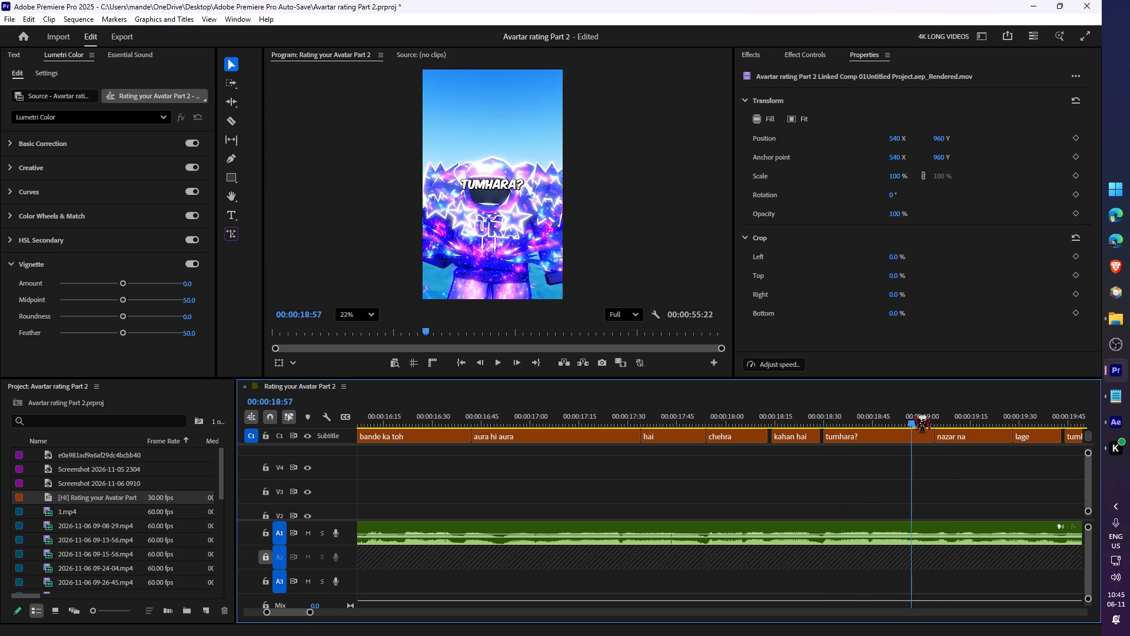
pyautogui.press('space')
pyautogui.press('space')
pyautogui.moveTo(918, 417); pyautogui.dragTo(929, 416)
pyautogui.moveTo(930, 435); pyautogui.dragTo(924, 438)
pyautogui.moveTo(938, 439); pyautogui.dragTo(923, 442)
# Play through the "nazar na", "lage" and "tumhein." captions to check their timing against the voice-over.
pyautogui.press('space')
pyautogui.press('space')
pyautogui.press('space')
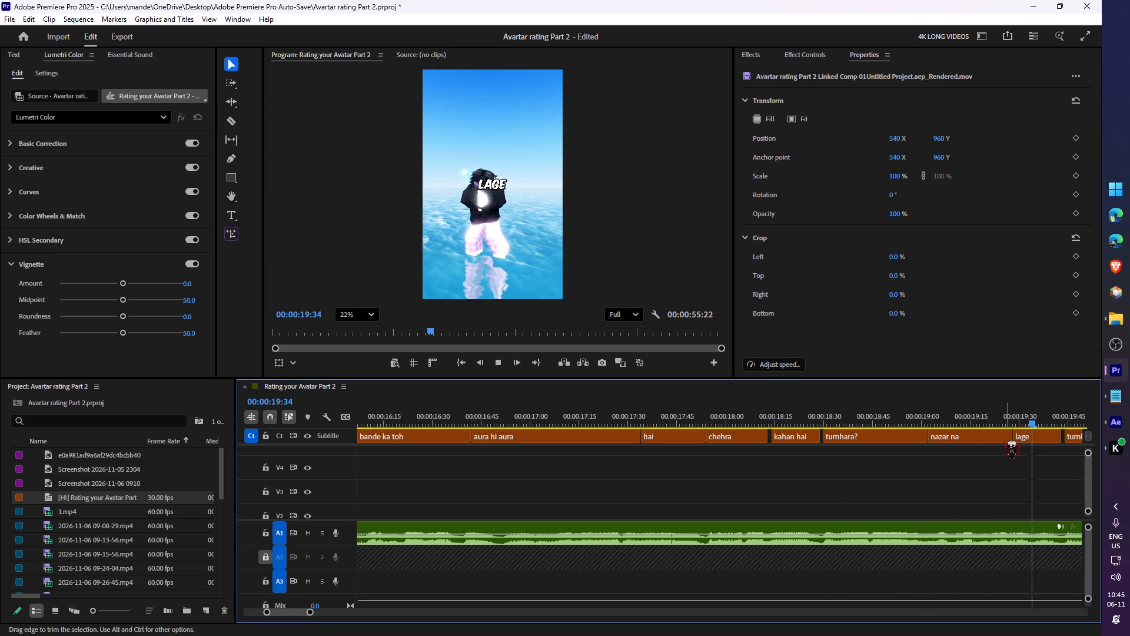
pyautogui.press('space')
pyautogui.press('c')
pyautogui.press('z')
pyautogui.press('space')
pyautogui.press('space')
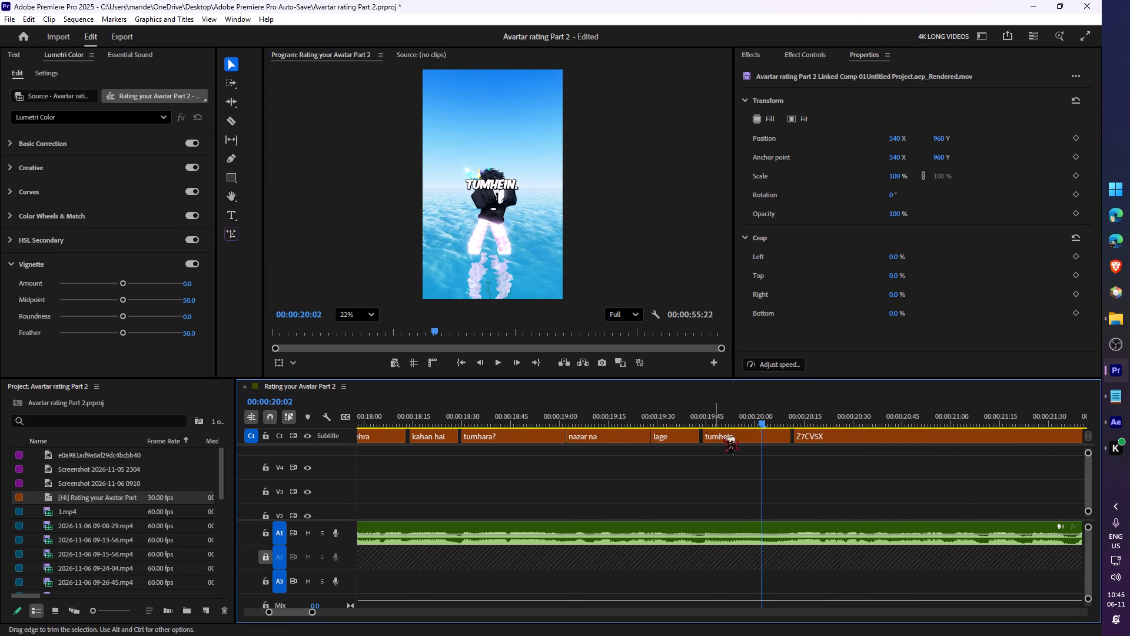
# Play on past "tumhein." and delete the username caption that follows it.
pyautogui.click(699, 440)
pyautogui.press('space')
pyautogui.press('space')
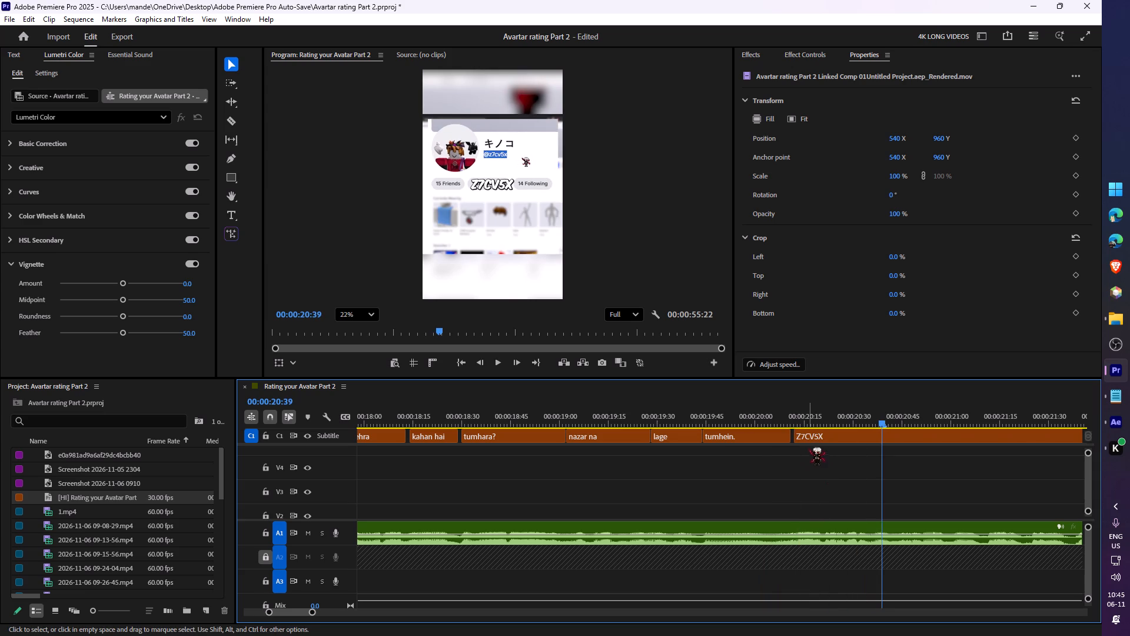
pyautogui.press('c')
pyautogui.click(805, 437)
pyautogui.hotkey('ctrl', 'x')
# Extend the start of the "okay this" caption back to about 00:00:21:42 to match the voice-over.
pyautogui.press('space')
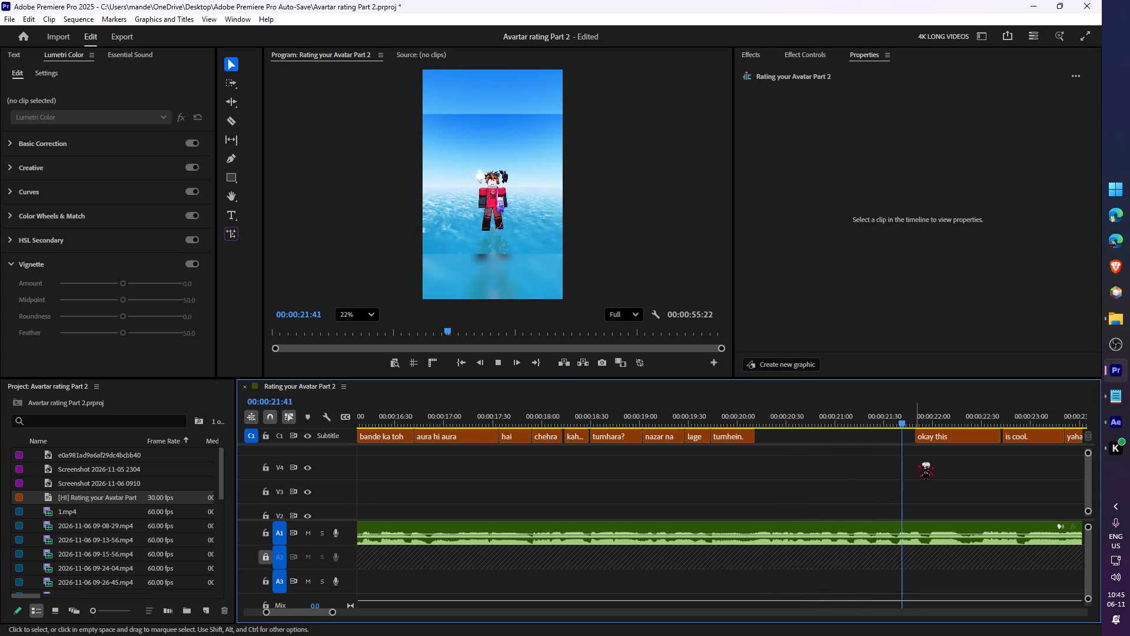
pyautogui.press('space')
pyautogui.click(904, 421)
pyautogui.moveTo(918, 439); pyautogui.dragTo(915, 440)
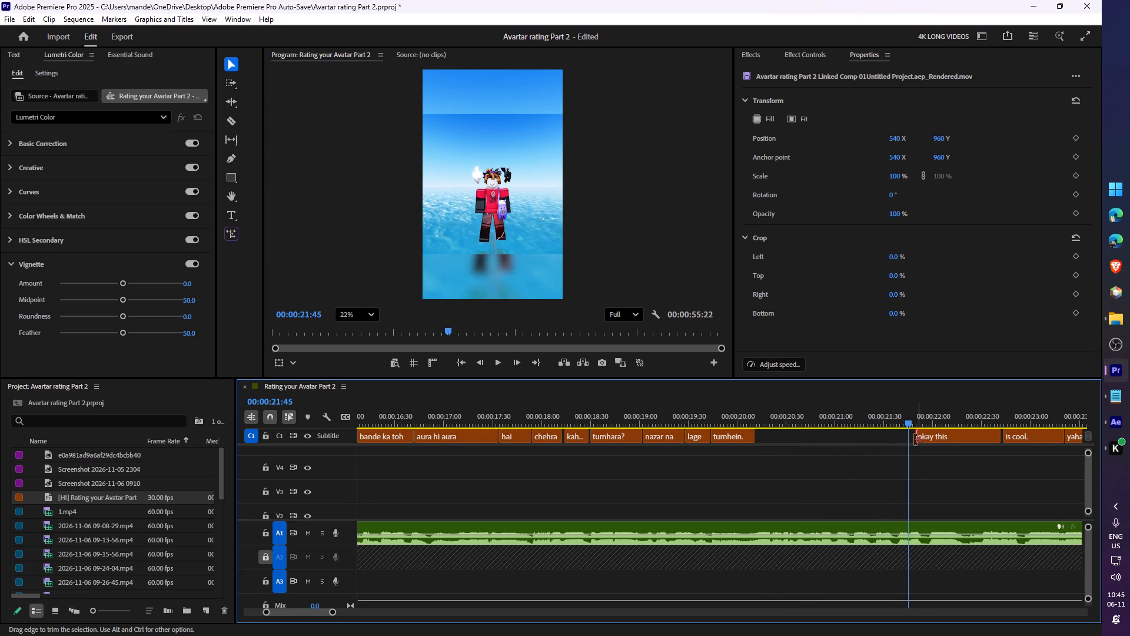
pyautogui.moveTo(915, 440); pyautogui.dragTo(900, 446)
pyautogui.press('space')
pyautogui.press('space')
pyautogui.moveTo(902, 437); pyautogui.dragTo(908, 440)
pyautogui.click(905, 426)
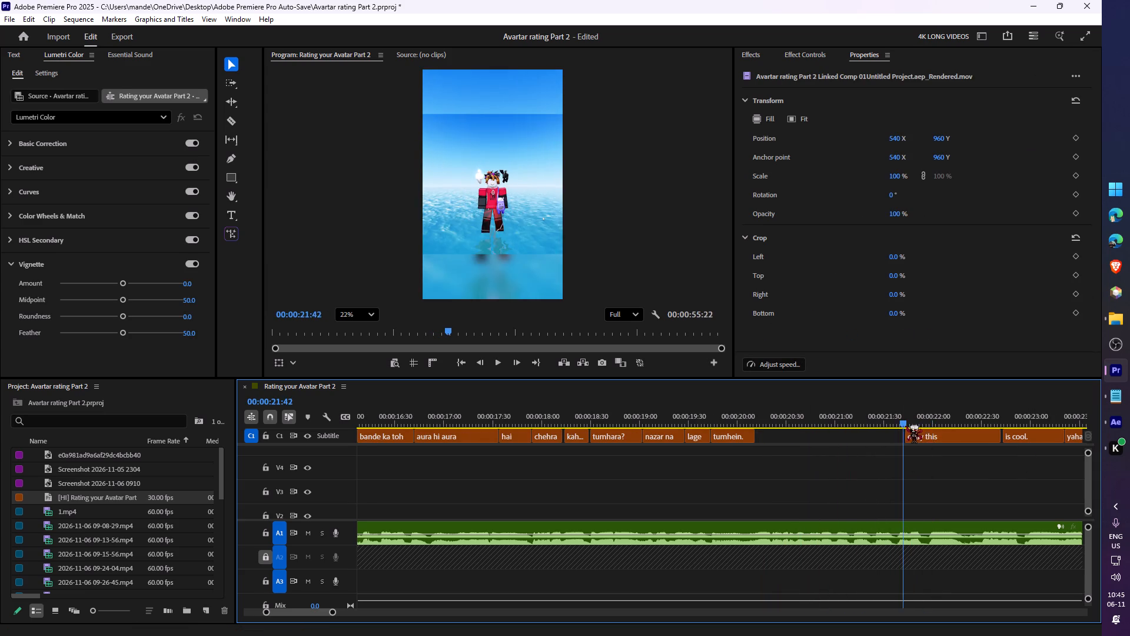
# Split the "okay this" caption at about 00:00:22:23, delete its second part and extend the start of "is cool." back to meet it.
pyautogui.press('space')
pyautogui.press('space')
pyautogui.press('space')
pyautogui.moveTo(964, 413); pyautogui.dragTo(974, 416)
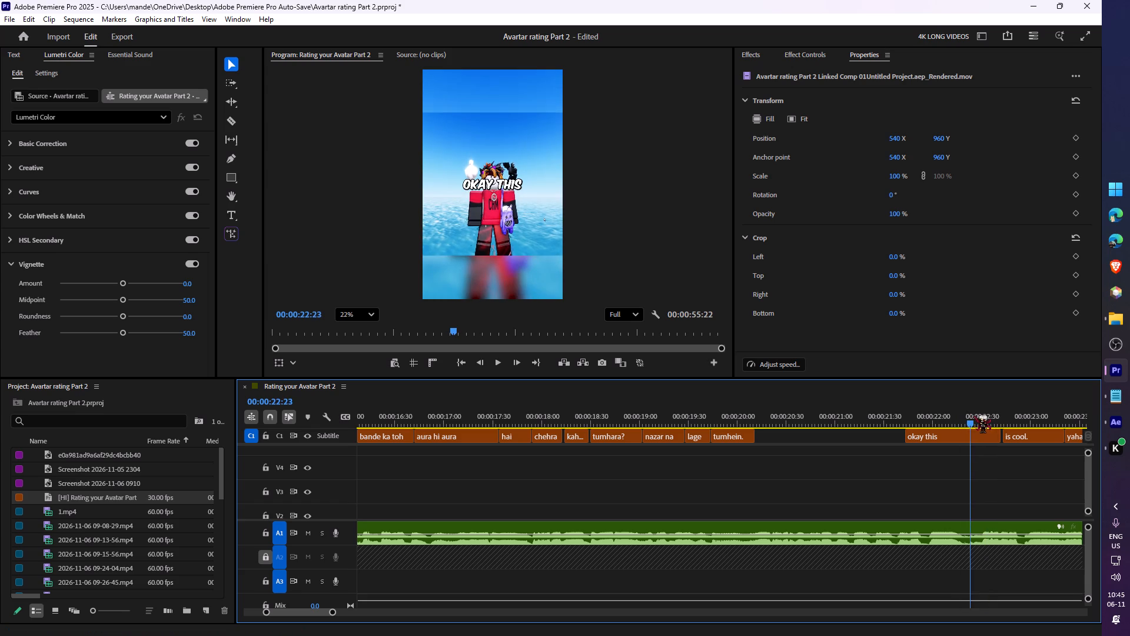
pyautogui.moveTo(974, 416); pyautogui.dragTo(975, 416)
pyautogui.click(983, 440)
pyautogui.press('s')
pyautogui.click(988, 437)
pyautogui.hotkey('ctrl', 'x')
pyautogui.keyDown('ctrl'); pyautogui.moveTo(1002, 436); pyautogui.dragTo(969, 440); pyautogui.keyUp('ctrl')
# Shorten the text of the "okay this" caption to "okay".
pyautogui.click(952, 421)
pyautogui.click(944, 430)
pyautogui.doubleClick(505, 180)
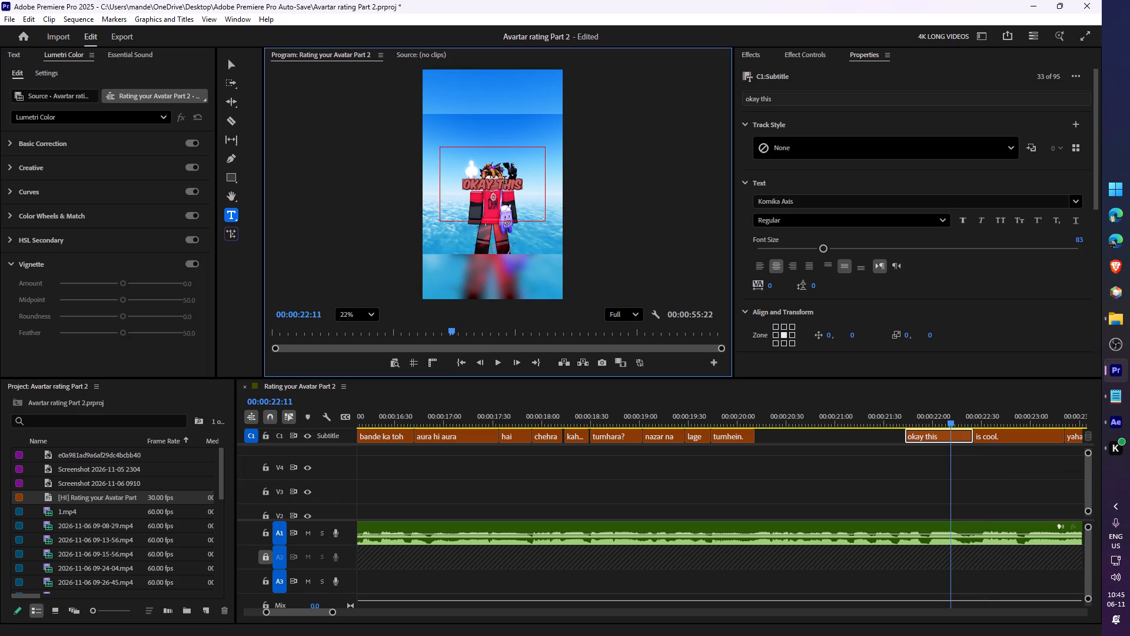
pyautogui.press('Right')
pyautogui.press('BackSpace')
pyautogui.press('BackSpace')
pyautogui.press('BackSpace')
pyautogui.press('BackSpace')
pyautogui.press('BackSpace')
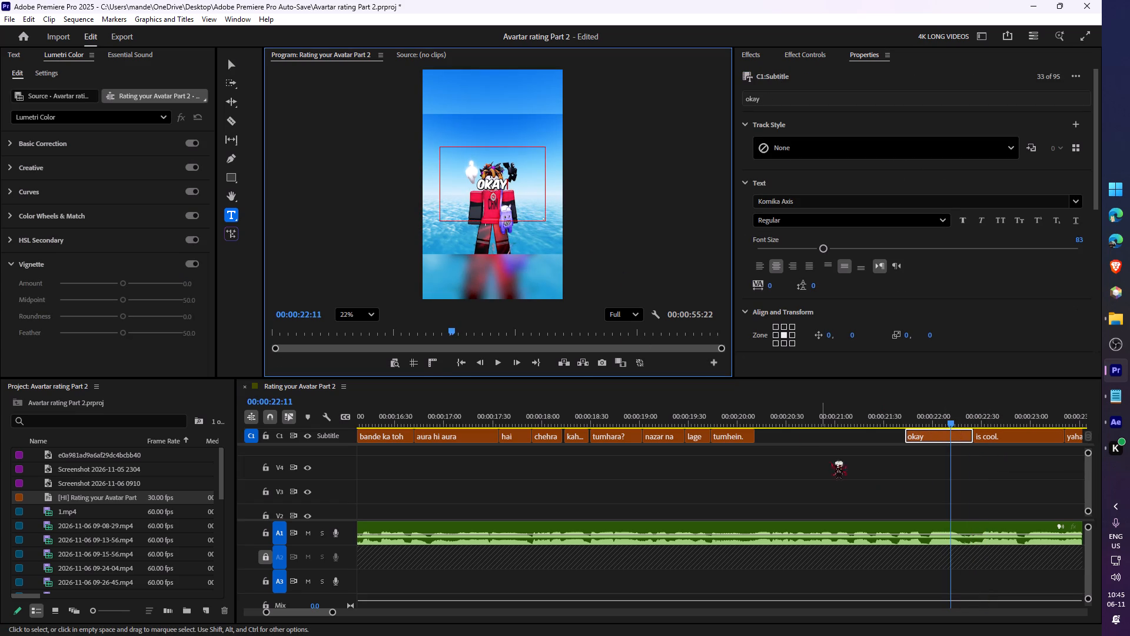
pyautogui.moveTo(918, 472); pyautogui.dragTo(916, 459)
# Add "this" to the beginning of the "is cool." caption so it reads "this is cool.".
pyautogui.press('space')
pyautogui.press('space')
pyautogui.click(1051, 435)
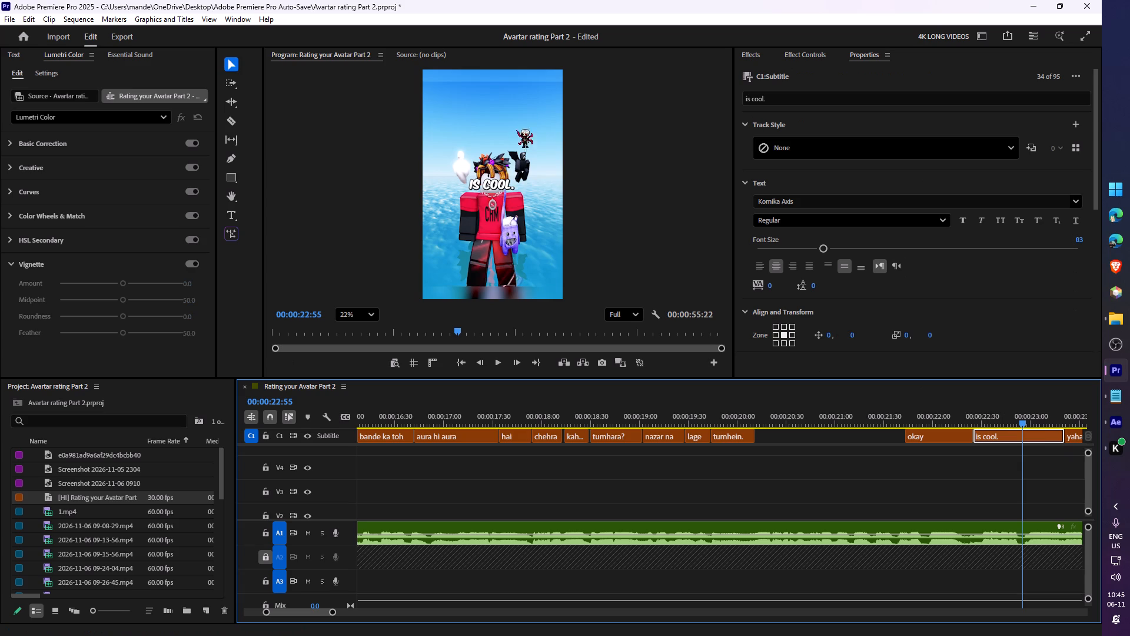
pyautogui.doubleClick(488, 181)
pyautogui.press('Up')
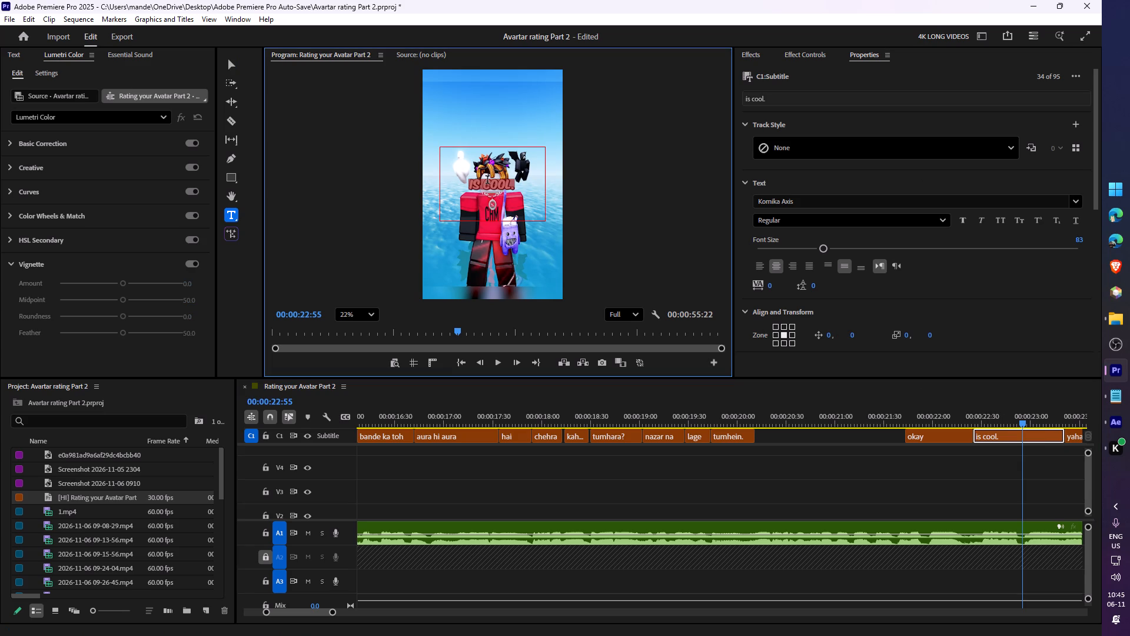
pyautogui.write('this')
pyautogui.press('space')
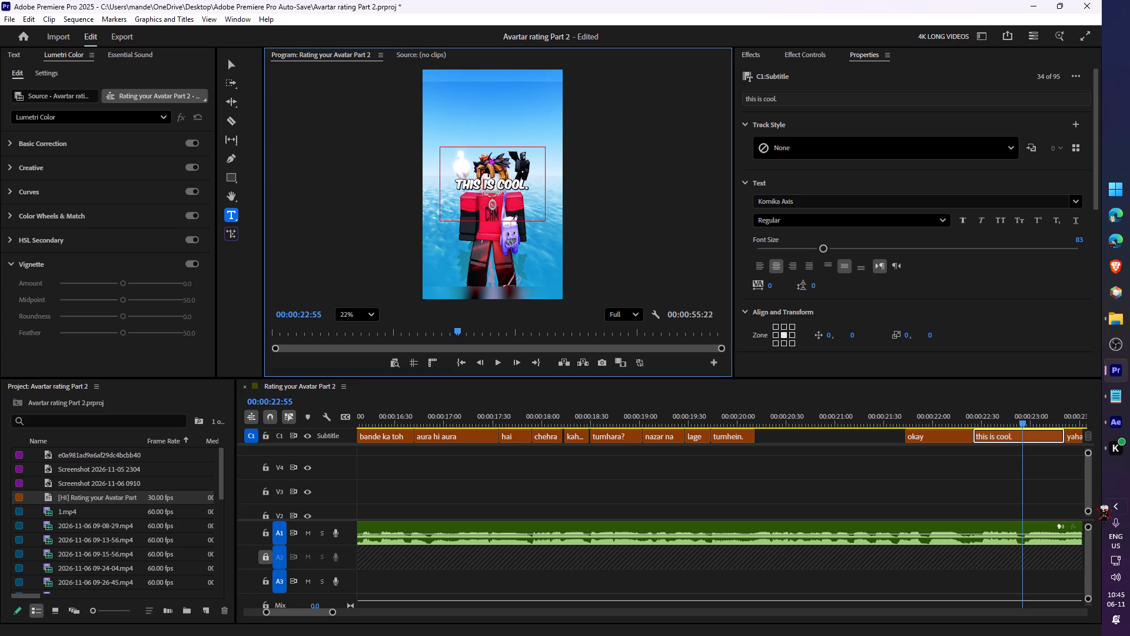
pyautogui.click(995, 494)
# Delete the short caption between "bahut kuch" and "tumhare", and extend the end of "bahut kuch" to meet "tumhare".
pyautogui.press('c')
pyautogui.press('space')
pyautogui.press('space')
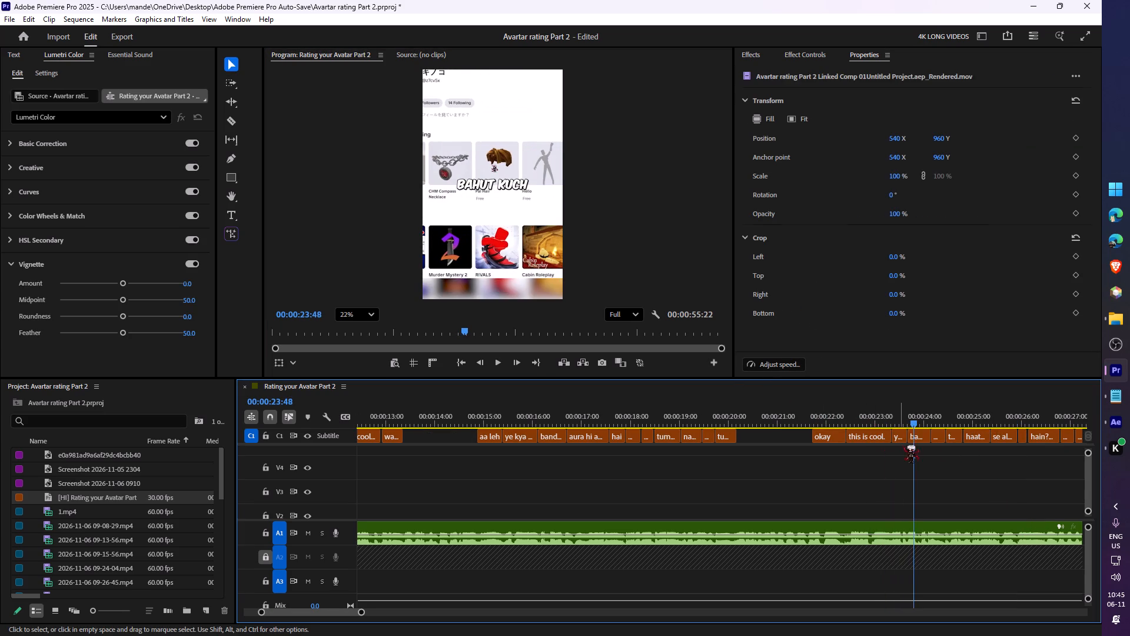
pyautogui.press('z')
pyautogui.press('space')
pyautogui.press('space')
pyautogui.click(763, 432)
pyautogui.hotkey('ctrl', 'x')
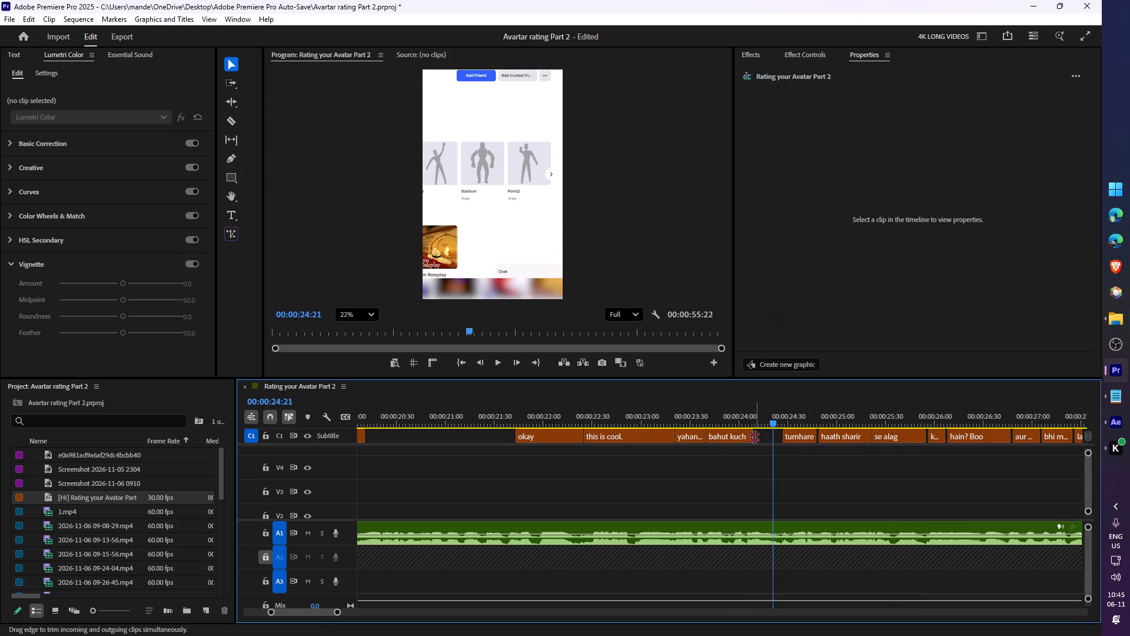
pyautogui.moveTo(752, 436); pyautogui.dragTo(787, 437)
# Add "hai" to the end of the "bahut kuch" caption so it reads "bahut kuch hai".
pyautogui.click(756, 433)
pyautogui.doubleClick(516, 191)
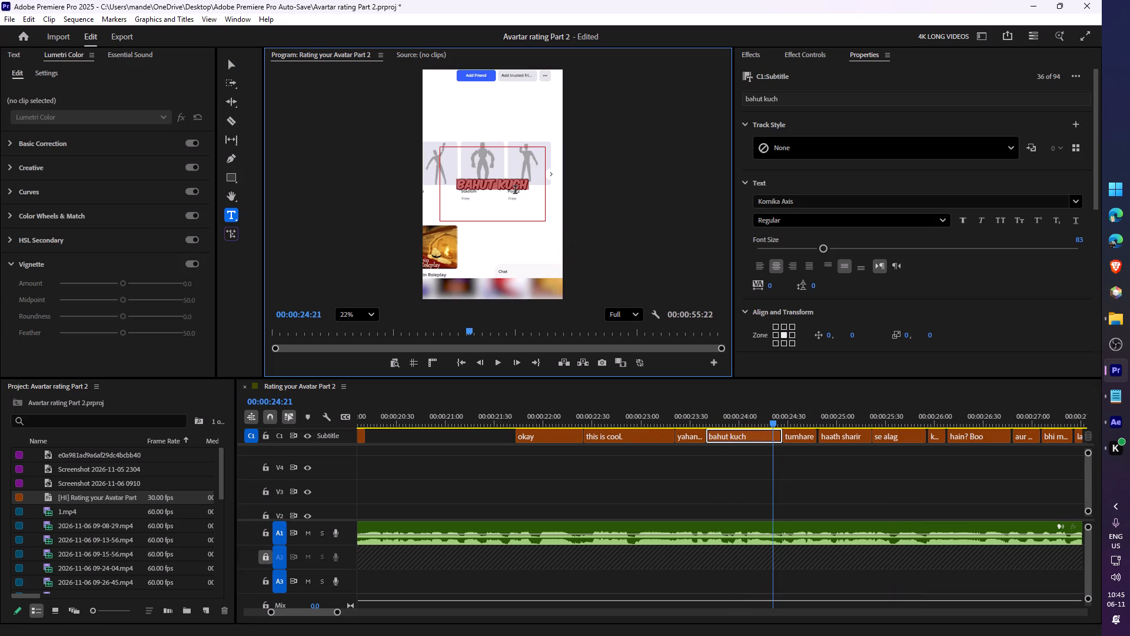
pyautogui.press('Right')
pyautogui.press('space')
pyautogui.write('ha9')
pyautogui.press('BackSpace')
pyautogui.press('i')
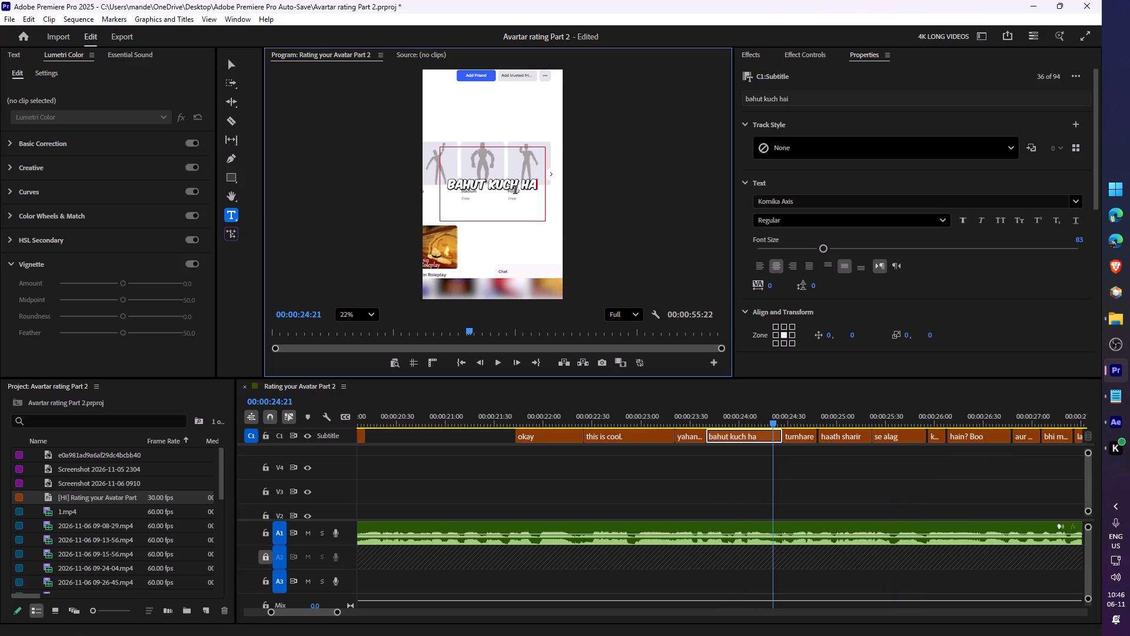
pyautogui.click(719, 470)
# Play through the "tumhare" and "haath sharir" captions, split "haath sharir" at 00:00:25:01 and delete its first part.
pyautogui.click(719, 415)
pyautogui.press('space')
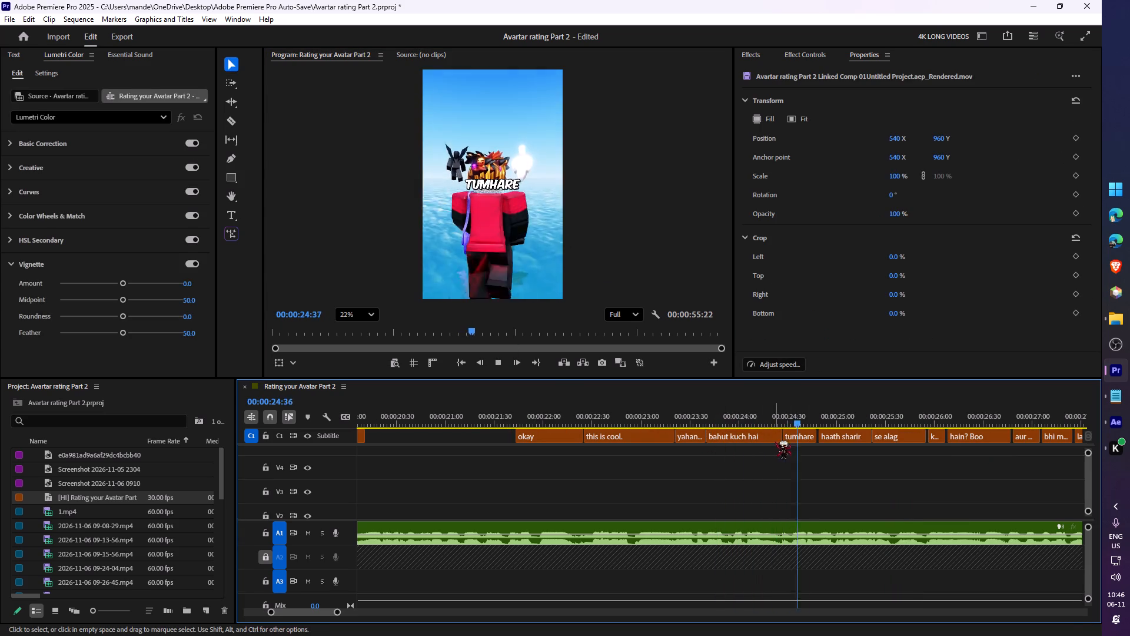
pyautogui.press('space')
pyautogui.press('space')
pyautogui.press('space')
pyautogui.click(822, 419)
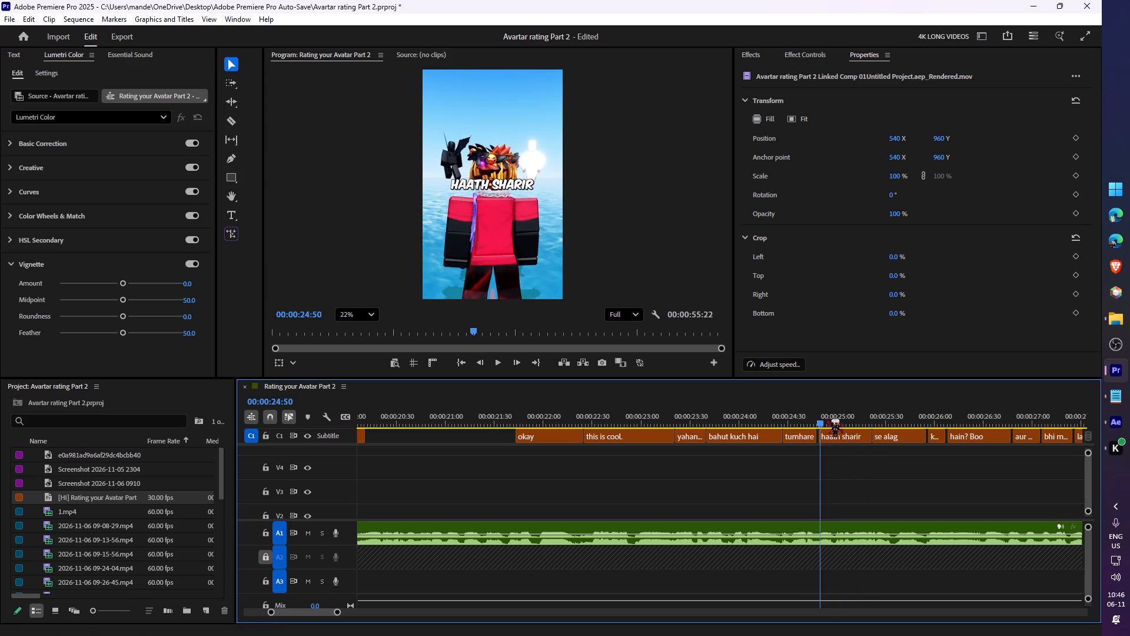
pyautogui.press('space')
pyautogui.press('space')
pyautogui.click(790, 412)
pyautogui.press('space')
pyautogui.press('space')
pyautogui.click(812, 426)
pyautogui.press('space')
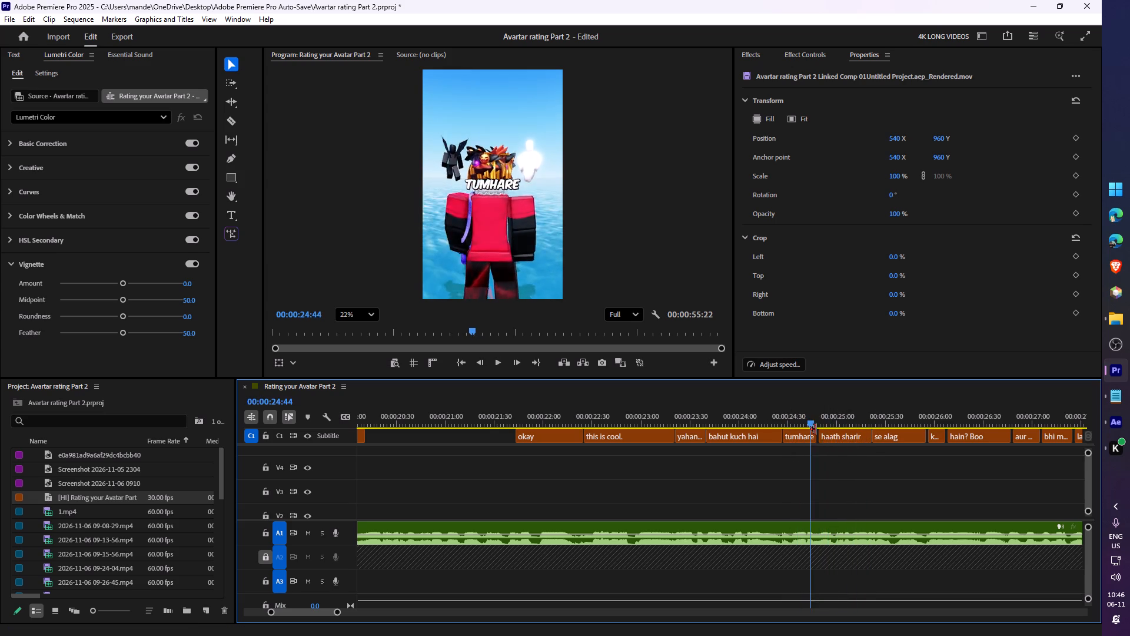
pyautogui.press('space')
pyautogui.click(829, 438)
pyautogui.press('s')
pyautogui.hotkey('ctrl', 'x')
# Extend the end of the "tumhare" caption to meet the remaining "haath sharir" caption at 00:00:25:01.
pyautogui.keyDown('ctrl'); pyautogui.moveTo(814, 438); pyautogui.dragTo(835, 440); pyautogui.keyUp('ctrl')
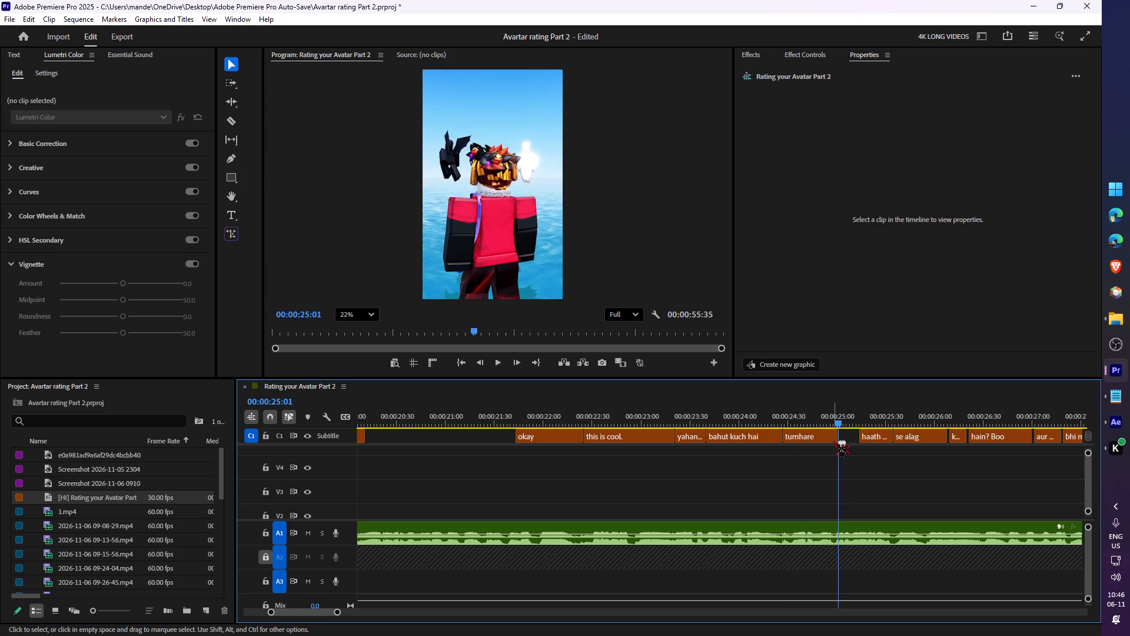
pyautogui.hotkey('ctrl', 'z')
pyautogui.moveTo(814, 437); pyautogui.dragTo(848, 438)
# Add "haath" to the end of the "tumhare" caption so it reads "tumhare haath", keeping the caption's original position.
pyautogui.click(817, 423)
pyautogui.click(819, 436)
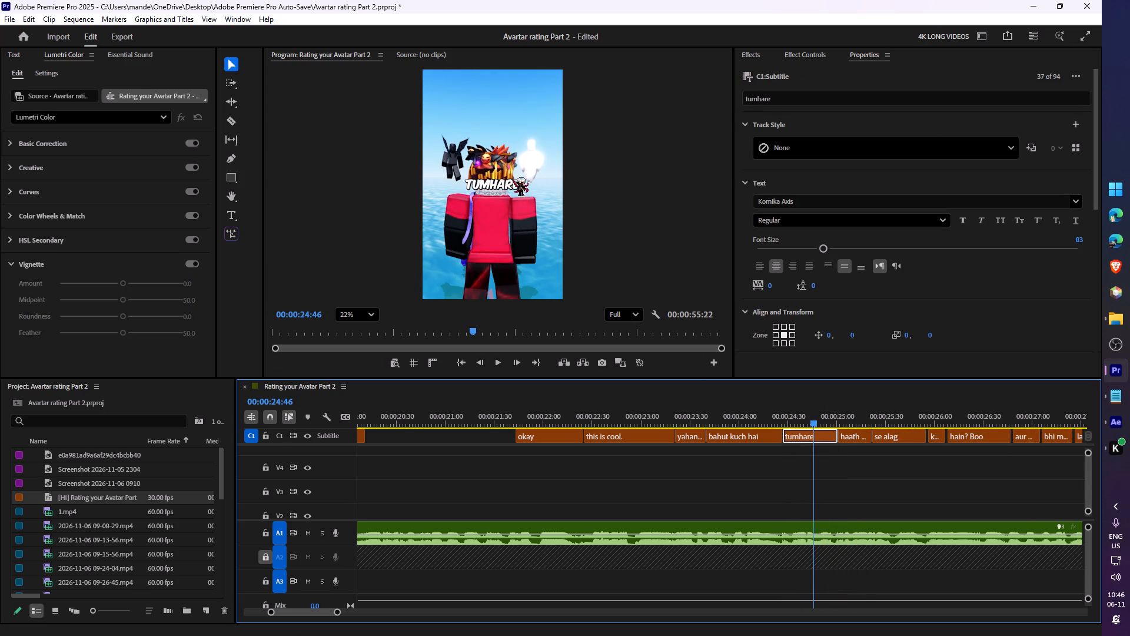
pyautogui.doubleClick(512, 178)
pyautogui.doubleClick(500, 186)
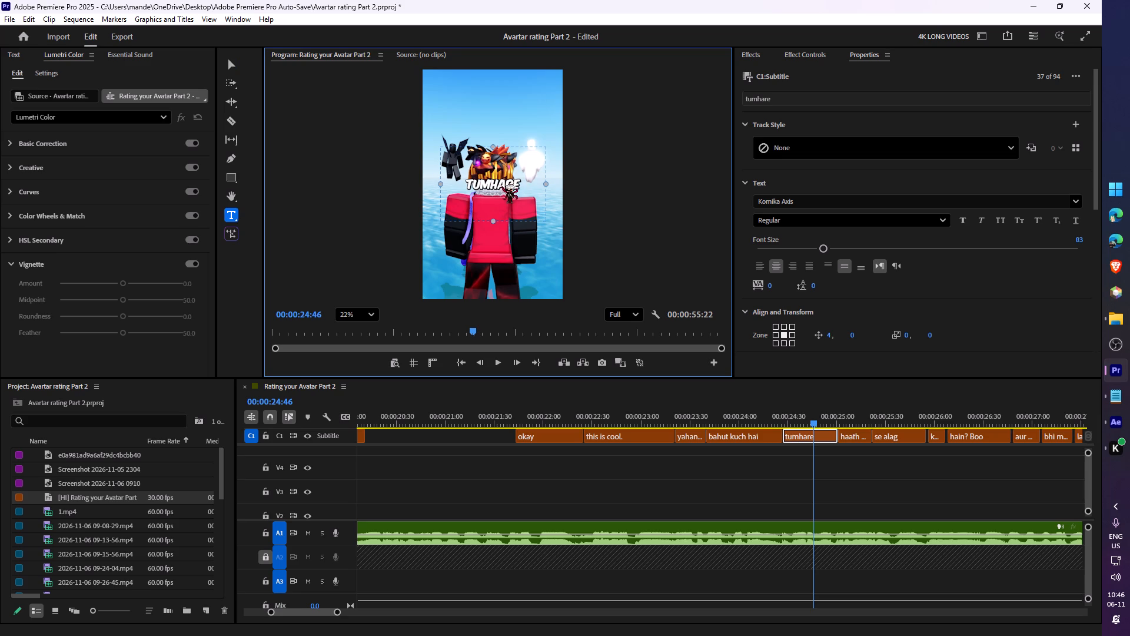
pyautogui.click(488, 267)
pyautogui.hotkey('ctrl', 'z')
pyautogui.doubleClick(491, 181)
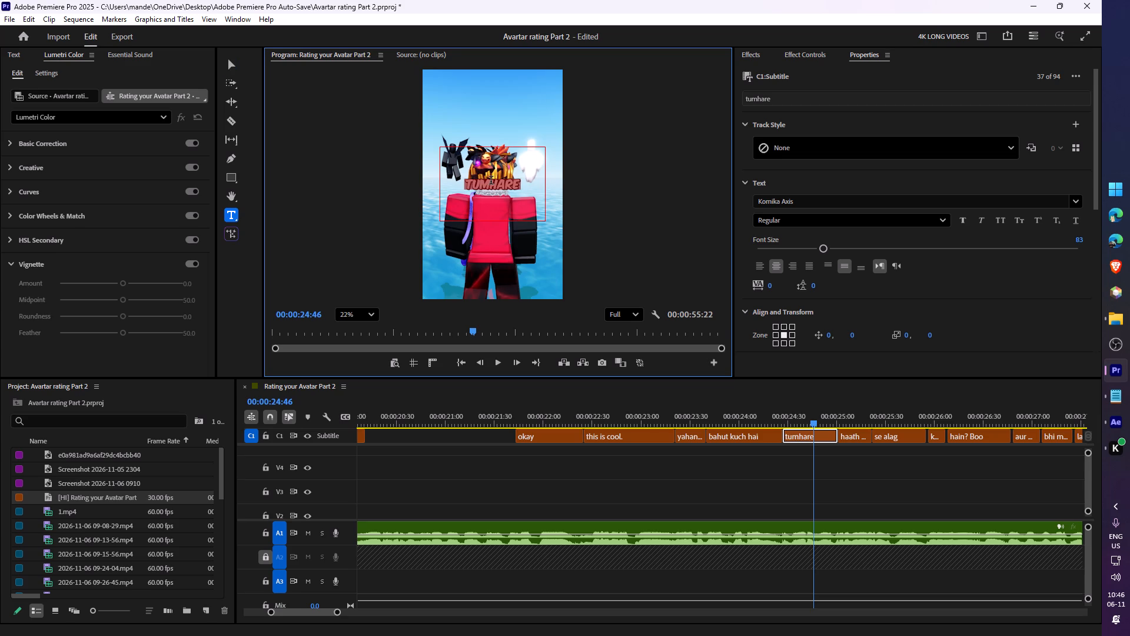
pyautogui.press('Right')
pyautogui.press('space')
pyautogui.write('haath')
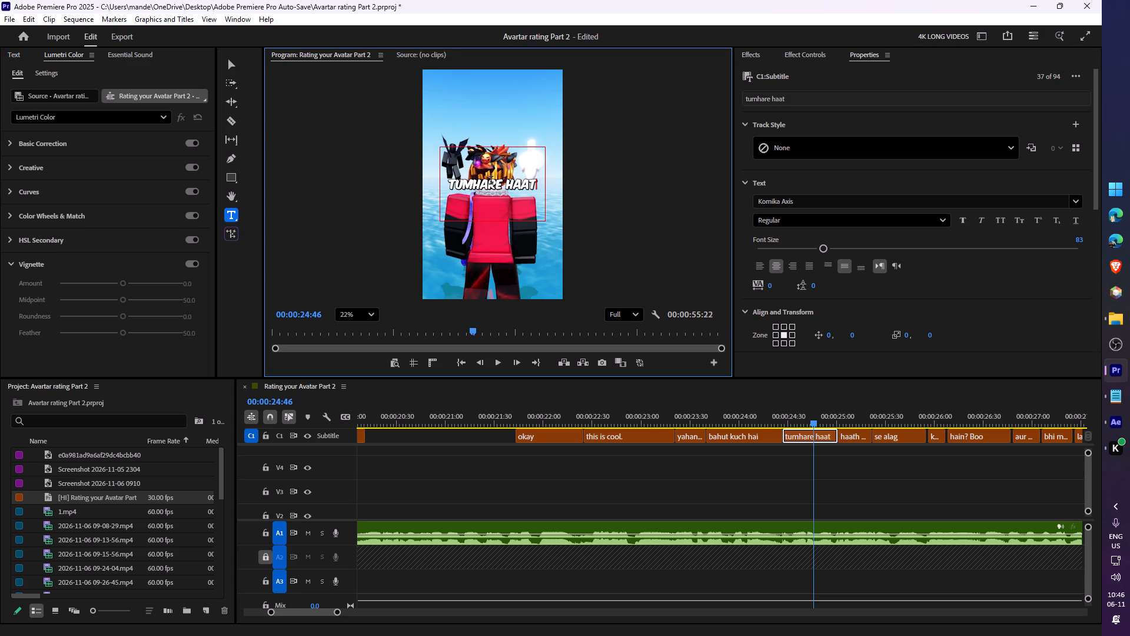
pyautogui.click(843, 478)
# Trim the start of the "se alag" caption to 00:00:25:30 and extend the end of "haath sharir" to meet it.
pyautogui.press('space')
pyautogui.press('space')
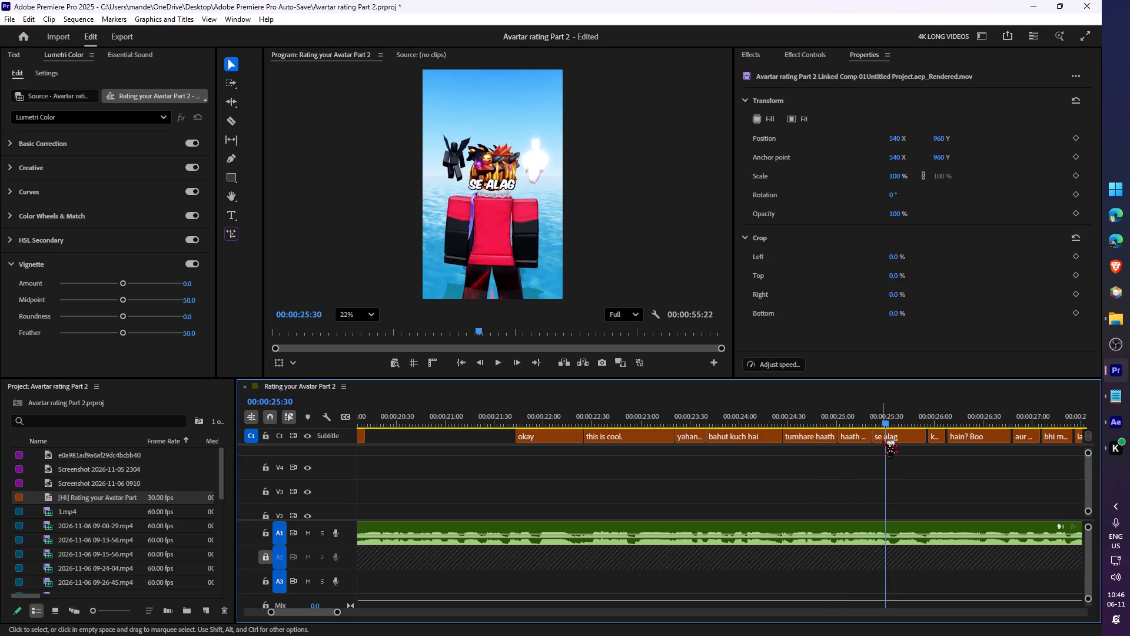
pyautogui.click(882, 440)
pyautogui.press('s')
pyautogui.hotkey('ctrl', 'x')
pyautogui.moveTo(869, 438); pyautogui.dragTo(890, 438)
# Edit the "haath sharir" caption's text so it reads "sharir s".
pyautogui.click(870, 424)
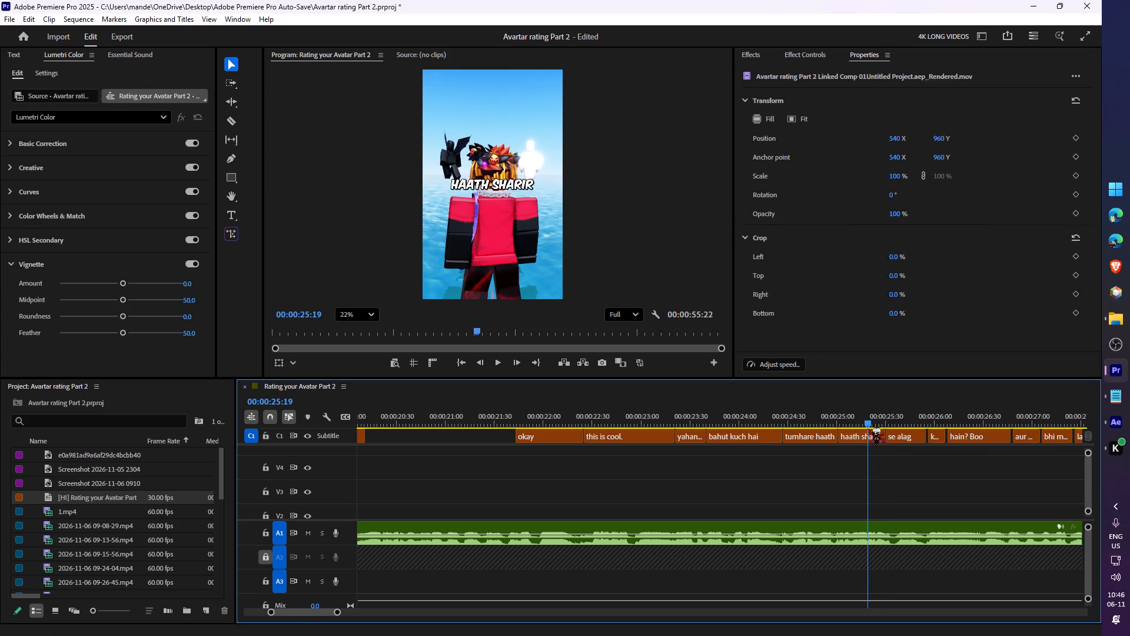
pyautogui.click(865, 435)
pyautogui.doubleClick(493, 180)
pyautogui.press('Up')
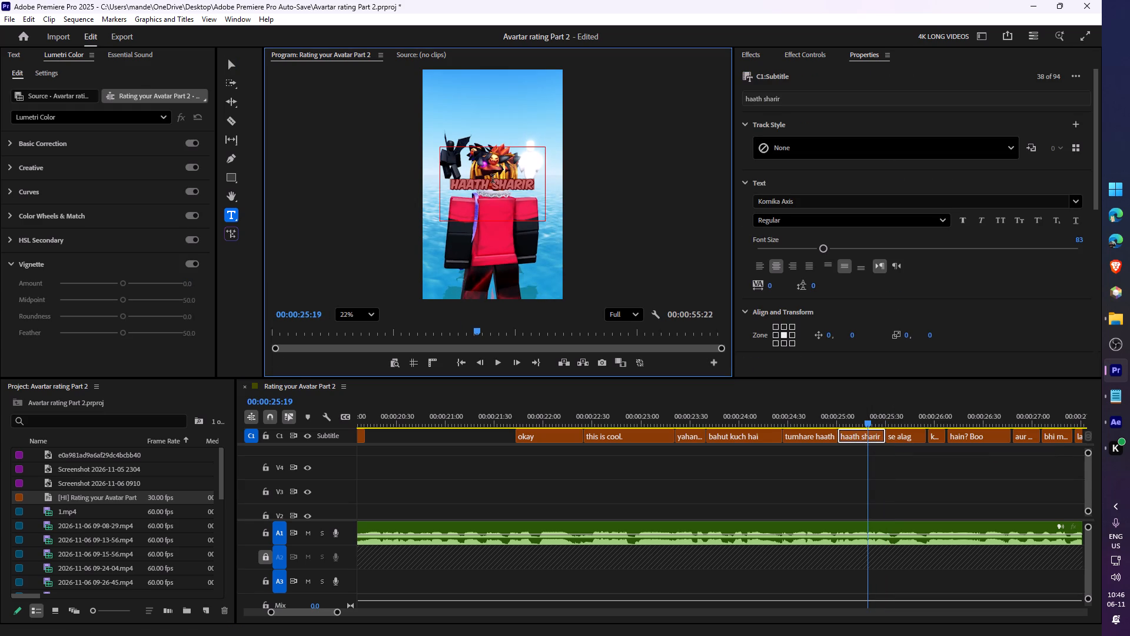
pyautogui.press('Right')
pyautogui.press('Right')
pyautogui.press('Right')
pyautogui.press('Right')
pyautogui.press('Right')
pyautogui.press('Right')
pyautogui.press('BackSpace')
pyautogui.press('BackSpace')
pyautogui.press('BackSpace')
pyautogui.press('BackSpace')
pyautogui.press('BackSpace')
pyautogui.press('BackSpace')
pyautogui.press('BackSpace')
pyautogui.press('BackSpace')
pyautogui.press('BackSpace')
pyautogui.press('BackSpace')
pyautogui.press('BackSpace')
pyautogui.press('BackSpace')
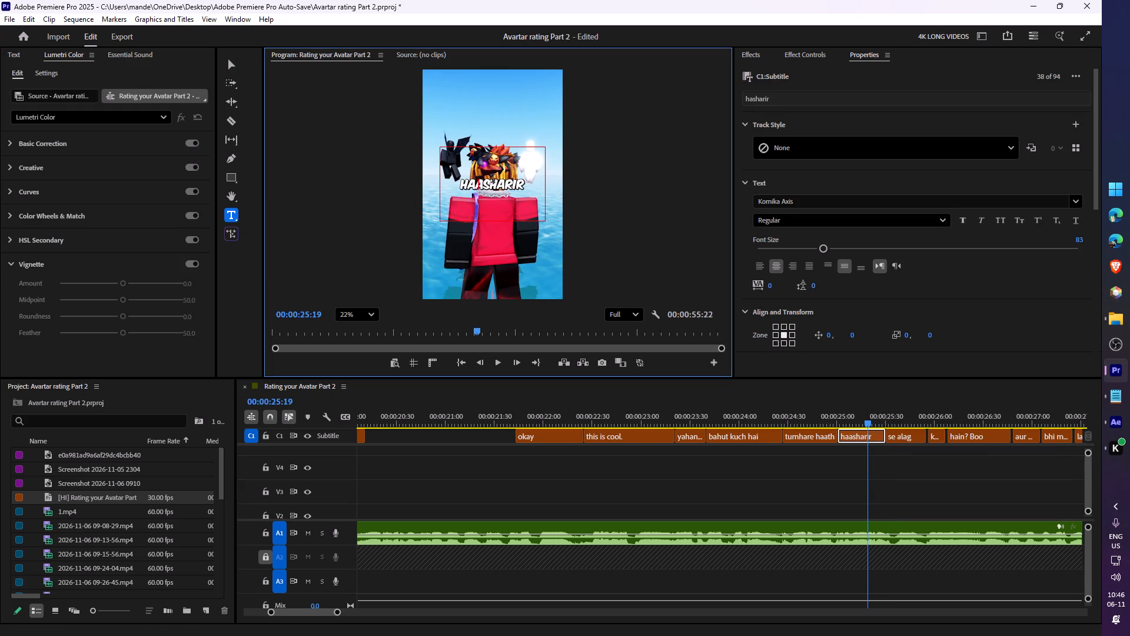
pyautogui.press('Down')
pyautogui.press('space')
pyautogui.write('s')
pyautogui.click(834, 466)
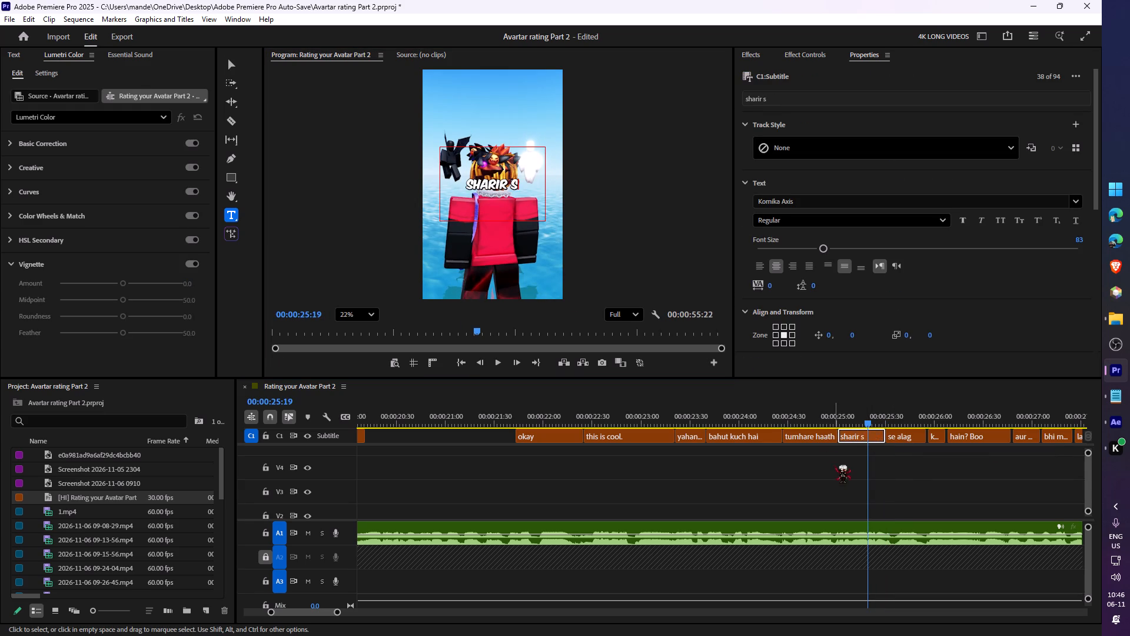
# Play on to the "hain? Boo" caption, split it at 00:00:26:25 and delete its first part.
pyautogui.press('space')
pyautogui.press('space')
pyautogui.click(948, 426)
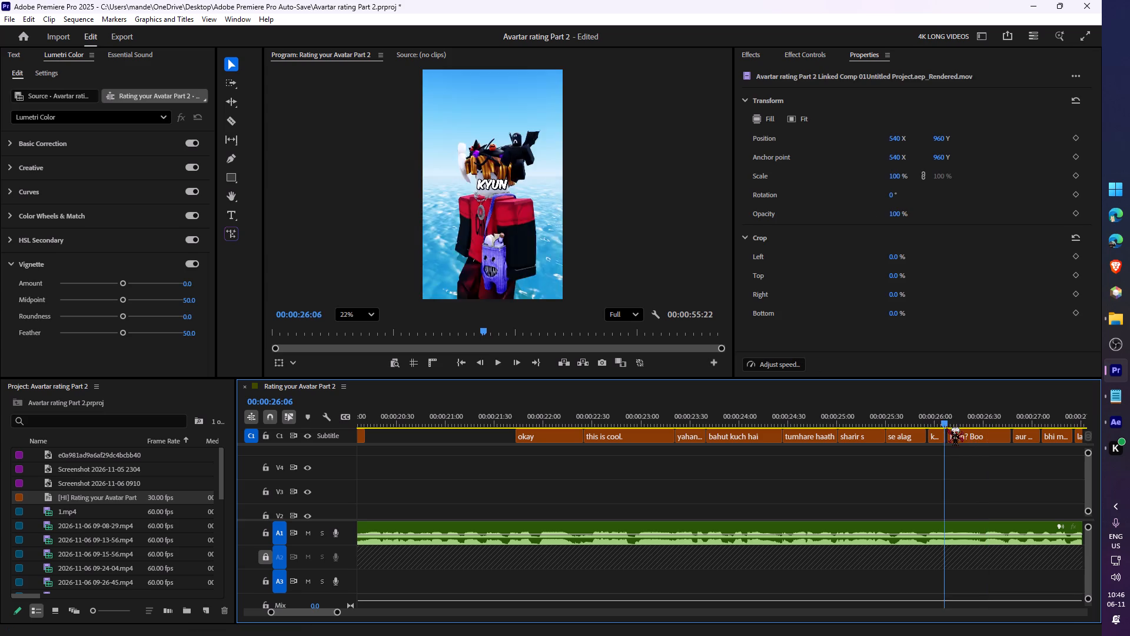
pyautogui.press('space')
pyautogui.press('space')
pyautogui.click(969, 437)
pyautogui.press('s')
pyautogui.hotkey('ctrl', 'x')
# Delete the "kyun" caption and extend the end of "se alag" to meet "hain? Boo" at 00:00:26:25.
pyautogui.click(938, 433)
pyautogui.hotkey('ctrl', 'x')
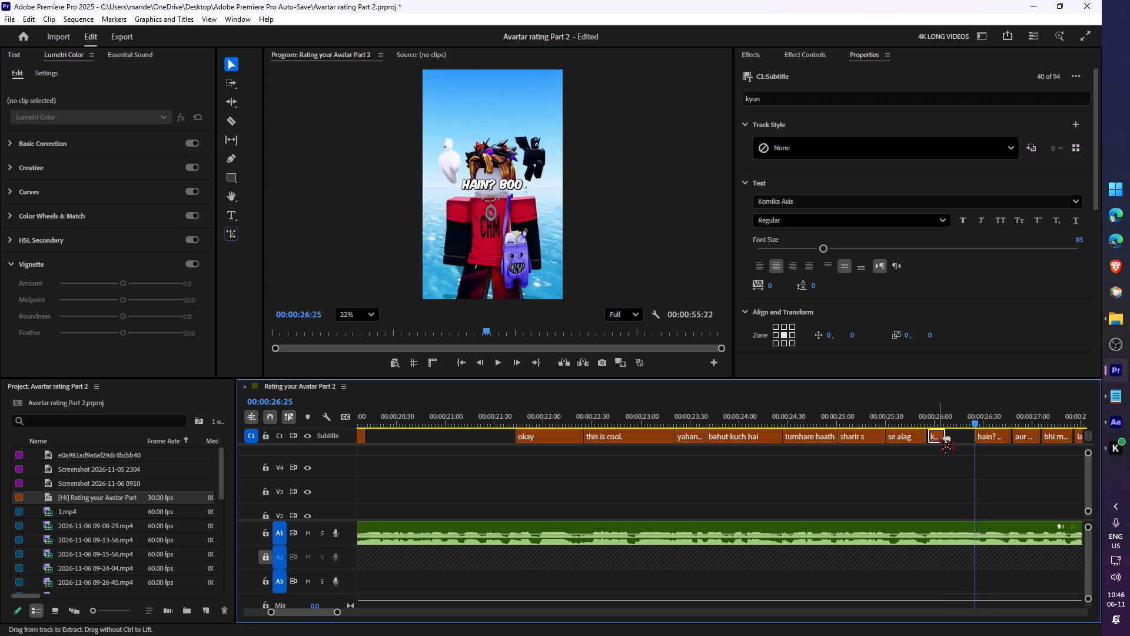
pyautogui.moveTo(920, 438); pyautogui.dragTo(973, 437)
pyautogui.moveTo(935, 437); pyautogui.dragTo(864, 441)
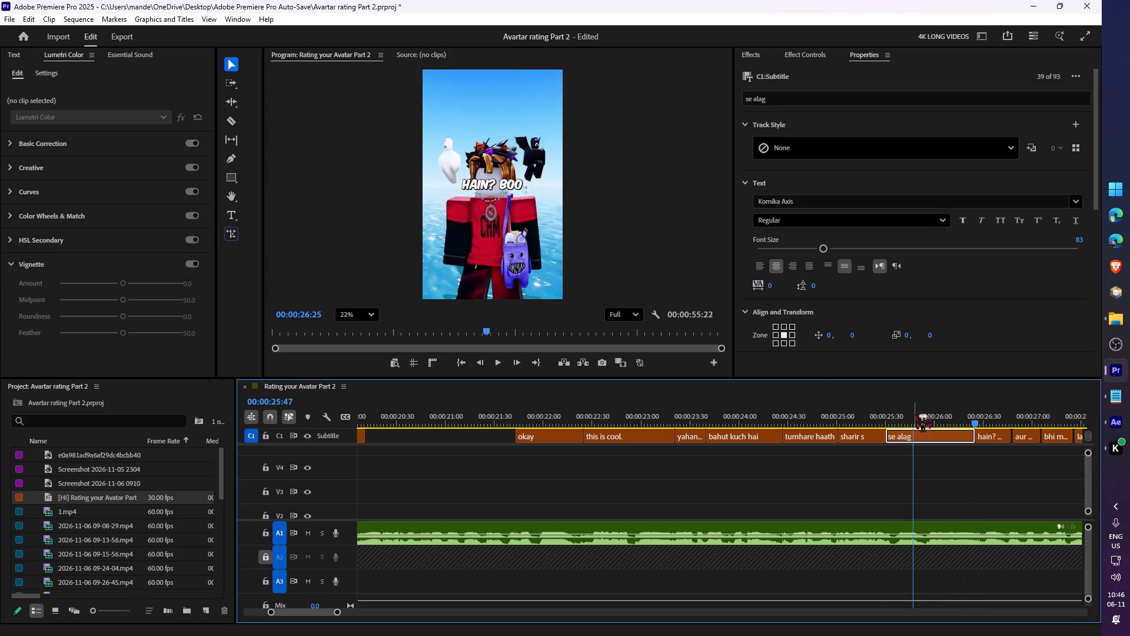
# Replace the "se alag" caption's text with "alag kyo hai".
pyautogui.click(914, 415)
pyautogui.click(913, 435)
pyautogui.doubleClick(490, 181)
pyautogui.press('a')
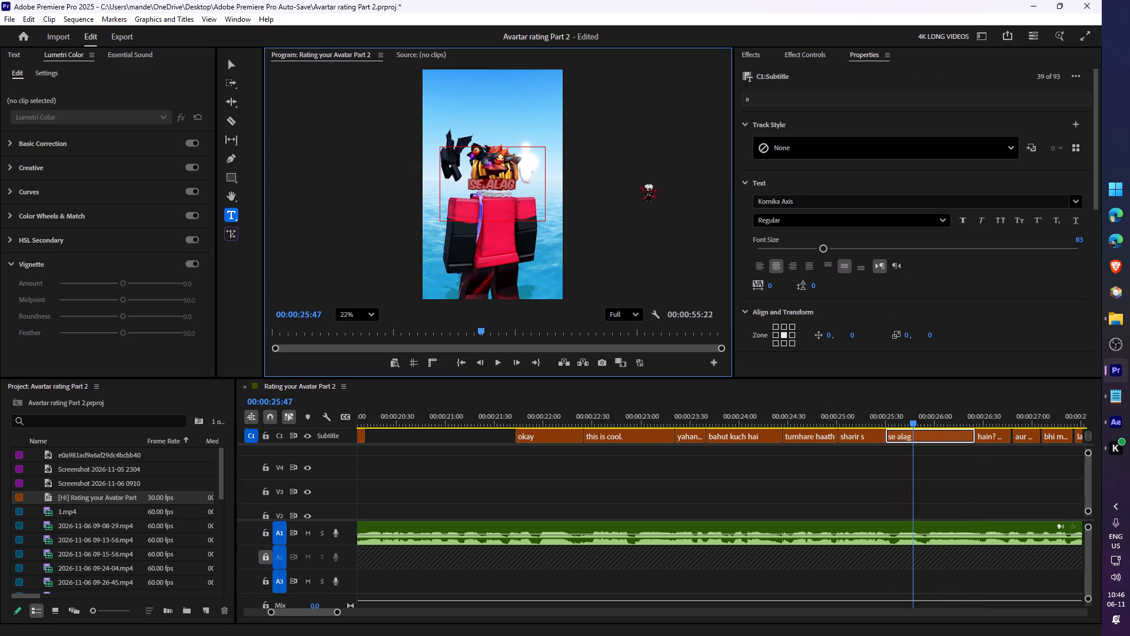
pyautogui.write('lag kyo hai')
pyautogui.click(919, 496)
# Delete the "aur bubb" caption and extend the end of "hain? Boo" to meet the "bhi mast" caption.
pyautogui.press('space')
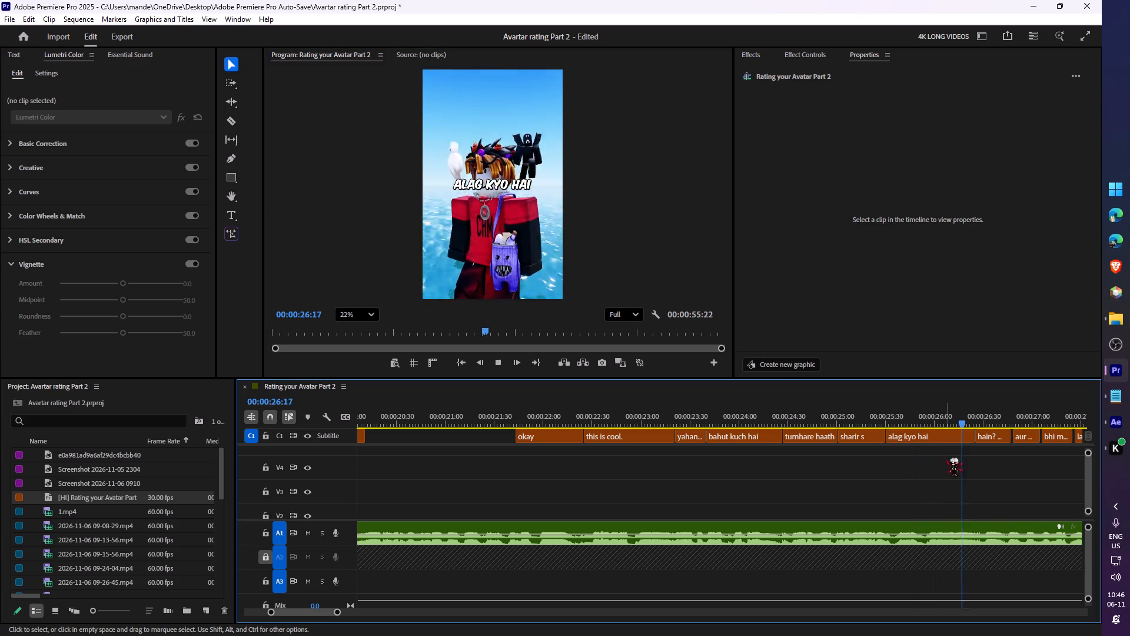
pyautogui.press('space')
pyautogui.press('c')
pyautogui.press('z')
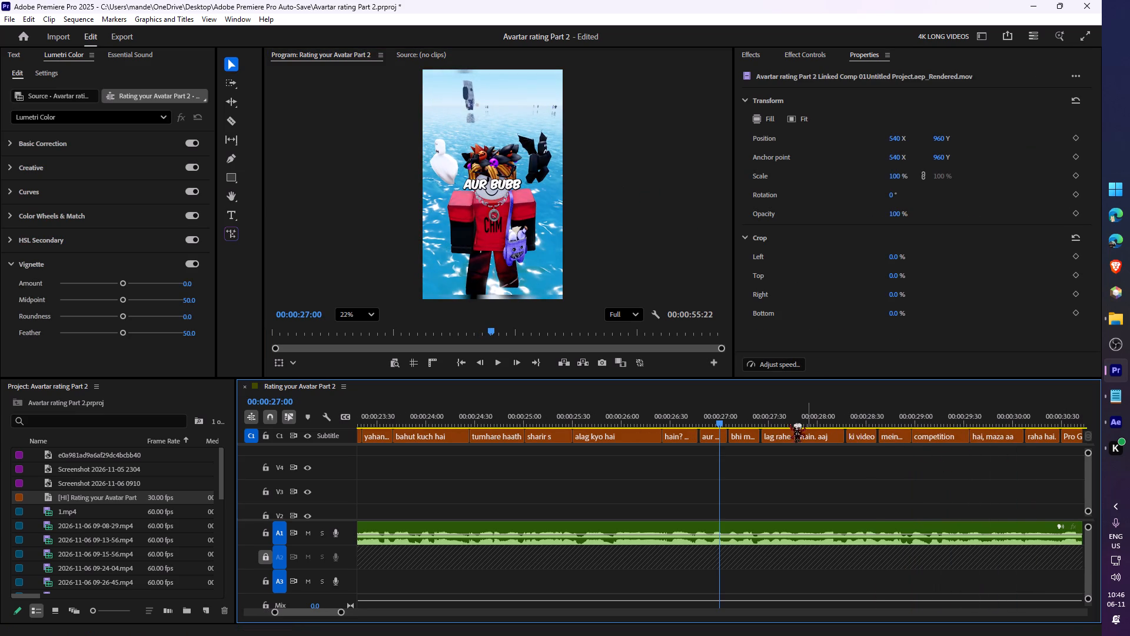
pyautogui.press('z')
pyautogui.moveTo(666, 418); pyautogui.dragTo(649, 416)
pyautogui.press('space')
pyautogui.press('space')
pyautogui.click(707, 437)
pyautogui.hotkey('ctrl', 'x')
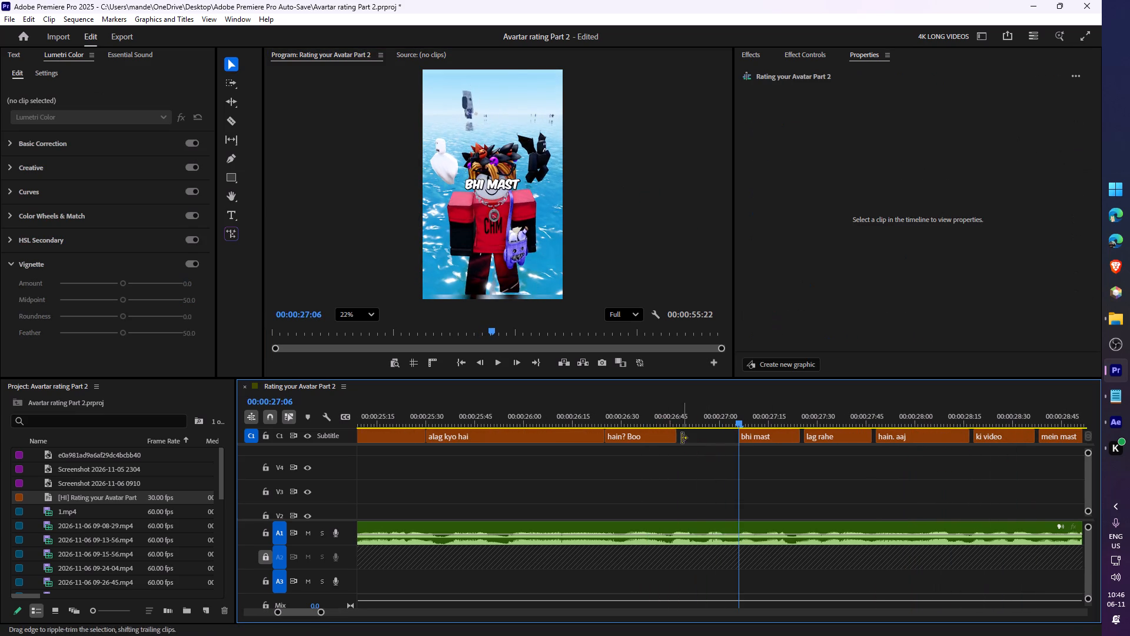
pyautogui.moveTo(675, 436); pyautogui.dragTo(733, 438)
# Replace the "hain? Boo" caption's text with "boo aur bub".
pyautogui.moveTo(707, 420); pyautogui.dragTo(698, 423)
pyautogui.click(676, 435)
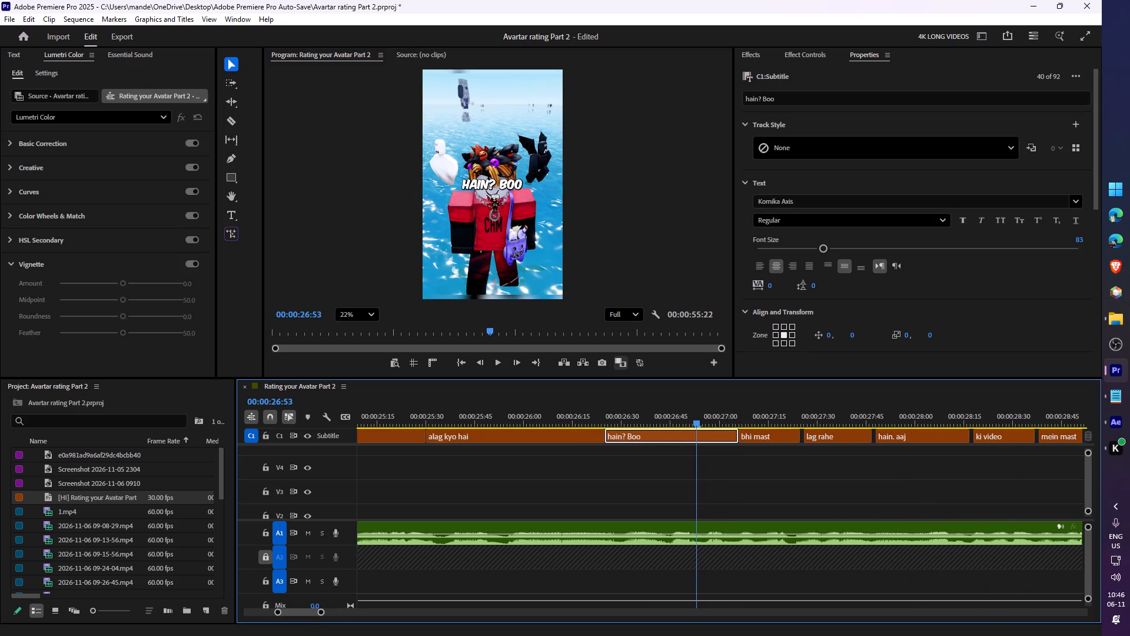
pyautogui.doubleClick(490, 184)
pyautogui.write('boo aur a')
pyautogui.press('BackSpace')
pyautogui.write('bub')
pyautogui.moveTo(490, 183); pyautogui.dragTo(488, 175)
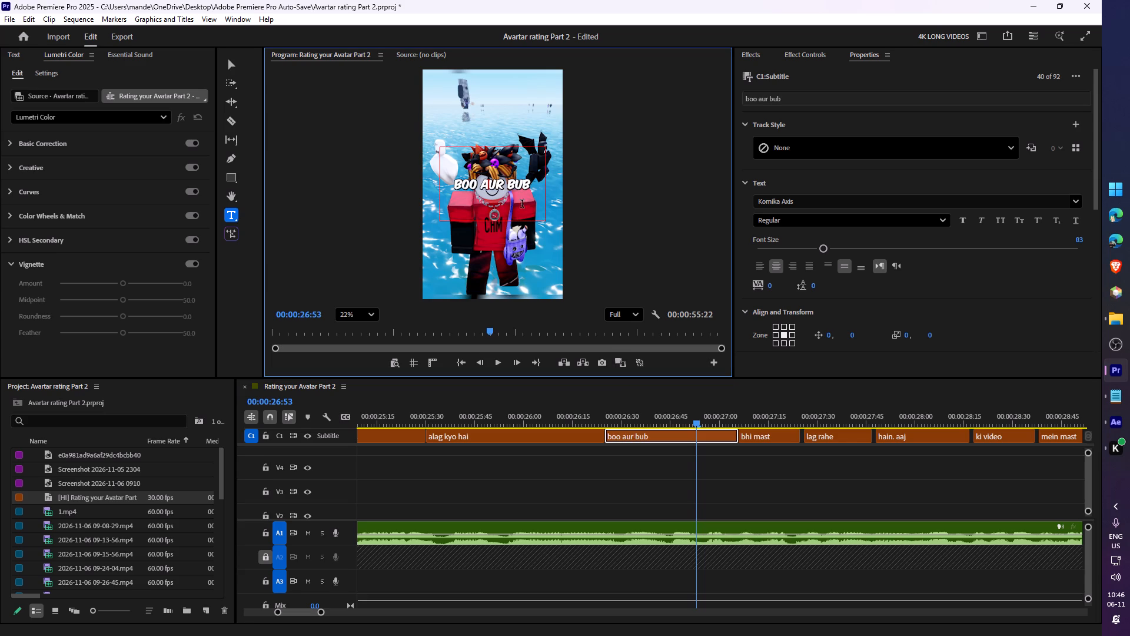
# Move the "bhi mast" caption earlier to start at 00:00:27:05 and extend its end to meet "lag rahe".
pyautogui.click(610, 424)
pyautogui.press('space')
pyautogui.press('space')
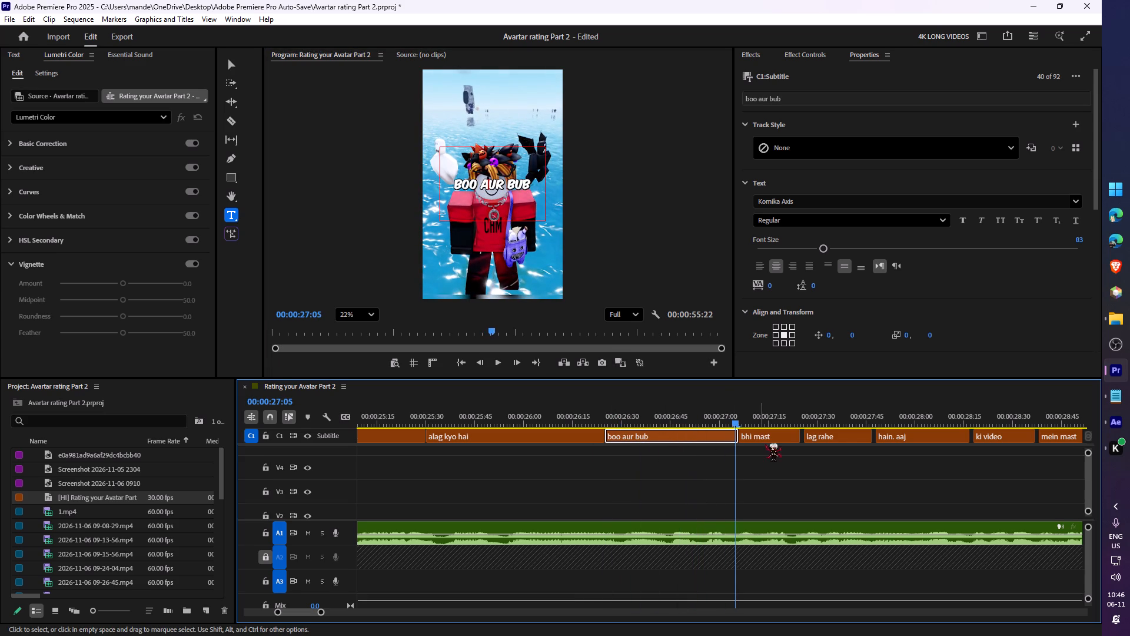
pyautogui.click(736, 436)
pyautogui.moveTo(746, 437); pyautogui.dragTo(739, 438)
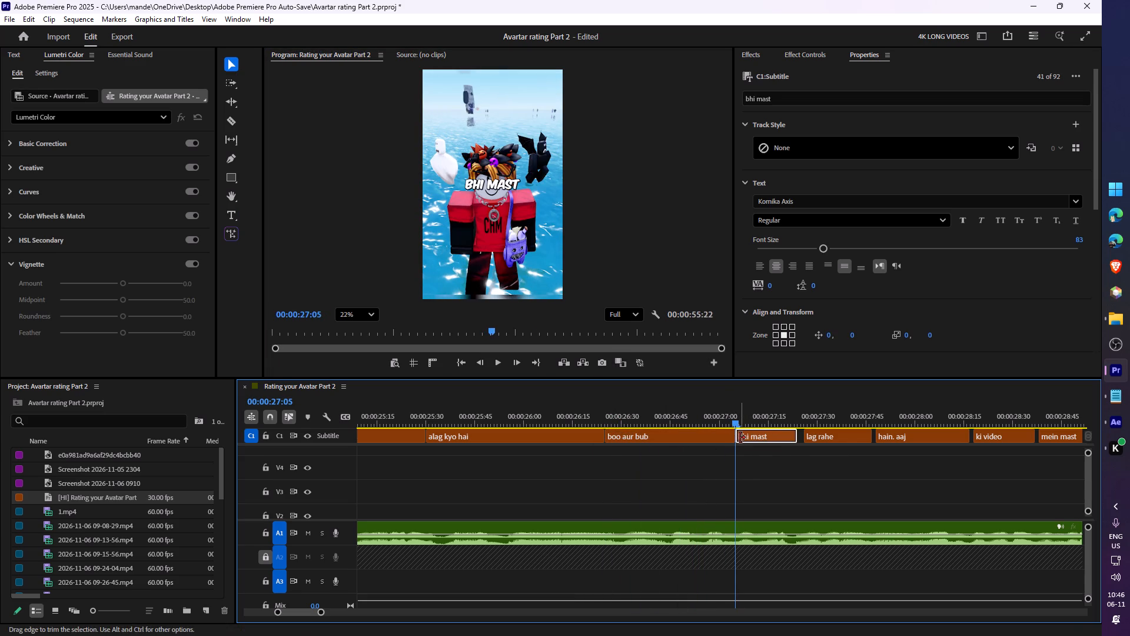
pyautogui.moveTo(793, 439); pyautogui.dragTo(808, 439)
# Trim the start of the "hain. aaj" caption to 00:00:27:57 and extend the end of "lag rahe" to meet it.
pyautogui.press('space')
pyautogui.press('space')
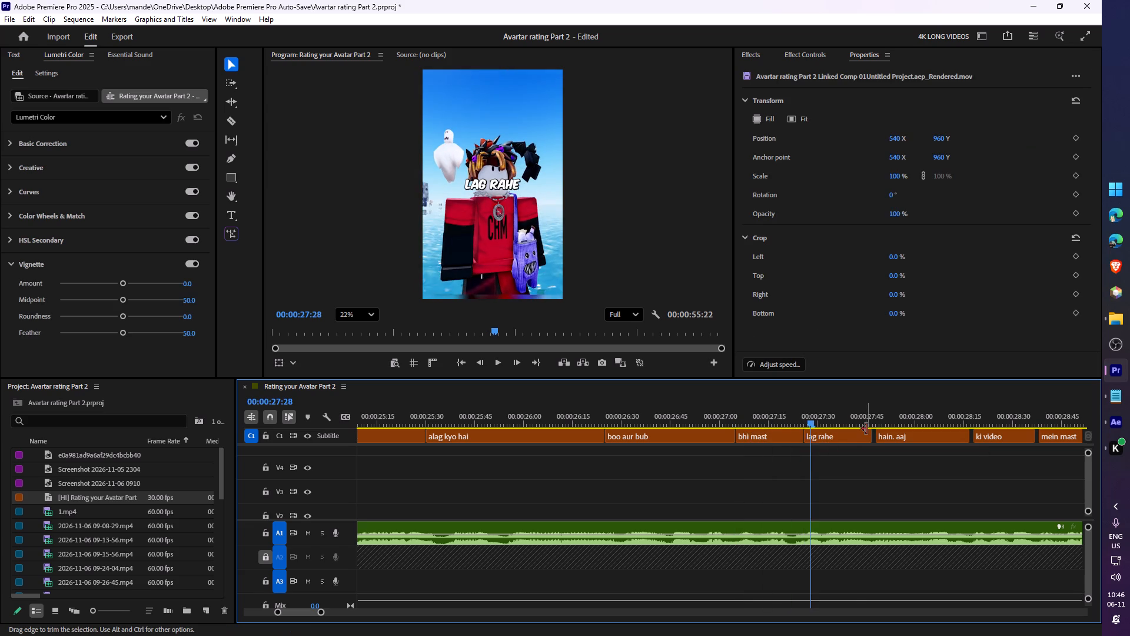
pyautogui.press('space')
pyautogui.press('space')
pyautogui.press('space')
pyautogui.press('space')
pyautogui.moveTo(910, 420); pyautogui.dragTo(920, 423)
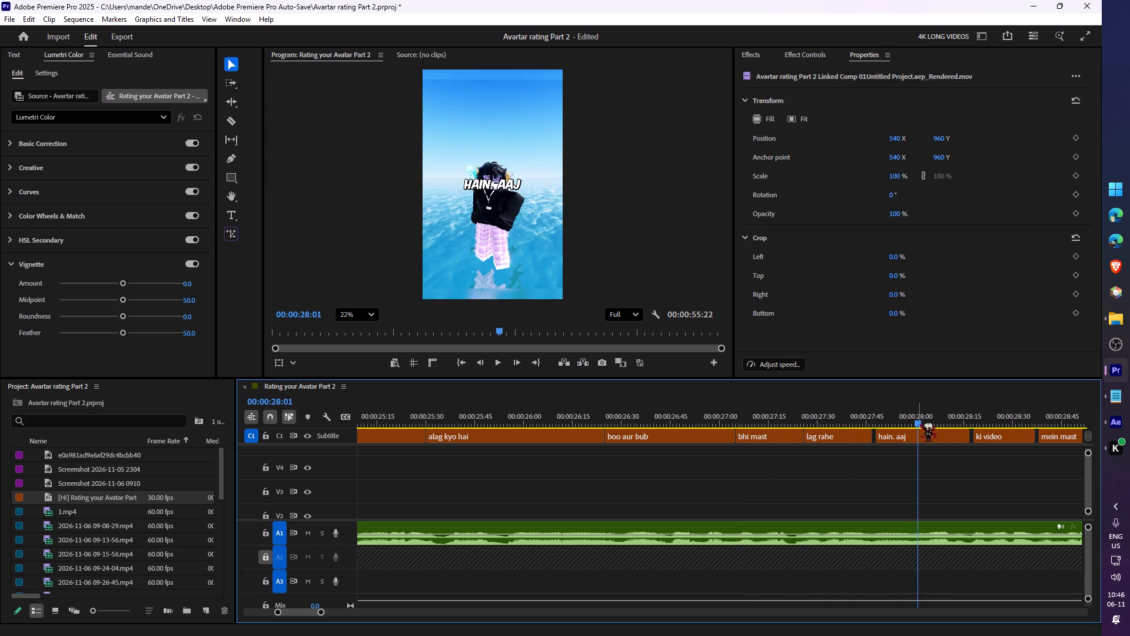
pyautogui.click(909, 422)
pyautogui.click(907, 435)
pyautogui.press('s')
pyautogui.hotkey('ctrl', 'x')
pyautogui.keyDown('ctrl'); pyautogui.moveTo(869, 437); pyautogui.dragTo(916, 436); pyautogui.keyUp('ctrl')
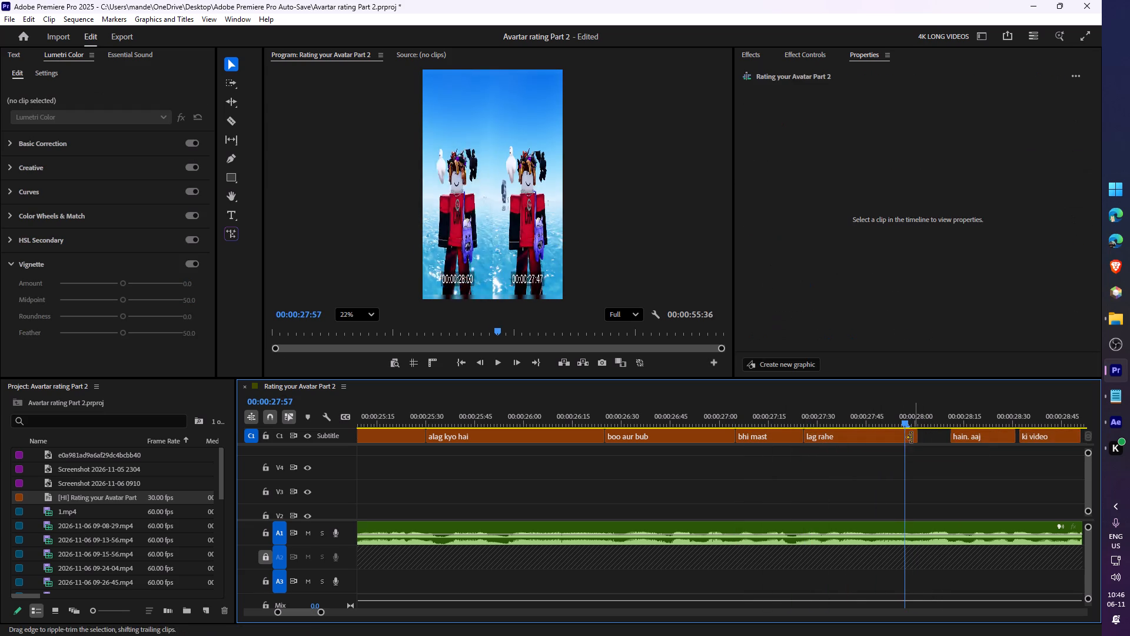
pyautogui.hotkey('ctrl', 'z')
pyautogui.moveTo(872, 437); pyautogui.dragTo(908, 436)
# Add "hai" to the end of the "lag rahe" caption so it reads "lag rahe hai".
pyautogui.click(875, 420)
pyautogui.click(851, 440)
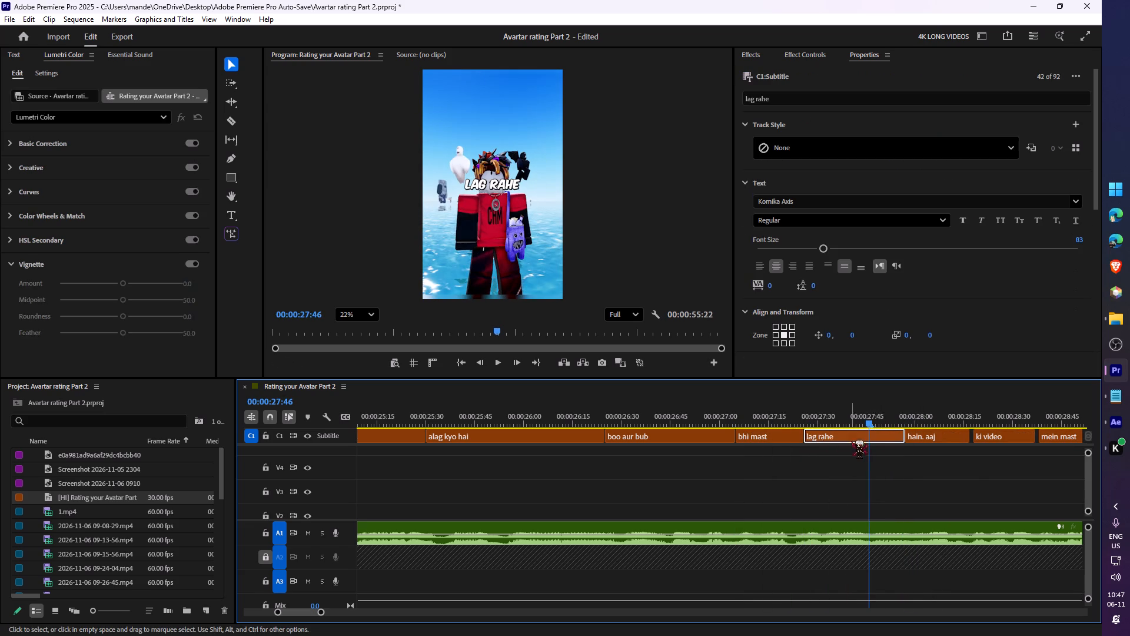
pyautogui.doubleClick(493, 181)
pyautogui.press('Right')
pyautogui.press('space')
pyautogui.write('hai')
pyautogui.click(845, 482)
# Delete the "hain. aaj" caption and extend the start of "ki video" back to meet "lag rahe hai".
pyautogui.click(823, 426)
pyautogui.press('space')
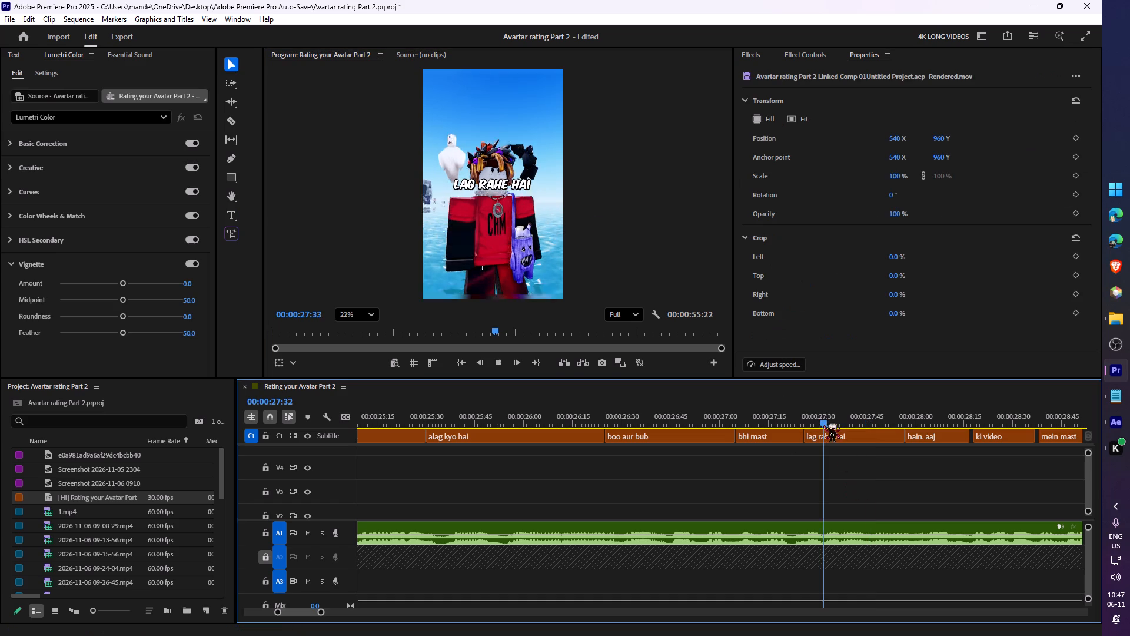
pyautogui.press('space')
pyautogui.click(896, 418)
pyautogui.press('space')
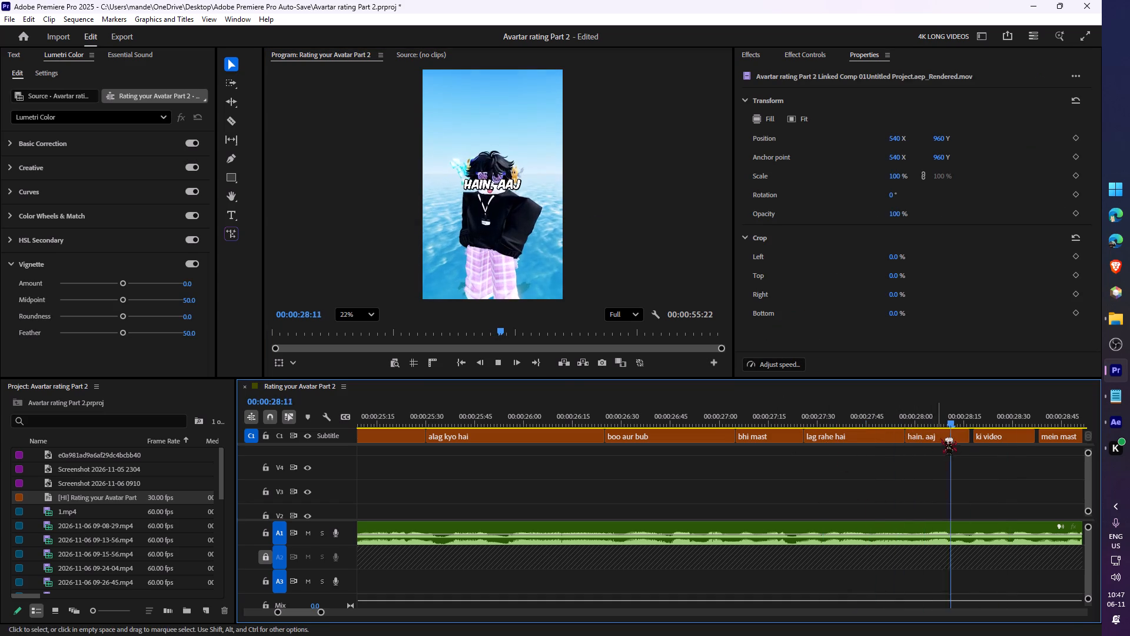
pyautogui.press('space')
pyautogui.press('space')
pyautogui.press('space')
pyautogui.click(959, 442)
pyautogui.hotkey('ctrl', 'x')
pyautogui.moveTo(979, 437); pyautogui.dragTo(869, 442)
# Play through the "ki video" caption, split it at 00:00:28:33 and delete its last part.
pyautogui.moveTo(898, 420); pyautogui.dragTo(910, 421)
pyautogui.press('space')
pyautogui.press('space')
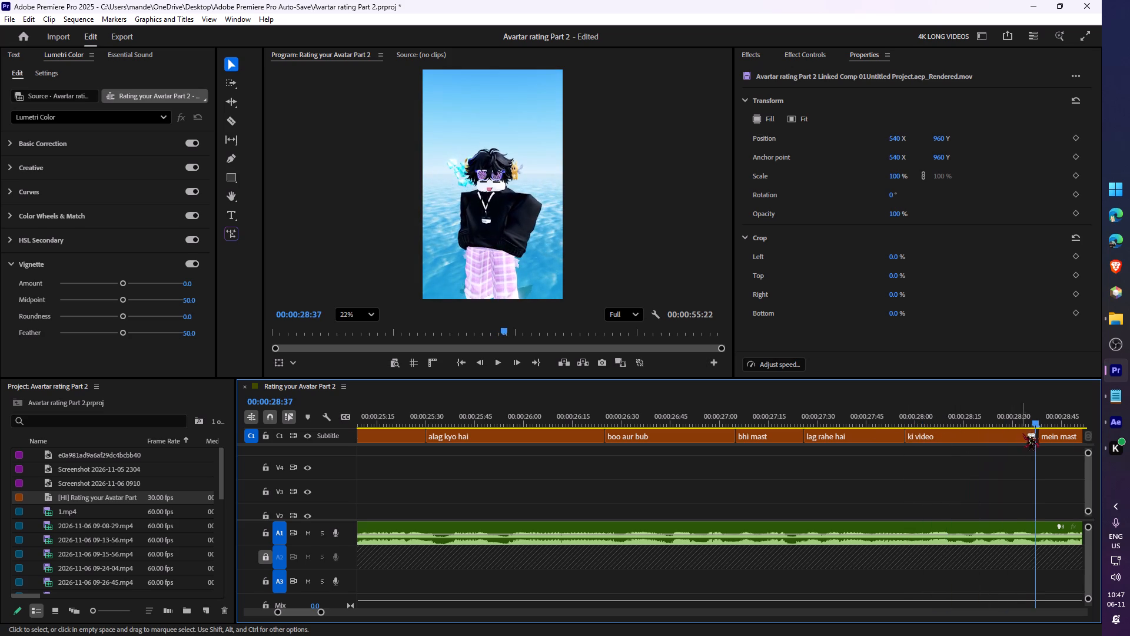
pyautogui.moveTo(932, 419); pyautogui.dragTo(917, 420)
pyautogui.press('space')
pyautogui.press('space')
pyautogui.click(1021, 439)
pyautogui.press('s')
pyautogui.click(1031, 438)
pyautogui.hotkey('ctrl', 'x')
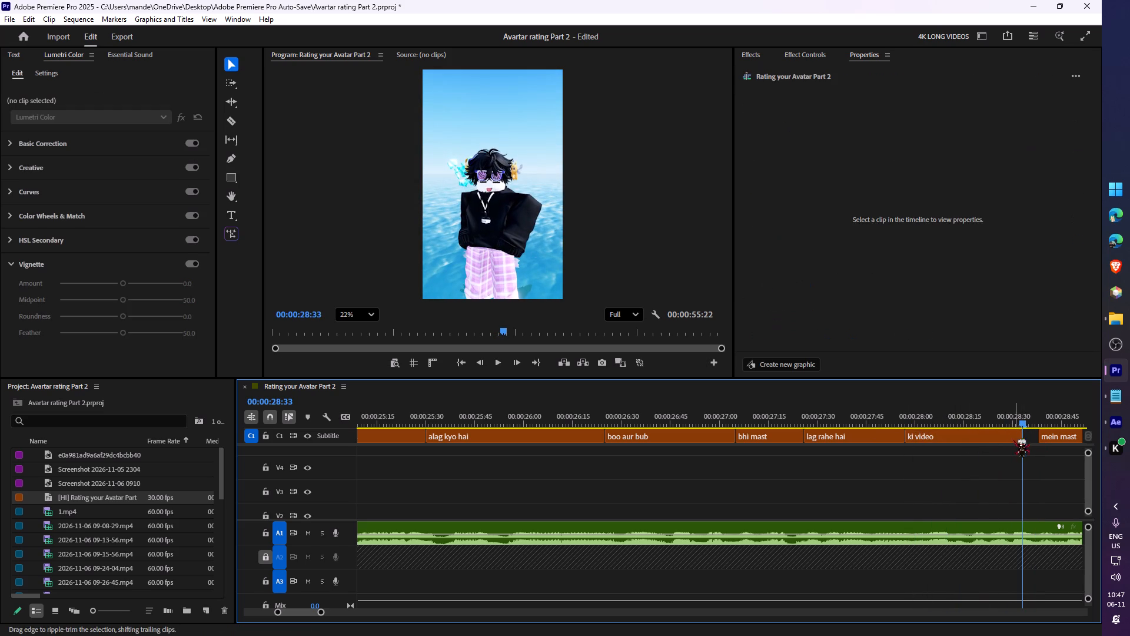
# Replace the "ki video" caption's text with "aaj ki video".
pyautogui.click(971, 428)
pyautogui.click(963, 434)
pyautogui.click(936, 415)
pyautogui.doubleClick(483, 185)
pyautogui.write('aaj ki video')
pyautogui.moveTo(978, 472); pyautogui.dragTo(983, 472)
# Extend the start of the "mein mast" caption back to meet the end of "aaj ki video".
pyautogui.press('c')
pyautogui.press('c')
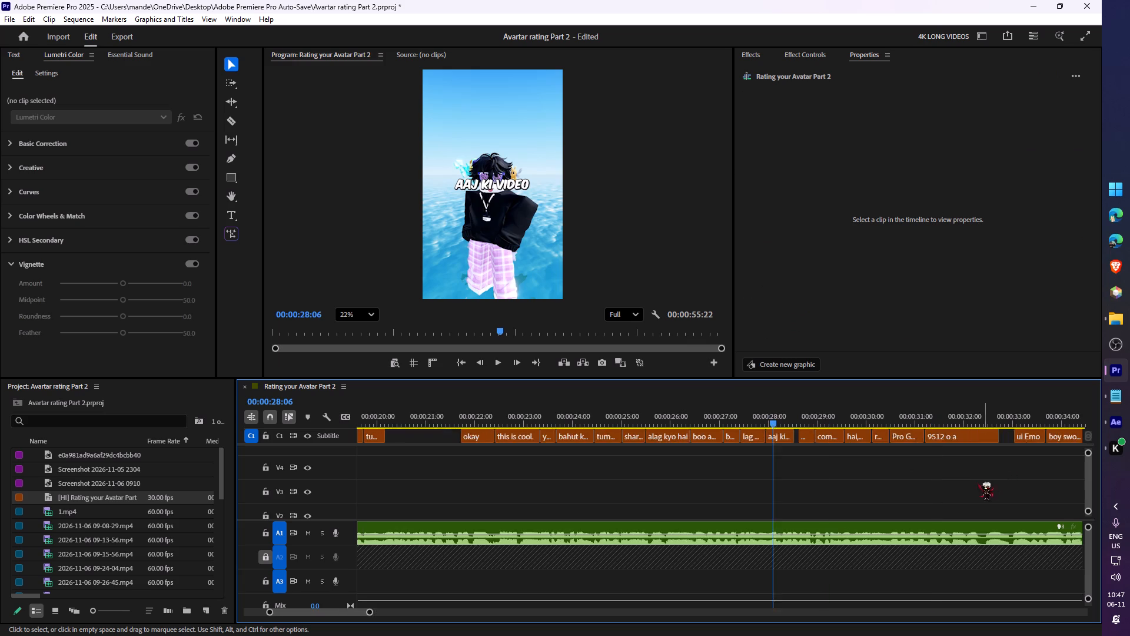
pyautogui.press('z')
pyautogui.press('z')
pyautogui.press('space')
pyautogui.press('space')
pyautogui.moveTo(826, 439); pyautogui.dragTo(809, 440)
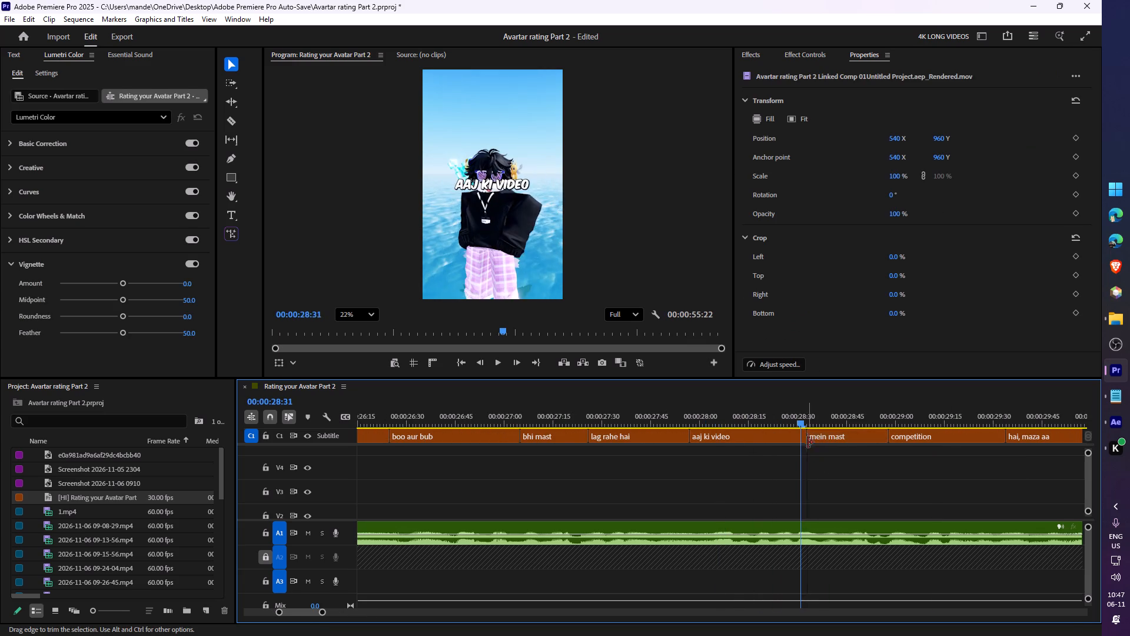
# Trim the start of the "hai, maza aa" caption to 00:00:29:42 and extend the end of "competition" to meet it.
pyautogui.press('space')
pyautogui.press('space')
pyautogui.click(837, 420)
pyautogui.press('space')
pyautogui.press('space')
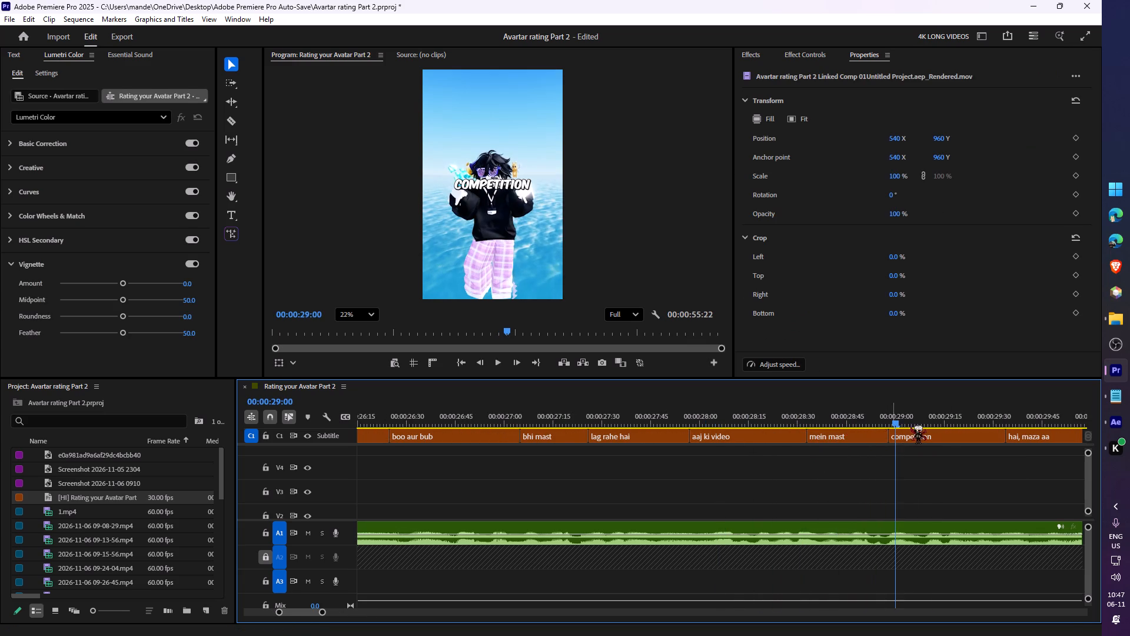
pyautogui.press('space')
pyautogui.press('space')
pyautogui.press('space')
pyautogui.press('space')
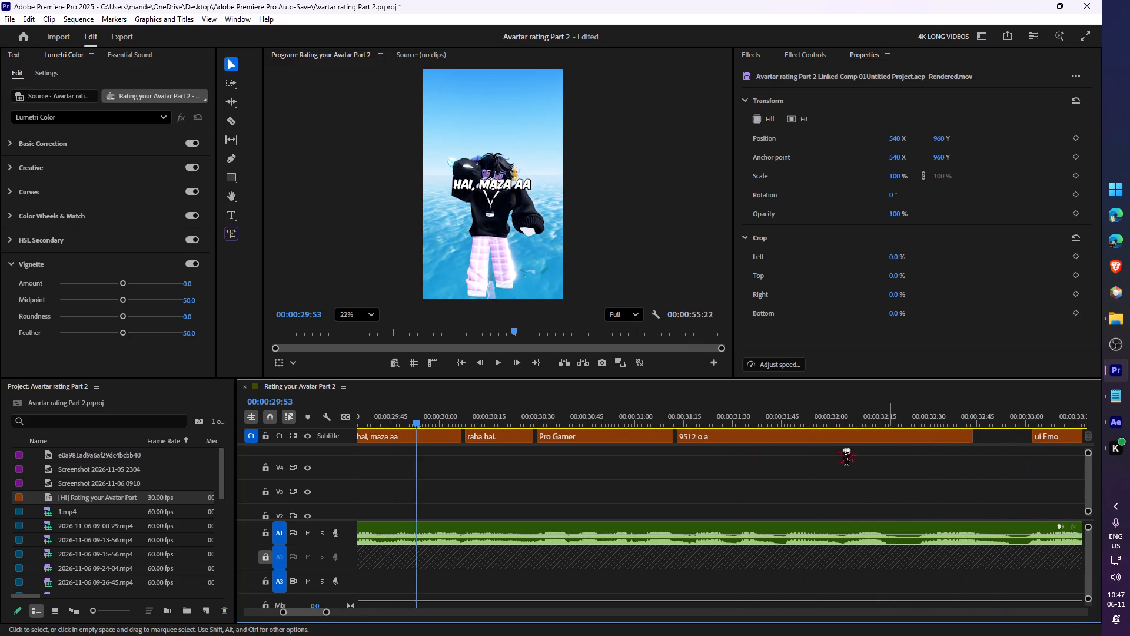
pyautogui.press('c')
pyautogui.press('z')
pyautogui.moveTo(664, 414); pyautogui.dragTo(588, 416)
pyautogui.press('space')
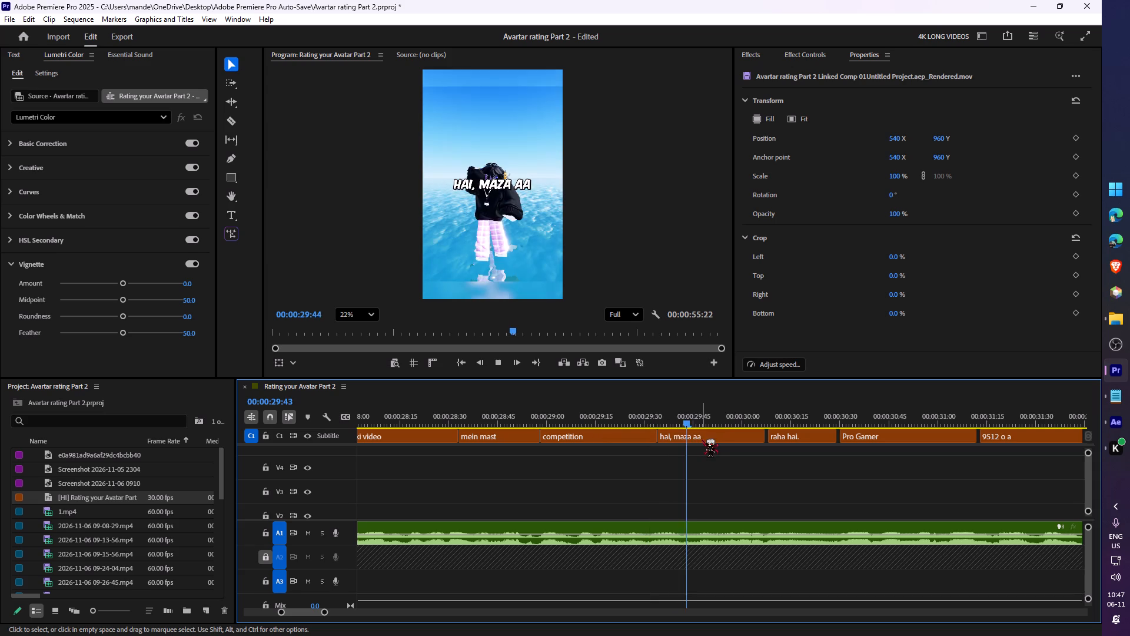
pyautogui.press('space')
pyautogui.click(682, 420)
pyautogui.press('s')
pyautogui.click(679, 439)
pyautogui.press('s')
pyautogui.hotkey('ctrl', 'x')
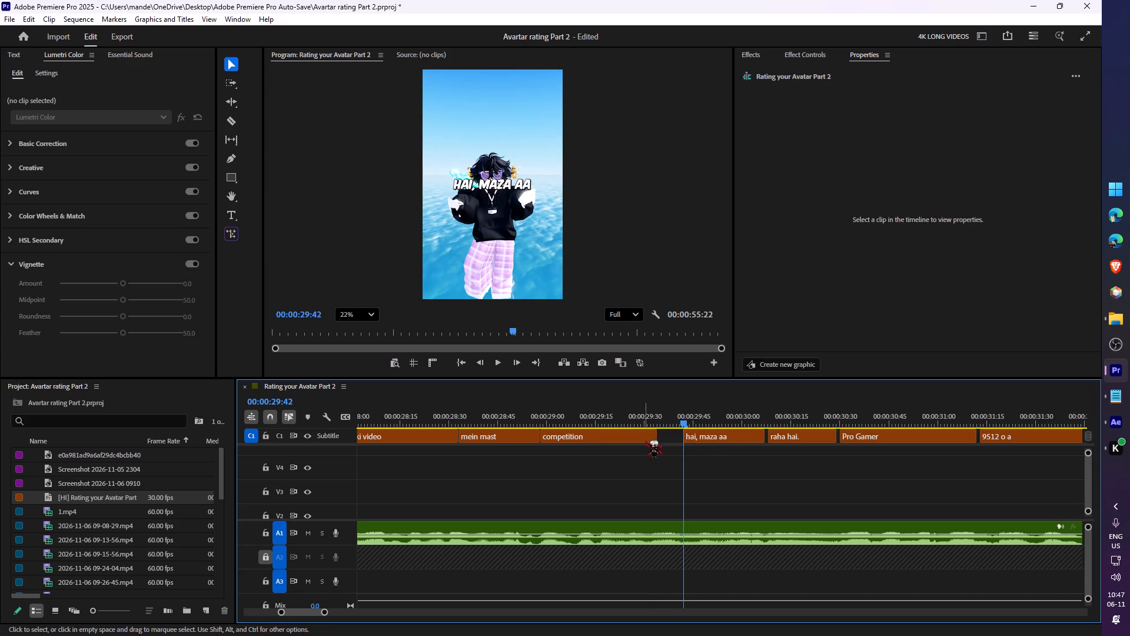
pyautogui.moveTo(657, 438); pyautogui.dragTo(691, 438)
# Add "hai" to the end of the "competition" caption so it reads "competition hai".
pyautogui.click(656, 420)
pyautogui.click(658, 435)
pyautogui.doubleClick(510, 180)
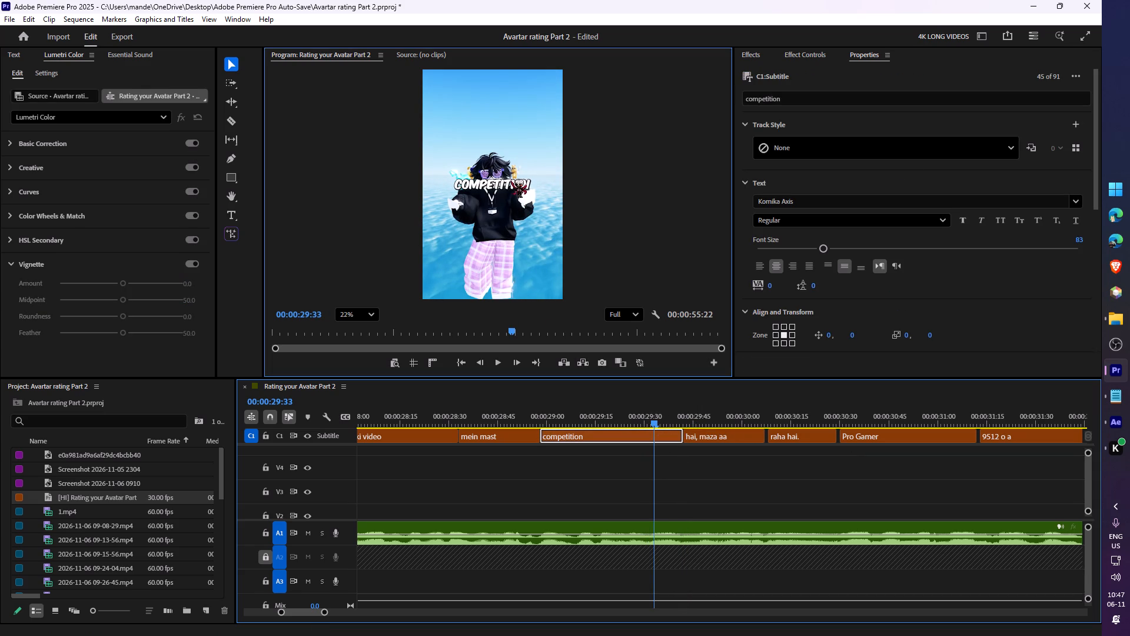
pyautogui.press('Right')
pyautogui.press('space')
pyautogui.write('hai')
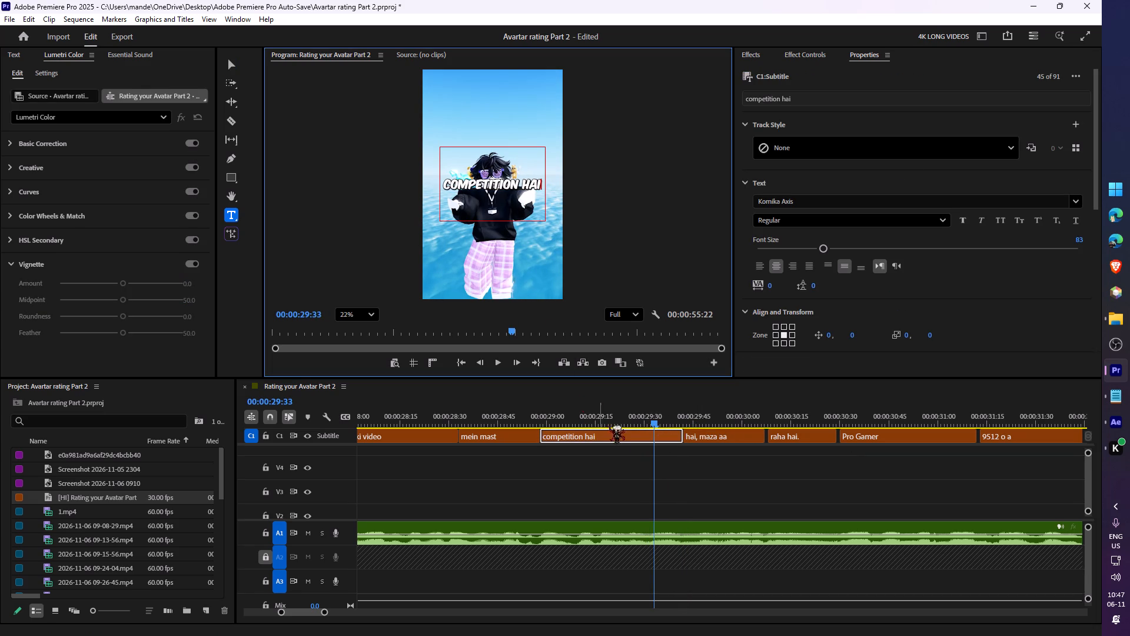
pyautogui.click(676, 478)
# Remove "hai," from the "hai, maza aa" caption so it reads "maza aa".
pyautogui.press('space')
pyautogui.press('space')
pyautogui.click(706, 419)
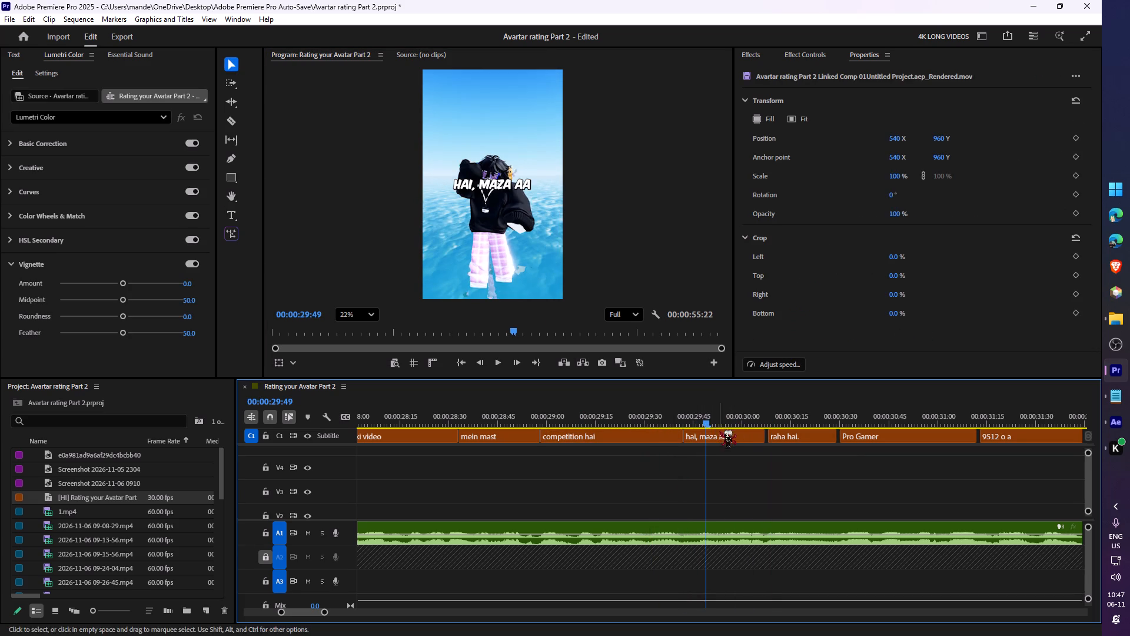
pyautogui.click(719, 431)
pyautogui.doubleClick(493, 182)
pyautogui.click(478, 181)
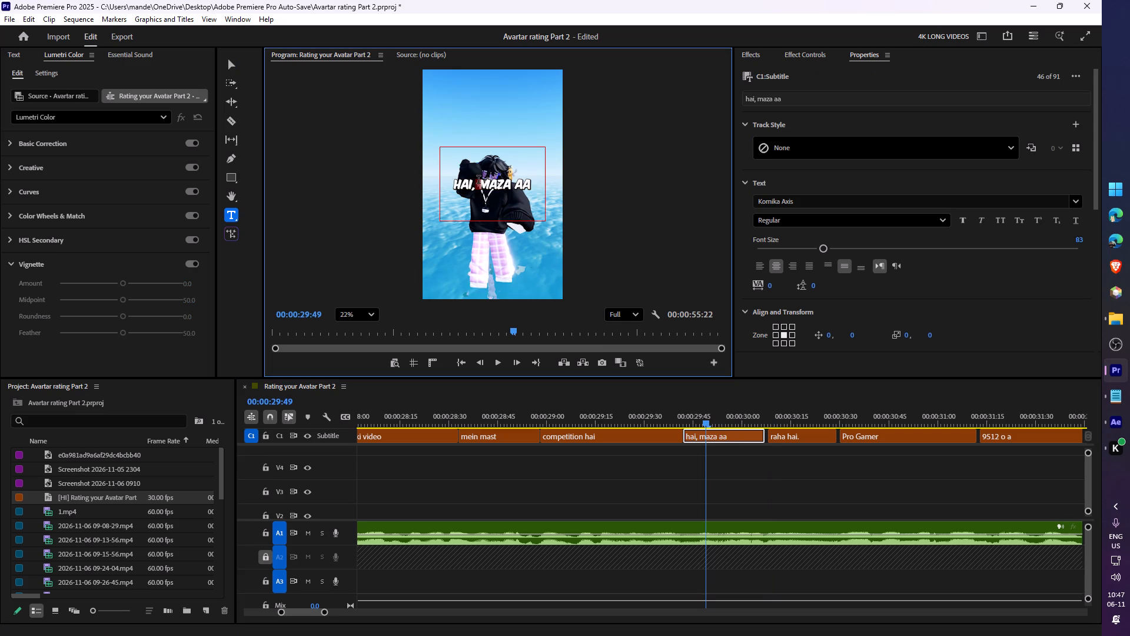
pyautogui.press('BackSpace')
pyautogui.press('BackSpace')
pyautogui.press('BackSpace')
pyautogui.press('BackSpace')
pyautogui.press('BackSpace')
pyautogui.press('BackSpace')
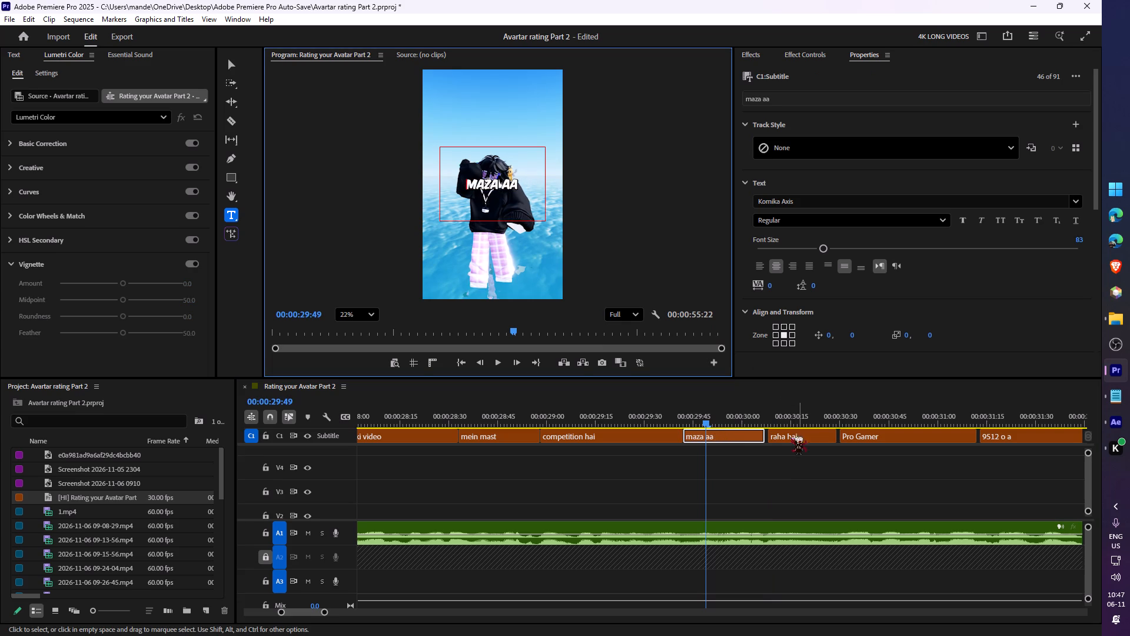
pyautogui.click(757, 460)
# Delete the "Pro Gamer" and "9512 o a" captions that follow "raha hai.".
pyautogui.press('space')
pyautogui.press('space')
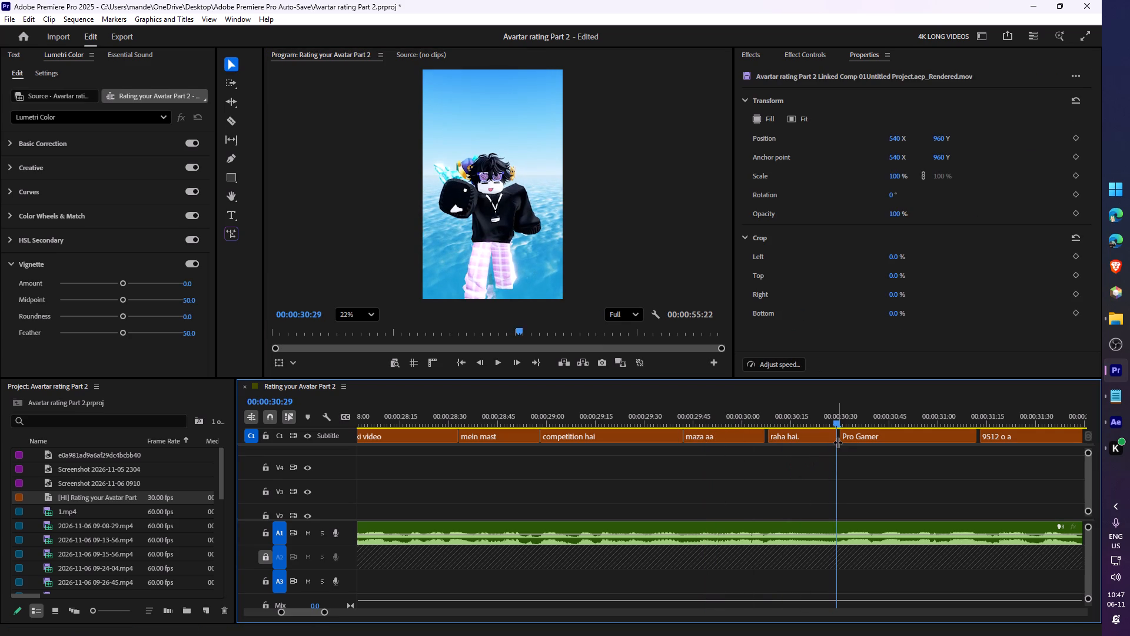
pyautogui.click(864, 428)
pyautogui.keyDown('ctrl'); pyautogui.click(862, 438); pyautogui.keyUp('ctrl')
pyautogui.hotkey('ctrl', 'x')
pyautogui.click(1013, 438)
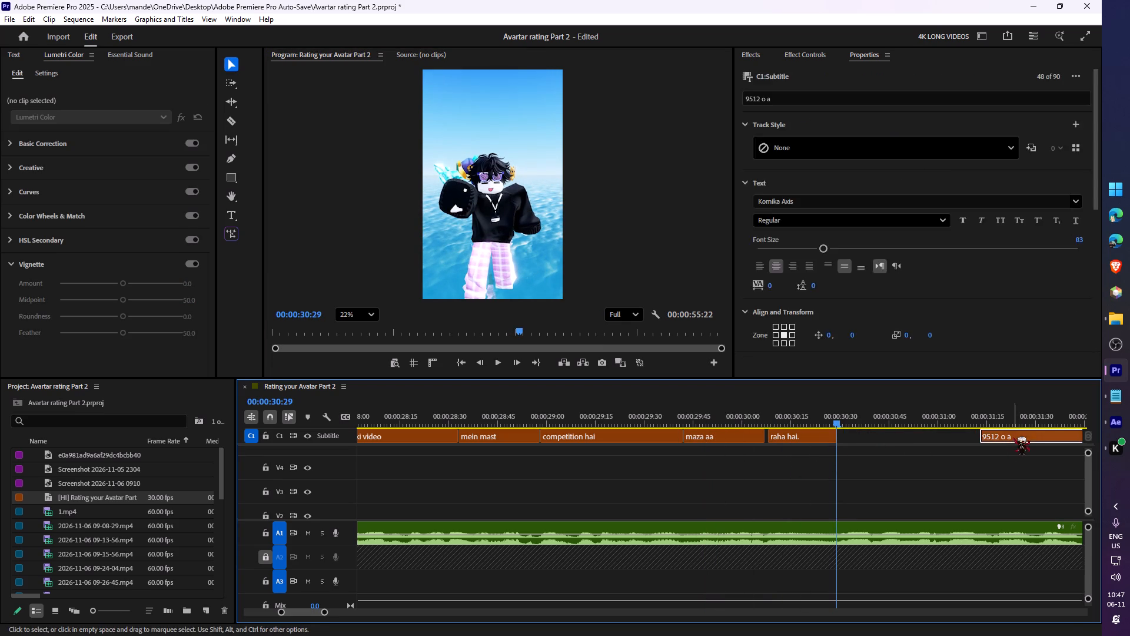
pyautogui.hotkey('ctrl', 'x')
# Extend the start of the "ui Emo" caption back to 00:00:32:03.
pyautogui.press('space')
pyautogui.press('c')
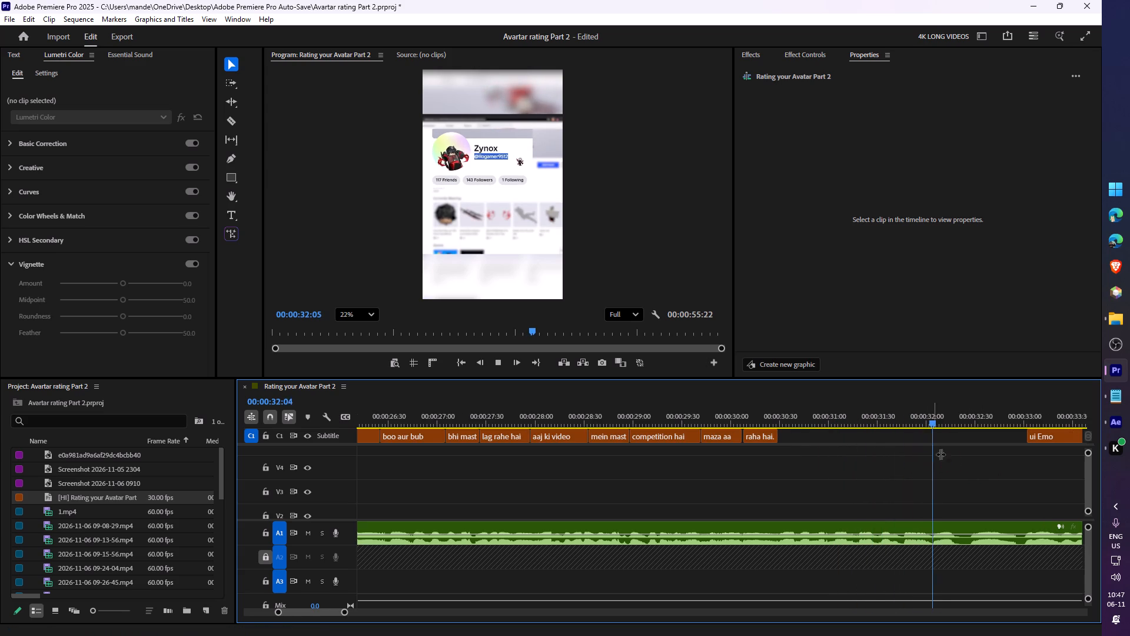
pyautogui.press('space')
pyautogui.click(906, 421)
pyautogui.press('space')
pyautogui.press('space')
pyautogui.moveTo(1029, 436); pyautogui.dragTo(1023, 436)
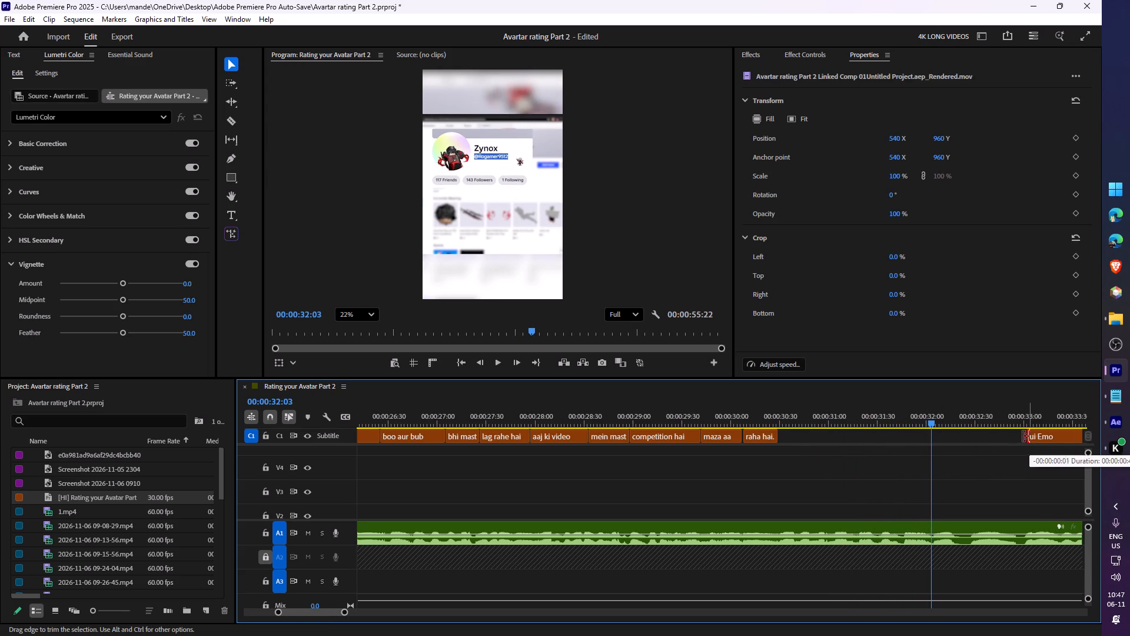
pyautogui.moveTo(1023, 436); pyautogui.dragTo(931, 442)
# Split the "ui Emo" caption at about 00:00:32:25 and again at 00:00:32:57.
pyautogui.click(948, 436)
pyautogui.press('space')
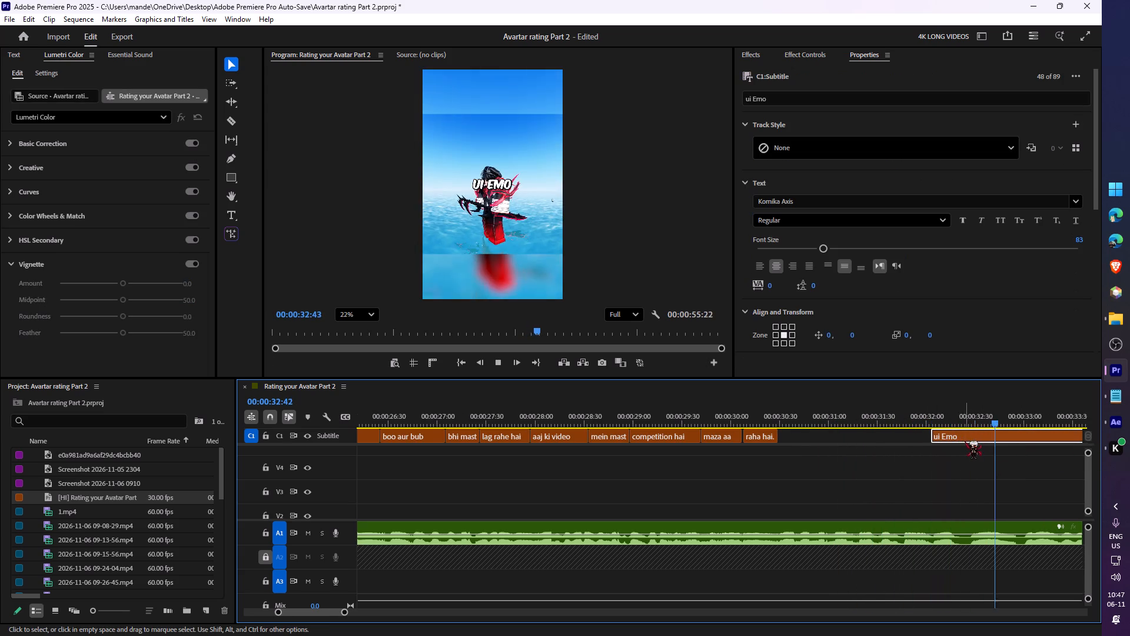
pyautogui.press('space')
pyautogui.moveTo(943, 411); pyautogui.dragTo(969, 416)
pyautogui.press('s')
pyautogui.click(987, 423)
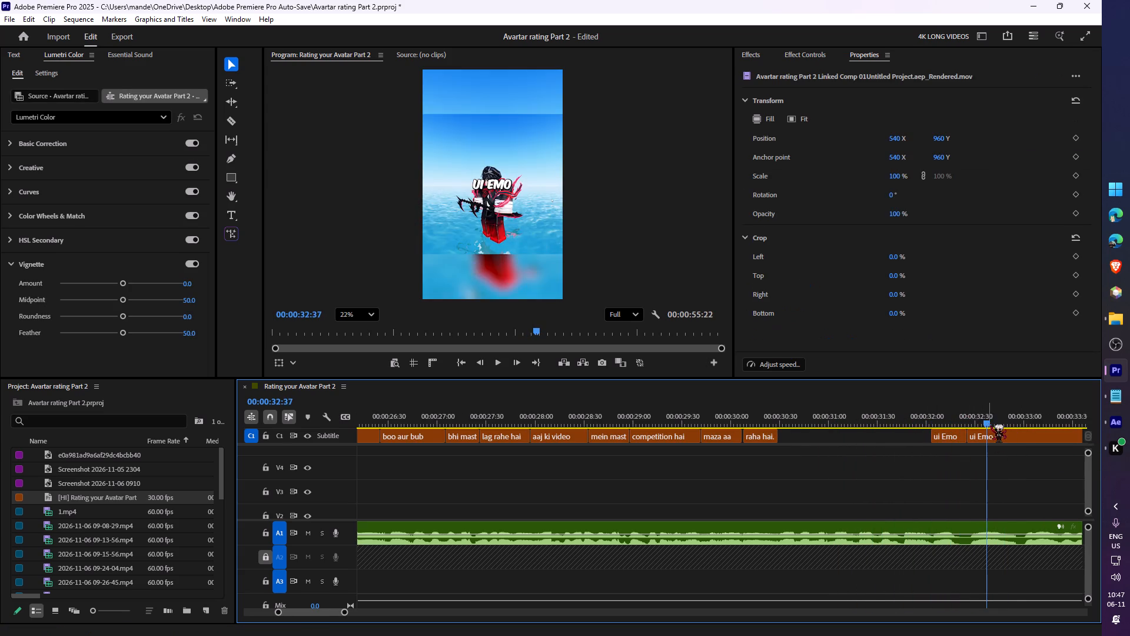
pyautogui.press('space')
pyautogui.press('space')
pyautogui.click(1016, 421)
pyautogui.press('s')
pyautogui.click(1022, 434)
pyautogui.press('s')
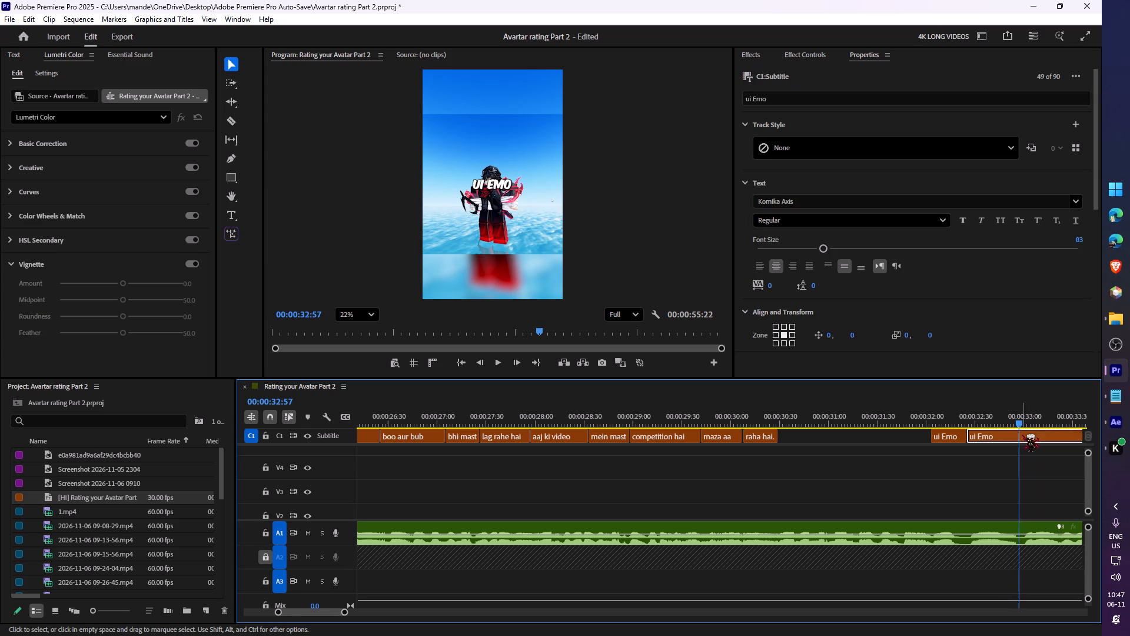
# Split the last "ui Emo" piece at 00:00:33:22.
pyautogui.press('space')
pyautogui.press('space')
pyautogui.click(397, 422)
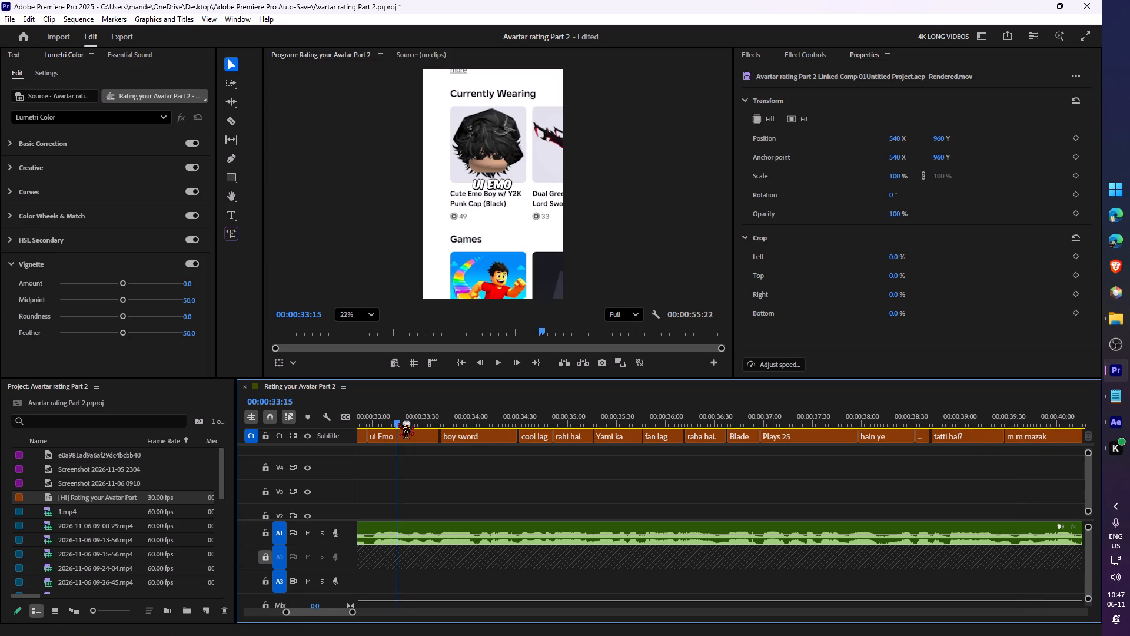
pyautogui.press('space')
pyautogui.press('space')
pyautogui.click(406, 421)
pyautogui.press('s')
pyautogui.click(393, 437)
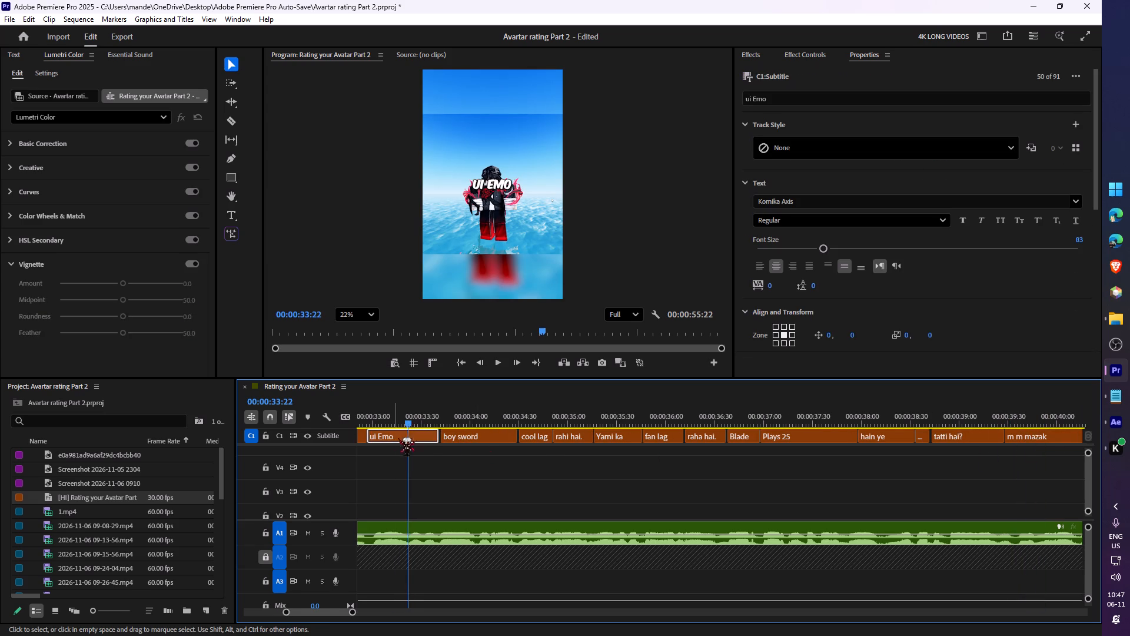
pyautogui.press('s')
# Replace the text of the first "ui Emo" piece with "ooh".
pyautogui.press('c')
pyautogui.press('z')
pyautogui.press('z')
pyautogui.moveTo(529, 420); pyautogui.dragTo(501, 423)
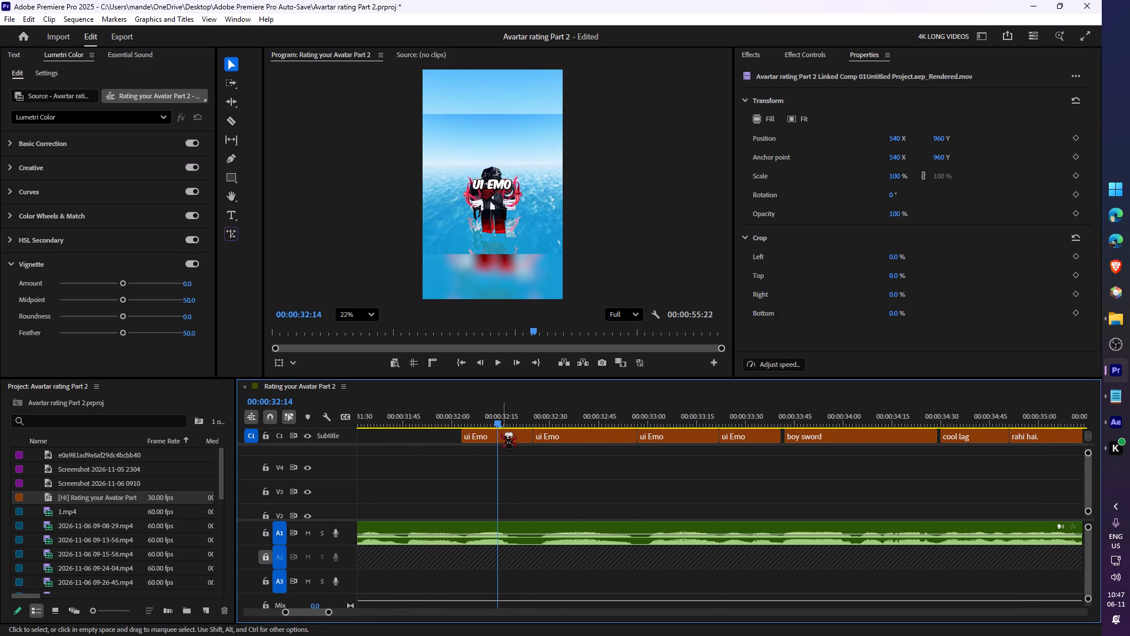
pyautogui.click(498, 433)
pyautogui.doubleClick(494, 189)
pyautogui.write('poohj')
pyautogui.press('BackSpace')
pyautogui.press('BackSpace')
pyautogui.press('BackSpace')
pyautogui.press('BackSpace')
pyautogui.press('BackSpace')
pyautogui.press('BackSpace')
pyautogui.write('ooh')
pyautogui.click(579, 458)
# Replace the text of the "ui Emo" piece right after "ooh" with "aahh".
pyautogui.click(576, 430)
pyautogui.press('space')
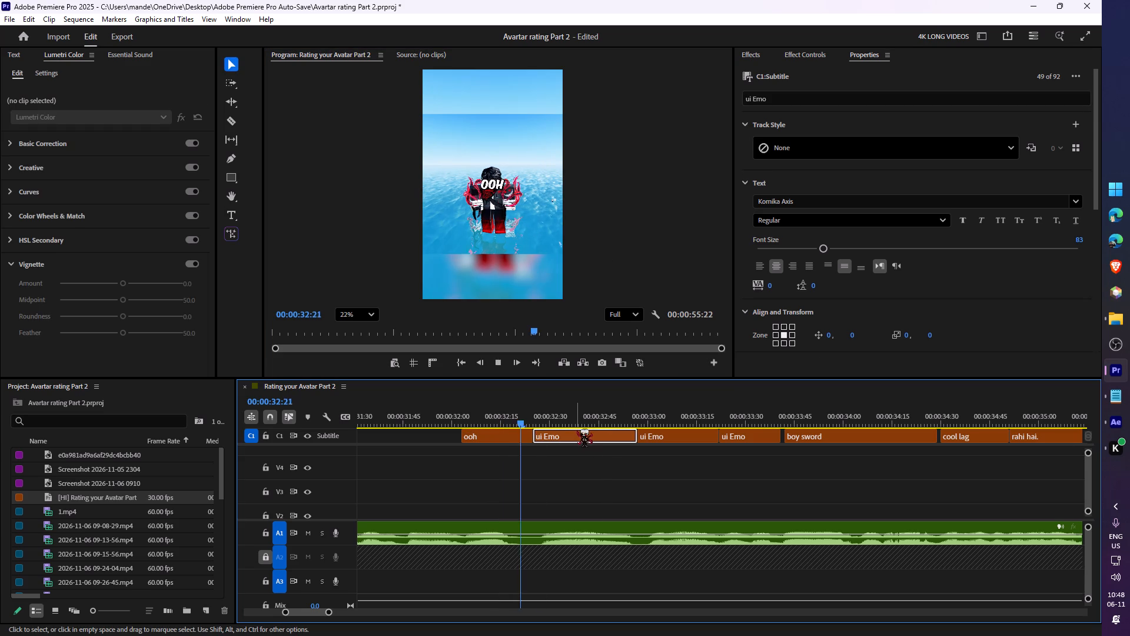
pyautogui.press('space')
pyautogui.doubleClick(503, 187)
pyautogui.write('aahh')
pyautogui.moveTo(508, 187); pyautogui.dragTo(527, 200)
pyautogui.click(626, 465)
# Replace the text of the "ui Emo" piece right after "aahh" with "uui".
pyautogui.press('space')
pyautogui.press('space')
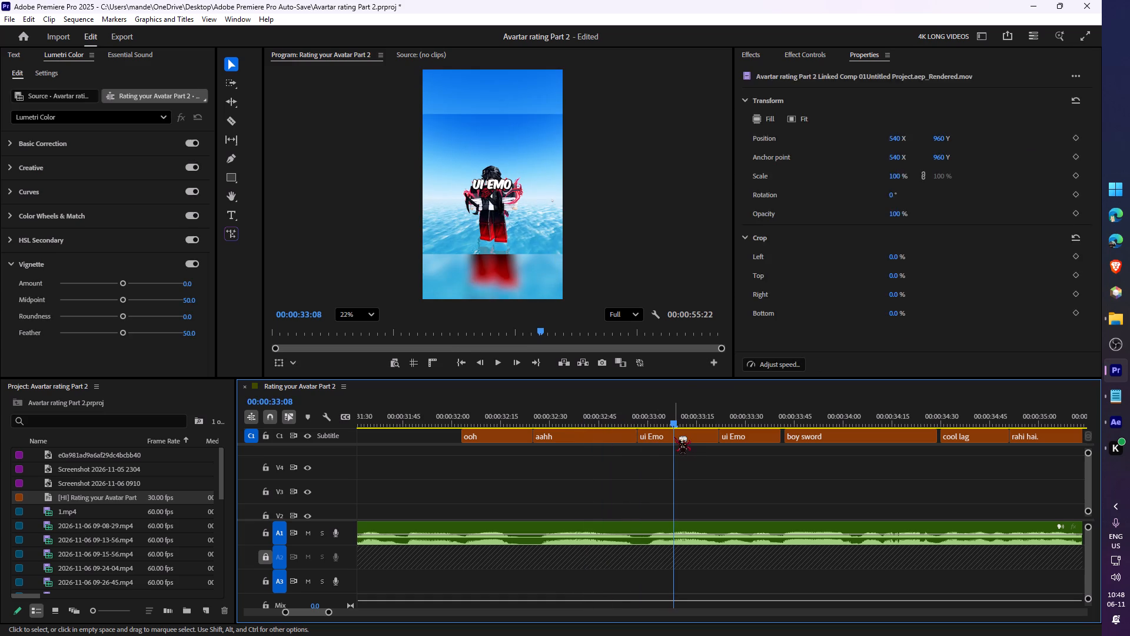
pyautogui.click(674, 437)
pyautogui.doubleClick(494, 188)
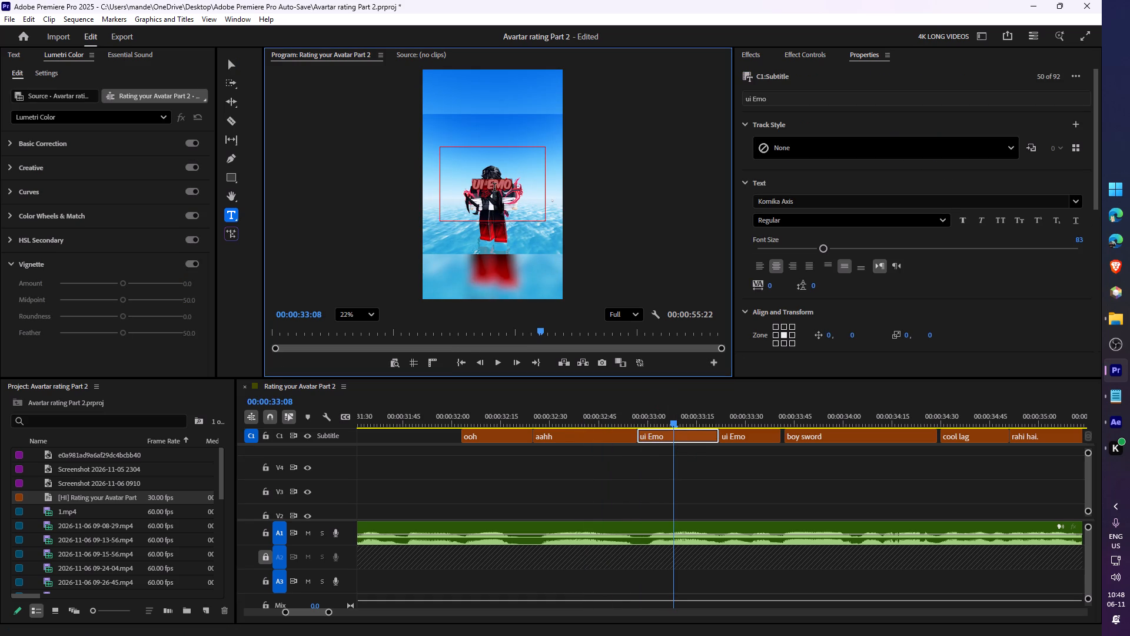
pyautogui.write('uui')
pyautogui.click(777, 475)
# Delete the remaining "ui Emo" piece and extend the start of "boy sword" back to meet the end of "uui".
pyautogui.press('space')
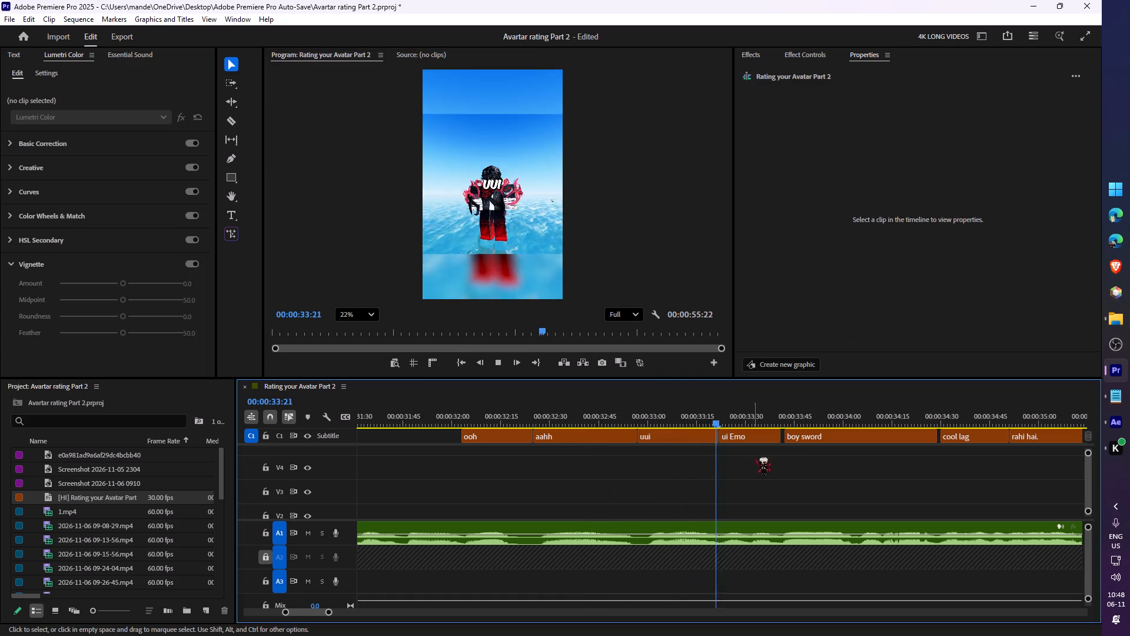
pyautogui.press('space')
pyautogui.click(755, 434)
pyautogui.hotkey('ctrl', 'x')
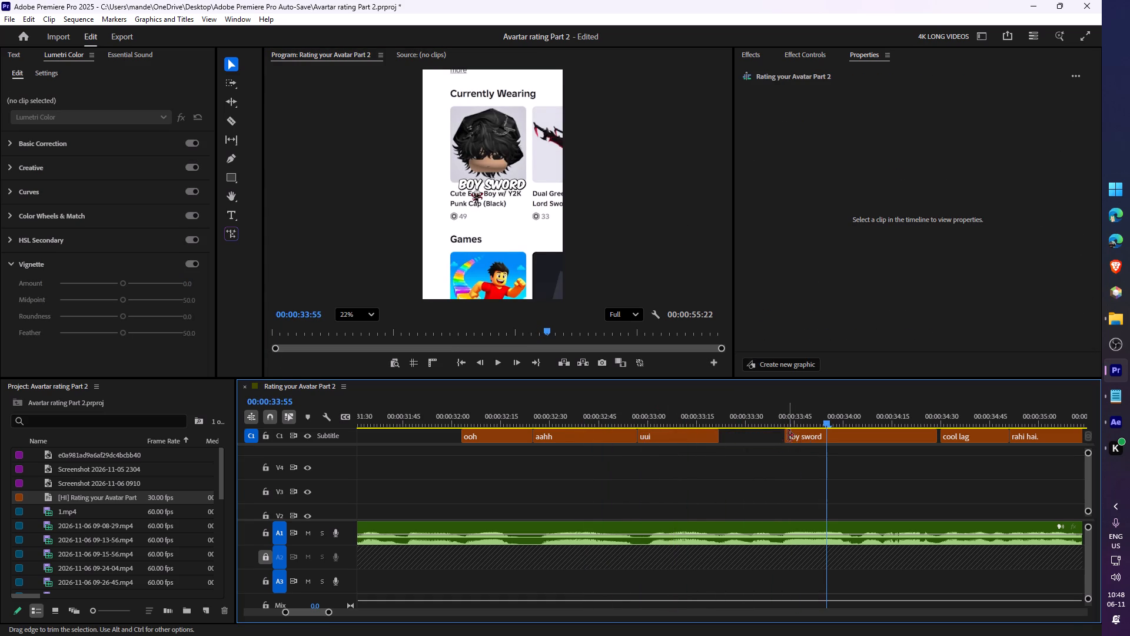
pyautogui.moveTo(788, 435); pyautogui.dragTo(701, 442)
# Split the "boy sword" caption at about 00:00:34:04.
pyautogui.click(721, 419)
pyautogui.press('space')
pyautogui.press('space')
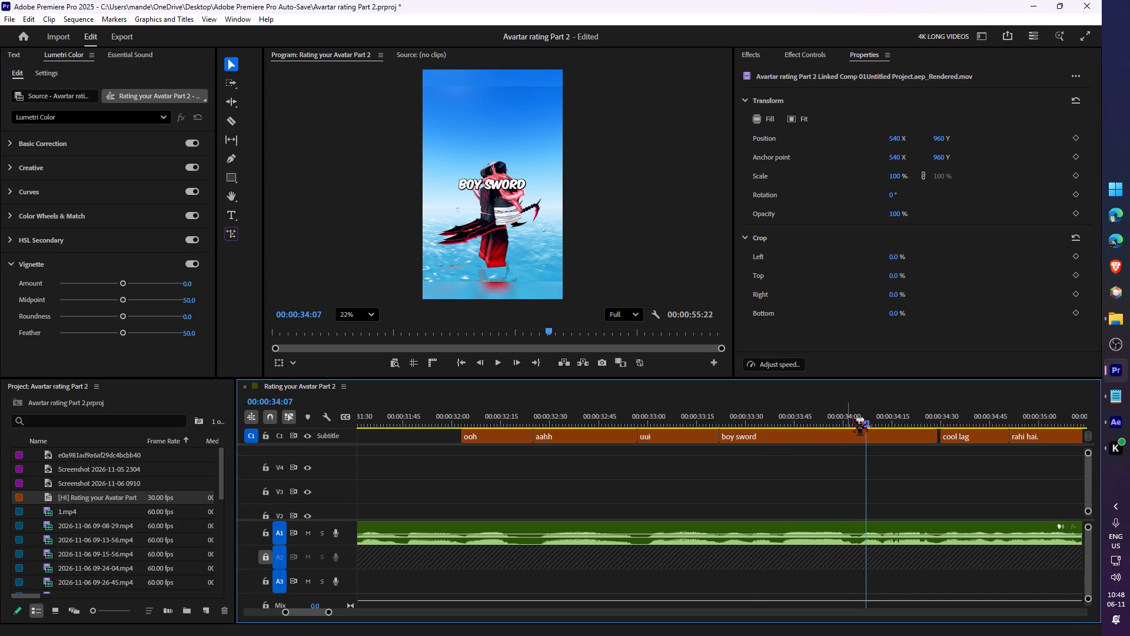
pyautogui.moveTo(853, 418); pyautogui.dragTo(858, 419)
pyautogui.click(830, 439)
pyautogui.press('s')
# Replace the text of the first "boy sword" piece with "Emo boy".
pyautogui.click(813, 421)
pyautogui.doubleClick(490, 188)
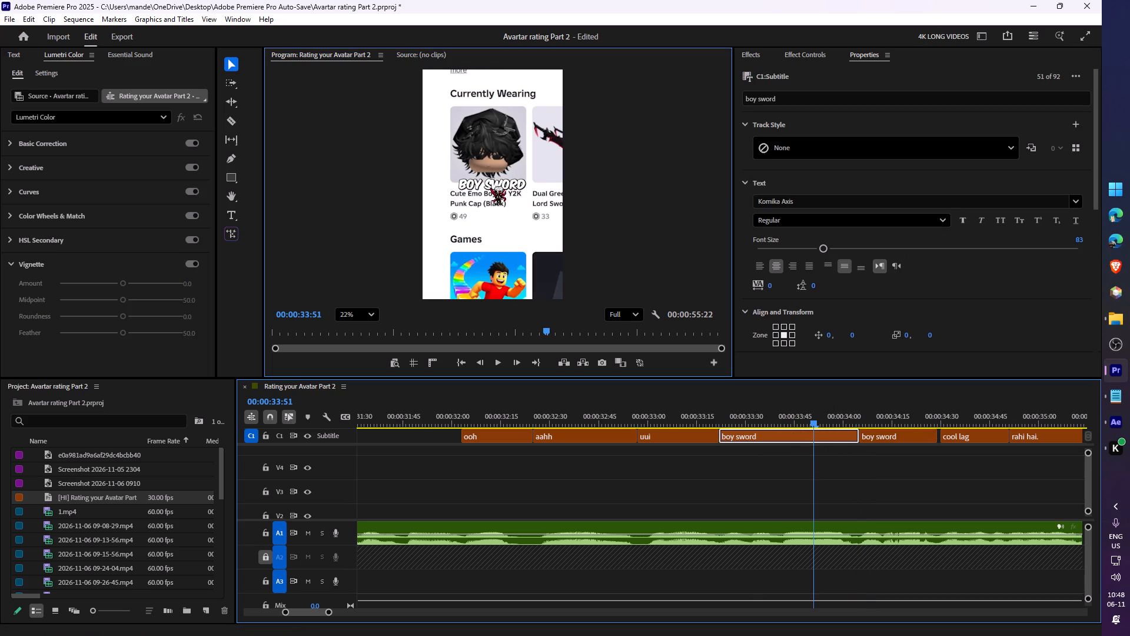
pyautogui.write('Emo boy')
pyautogui.moveTo(773, 485); pyautogui.dragTo(772, 480)
# Delete the remaining "boy sword" piece and extend the start of "cool lag" back to meet the end of "Emo boy".
pyautogui.press('space')
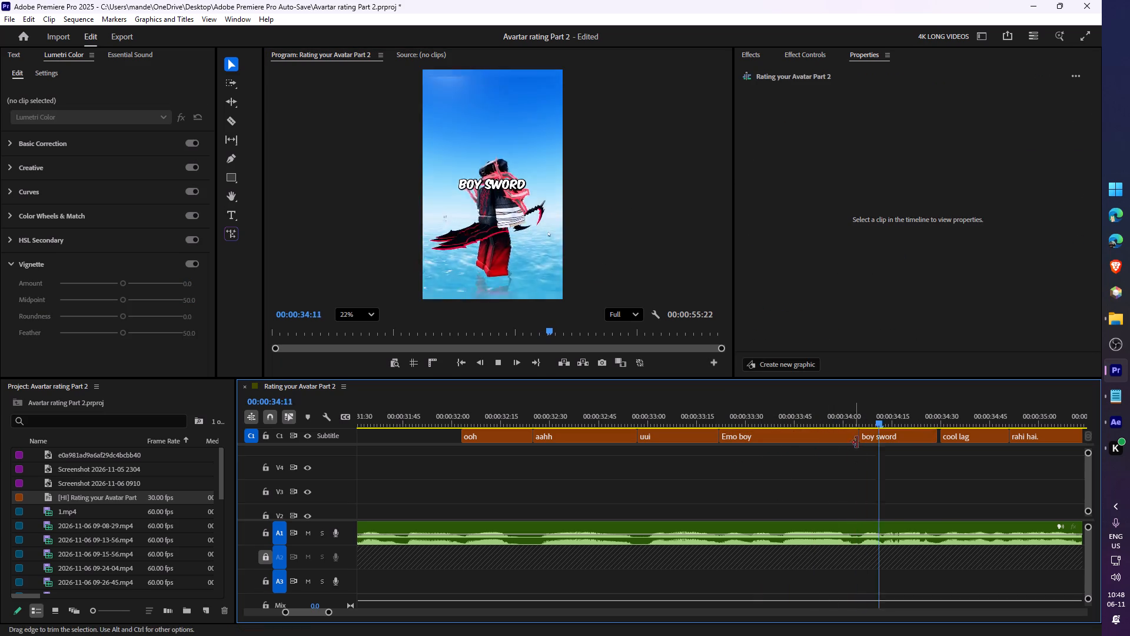
pyautogui.press('space')
pyautogui.click(903, 418)
pyautogui.press('space')
pyautogui.press('space')
pyautogui.click(916, 437)
pyautogui.hotkey('ctrl', 'x')
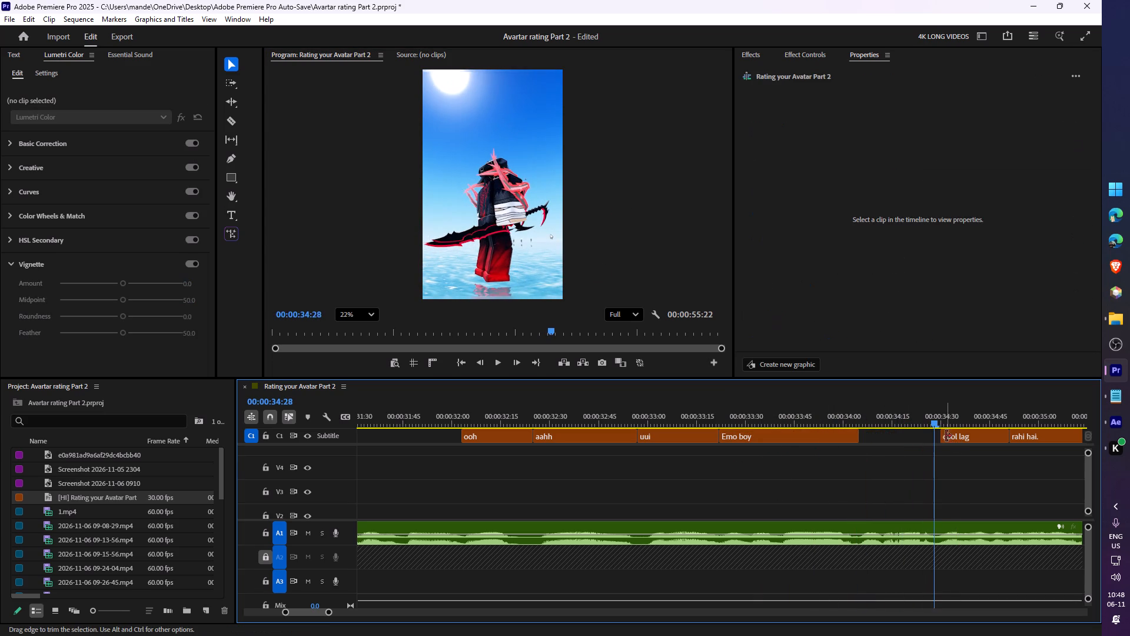
pyautogui.moveTo(945, 435); pyautogui.dragTo(850, 446)
# Split the "cool lag" caption at about 00:00:34:36.
pyautogui.click(863, 427)
pyautogui.press('space')
pyautogui.press('space')
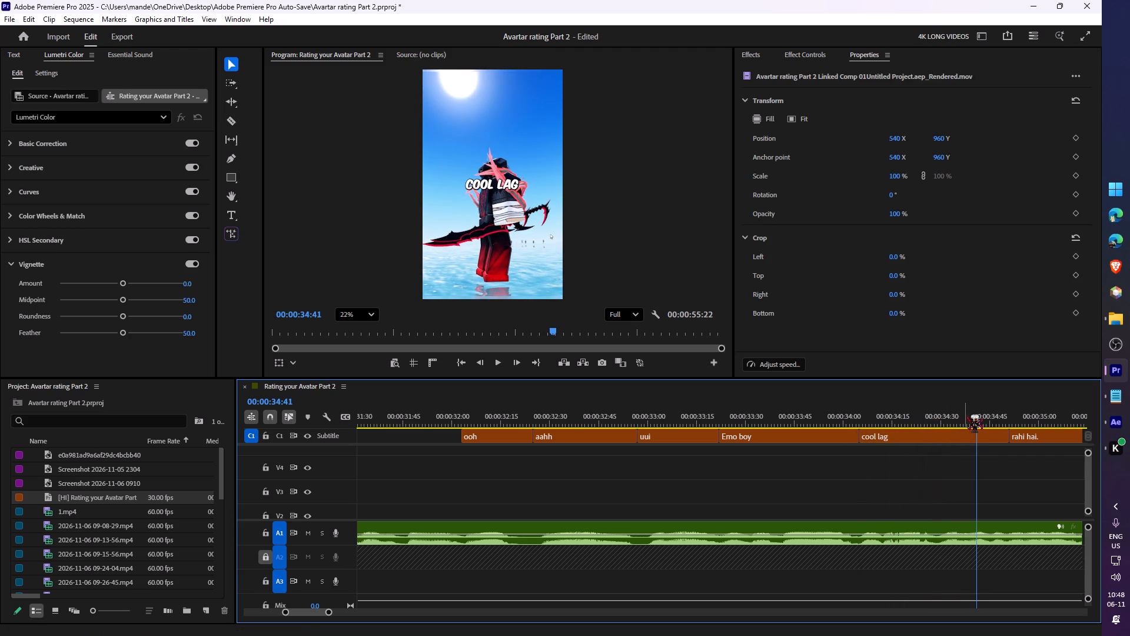
pyautogui.click(965, 415)
pyautogui.click(949, 435)
pyautogui.press('s')
# Replace the text of the first "cool lag" piece with "Sword cool".
pyautogui.click(916, 435)
pyautogui.click(906, 417)
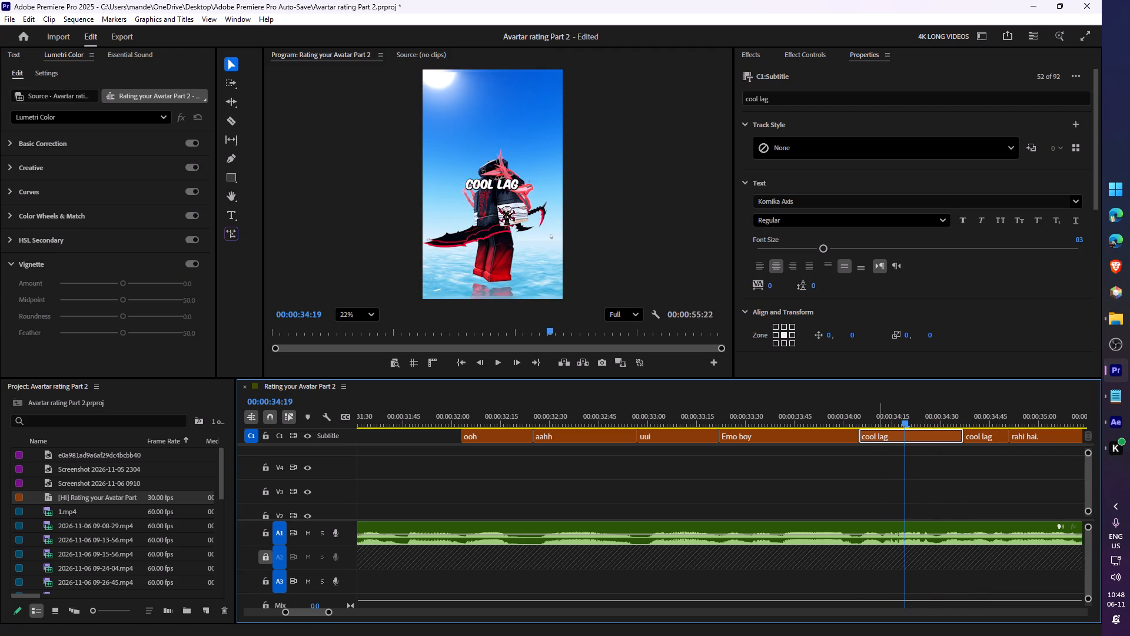
pyautogui.doubleClick(509, 181)
pyautogui.write('Sword cool')
pyautogui.click(855, 519)
pyautogui.click(895, 473)
# Delete the remaining "cool lag" piece and extend the start of "rahi hai." back to meet the end of "Sword cool".
pyautogui.press('space')
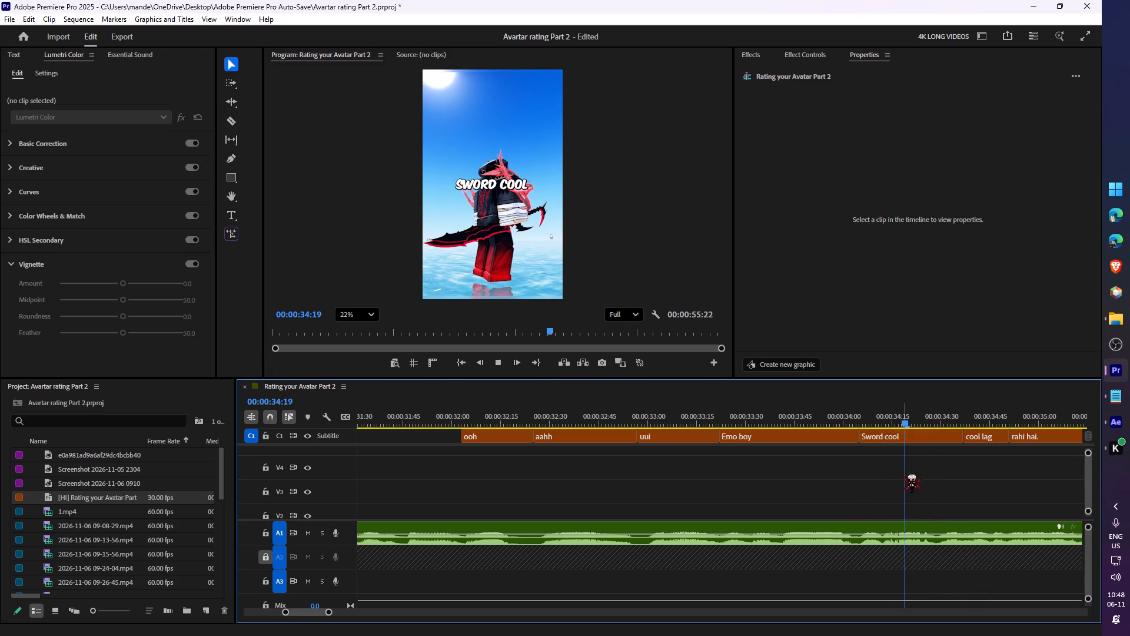
pyautogui.press('space')
pyautogui.click(993, 440)
pyautogui.hotkey('ctrl', 'x')
pyautogui.moveTo(1011, 438); pyautogui.dragTo(952, 444)
# Trim the end of the "rahi hai." caption to 00:00:35:11 and extend the start of "Yami ka" back to meet it.
pyautogui.click(992, 419)
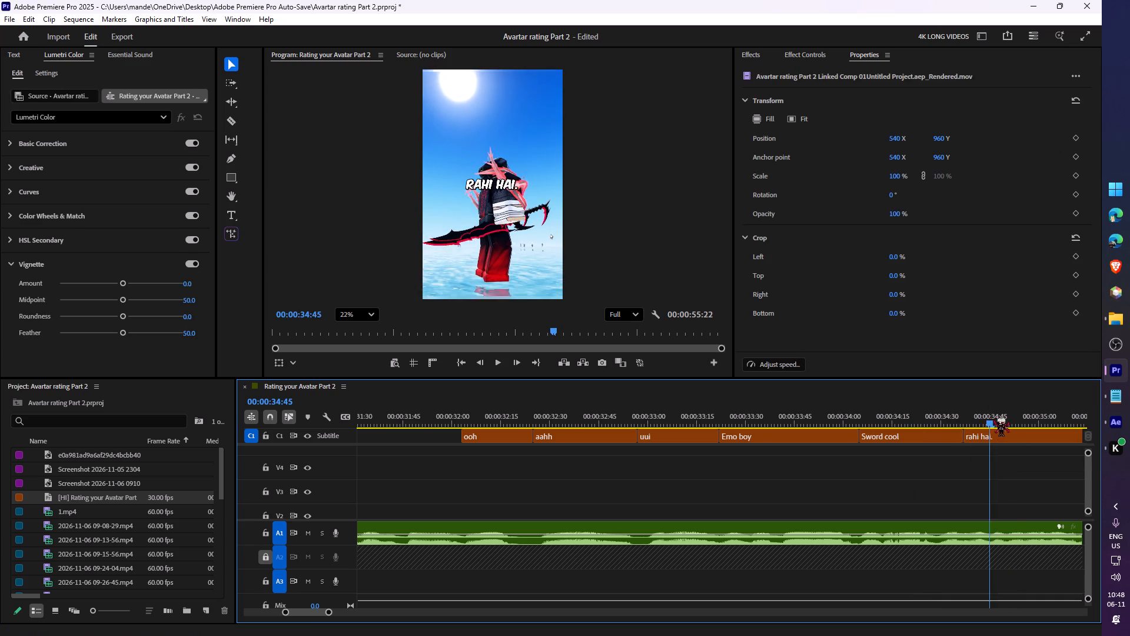
pyautogui.press('space')
pyautogui.press('space')
pyautogui.press('c')
pyautogui.press('z')
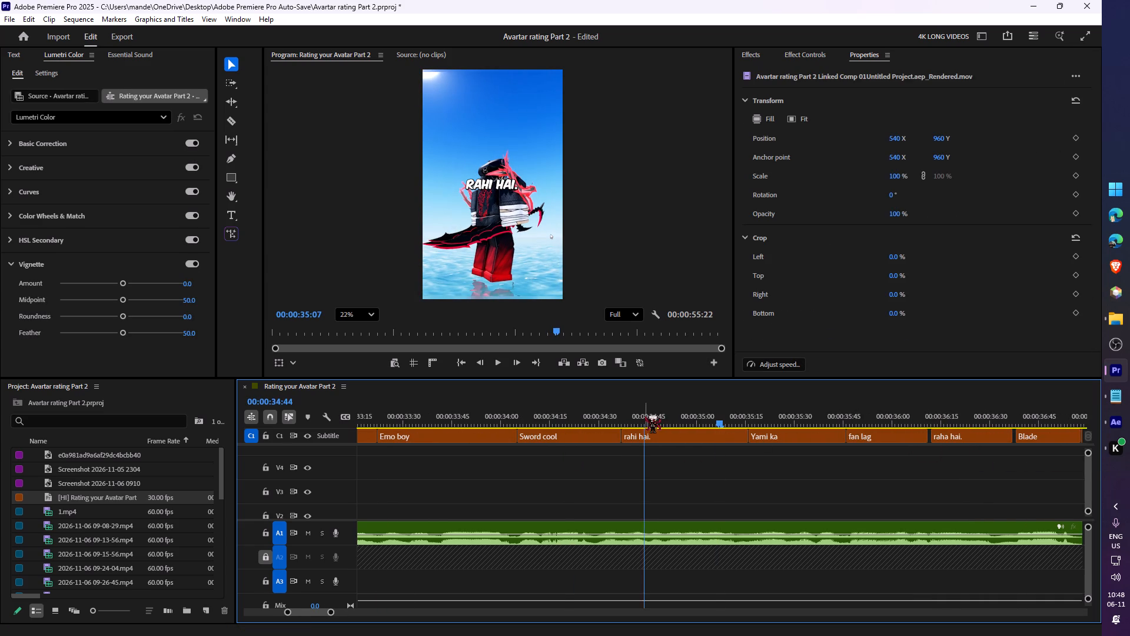
pyautogui.click(644, 416)
pyautogui.press('space')
pyautogui.press('space')
pyautogui.moveTo(745, 440); pyautogui.dragTo(726, 438)
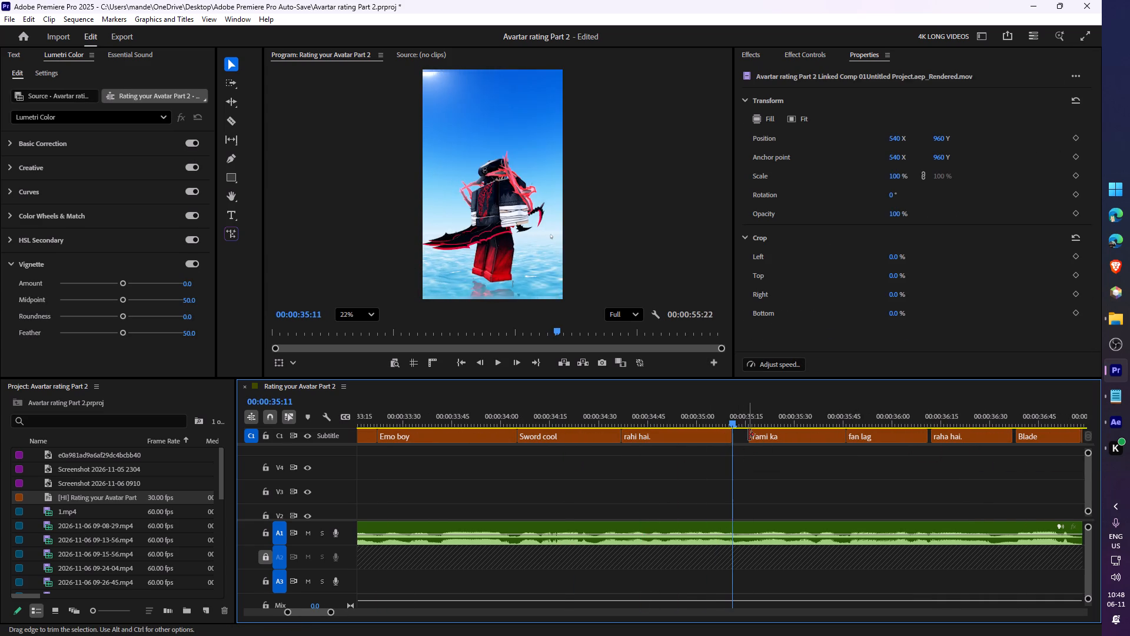
pyautogui.moveTo(749, 435); pyautogui.dragTo(722, 435)
# Add "lag" to the beginning of the "rahi hai." caption so it reads "lag rahi hai.".
pyautogui.click(708, 420)
pyautogui.click(677, 435)
pyautogui.doubleClick(481, 189)
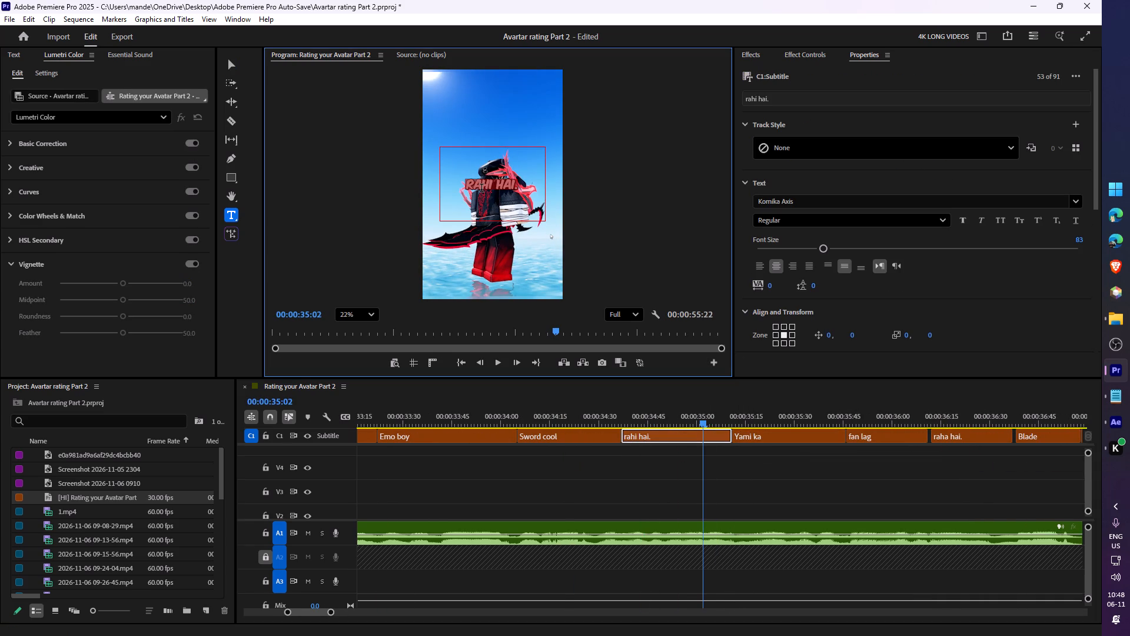
pyautogui.press('Up')
pyautogui.write('lag')
pyautogui.press('space')
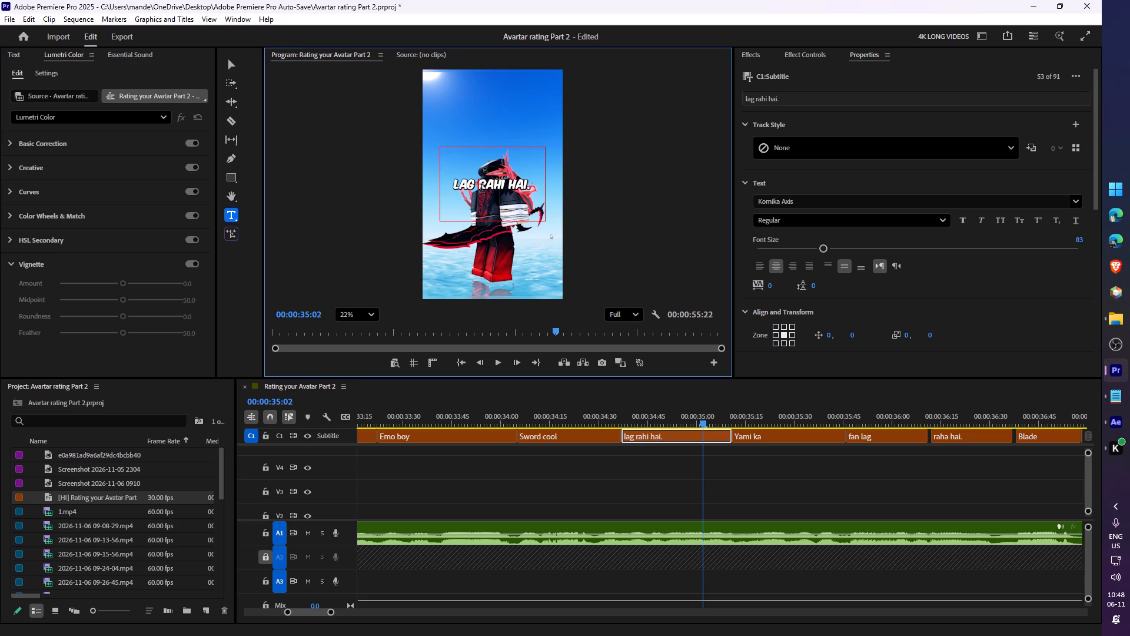
pyautogui.click(712, 494)
# Trim the end of the "Yami ka" caption to 00:00:35:42 and extend the start of "fan lag" back to meet it.
pyautogui.press('space')
pyautogui.press('space')
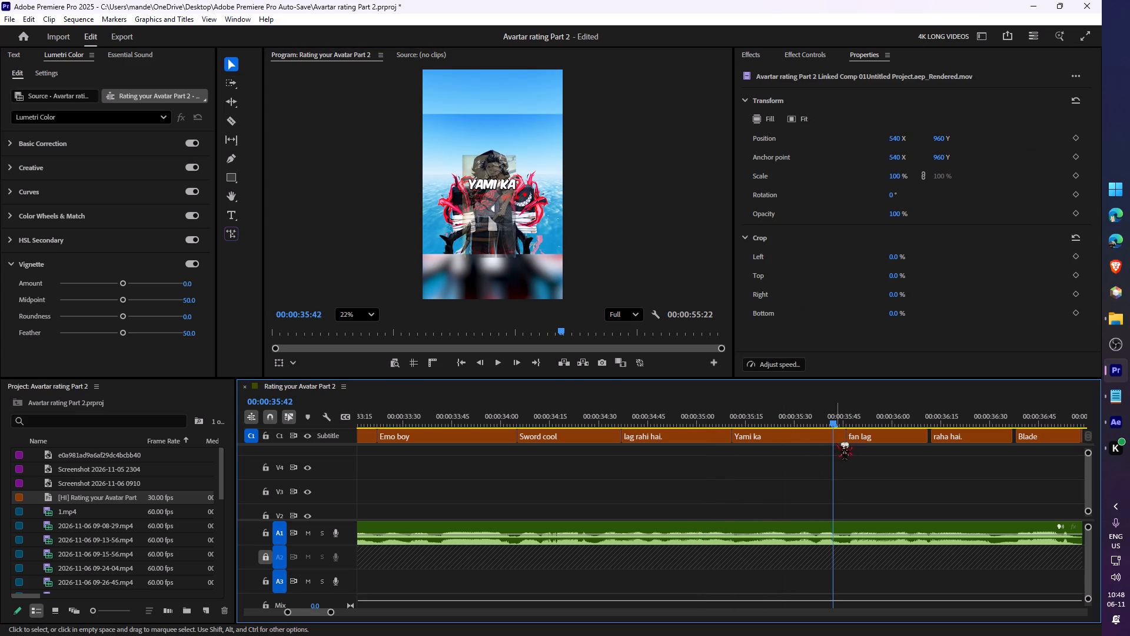
pyautogui.moveTo(842, 439); pyautogui.dragTo(834, 439)
pyautogui.moveTo(848, 436); pyautogui.dragTo(826, 437)
# Extend the end of the "fan lag" caption to meet the start of "raha hai.".
pyautogui.press('space')
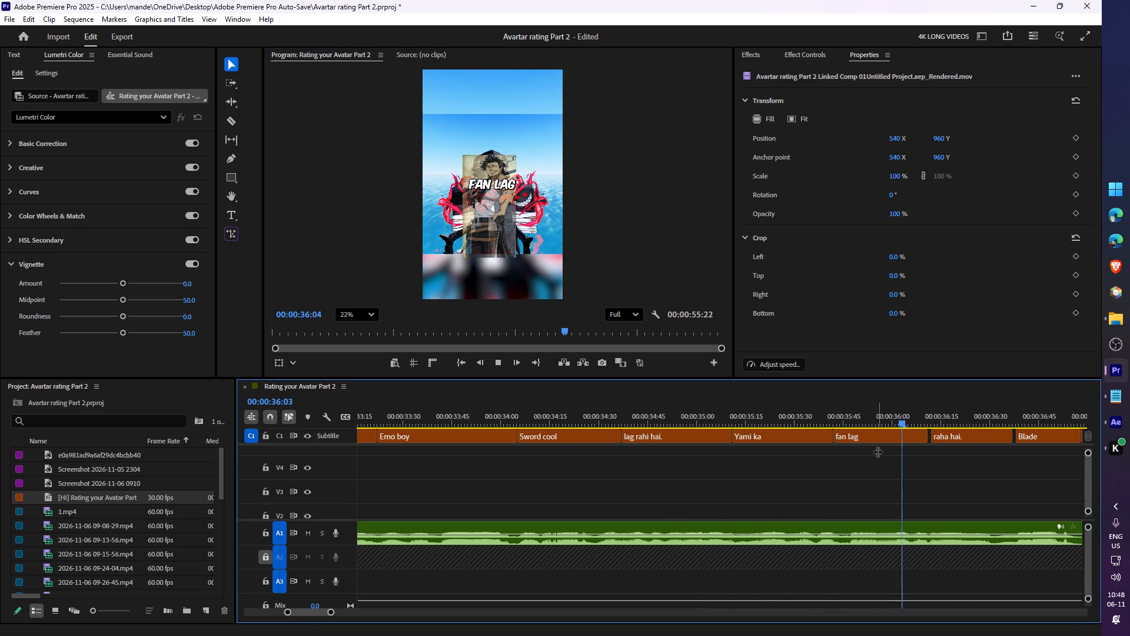
pyautogui.press('space')
pyautogui.moveTo(925, 436); pyautogui.dragTo(938, 436)
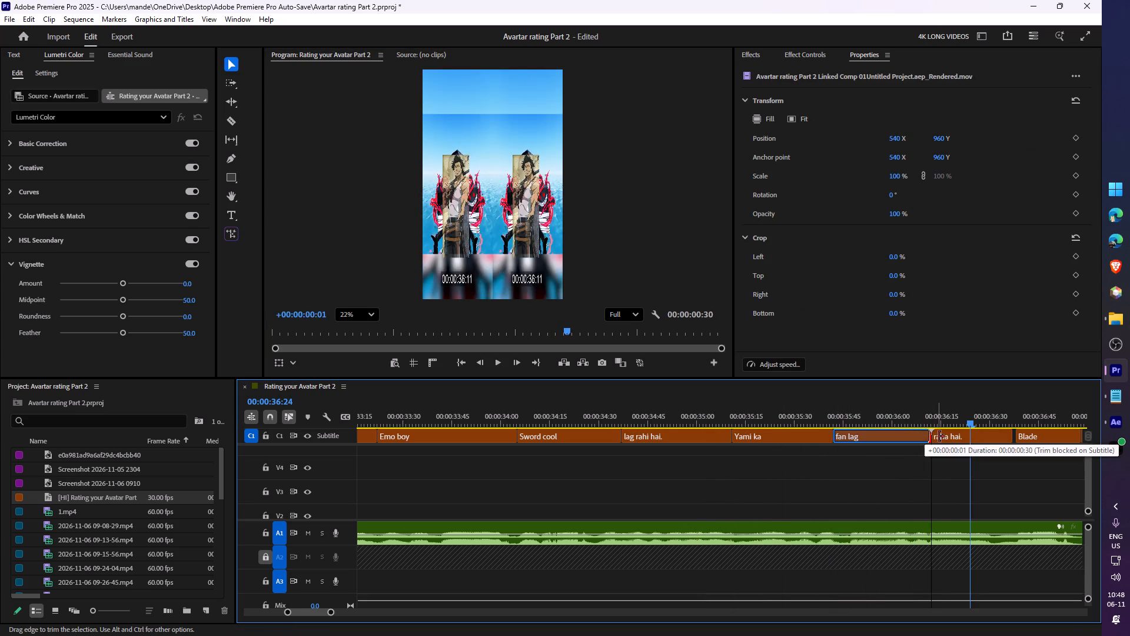
# Play back the adjusted captions and trim the end of the "raha hai." caption to 00:00:36:35.
pyautogui.moveTo(796, 413); pyautogui.dragTo(725, 414)
pyautogui.press('space')
pyautogui.press('space')
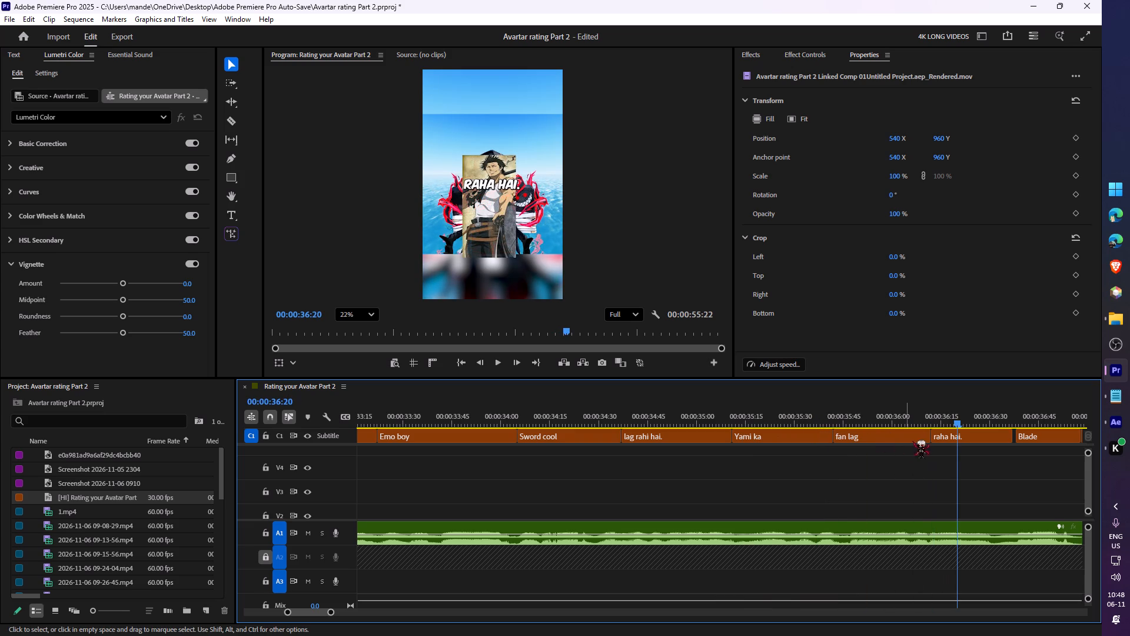
pyautogui.press('space')
pyautogui.press('space')
pyautogui.moveTo(1007, 439); pyautogui.dragTo(998, 441)
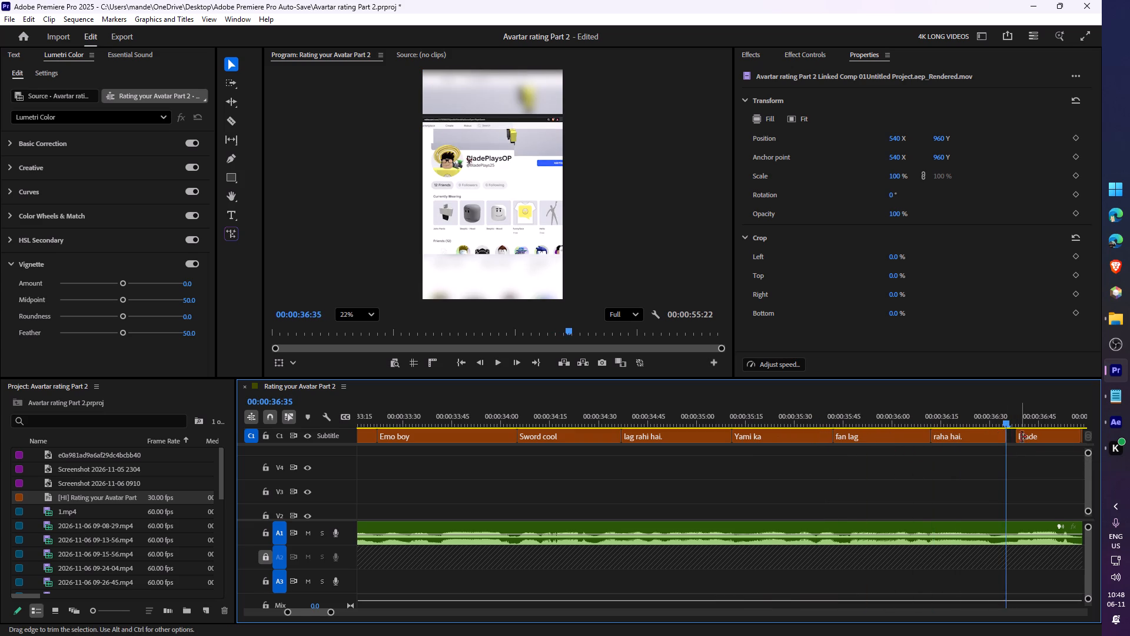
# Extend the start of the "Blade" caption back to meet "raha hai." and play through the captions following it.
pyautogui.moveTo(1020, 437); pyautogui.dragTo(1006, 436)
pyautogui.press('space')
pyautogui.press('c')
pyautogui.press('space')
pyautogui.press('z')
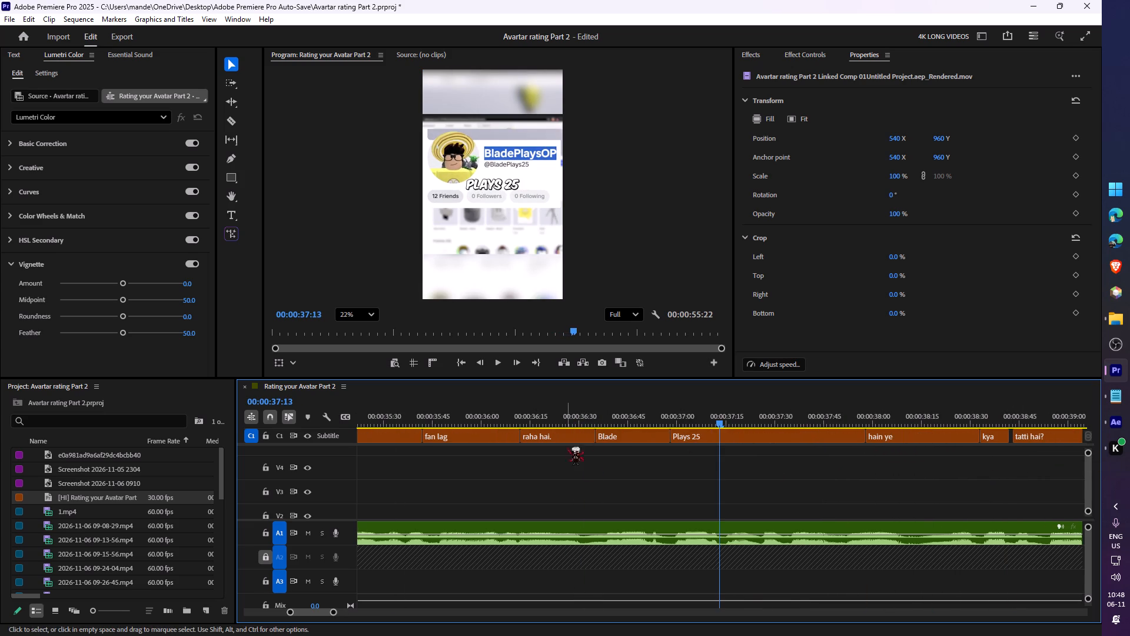
# Delete the "Blade" and "Plays 25" captions that follow "raha hai.".
pyautogui.moveTo(635, 455); pyautogui.dragTo(717, 431)
pyautogui.hotkey('ctrl', 'x')
pyautogui.press('space')
pyautogui.press('space')
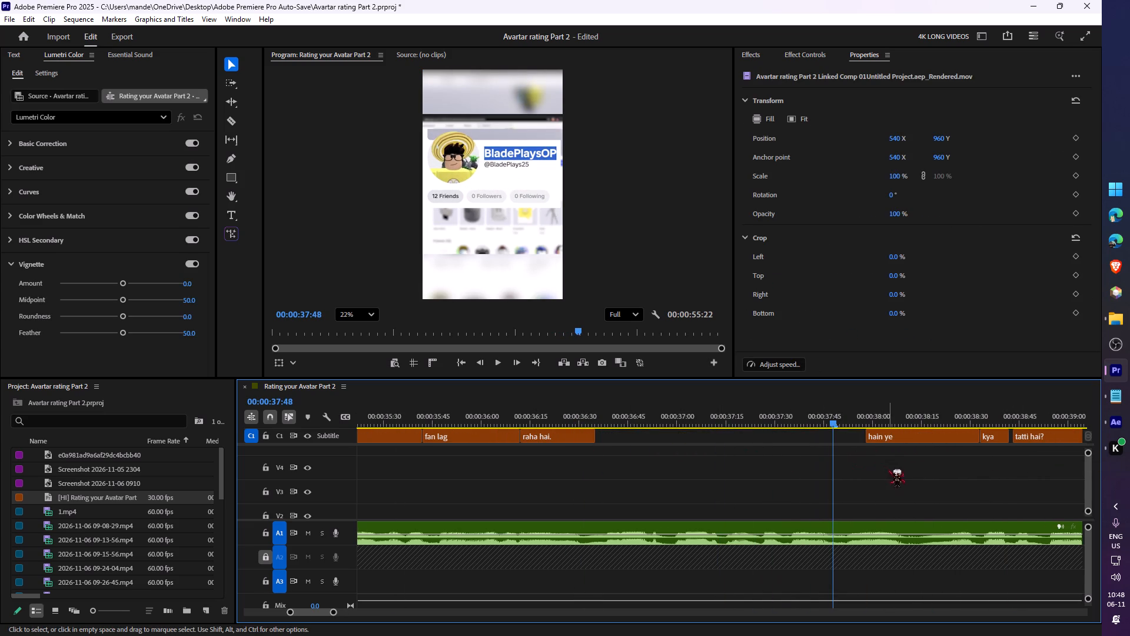
# Play back the voice-over and move the start of the "hain ye" caption earlier, to about 00:00:37:50.
pyautogui.press('space')
pyautogui.press('space')
pyautogui.click(797, 421)
pyautogui.press('space')
pyautogui.press('space')
pyautogui.moveTo(867, 437); pyautogui.dragTo(828, 440)
pyautogui.press('space')
pyautogui.press('space')
pyautogui.moveTo(829, 439); pyautogui.dragTo(843, 439)
pyautogui.click(841, 424)
# Play back the "hain ye" caption and split it at 00:00:38:12.
pyautogui.press('space')
pyautogui.click(862, 428)
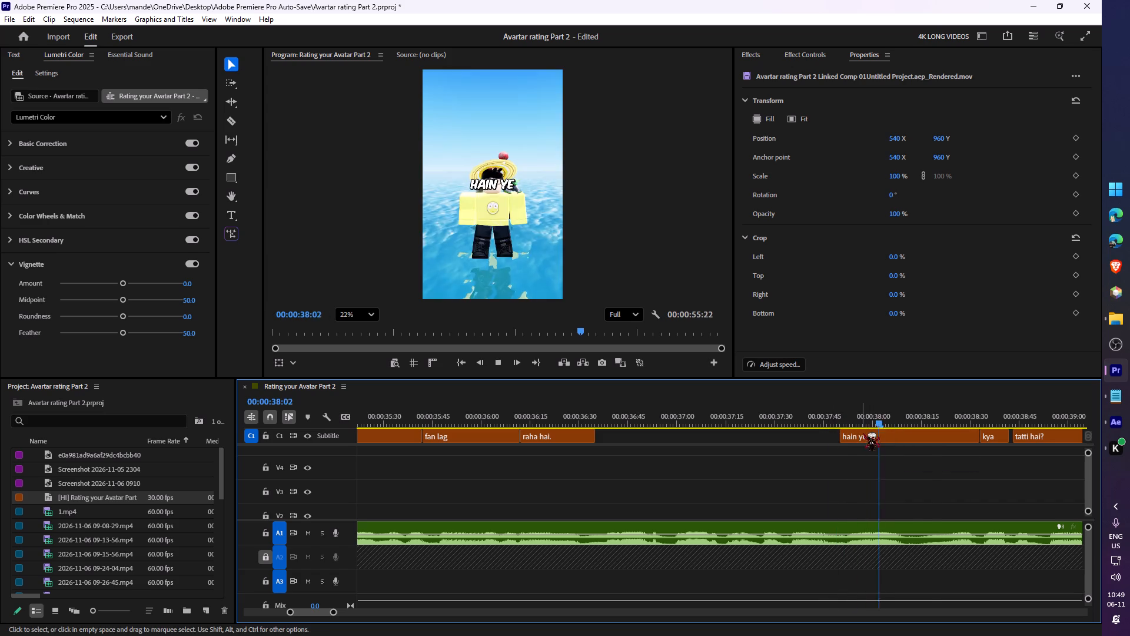
pyautogui.press('space')
pyautogui.moveTo(863, 423); pyautogui.dragTo(847, 425)
pyautogui.press('space')
pyautogui.press('space')
pyautogui.click(912, 440)
pyautogui.press('s')
# Change the text of the first "hain ye" caption segment to "eegh".
pyautogui.click(883, 416)
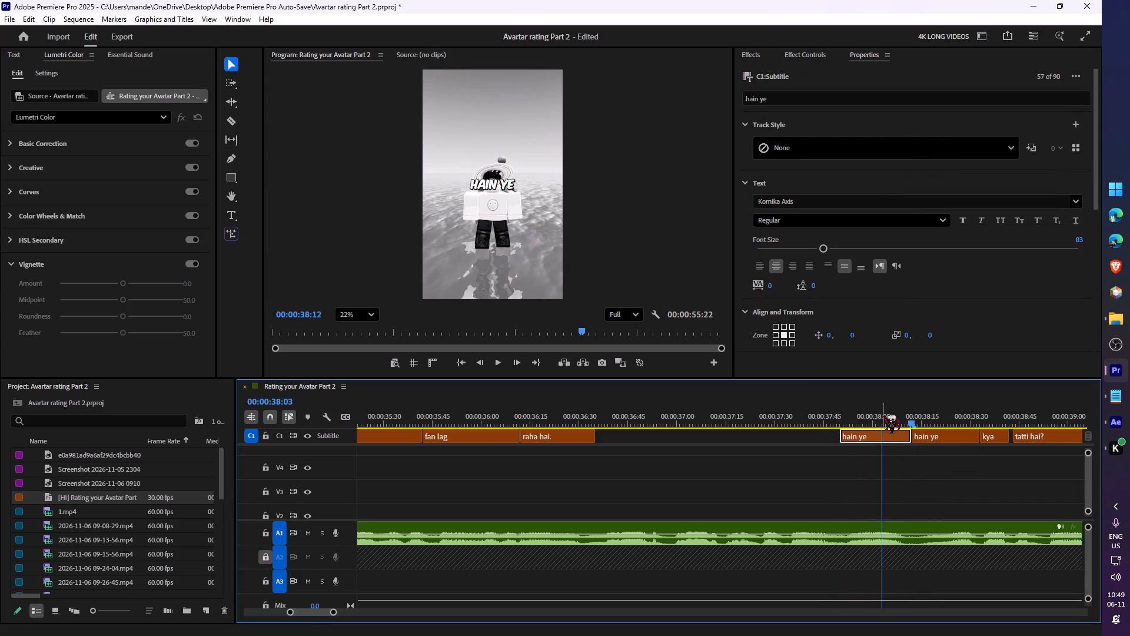
pyautogui.doubleClick(494, 181)
pyautogui.write('eegh')
pyautogui.click(923, 453)
# Delete the remaining "hain ye" caption and extend the start of "kya" back to meet "eegh".
pyautogui.press('space')
pyautogui.press('space')
pyautogui.click(949, 440)
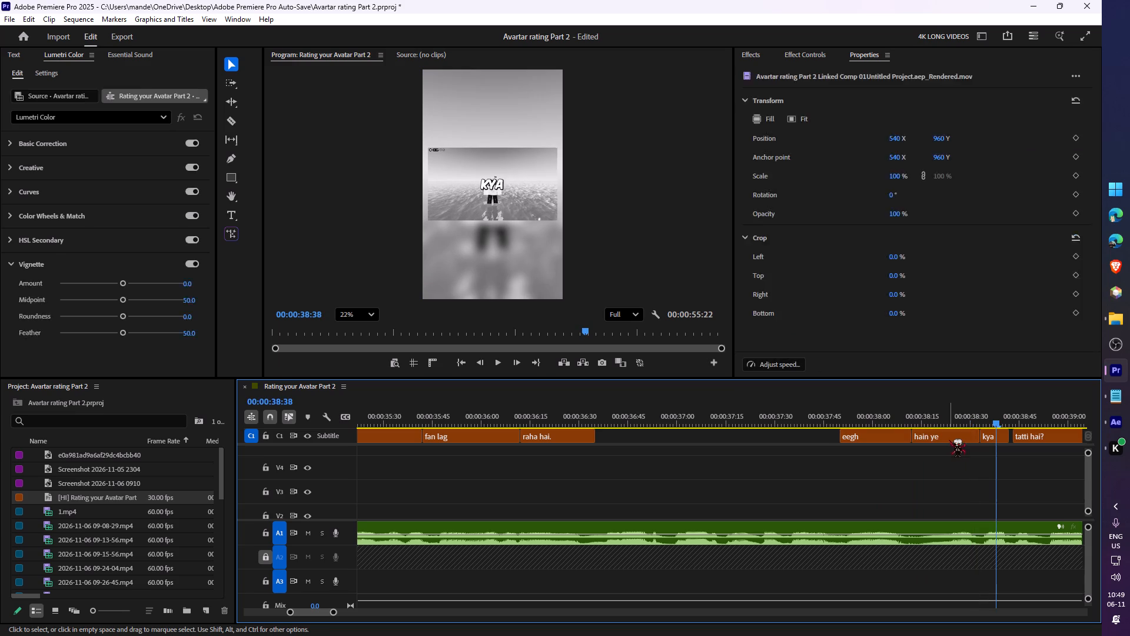
pyautogui.hotkey('ctrl', 'x')
pyautogui.moveTo(984, 436); pyautogui.dragTo(875, 444)
# Change the text of the "kya" caption to "yeh kya".
pyautogui.click(959, 416)
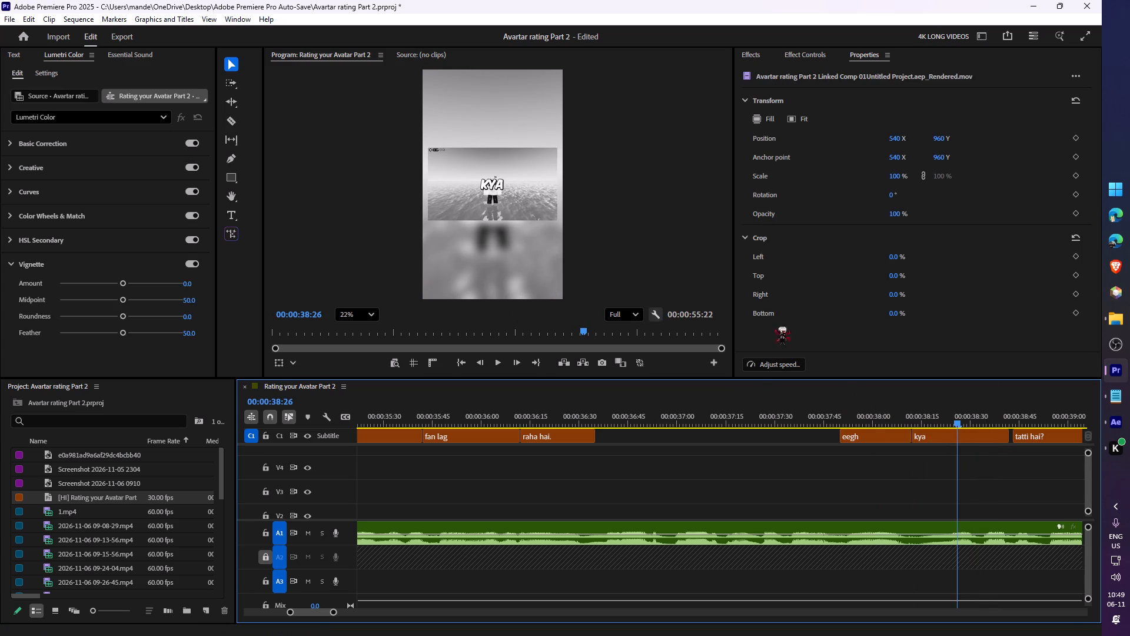
pyautogui.click(935, 428)
pyautogui.click(933, 438)
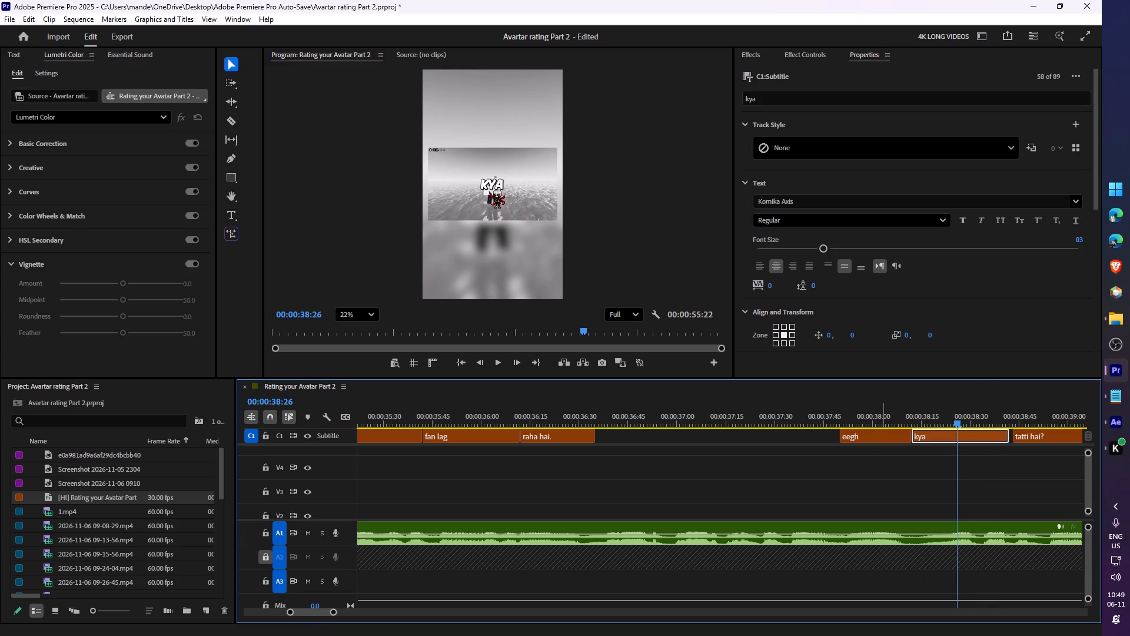
pyautogui.click(488, 191)
pyautogui.doubleClick(493, 187)
pyautogui.write('yeh kya')
pyautogui.moveTo(494, 187); pyautogui.dragTo(510, 187)
pyautogui.click(897, 450)
# Play back the "yeh kya" caption, trim its end slightly earlier and extend the start of "tatti hai?" back to meet it.
pyautogui.press('space')
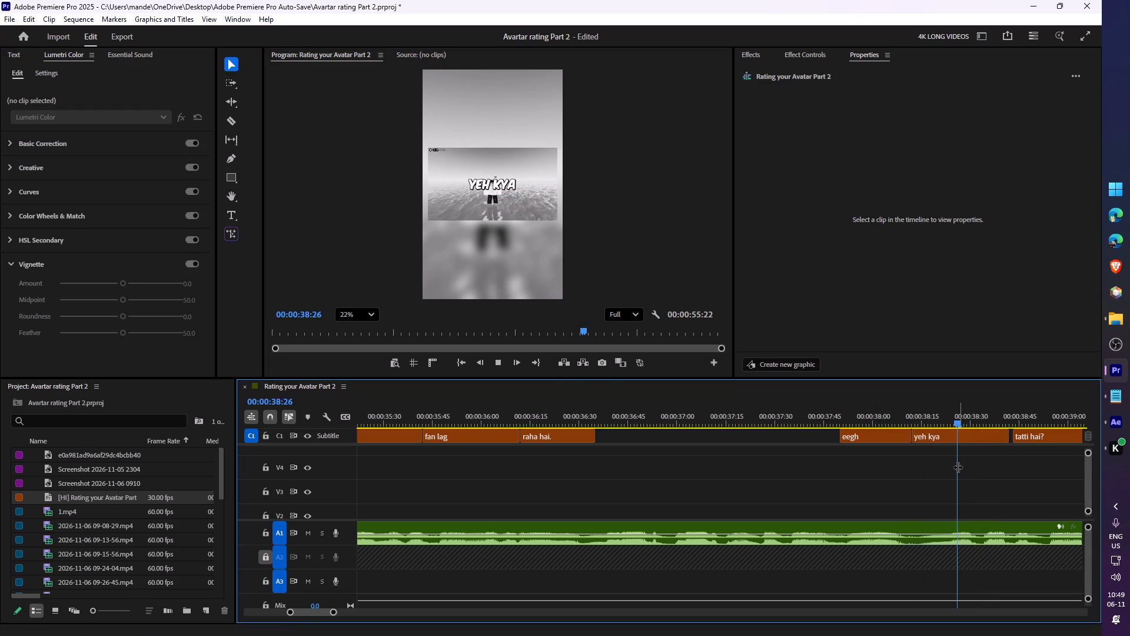
pyautogui.press('space')
pyautogui.click(931, 415)
pyautogui.press('space')
pyautogui.press('space')
pyautogui.moveTo(1006, 434); pyautogui.dragTo(993, 433)
pyautogui.moveTo(1016, 435); pyautogui.dragTo(991, 440)
# Play back the following captions, trim the end of "m m mazak" to 00:00:40:16 and extend the start of "mazak toh" back to it.
pyautogui.click(1030, 454)
pyautogui.press('c')
pyautogui.press('space')
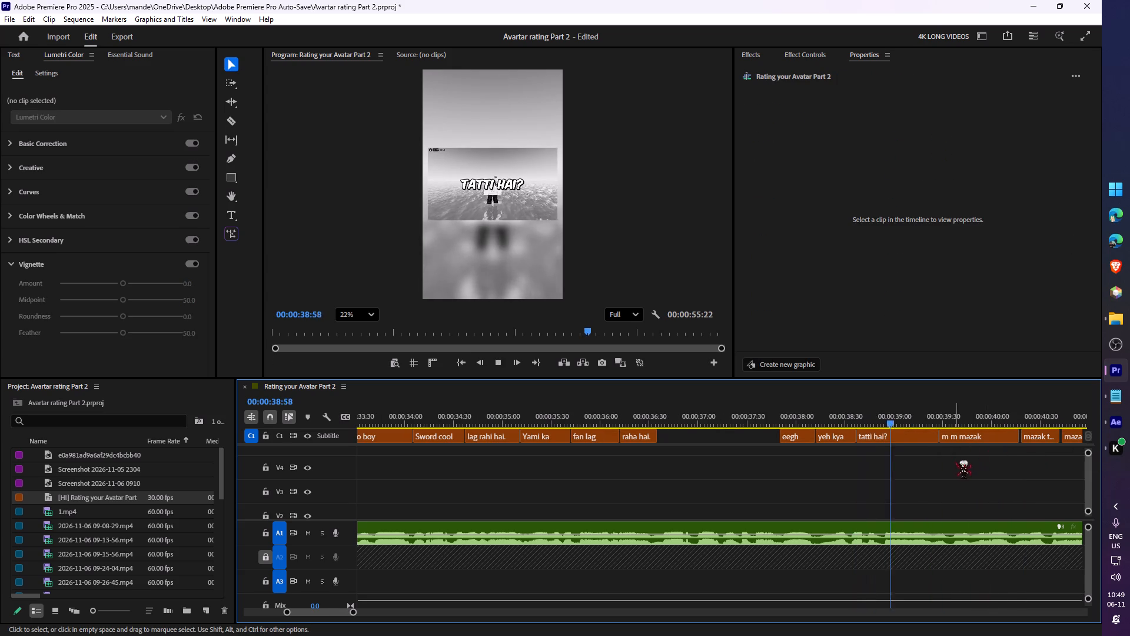
pyautogui.press('space')
pyautogui.press('space')
pyautogui.press('space')
pyautogui.press('space')
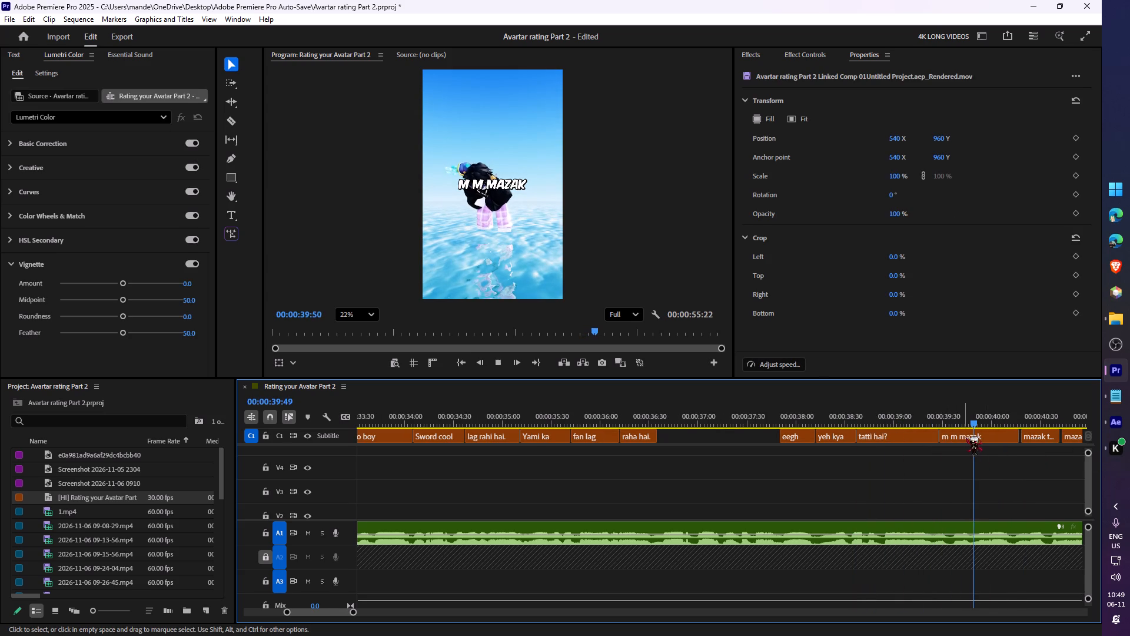
pyautogui.press('space')
pyautogui.press('space')
pyautogui.press('space')
pyautogui.click(1018, 436)
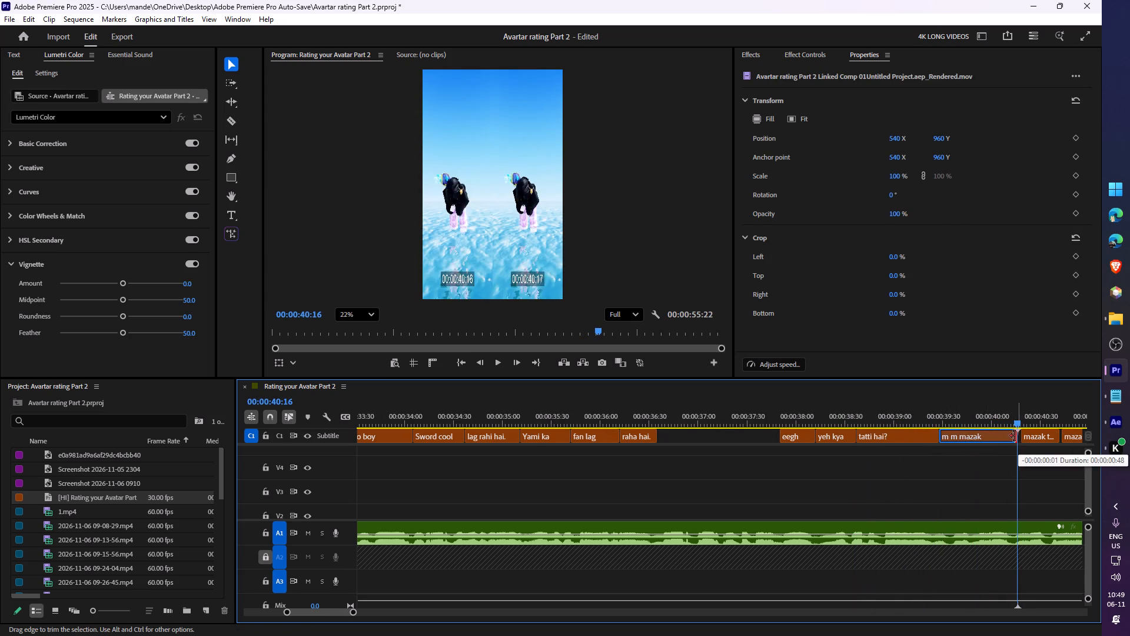
pyautogui.moveTo(1028, 436); pyautogui.dragTo(1019, 436)
# Extend the end of the "mazak toh" caption to meet the start of "mazak hai.".
pyautogui.press('space')
pyautogui.press('space')
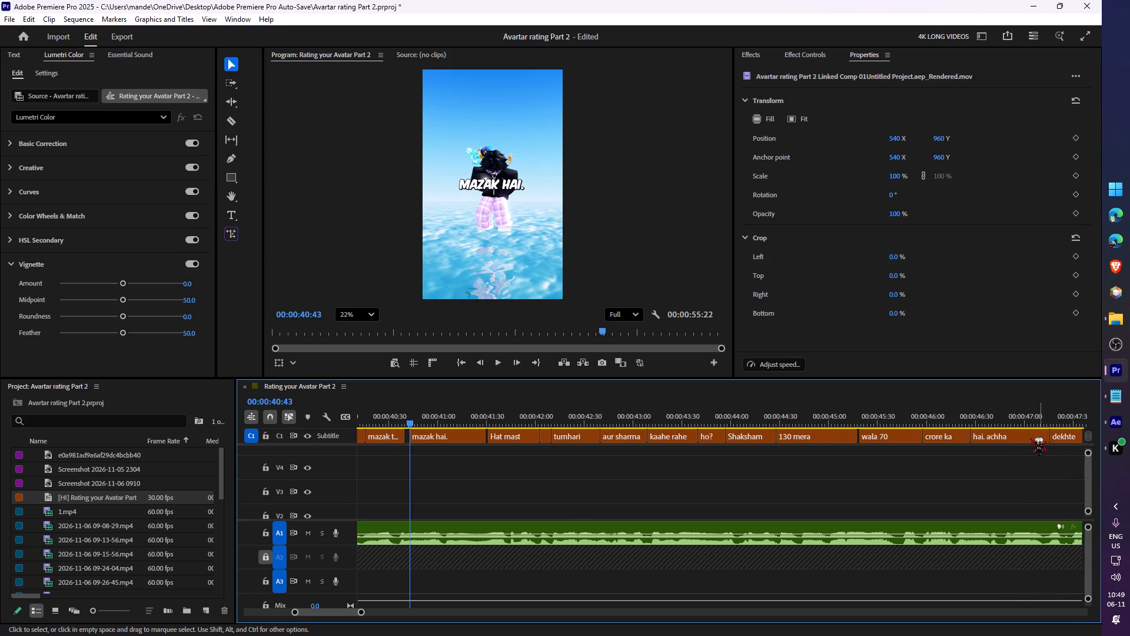
pyautogui.press('c')
pyautogui.press('z')
pyautogui.moveTo(713, 438); pyautogui.dragTo(724, 440)
# Play back "mazak hai." and extend the start of the "Hat mast" caption back to meet it.
pyautogui.press('space')
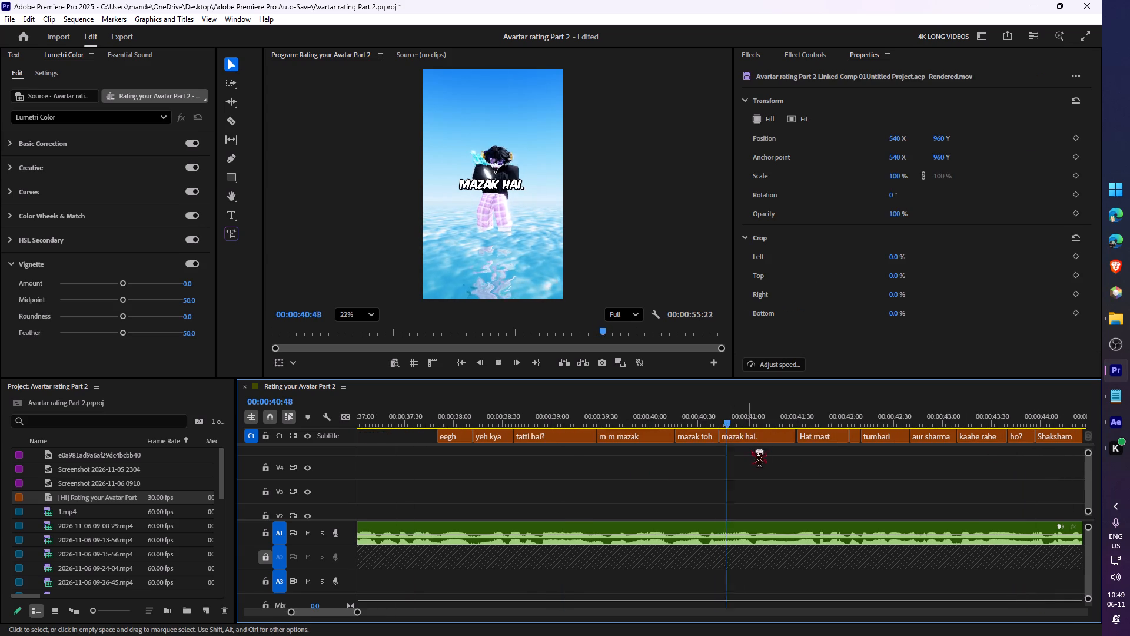
pyautogui.press('space')
pyautogui.press('space')
pyautogui.press('space')
pyautogui.moveTo(799, 439); pyautogui.dragTo(791, 440)
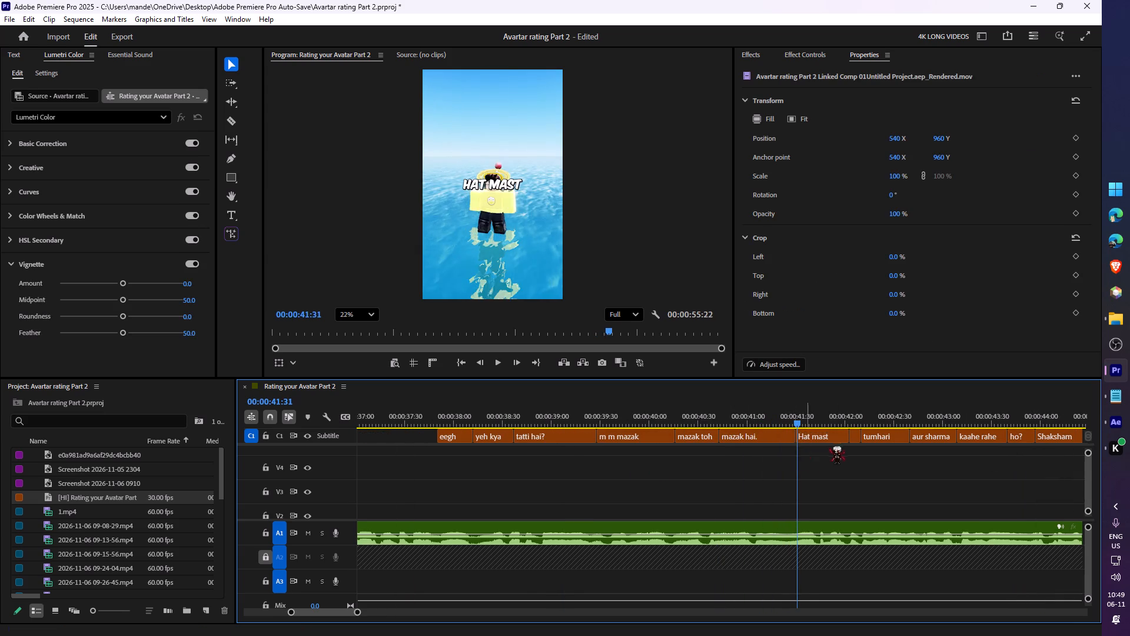
# Delete the short caption between "Hat mast" and "tumhari", and extend the start of "tumhari" back to meet "Hat mast".
pyautogui.press('space')
pyautogui.press('space')
pyautogui.press('space')
pyautogui.press('space')
pyautogui.press('space')
pyautogui.press('space')
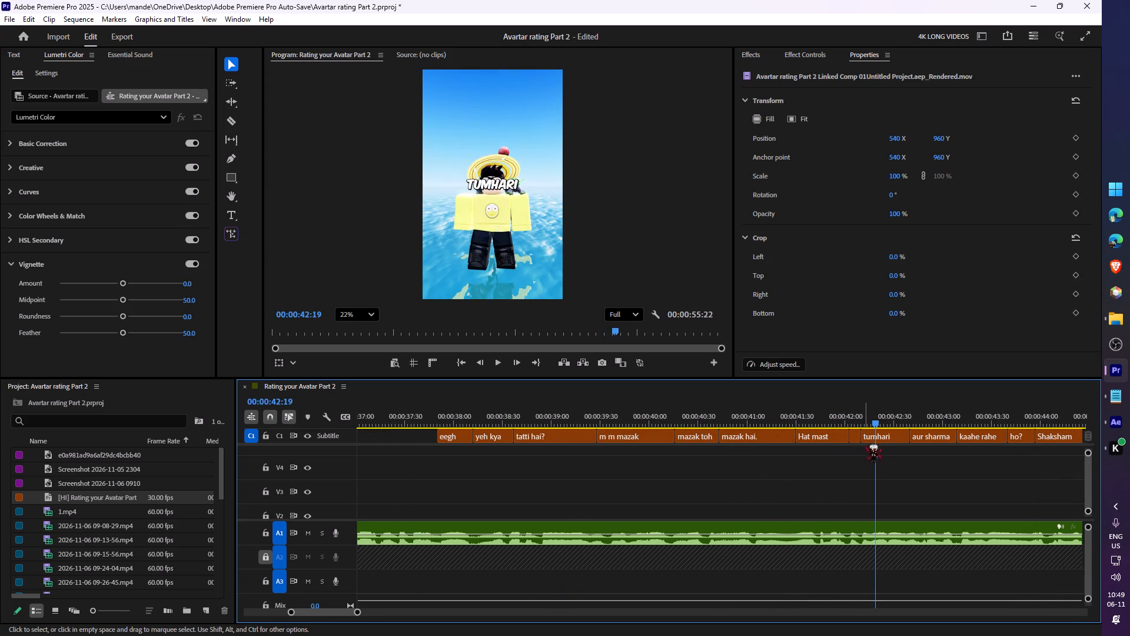
pyautogui.click(855, 438)
pyautogui.hotkey('ctrl', 'x')
pyautogui.moveTo(863, 439); pyautogui.dragTo(846, 440)
# Add "hai" to the beginning of the "tumhari" caption so it reads "hai tumhari".
pyautogui.click(874, 436)
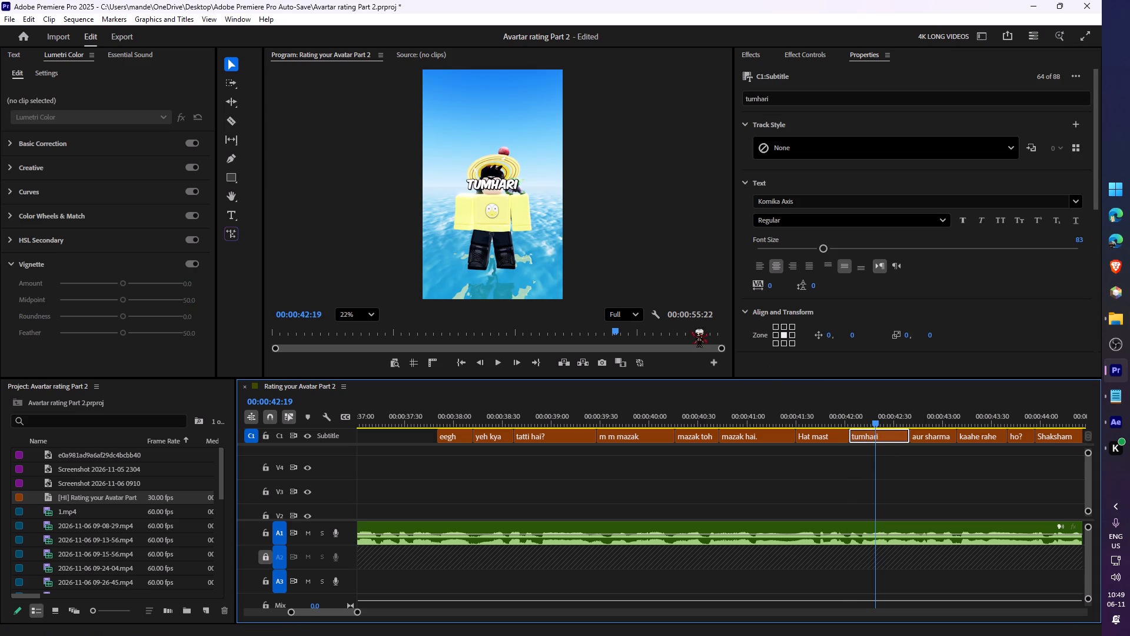
pyautogui.doubleClick(494, 182)
pyautogui.doubleClick(494, 188)
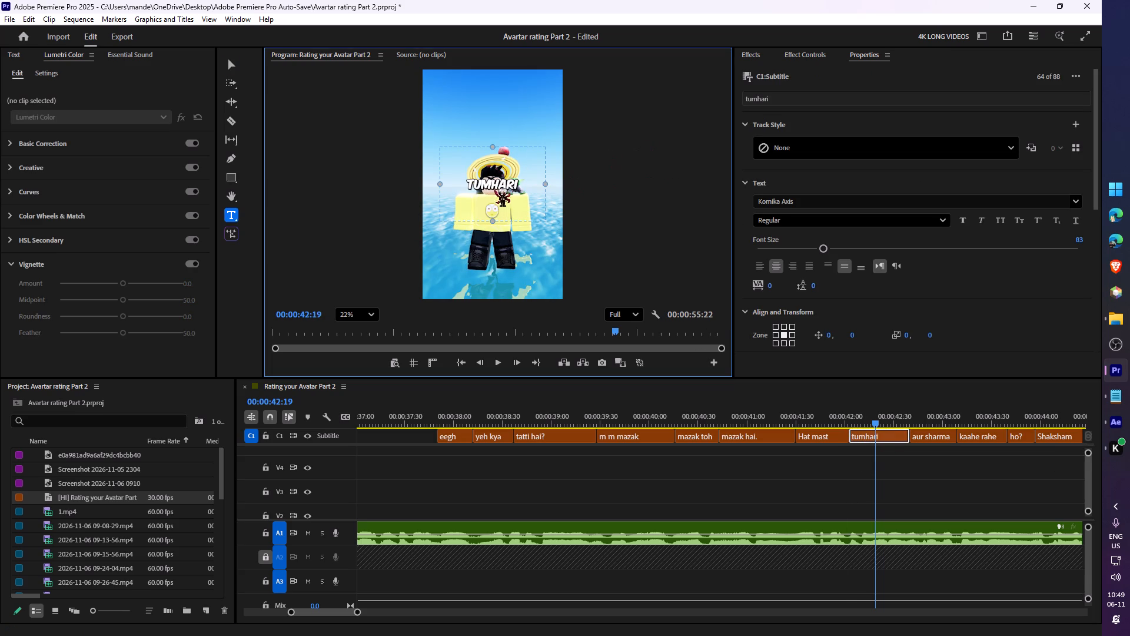
pyautogui.press('Up')
pyautogui.write('hai')
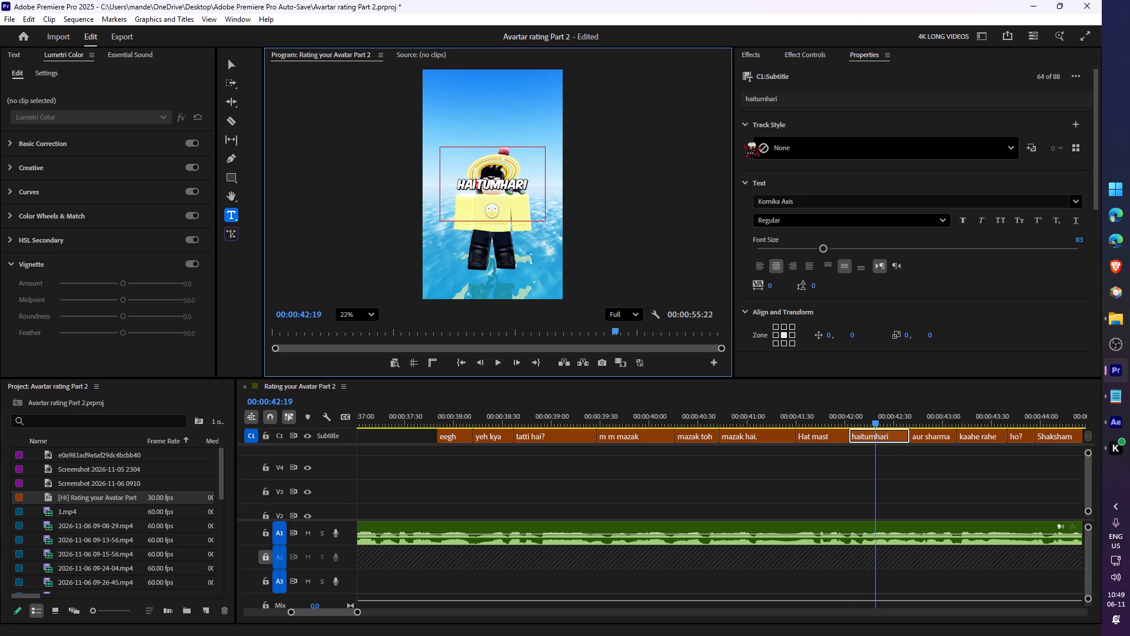
pyautogui.press('space')
pyautogui.click(900, 478)
# Play back the captions from "hai tumhari" to "Shaksham" to check their text and timing against the voice-over.
pyautogui.press('space')
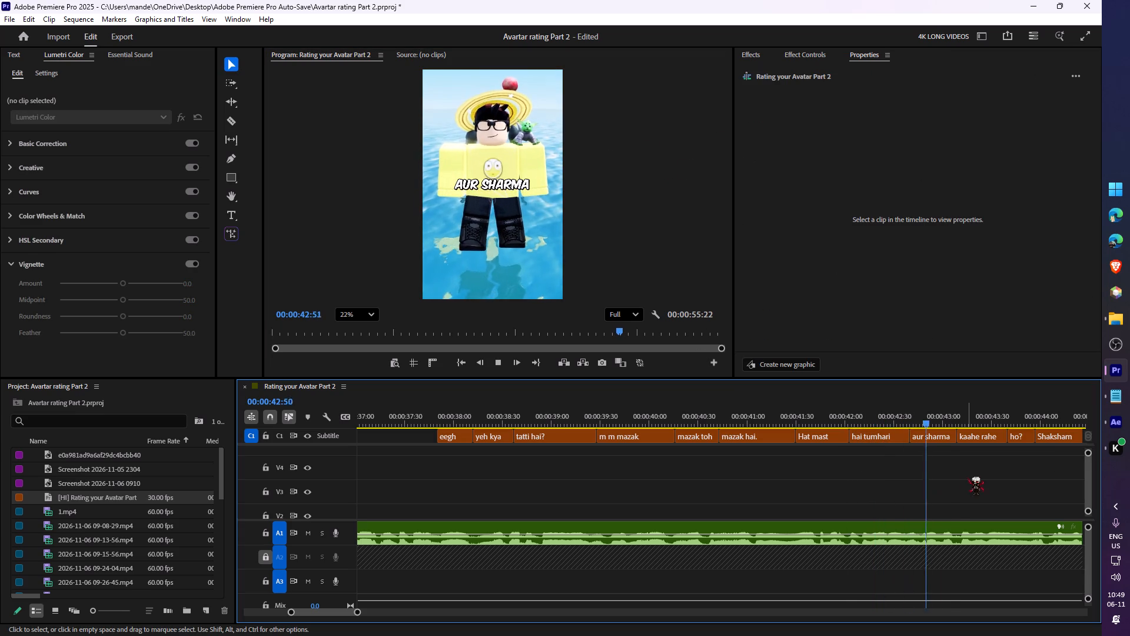
pyautogui.press('space')
pyautogui.press('space')
pyautogui.press('space')
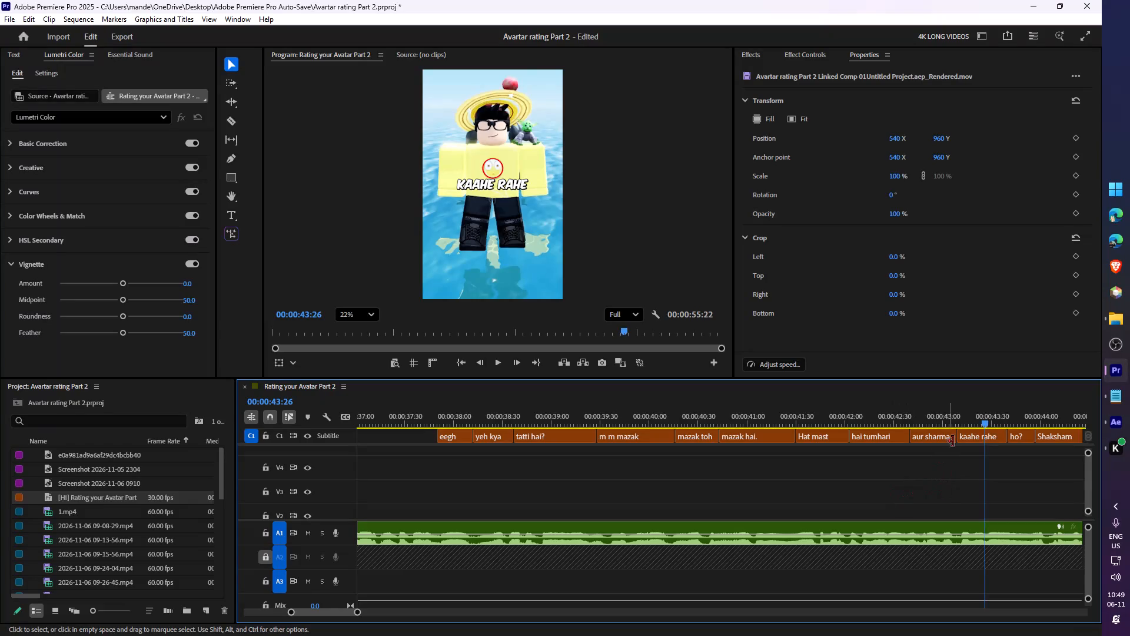
pyautogui.press('space')
pyautogui.press('space')
pyautogui.press('space')
pyautogui.press('space')
pyautogui.click(978, 418)
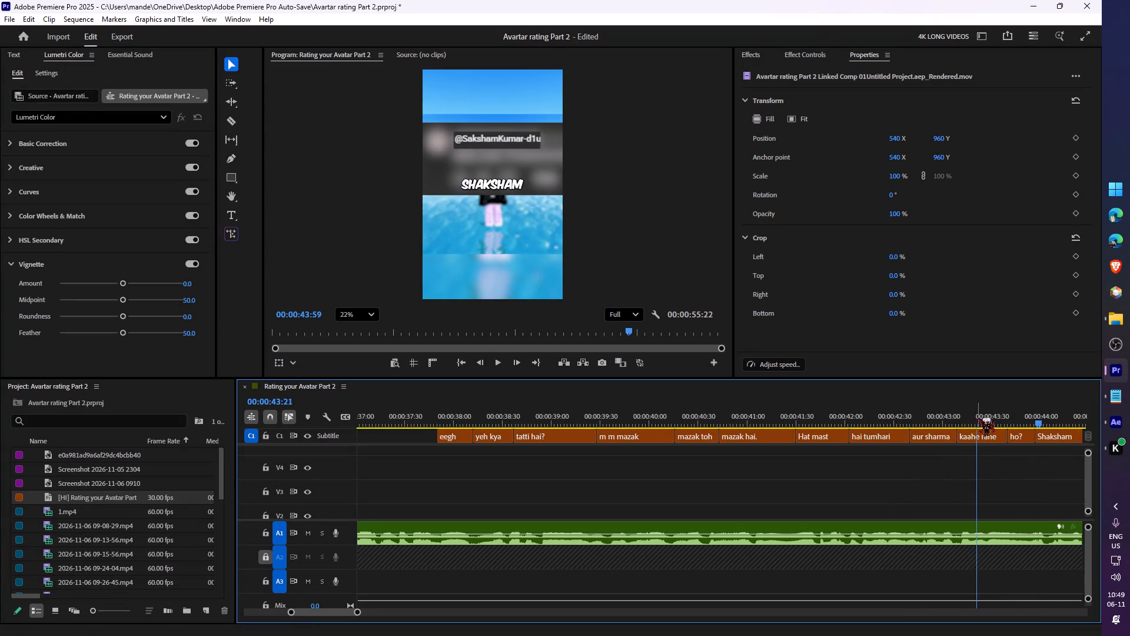
pyautogui.press('space')
pyautogui.press('space')
pyautogui.press('space')
pyautogui.press('space')
# Delete the "ho?" caption and extend the end of "kaahe rahe" to meet "Shaksham".
pyautogui.press('c')
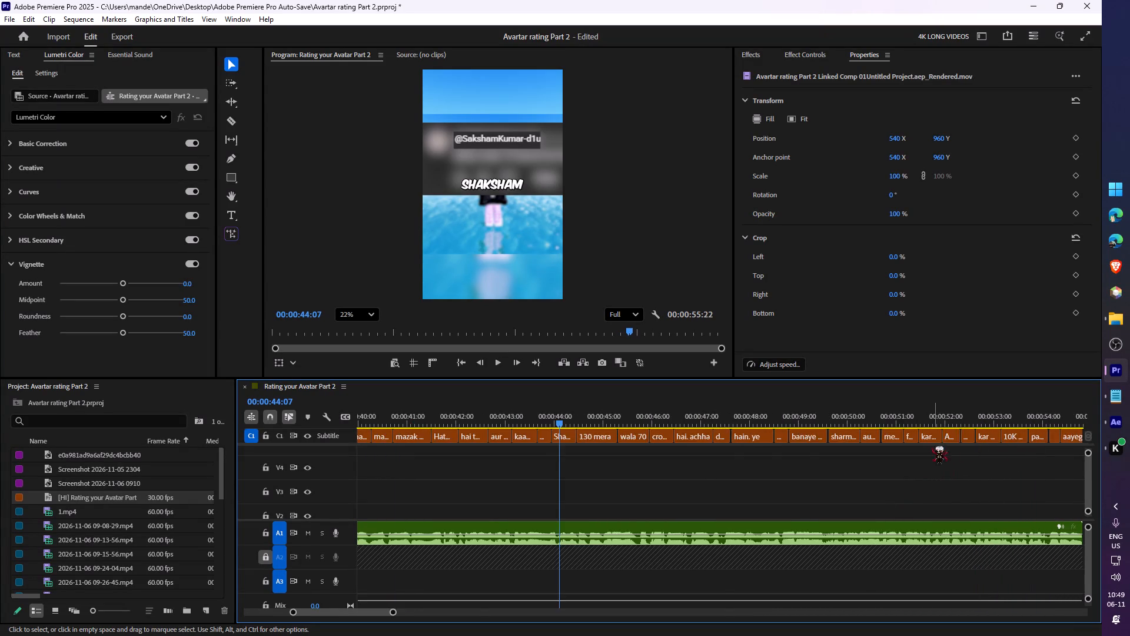
pyautogui.press('z')
pyautogui.press('z')
pyautogui.click(598, 421)
pyautogui.press('space')
pyautogui.press('space')
pyautogui.press('space')
pyautogui.press('space')
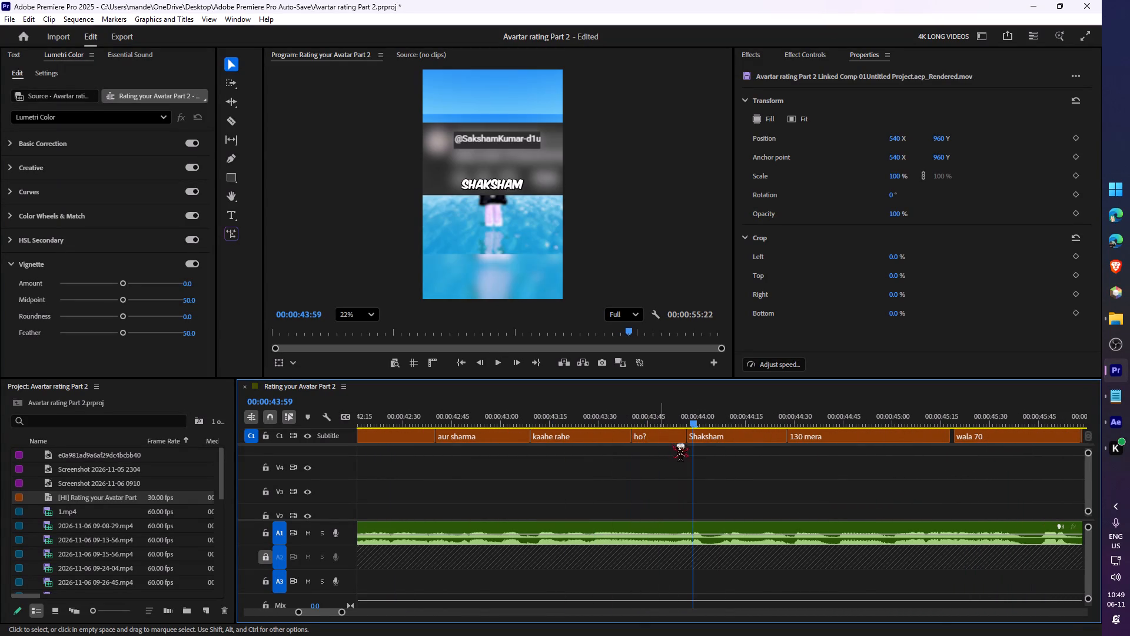
pyautogui.click(669, 438)
pyautogui.hotkey('ctrl', 'x')
pyautogui.moveTo(629, 436); pyautogui.dragTo(690, 430)
# Add "ho?" to the end of the "kaahe rahe" caption so it reads "kaahe rahe ho?".
pyautogui.click(637, 422)
pyautogui.click(627, 437)
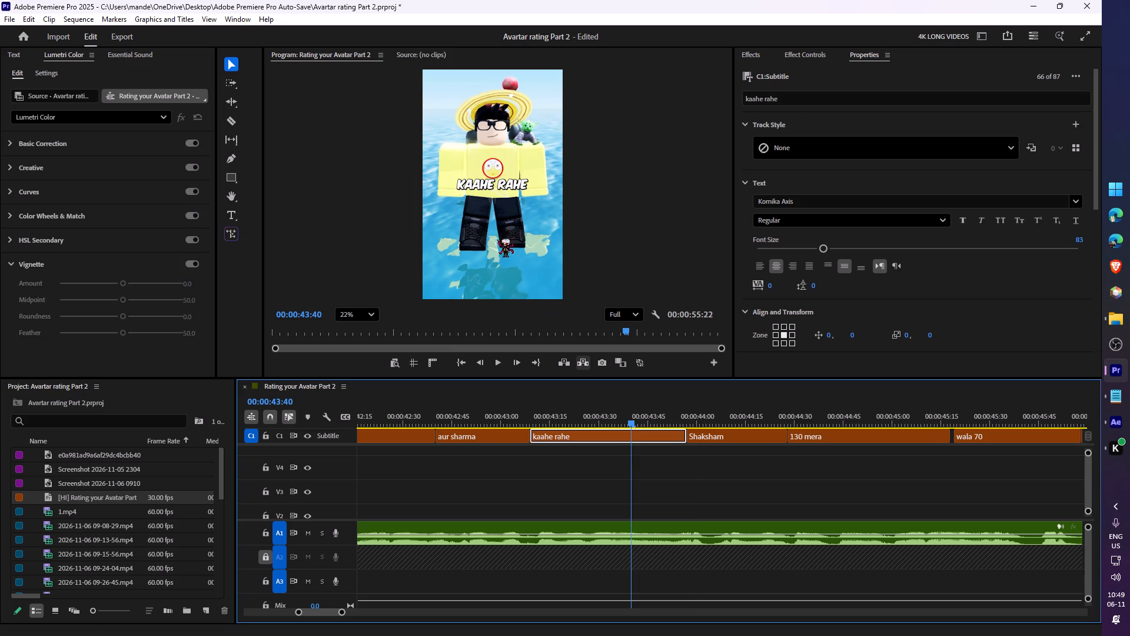
pyautogui.doubleClick(510, 187)
pyautogui.press('Right')
pyautogui.press('space')
pyautogui.write('ho')
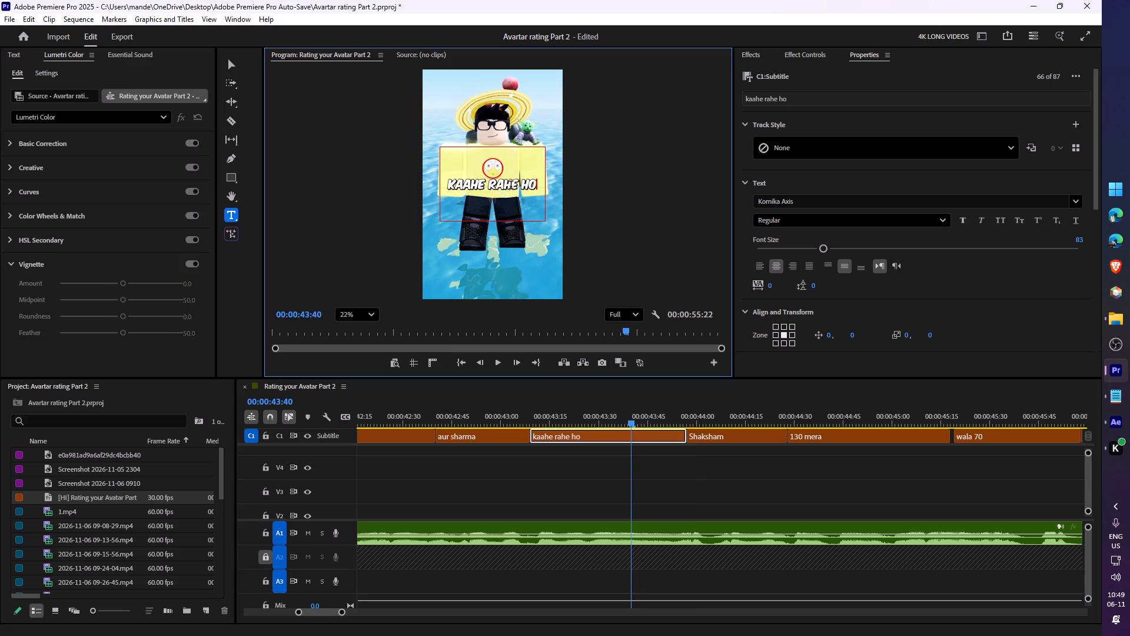
pyautogui.hotkey('shift', '?')
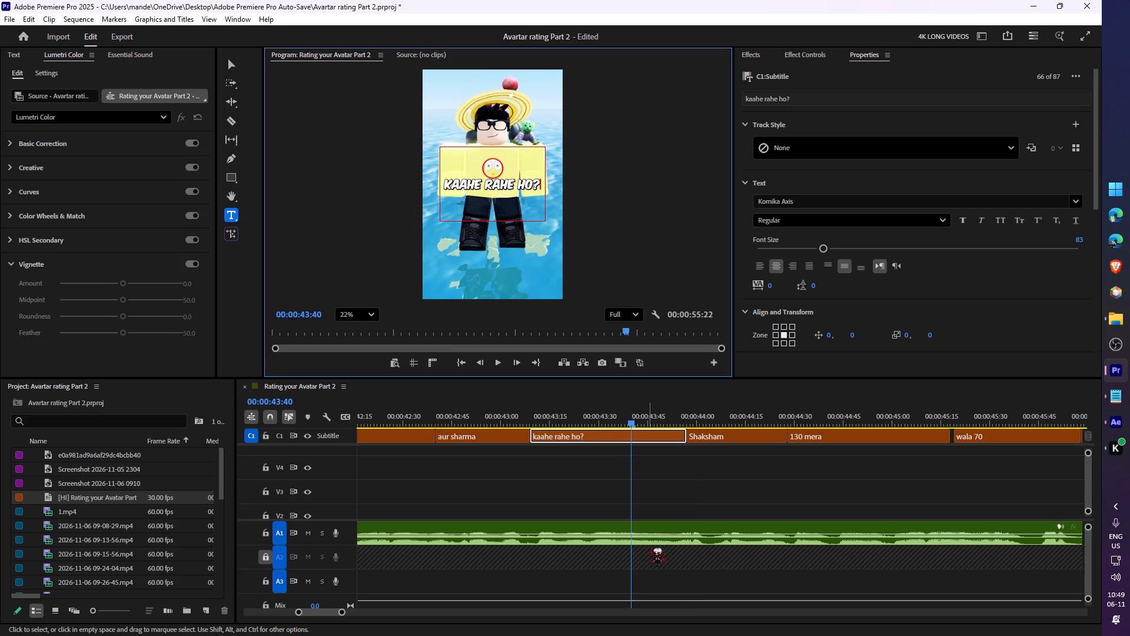
pyautogui.moveTo(653, 540); pyautogui.dragTo(655, 531)
pyautogui.click(657, 488)
# Play back past "kaahe rahe ho?" and delete the "Shaksham" and "130 mera" captions.
pyautogui.press('space')
pyautogui.press('space')
pyautogui.press('space')
pyautogui.press('space')
pyautogui.click(761, 438)
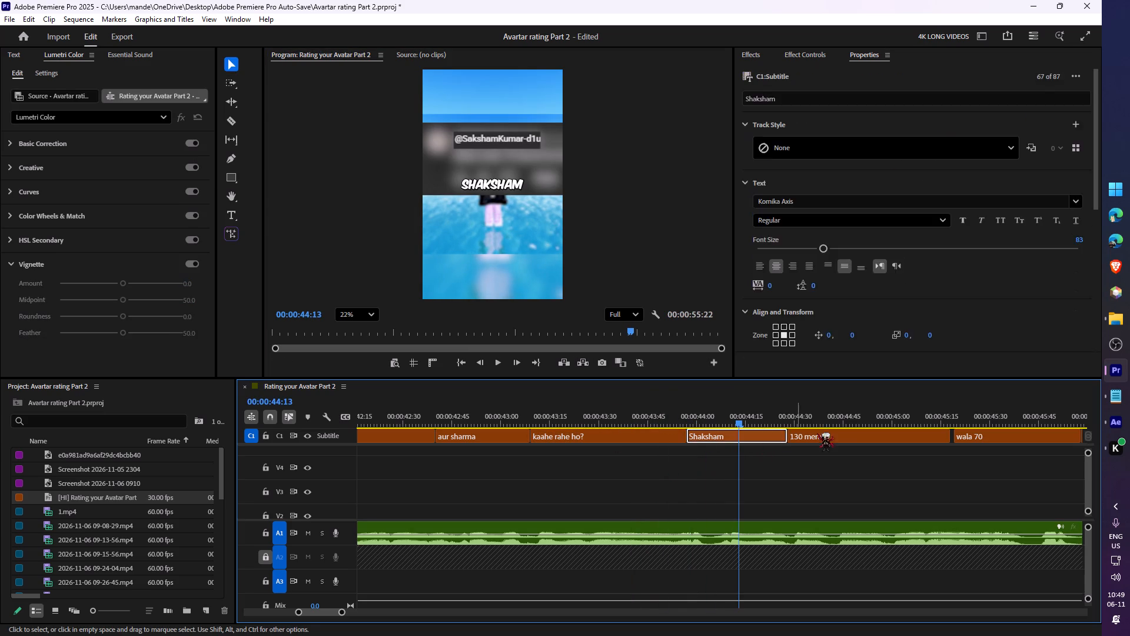
pyautogui.hotkey('ctrl', 'x')
pyautogui.keyDown('ctrl'); pyautogui.click(822, 437); pyautogui.keyUp('ctrl')
pyautogui.hotkey('ctrl', 'x')
# Move the start of the "wala 70" caption earlier to 00:00:44:58, checking it against the voice-over.
pyautogui.moveTo(956, 440); pyautogui.dragTo(853, 443)
pyautogui.press('space')
pyautogui.press('space')
pyautogui.moveTo(858, 438); pyautogui.dragTo(890, 439)
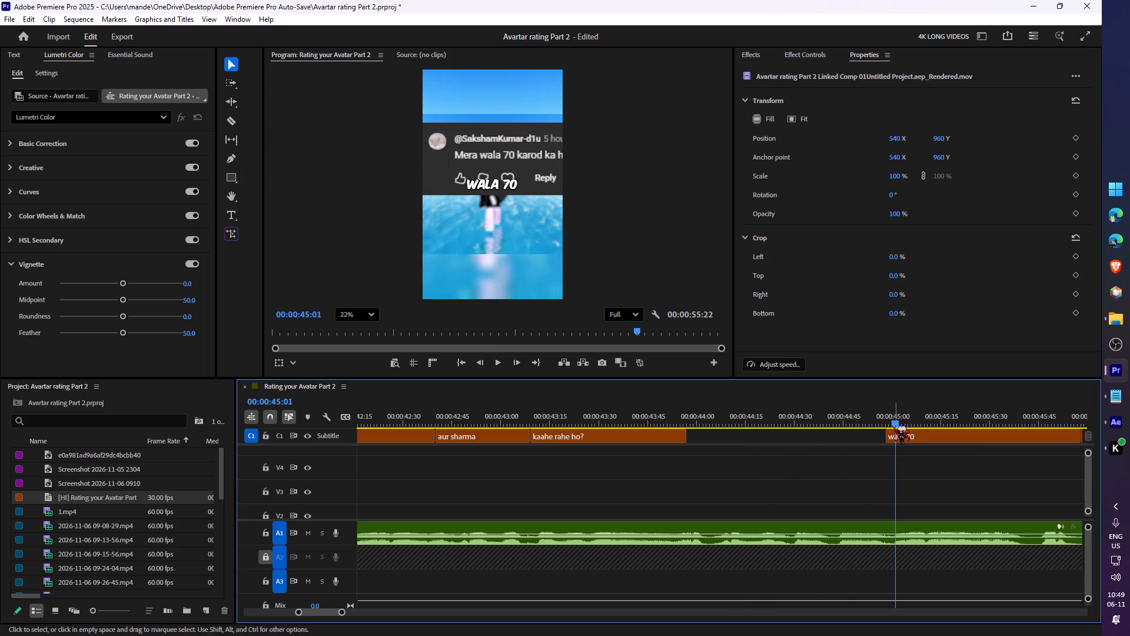
pyautogui.click(890, 423)
# Play back the "wala 70" caption and split it at 00:00:45:27.
pyautogui.click(907, 439)
pyautogui.press('space')
pyautogui.press('space')
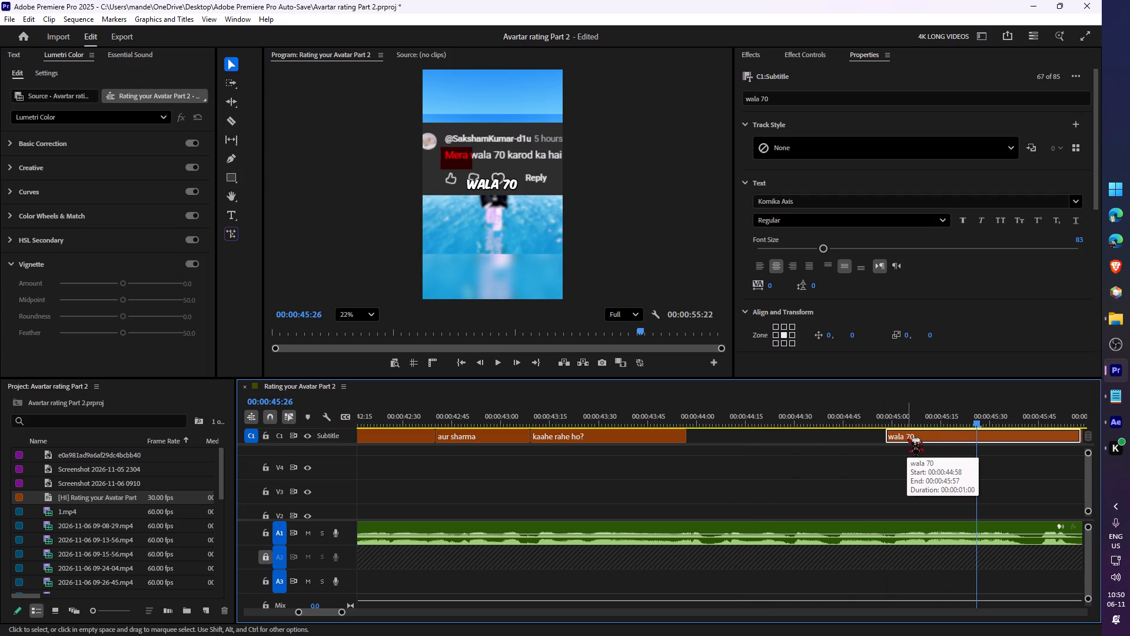
pyautogui.click(902, 418)
pyautogui.press('space')
pyautogui.press('space')
pyautogui.click(943, 442)
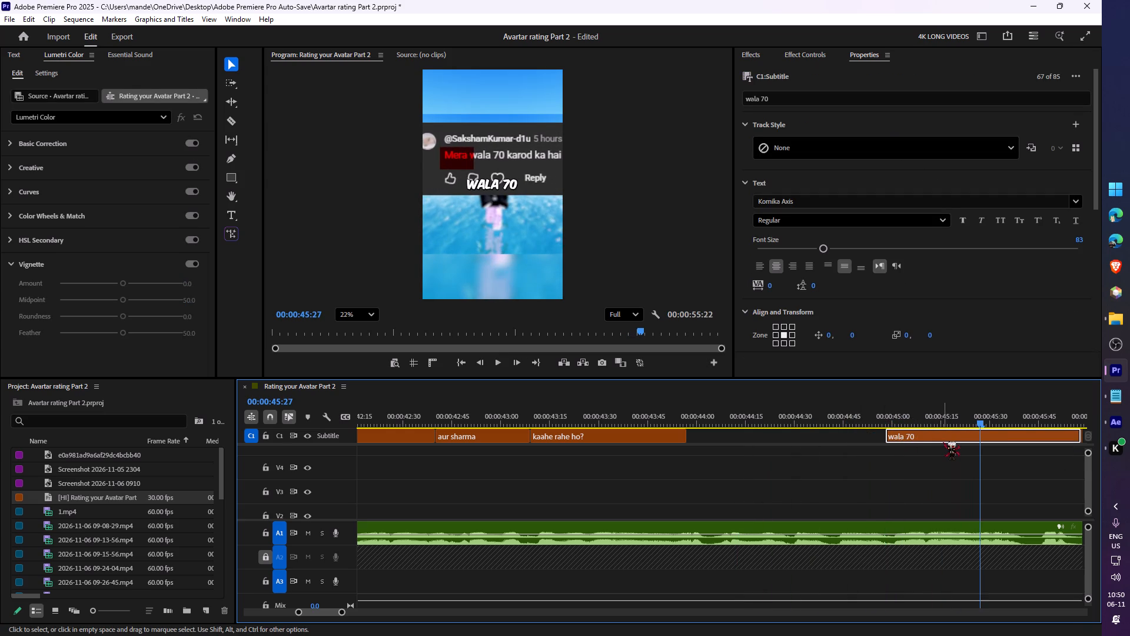
pyautogui.press('s')
# Change the text of the first "wala 70" caption segment to "mere wala".
pyautogui.click(943, 418)
pyautogui.doubleClick(507, 187)
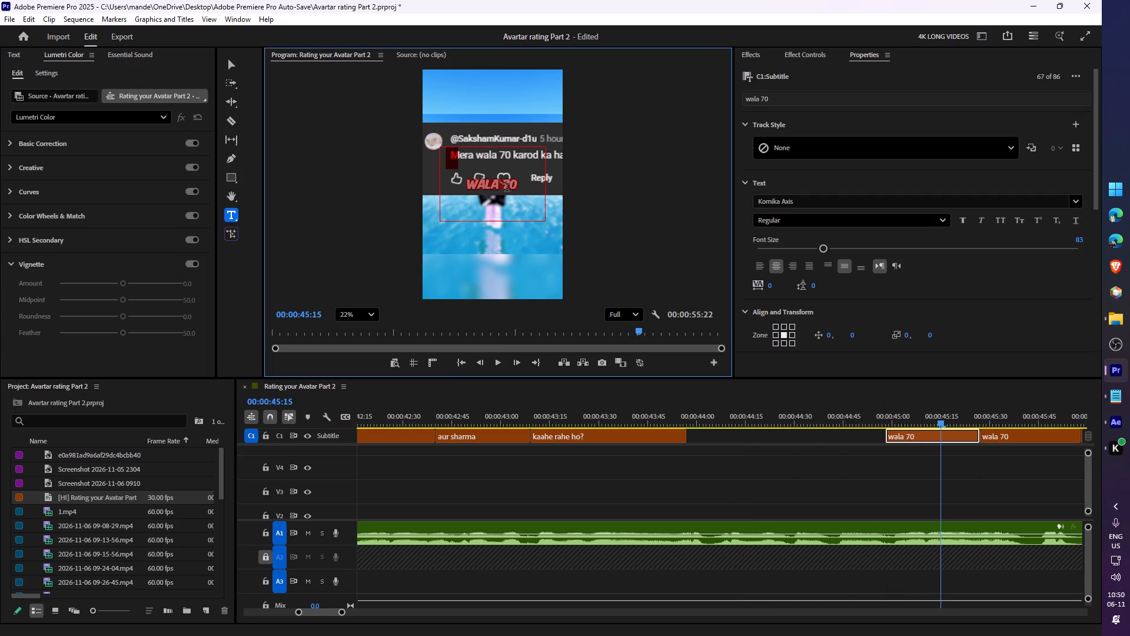
pyautogui.write('mere wala')
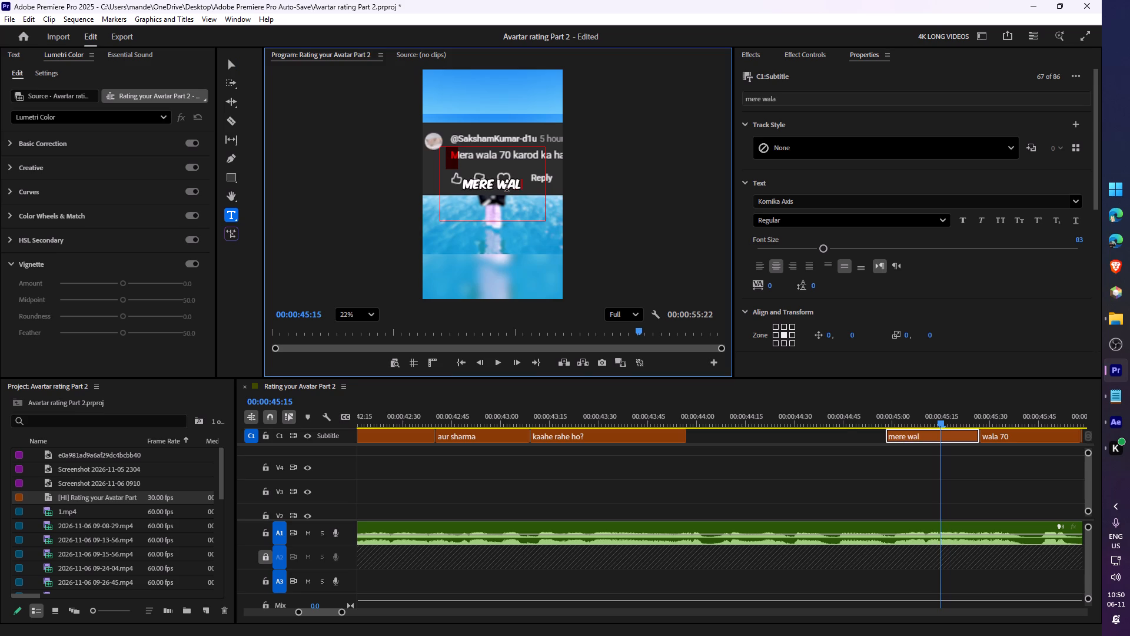
pyautogui.click(928, 481)
# Delete the remaining "wala 70" caption, extend the start of "crore ka" back to meet "mere wala", and play it back.
pyautogui.press('space')
pyautogui.press('space')
pyautogui.press('c')
pyautogui.press('z')
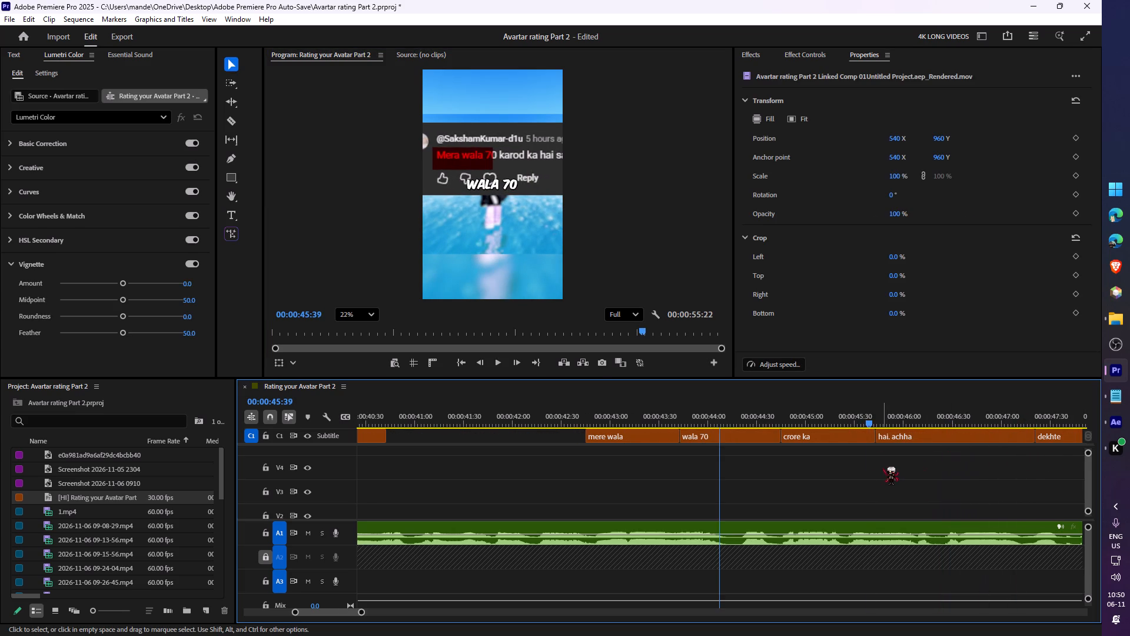
pyautogui.press('space')
pyautogui.press('space')
pyautogui.click(763, 437)
pyautogui.hotkey('ctrl', 'x')
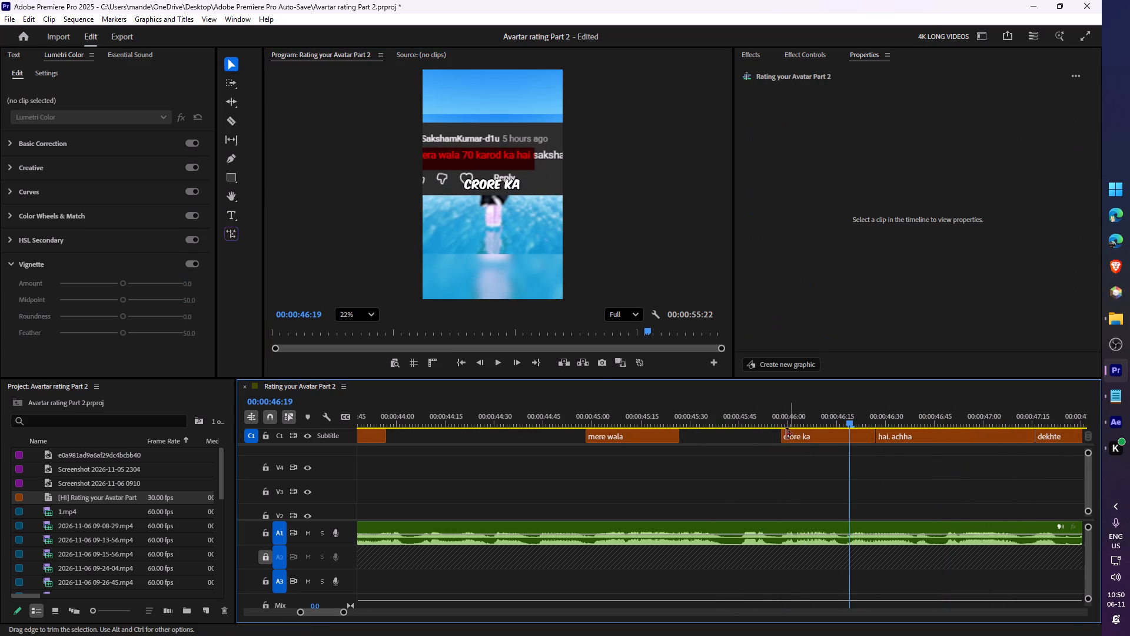
pyautogui.moveTo(783, 435); pyautogui.dragTo(646, 440)
pyautogui.click(686, 417)
pyautogui.press('space')
pyautogui.press('space')
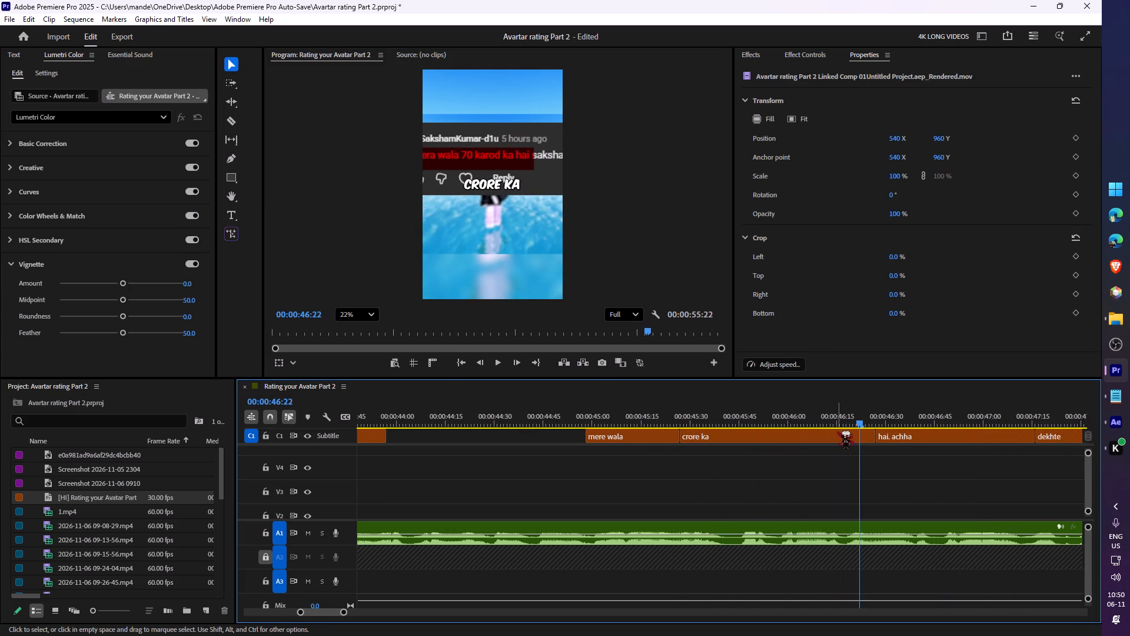
# Play back the "crore ka" caption against the voice-over and split it at 00:00:46:16.
pyautogui.press('space')
pyautogui.press('space')
pyautogui.click(795, 422)
pyautogui.press('space')
pyautogui.press('space')
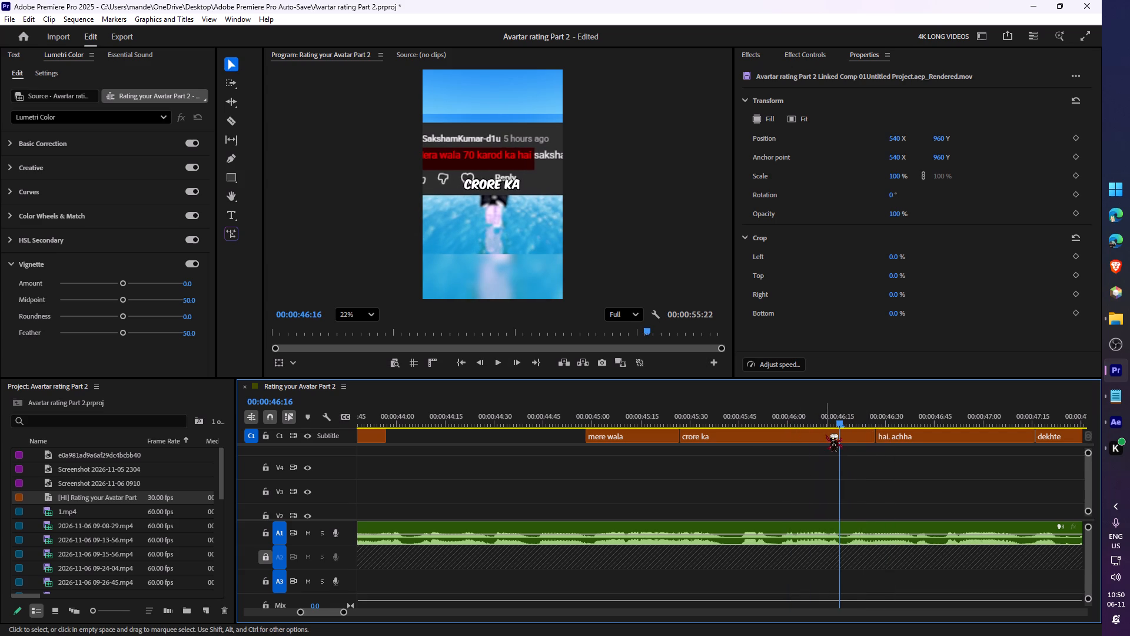
pyautogui.click(804, 444)
pyautogui.press('s')
pyautogui.click(807, 439)
pyautogui.press('s')
# Change the text of the first "crore ka" caption segment to "70 crore".
pyautogui.click(807, 420)
pyautogui.doubleClick(495, 188)
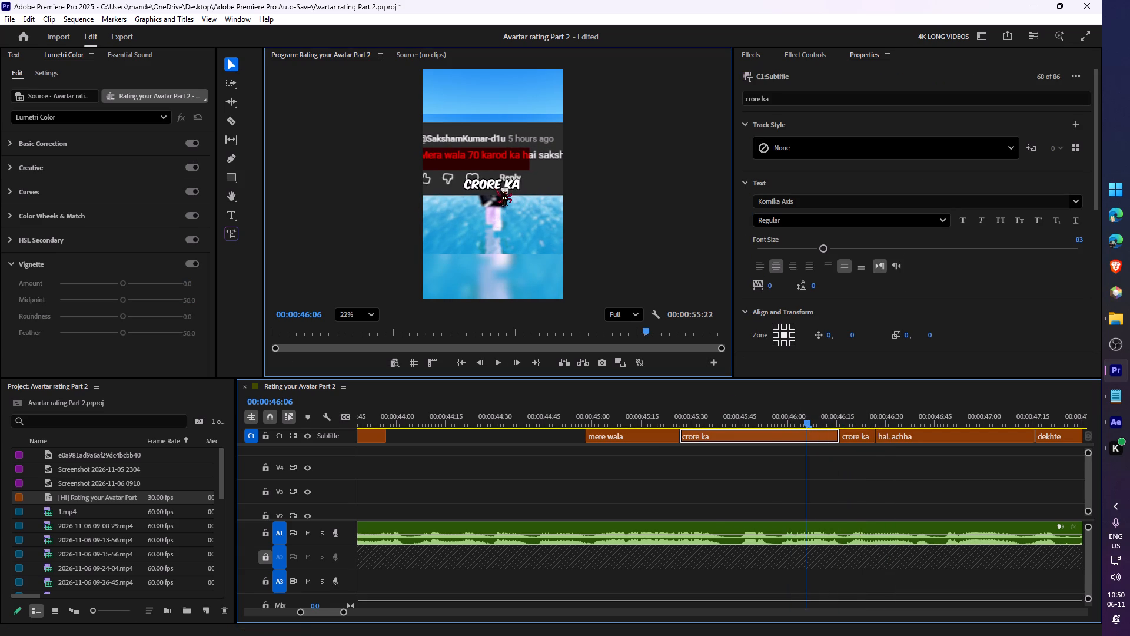
pyautogui.write('70 crore')
pyautogui.click(859, 493)
# Delete the remaining "crore ka" caption, extend the start of "hai. achha" back to meet "70 crore", and play it back.
pyautogui.press('space')
pyautogui.press('space')
pyautogui.click(858, 440)
pyautogui.hotkey('ctrl', 'x')
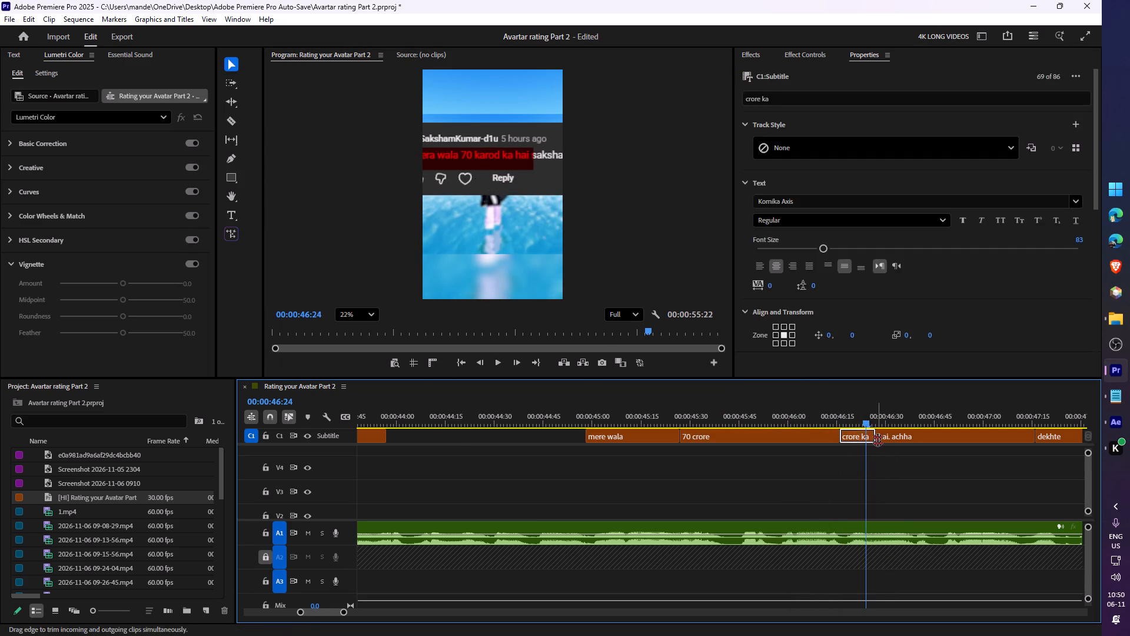
pyautogui.moveTo(878, 440); pyautogui.dragTo(818, 452)
pyautogui.press('space')
pyautogui.press('space')
# Replay the "hai. achha" caption and split it shortly after 00:00:46:37.
pyautogui.click(850, 423)
pyautogui.press('space')
pyautogui.press('space')
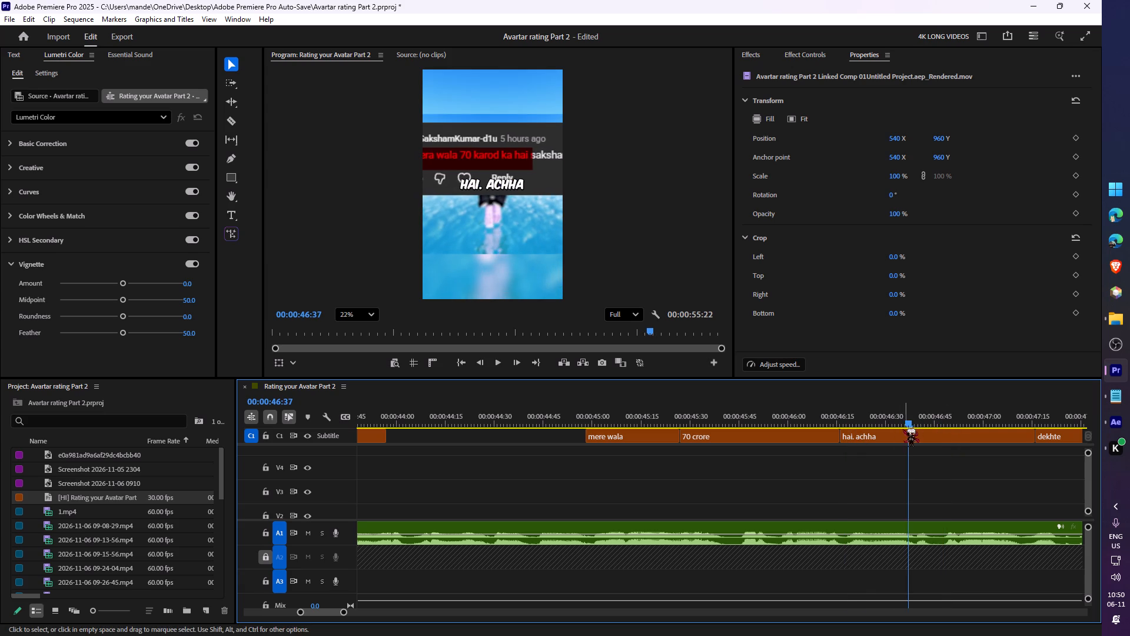
pyautogui.moveTo(906, 422); pyautogui.dragTo(916, 424)
pyautogui.click(909, 429)
pyautogui.press('s')
# Change the text of the first "hai. achha" caption segment to "ka hai".
pyautogui.moveTo(889, 423); pyautogui.dragTo(880, 423)
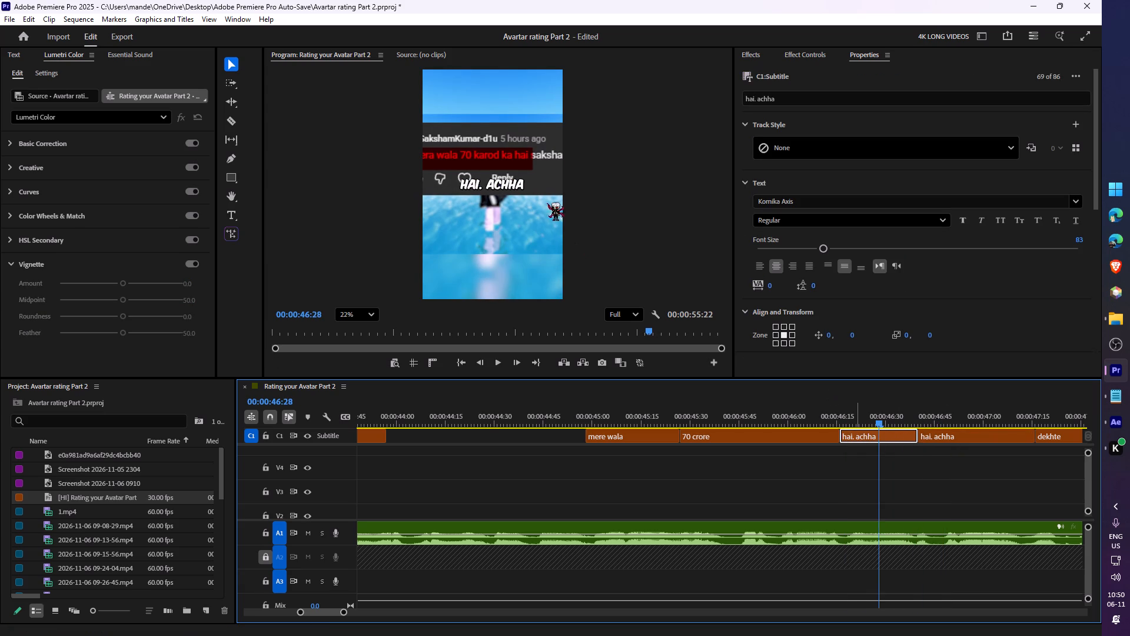
pyautogui.doubleClick(483, 182)
pyautogui.write('ka')
pyautogui.press('space')
pyautogui.write('hai')
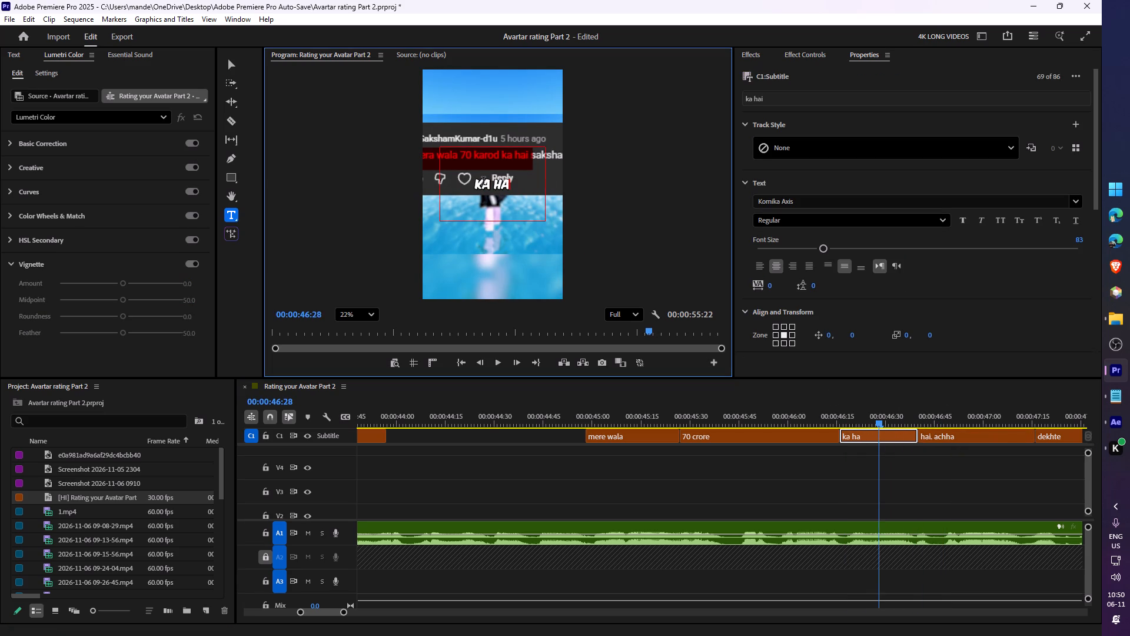
pyautogui.click(938, 494)
# Play on past "ka hai" and change the text of the remaining "hai. achha" caption to "Aacha".
pyautogui.press('space')
pyautogui.press('space')
pyautogui.click(996, 448)
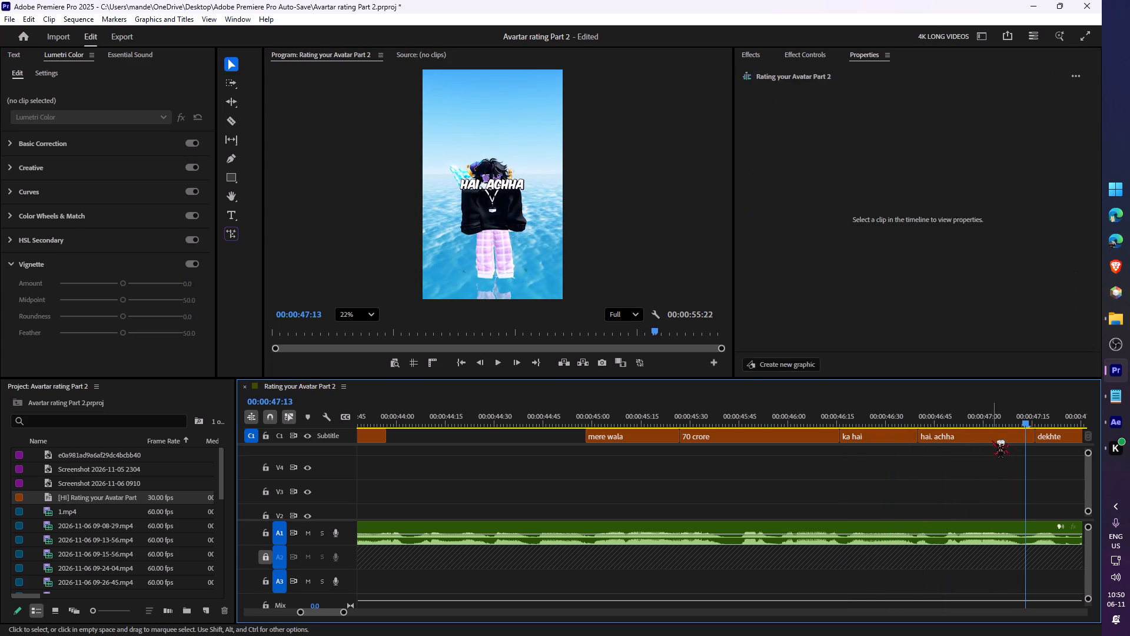
pyautogui.click(992, 440)
pyautogui.doubleClick(502, 184)
pyautogui.write('Aacha')
pyautogui.click(1019, 465)
# Play back to the "hain. ye" caption, split it at 00:00:47:54 and delete its first segment.
pyautogui.press('c')
pyautogui.press('z')
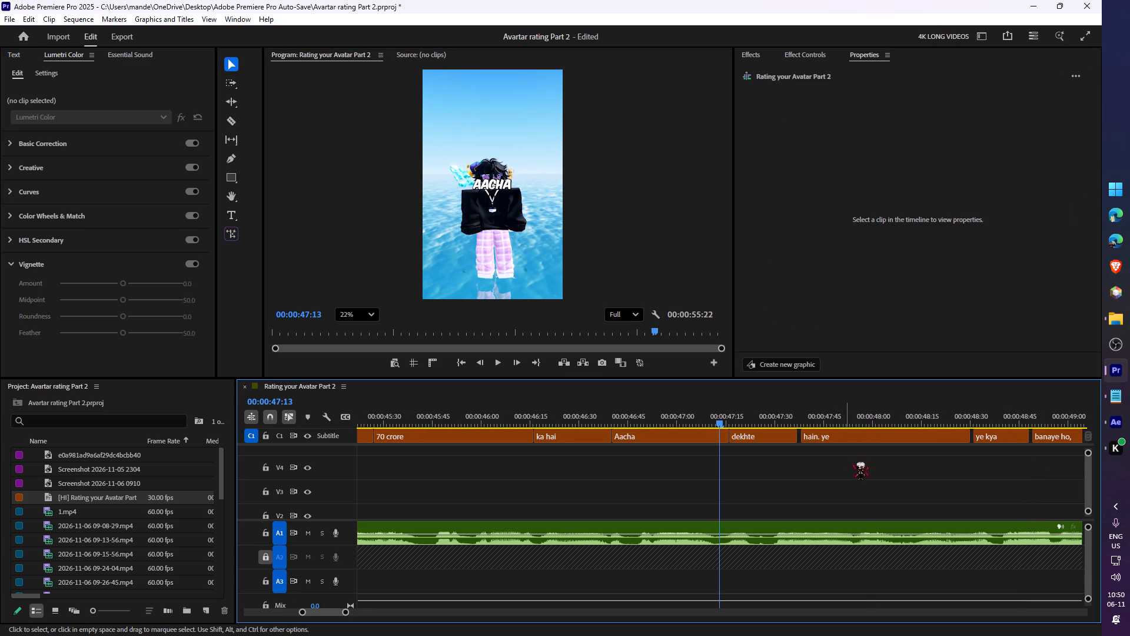
pyautogui.press('space')
pyautogui.press('space')
pyautogui.press('space')
pyautogui.press('space')
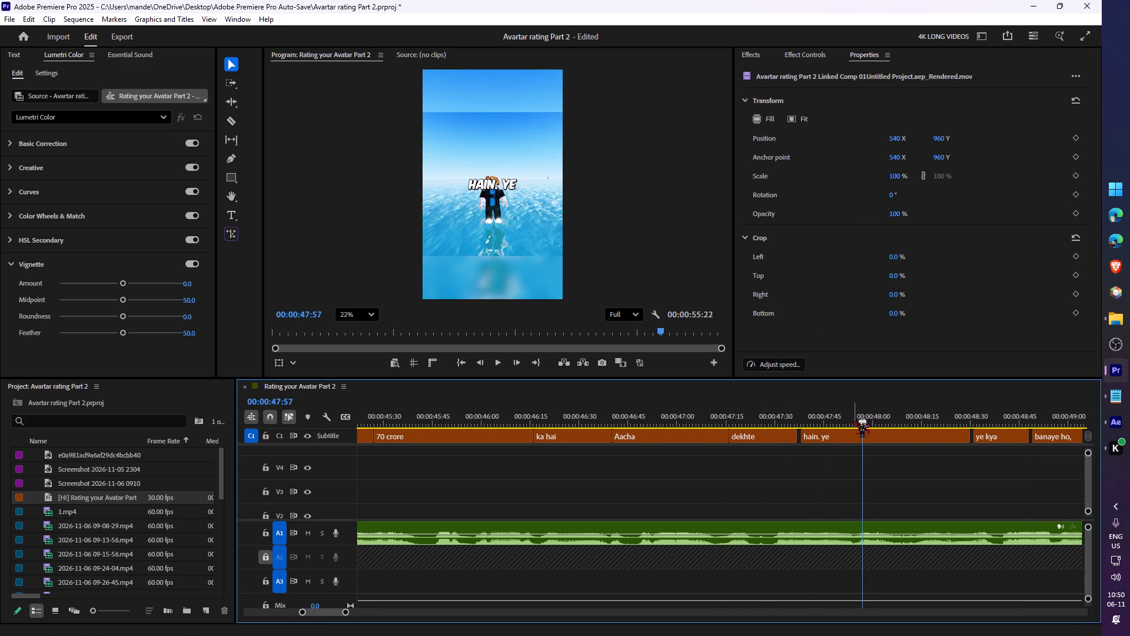
pyautogui.click(853, 420)
pyautogui.click(847, 430)
pyautogui.press('s')
pyautogui.hotkey('ctrl', 'x')
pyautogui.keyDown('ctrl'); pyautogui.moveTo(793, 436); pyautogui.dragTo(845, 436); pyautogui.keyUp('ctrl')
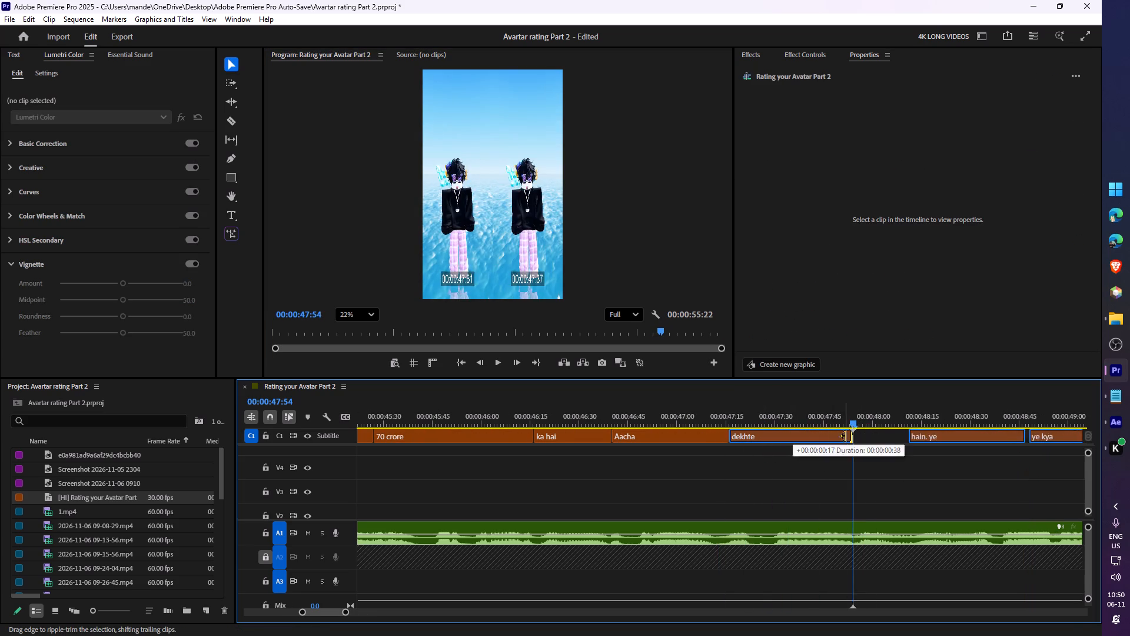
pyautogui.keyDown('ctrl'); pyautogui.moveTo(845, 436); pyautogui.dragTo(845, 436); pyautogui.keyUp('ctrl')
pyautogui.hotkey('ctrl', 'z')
# Extend the end of the "dekhte" caption to 00:00:47:54 so it meets "hain. ye" without shifting the following captions.
pyautogui.moveTo(795, 437); pyautogui.dragTo(857, 435)
# Change the text of the "dekhte" caption to "dekhte hai".
pyautogui.click(817, 420)
pyautogui.click(800, 439)
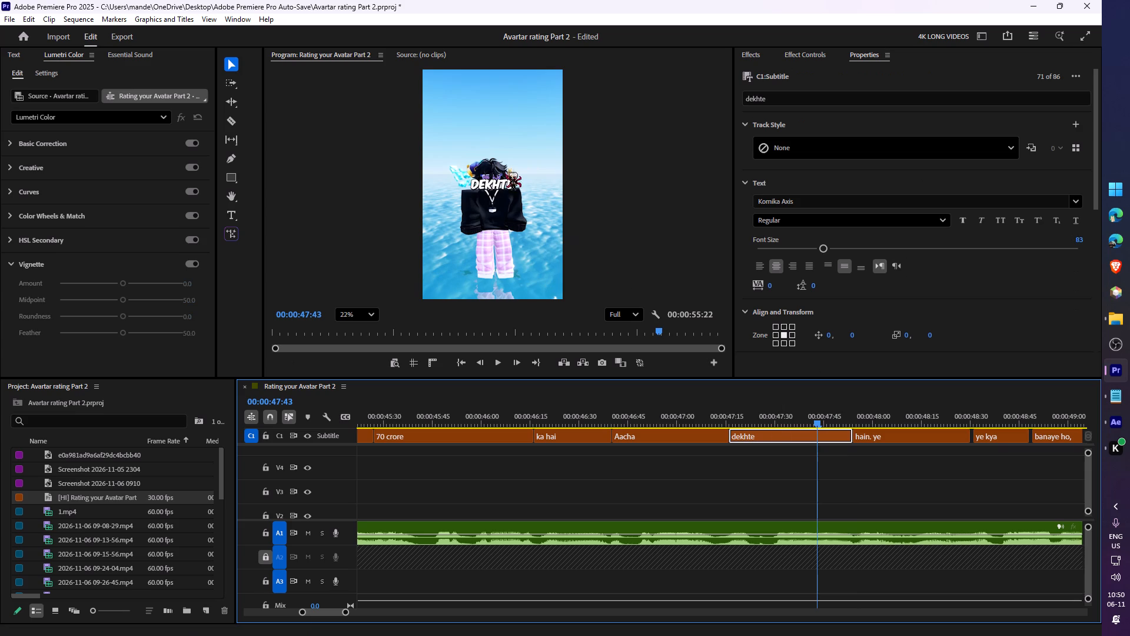
pyautogui.doubleClick(504, 186)
pyautogui.press('Right')
pyautogui.press('space')
pyautogui.write('hai')
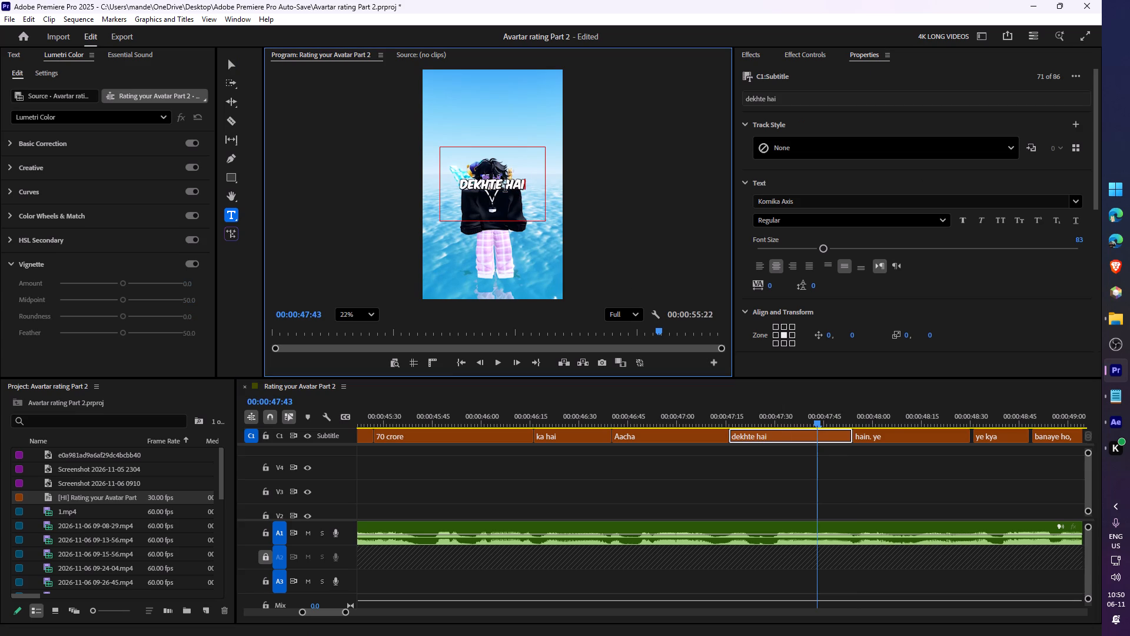
pyautogui.click(786, 473)
# Play back the "hain. ye" caption against the voice-over and split it at 00:00:48:10.
pyautogui.press('space')
pyautogui.press('space')
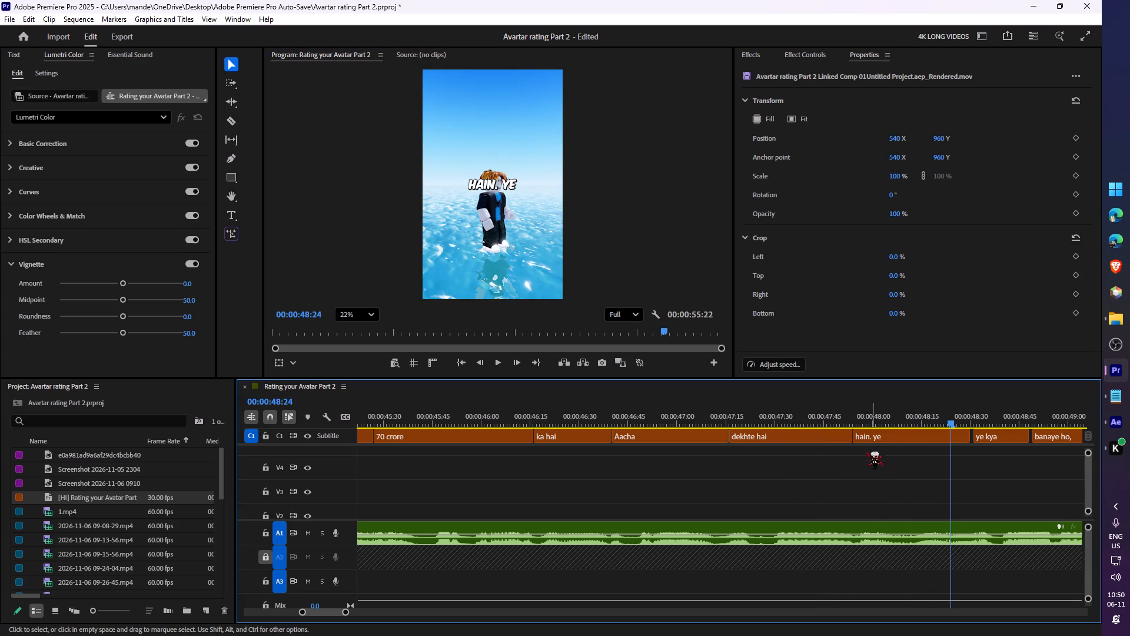
pyautogui.click(883, 429)
pyautogui.press('space')
pyautogui.press('space')
pyautogui.click(885, 421)
pyautogui.press('space')
pyautogui.press('space')
pyautogui.moveTo(898, 425); pyautogui.dragTo(907, 423)
pyautogui.press('s')
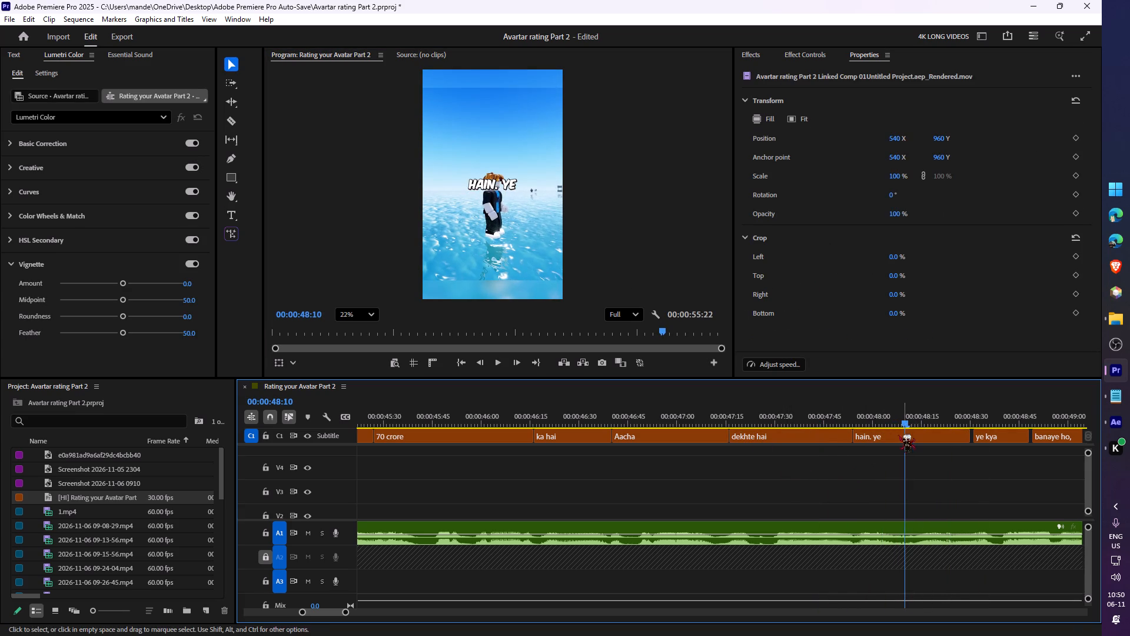
pyautogui.click(888, 440)
pyautogui.press('s')
# Change the text of the first "hain. ye" caption segment to "yeh".
pyautogui.click(884, 418)
pyautogui.doubleClick(484, 184)
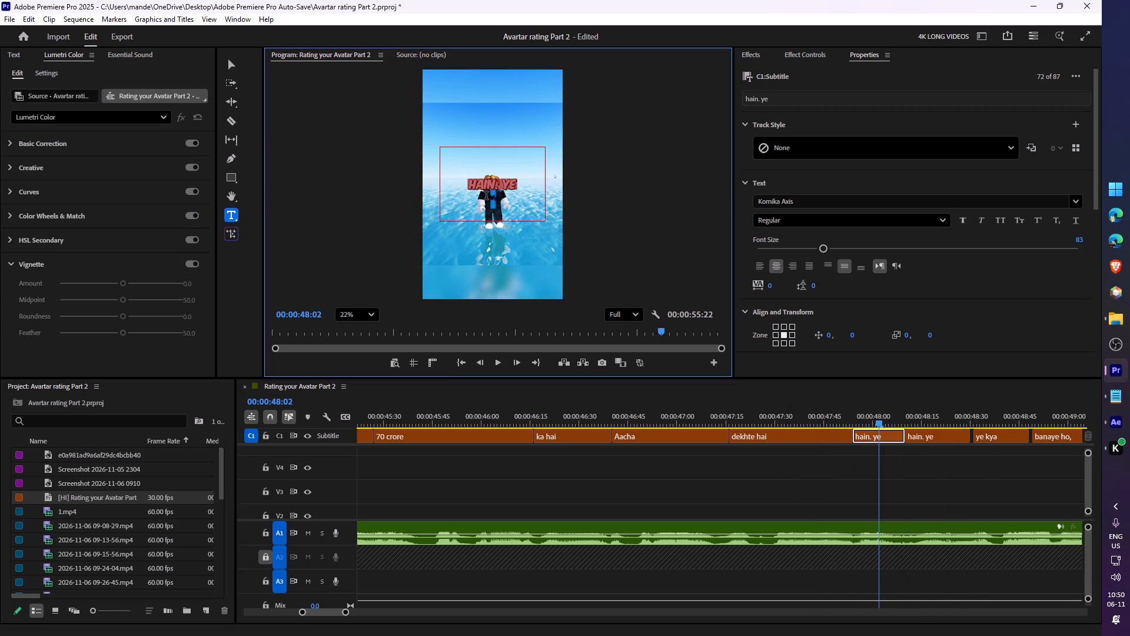
pyautogui.write('yeh')
pyautogui.click(943, 452)
# Play on and change the text of the second "hain. ye" caption segment to "yeh" as well.
pyautogui.press('space')
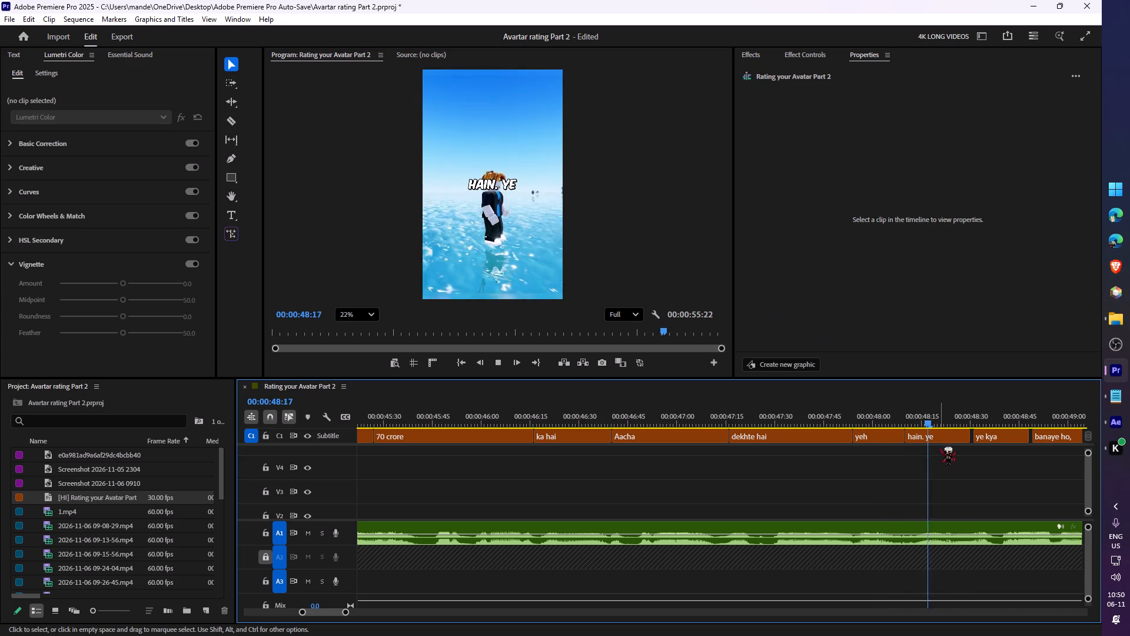
pyautogui.press('space')
pyautogui.click(943, 438)
pyautogui.doubleClick(497, 186)
pyautogui.write('yeh')
pyautogui.click(932, 468)
# Play back the "ye kya" caption and extend its start back to meet the second "yeh" caption.
pyautogui.press('space')
pyautogui.press('space')
pyautogui.press('c')
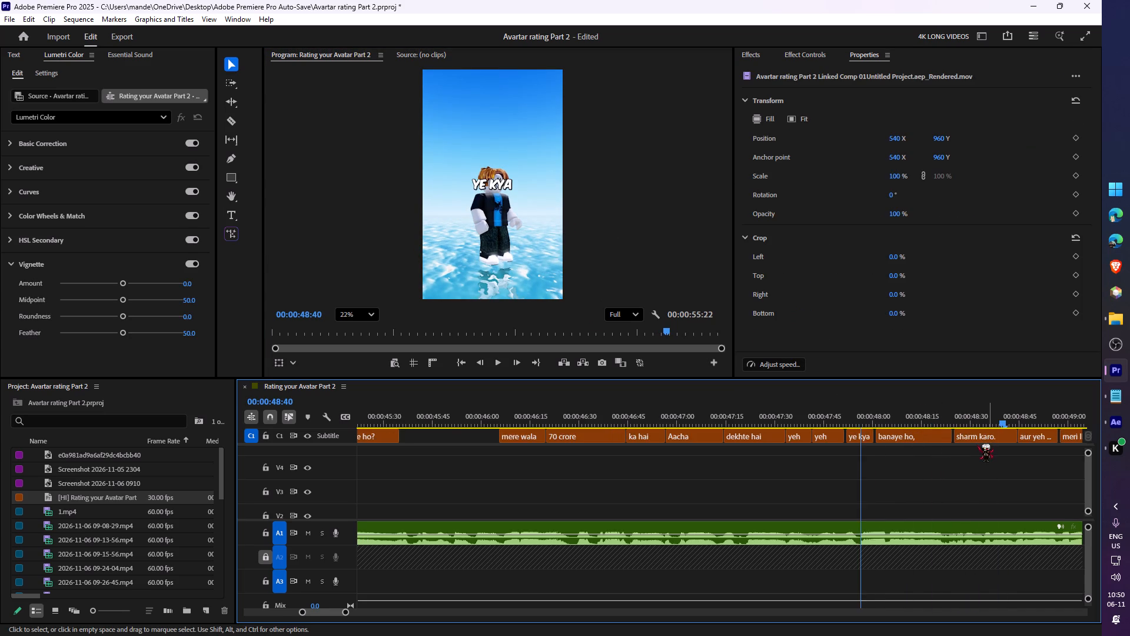
pyautogui.press('z')
pyautogui.press('space')
pyautogui.press('space')
pyautogui.click(686, 415)
pyautogui.press('space')
pyautogui.press('space')
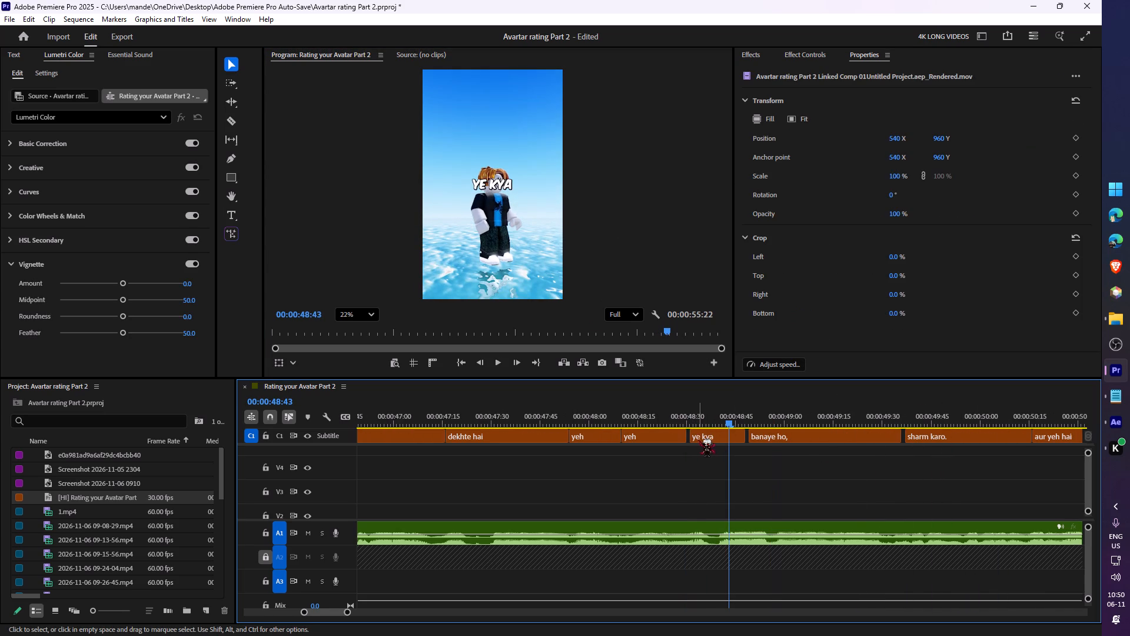
pyautogui.moveTo(694, 436); pyautogui.dragTo(680, 438)
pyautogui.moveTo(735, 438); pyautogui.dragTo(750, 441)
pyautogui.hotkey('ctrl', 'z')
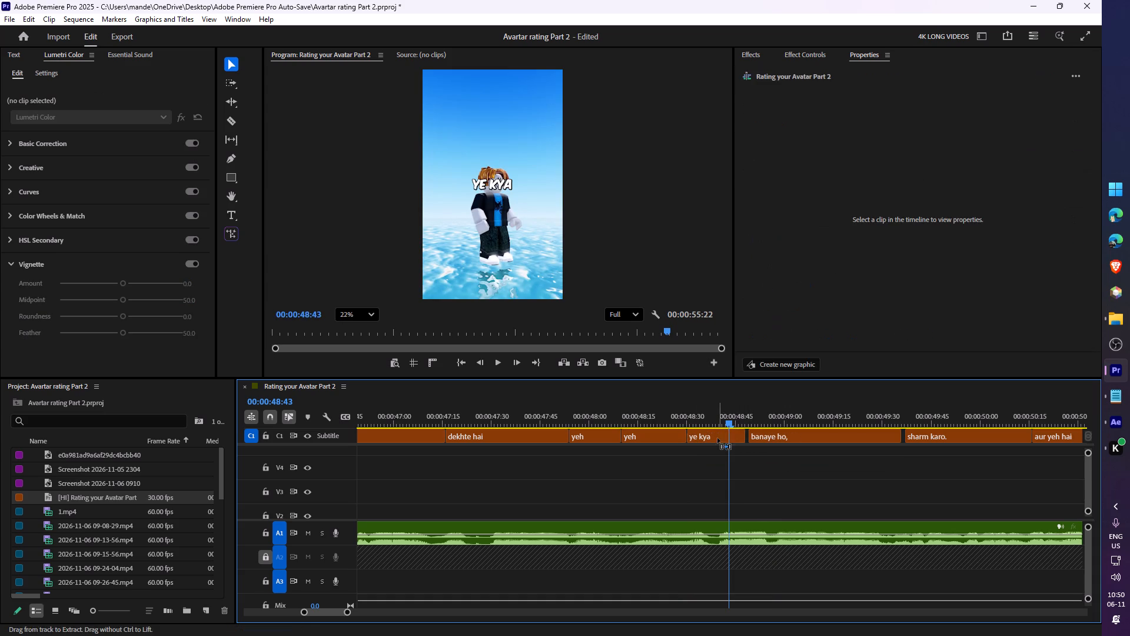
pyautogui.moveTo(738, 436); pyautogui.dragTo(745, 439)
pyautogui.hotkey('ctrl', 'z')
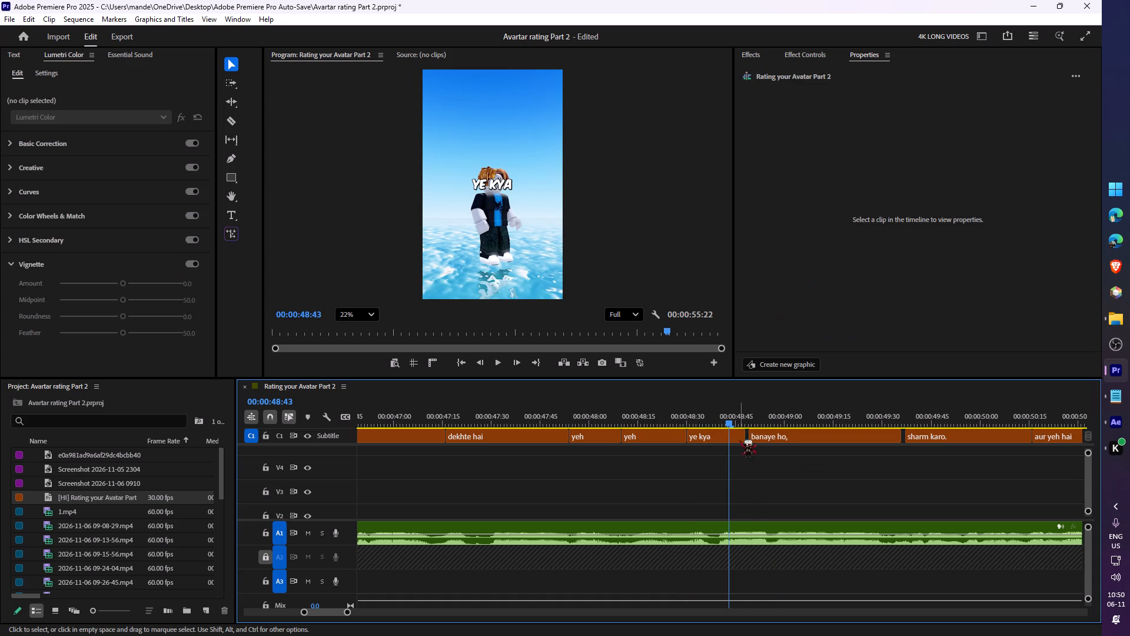
# Close the gap between the "ye kya" and "banaye ho," captions and play on to check the timing.
pyautogui.moveTo(742, 439); pyautogui.dragTo(757, 441)
pyautogui.press('space')
pyautogui.press('space')
pyautogui.press('space')
pyautogui.press('space')
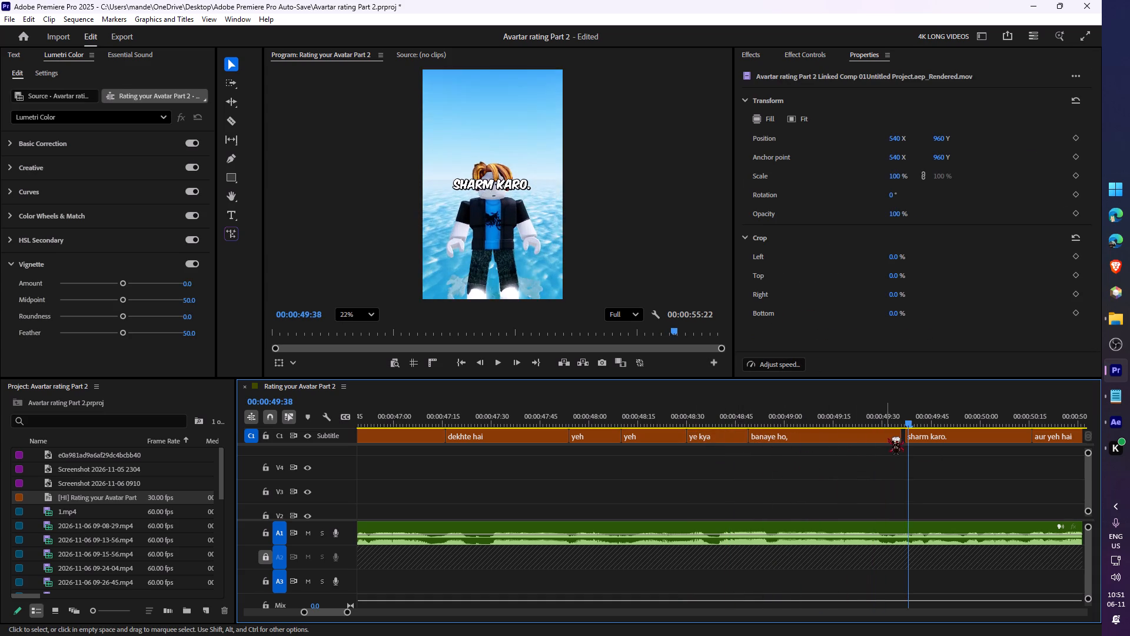
# Trim the end of "banaye ho," to 00:00:49:31, extend the start of "sharm karo." back to meet it, and play it back.
pyautogui.click(853, 422)
pyautogui.press('space')
pyautogui.press('space')
pyautogui.click(885, 425)
pyautogui.moveTo(895, 437); pyautogui.dragTo(884, 438)
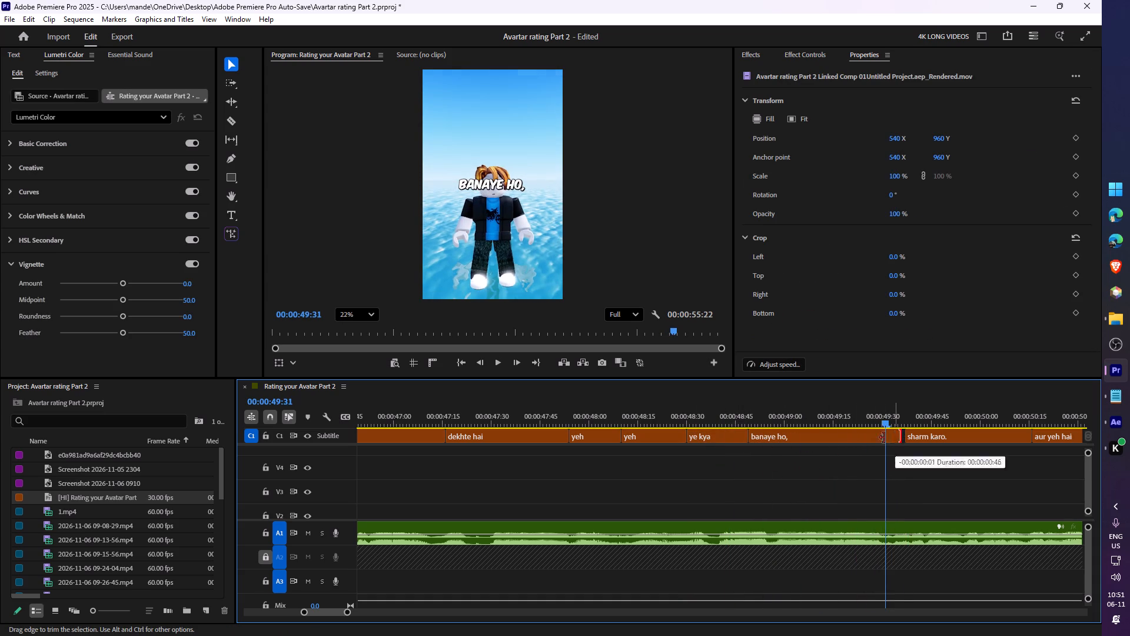
pyautogui.moveTo(884, 438); pyautogui.dragTo(876, 438)
pyautogui.moveTo(909, 438); pyautogui.dragTo(875, 440)
pyautogui.press('space')
pyautogui.press('space')
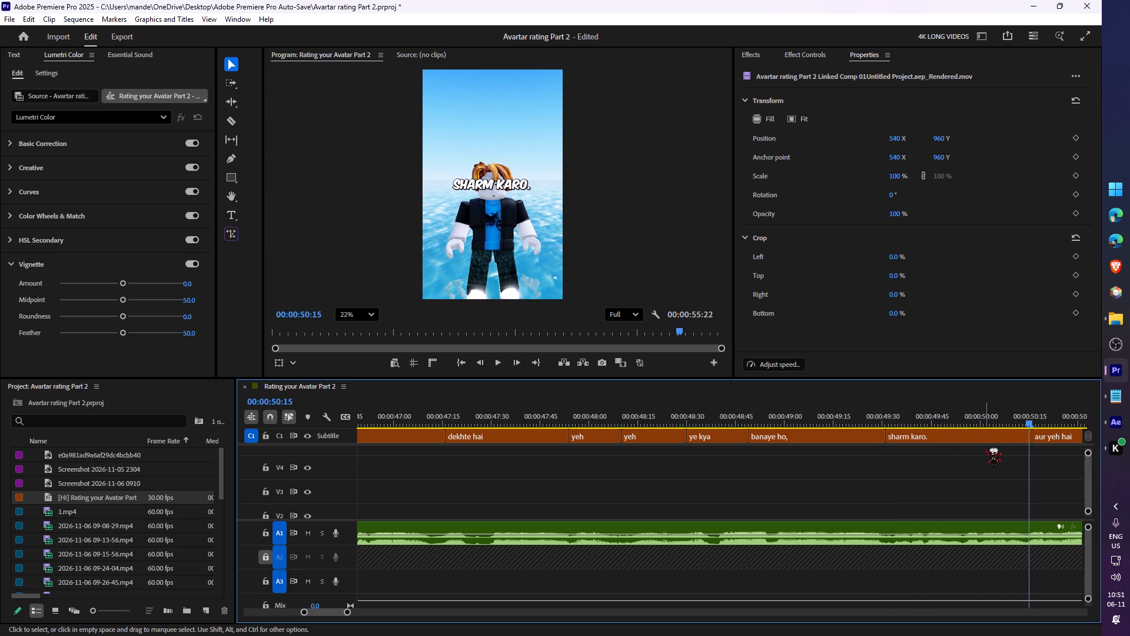
# Play back the "aur yeh hai" caption and extend its end to meet "meri ID".
pyautogui.press('c')
pyautogui.click(797, 416)
pyautogui.press('space')
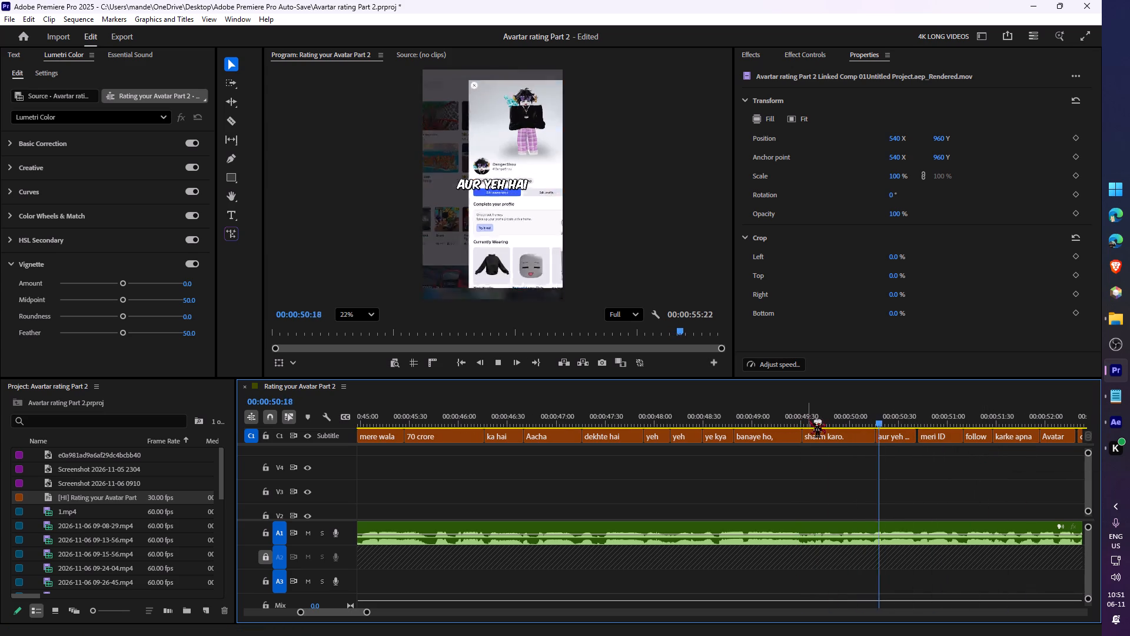
pyautogui.press('space')
pyautogui.click(877, 418)
pyautogui.press('space')
pyautogui.press('space')
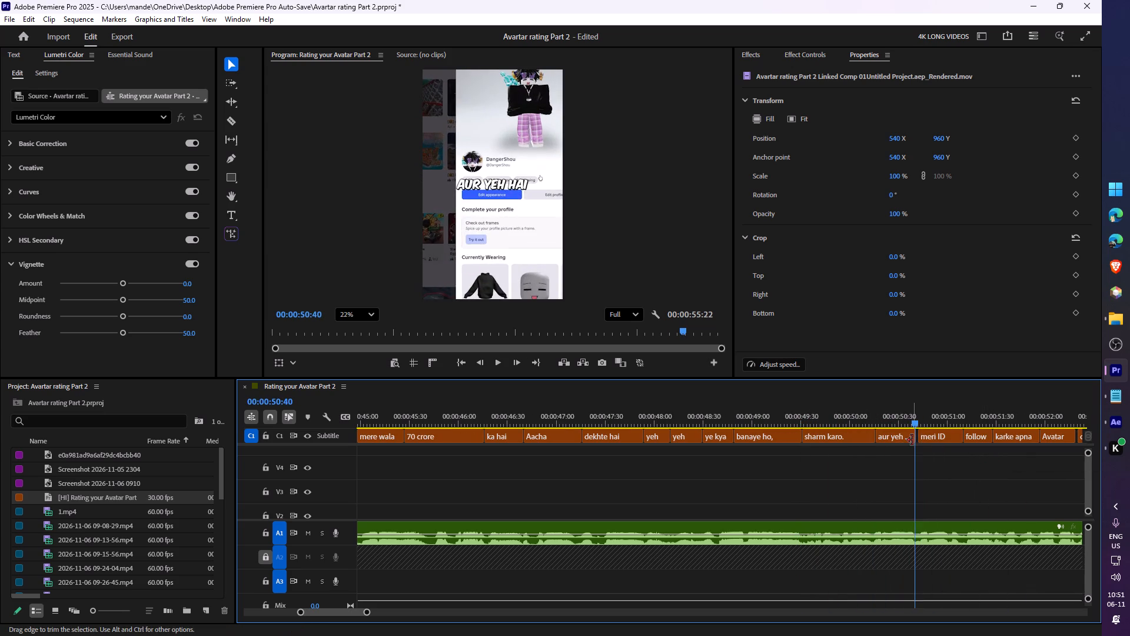
pyautogui.click(912, 440)
# Play back the "meri ID", "follow" and "karke apna" captions, and split "karke apna" at 00:00:51:43.
pyautogui.press('space')
pyautogui.press('space')
pyautogui.press('space')
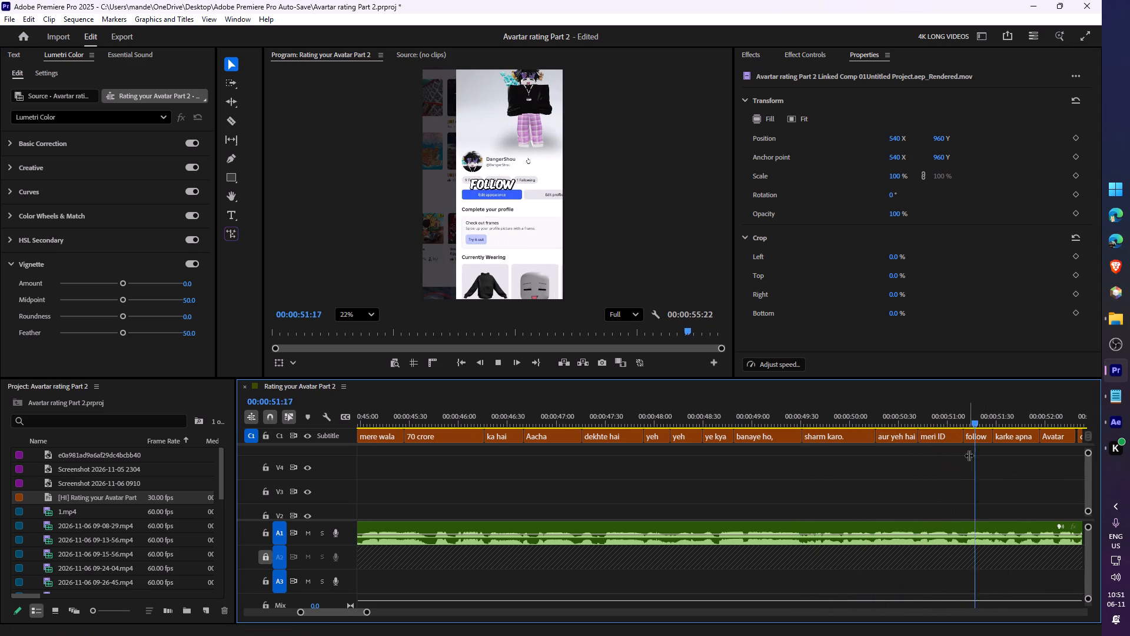
pyautogui.press('space')
pyautogui.press('space')
pyautogui.press('space')
pyautogui.press('z')
pyautogui.moveTo(687, 420); pyautogui.dragTo(609, 417)
pyautogui.press('space')
pyautogui.press('space')
pyautogui.moveTo(690, 421); pyautogui.dragTo(709, 420)
pyautogui.click(705, 436)
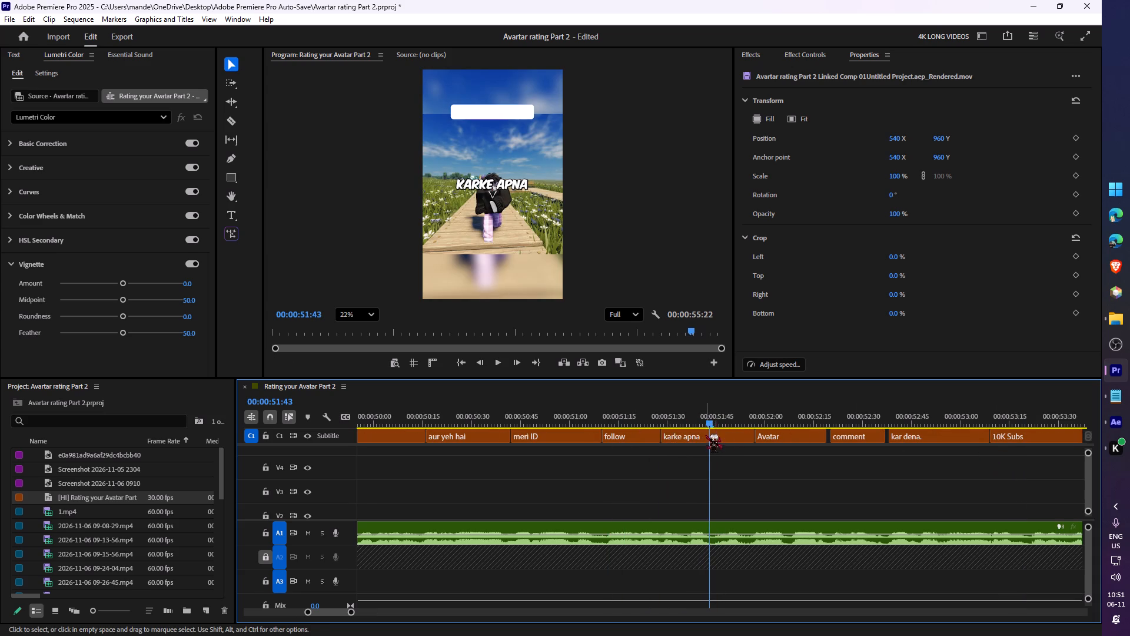
pyautogui.press('s')
# Delete the first "karke apna" segment and extend the end of "follow" to meet the remaining one.
pyautogui.hotkey('ctrl', 'x')
pyautogui.moveTo(659, 436); pyautogui.dragTo(720, 433)
# Change the text of the "follow" caption to "follow karke".
pyautogui.moveTo(683, 420); pyautogui.dragTo(666, 424)
pyautogui.click(644, 438)
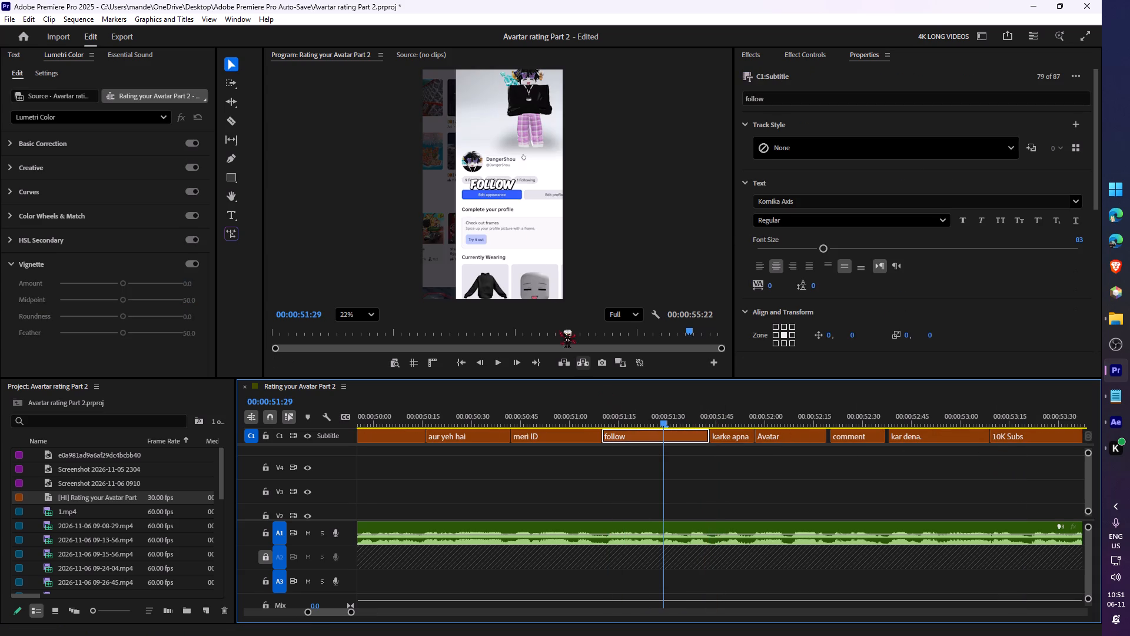
pyautogui.click(503, 181)
pyautogui.click(504, 185)
pyautogui.doubleClick(505, 180)
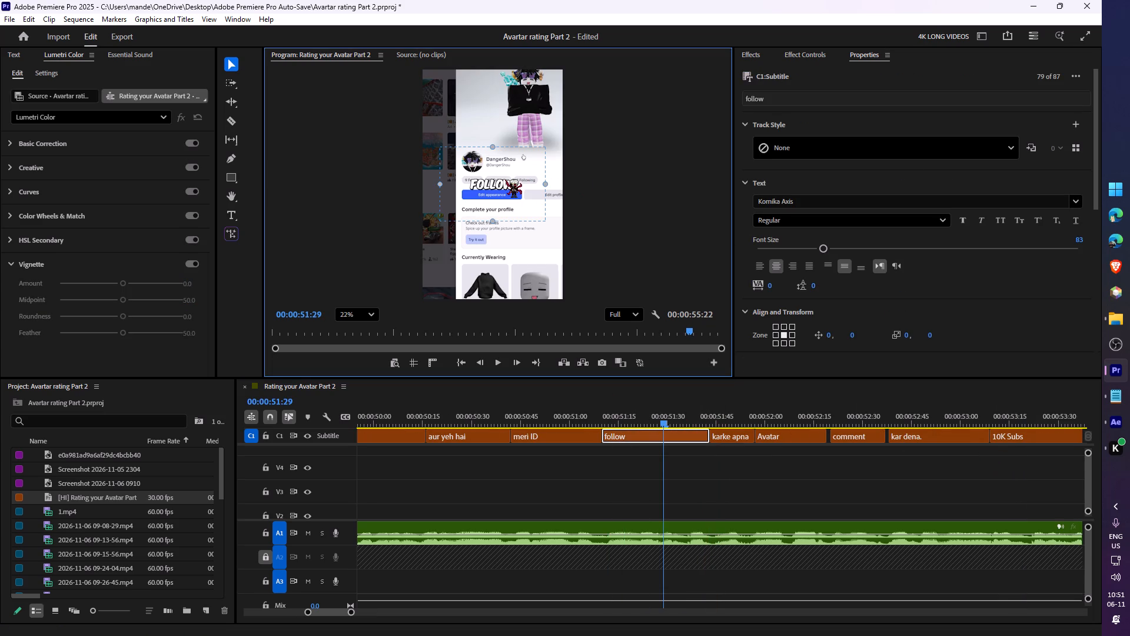
pyautogui.press('Right')
pyautogui.press('space')
pyautogui.write('karke')
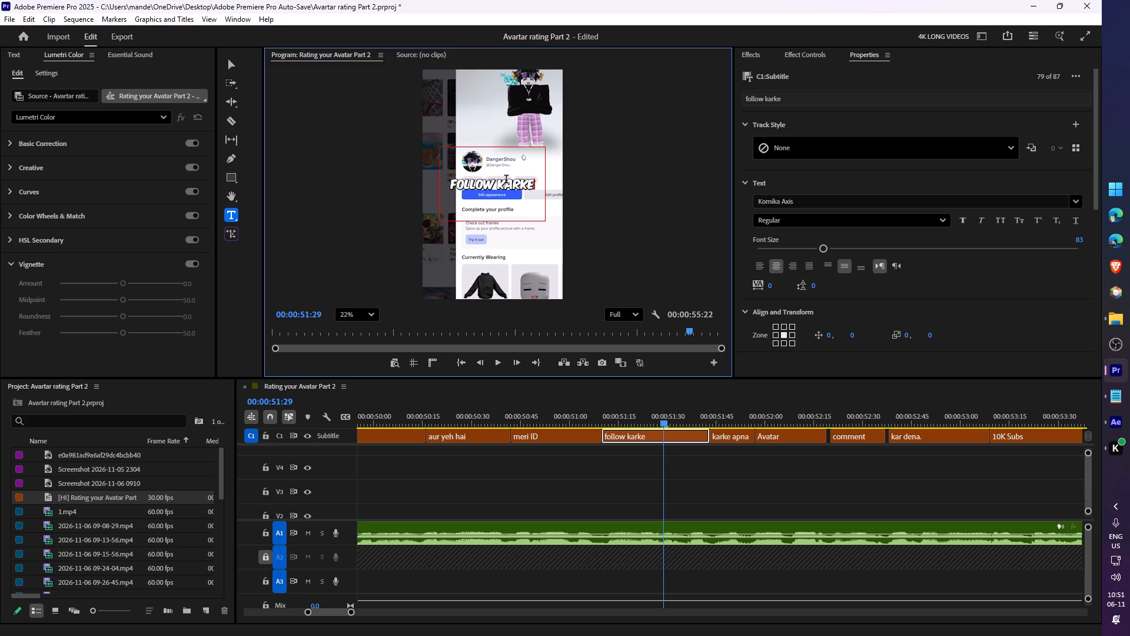
pyautogui.click(686, 475)
# Delete the remaining "karke apna" caption, extend the start of "Avatar" back to meet "follow karke", and play it back.
pyautogui.press('space')
pyautogui.press('space')
pyautogui.click(739, 440)
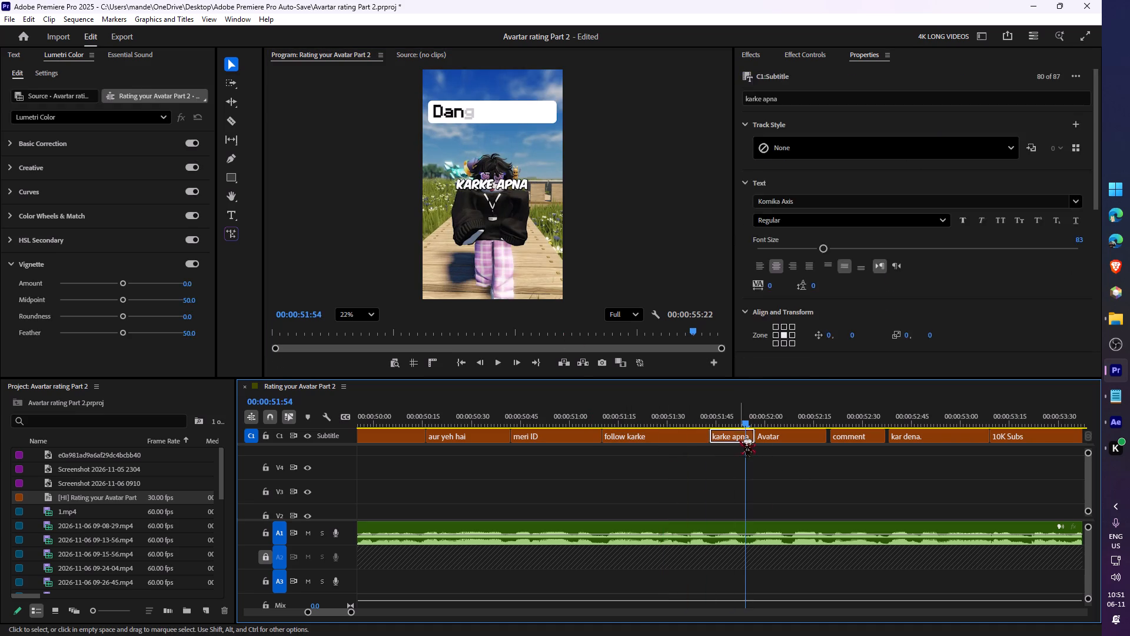
pyautogui.hotkey('ctrl', 'x')
pyautogui.moveTo(757, 435); pyautogui.dragTo(702, 439)
pyautogui.press('space')
pyautogui.press('space')
# Change the text of the "Avatar" caption to "apna avatar".
pyautogui.doubleClick(759, 426)
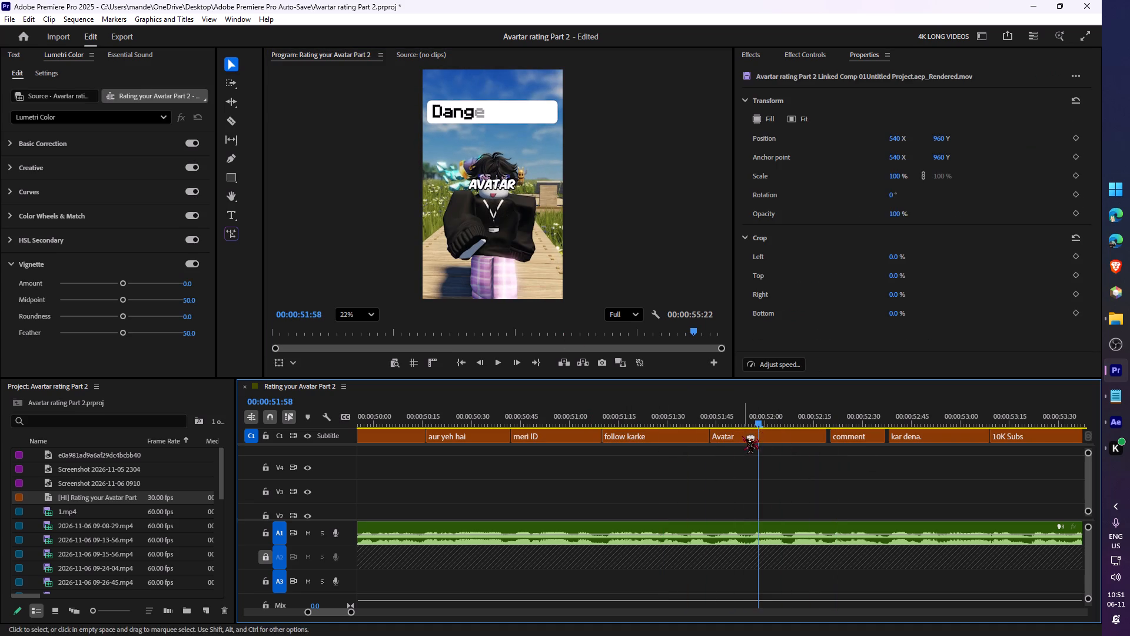
pyautogui.click(742, 436)
pyautogui.doubleClick(490, 188)
pyautogui.write('apna v')
pyautogui.press('BackSpace')
pyautogui.write('ava')
pyautogui.press('BackSpace')
pyautogui.press('t')
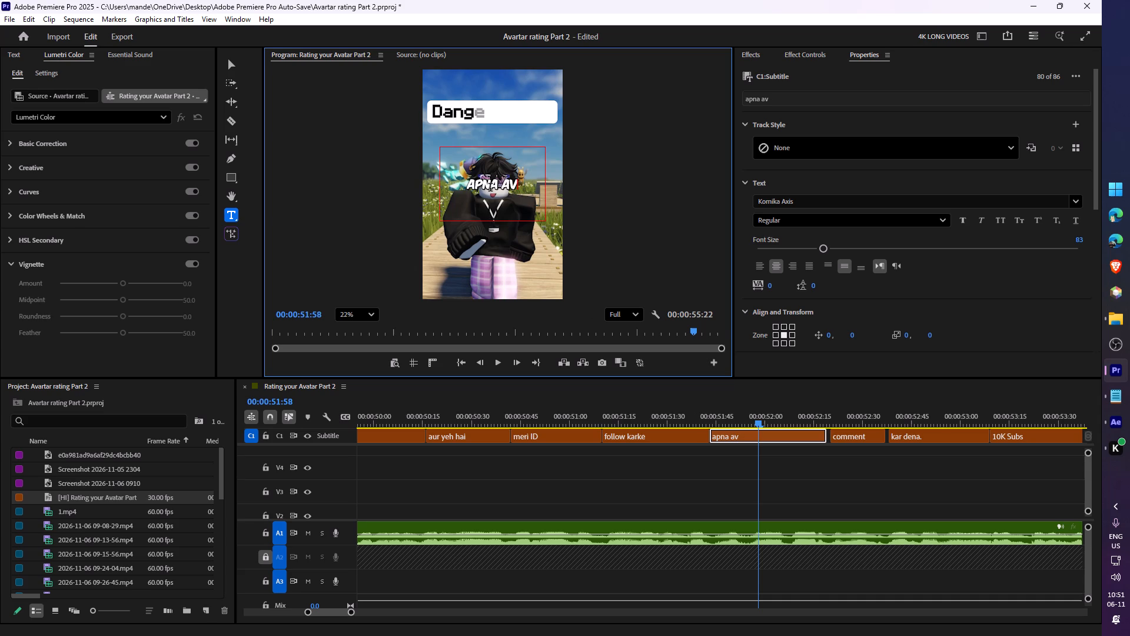
pyautogui.press('BackSpace')
pyautogui.write('arta')
pyautogui.press('BackSpace')
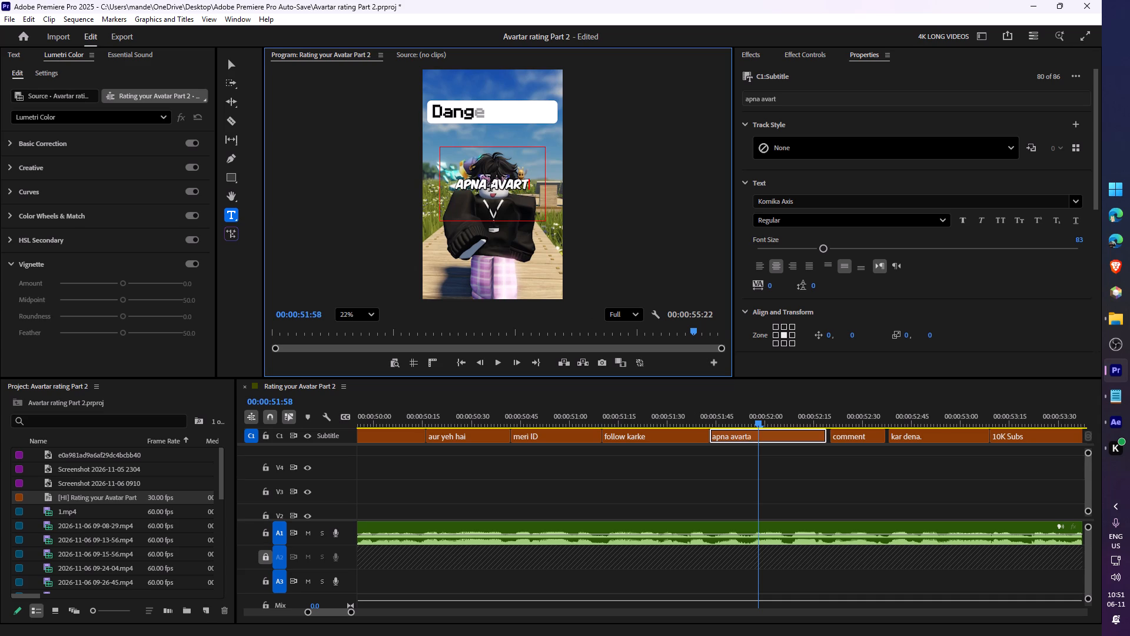
pyautogui.press('BackSpace')
pyautogui.press('BackSpace')
pyautogui.write('tar')
pyautogui.click(789, 488)
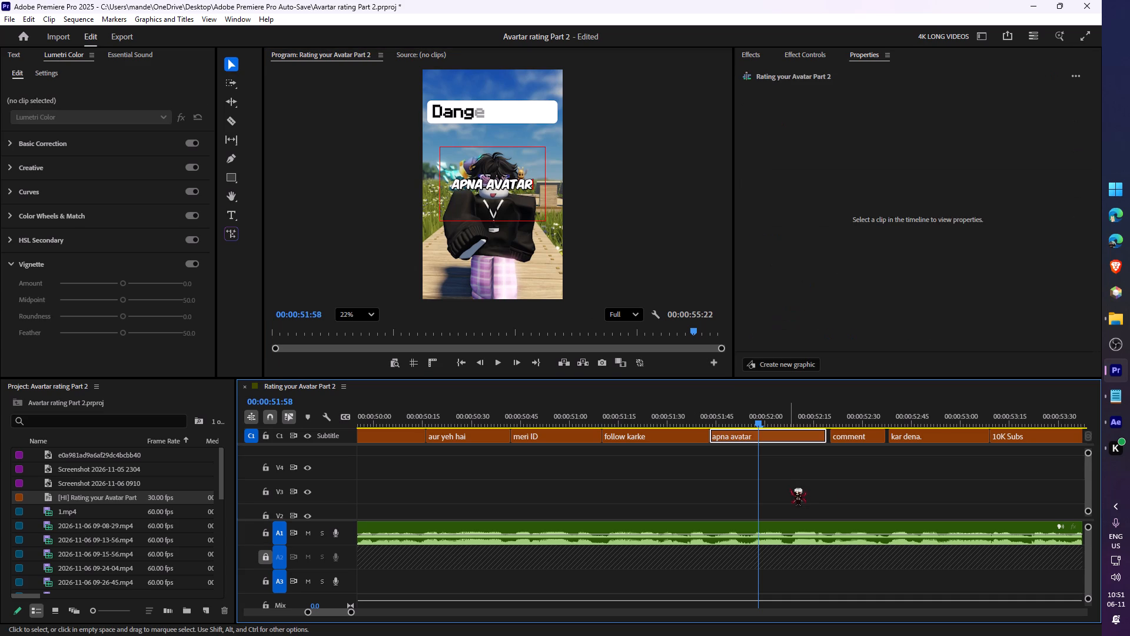
# Extend both ends of the "comment" caption to meet "apna avatar" and "kar dena.", and play it back.
pyautogui.press('space')
pyautogui.press('space')
pyautogui.click(829, 439)
pyautogui.click(830, 440)
pyautogui.press('space')
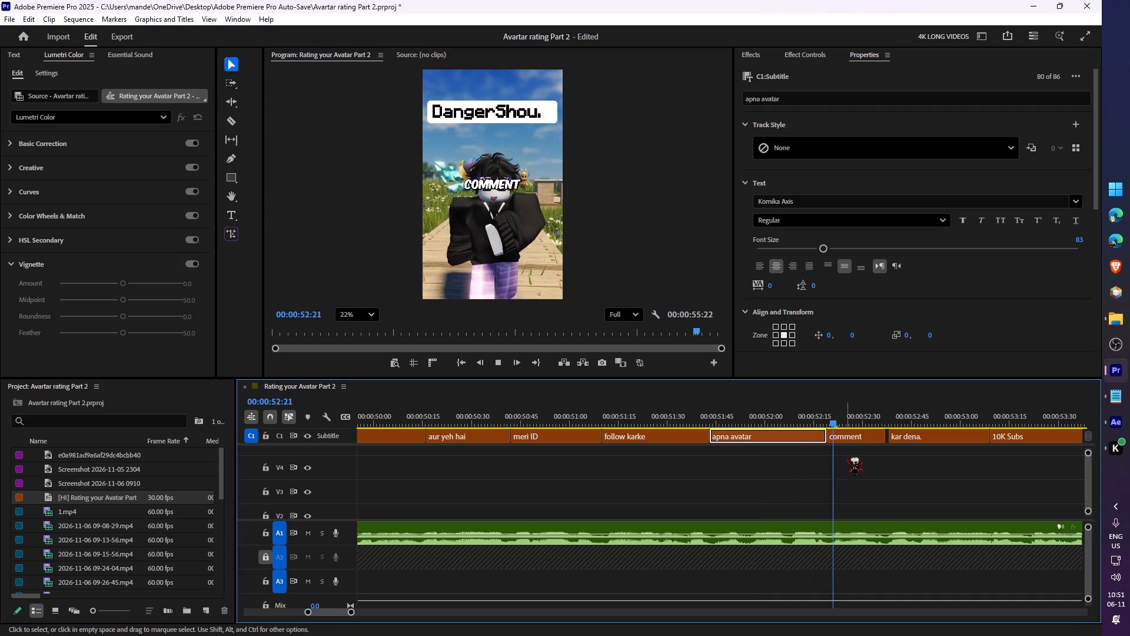
pyautogui.press('space')
pyautogui.moveTo(883, 437); pyautogui.dragTo(897, 438)
pyautogui.press('space')
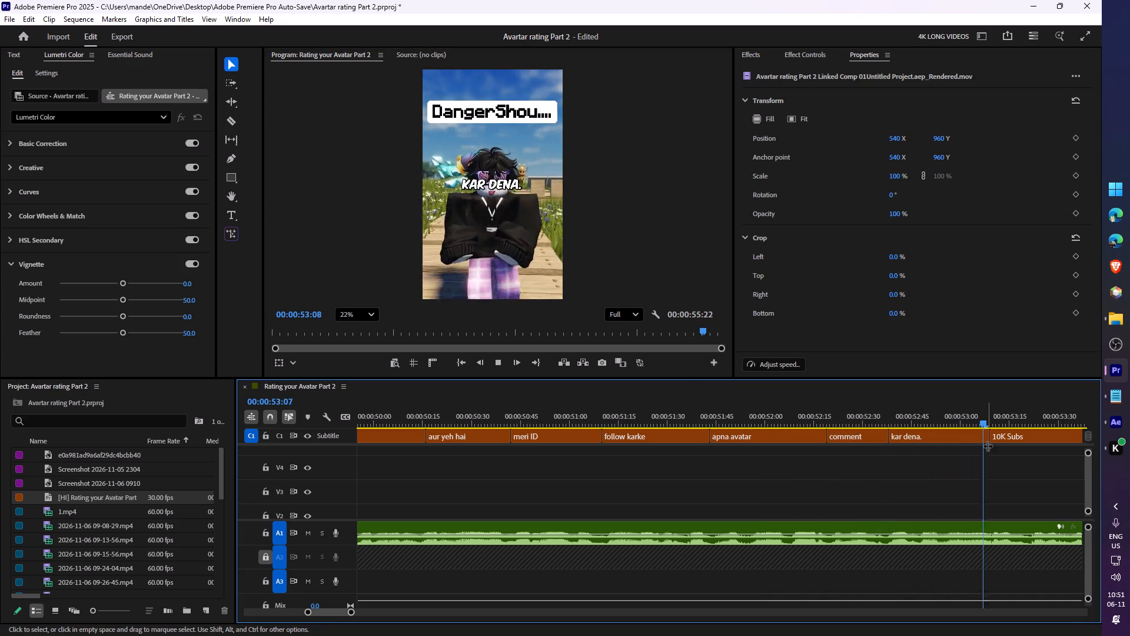
# Shift the cut between the "kar dena." and "10K Subs" captions slightly earlier to match the voice-over, and play it back.
pyautogui.press('space')
pyautogui.moveTo(936, 423); pyautogui.dragTo(927, 425)
pyautogui.press('space')
pyautogui.press('space')
pyautogui.moveTo(986, 438); pyautogui.dragTo(980, 438)
pyautogui.moveTo(996, 436); pyautogui.dragTo(989, 436)
pyautogui.press('space')
pyautogui.press('space')
pyautogui.press('c')
pyautogui.press('z')
pyautogui.press('space')
pyautogui.press('space')
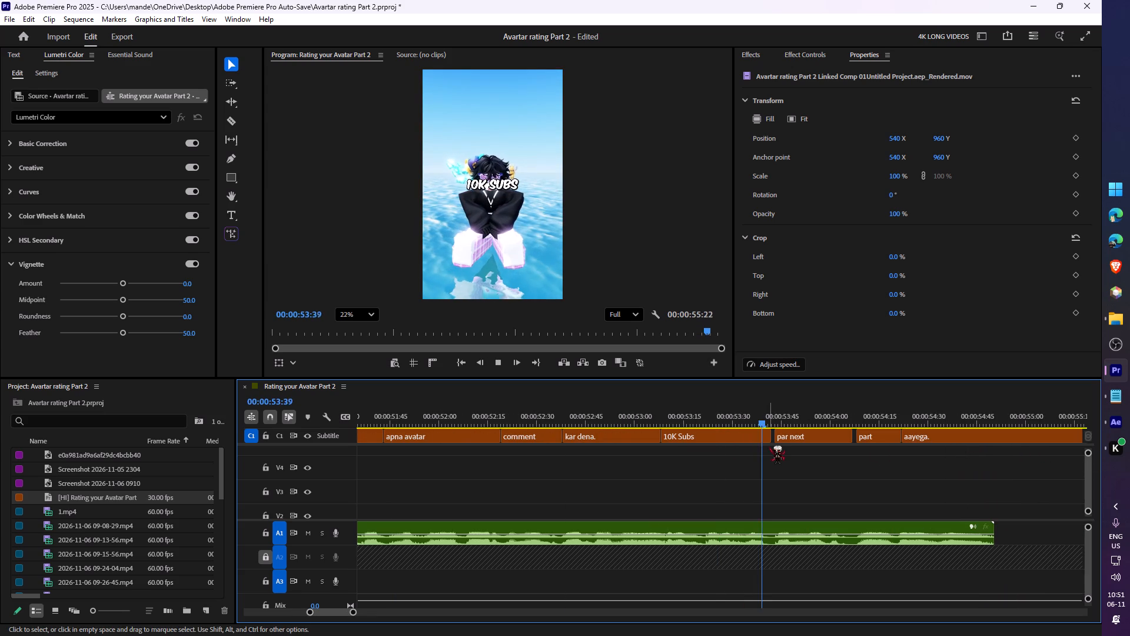
# Trim the end of "10K Subs" to 00:00:53:40 and extend the start of "par next" back to meet it.
pyautogui.click(723, 423)
pyautogui.press('space')
pyautogui.press('space')
pyautogui.click(741, 423)
pyautogui.press('space')
pyautogui.press('space')
pyautogui.click(760, 438)
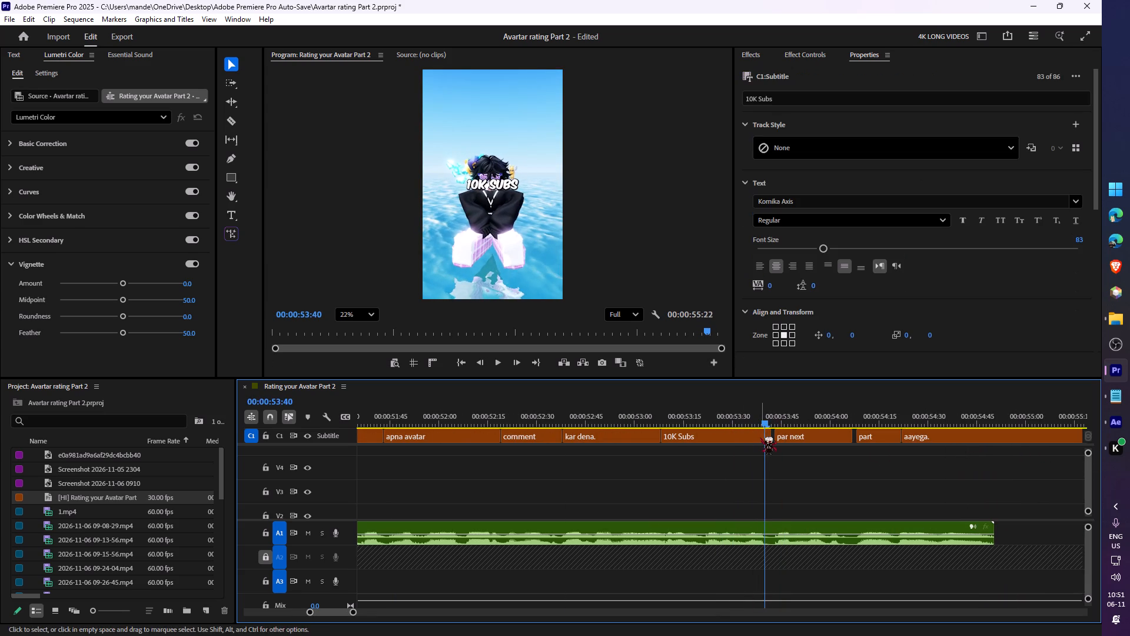
pyautogui.moveTo(769, 440); pyautogui.dragTo(763, 439)
pyautogui.moveTo(777, 439); pyautogui.dragTo(762, 439)
# Play back the "par next" caption, and remove the "par next", "part" and "aayega." captions from the subtitle track.
pyautogui.press('space')
pyautogui.press('space')
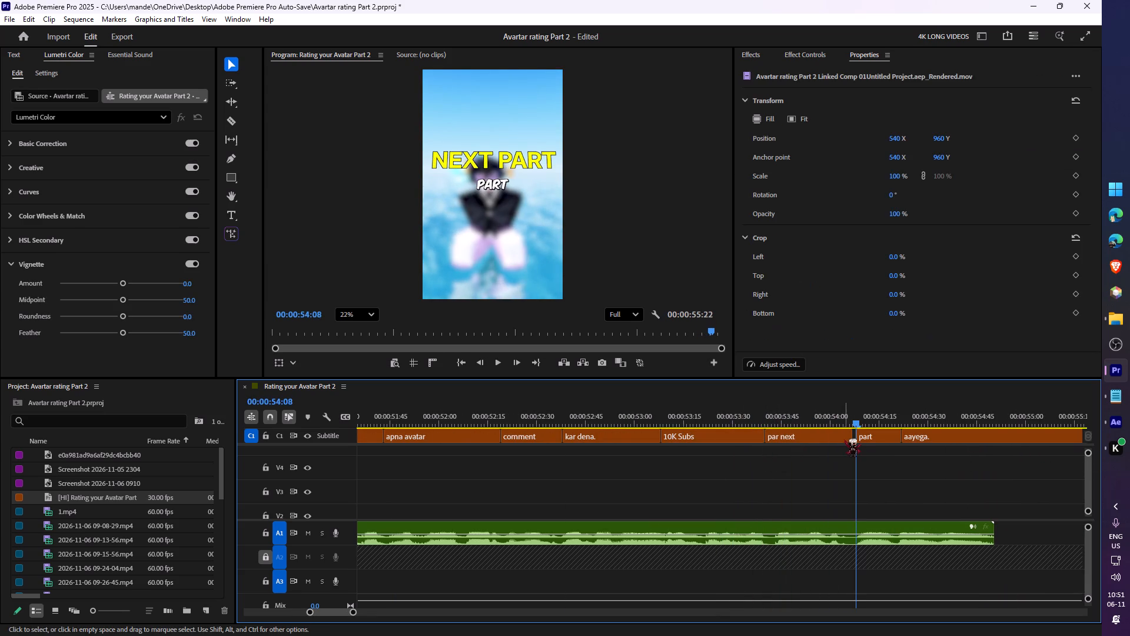
pyautogui.click(778, 419)
pyautogui.press('space')
pyautogui.press('space')
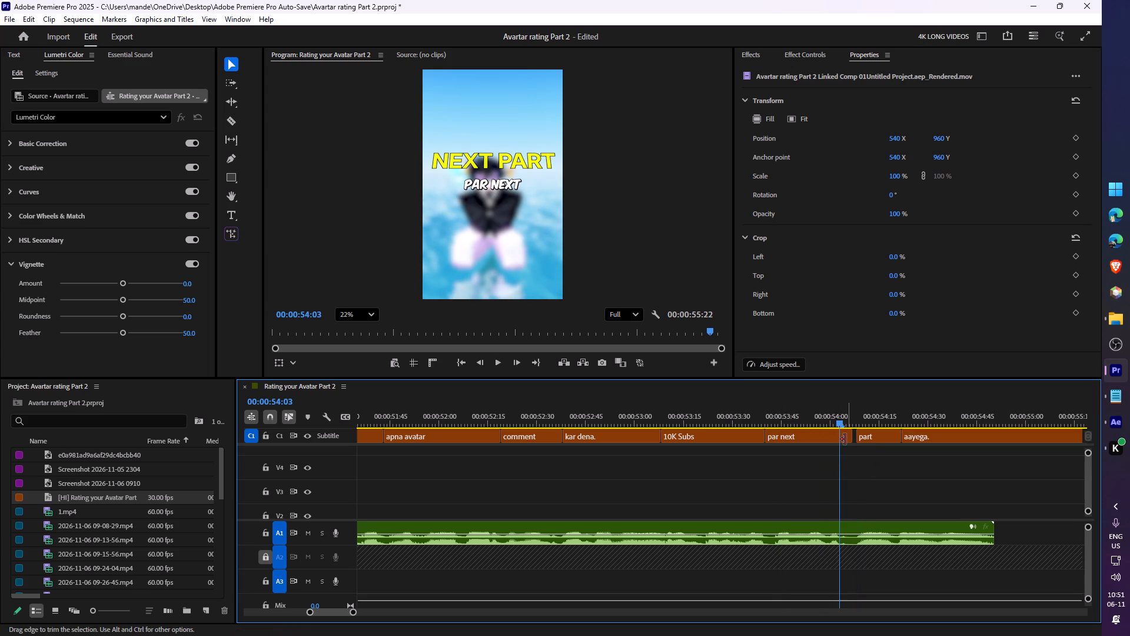
pyautogui.moveTo(809, 423); pyautogui.dragTo(789, 427)
pyautogui.press('space')
pyautogui.press('space')
pyautogui.click(820, 436)
pyautogui.hotkey('ctrl', 'x')
pyautogui.keyDown('ctrl'); pyautogui.click(872, 440); pyautogui.keyUp('ctrl')
pyautogui.hotkey('ctrl', 'x')
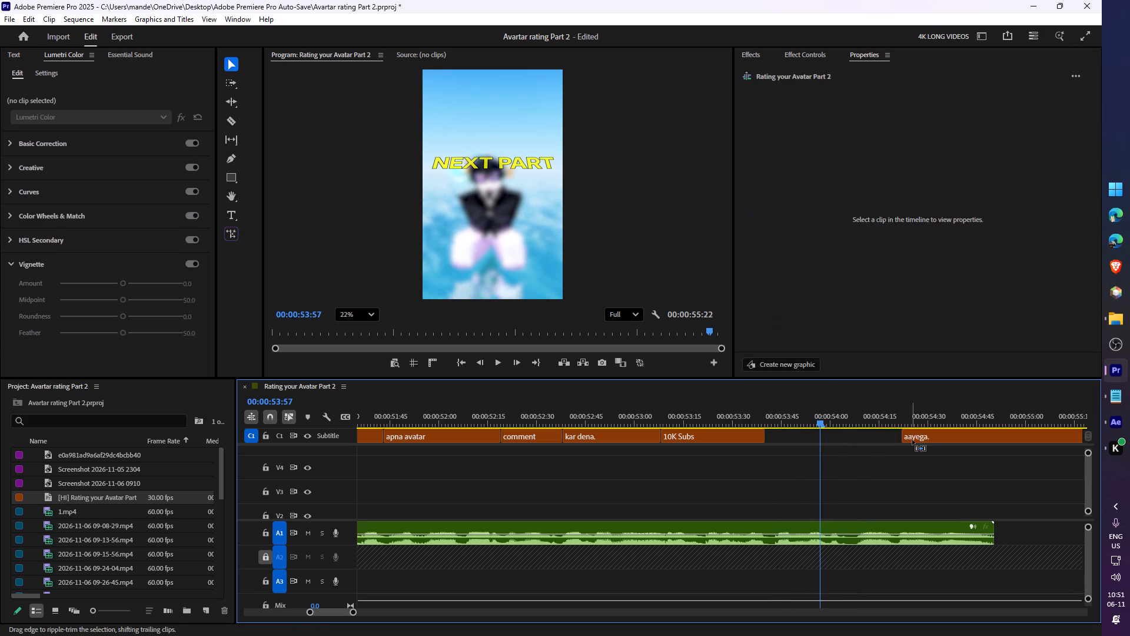
pyautogui.keyDown('ctrl'); pyautogui.click(913, 439); pyautogui.keyUp('ctrl')
pyautogui.hotkey('ctrl', 'x')
# Play the ending voice-over and duplicate the "10K Subs" caption at 00:00:54:19, running to the end of the audio.
pyautogui.click(760, 415)
pyautogui.press('space')
pyautogui.press('space')
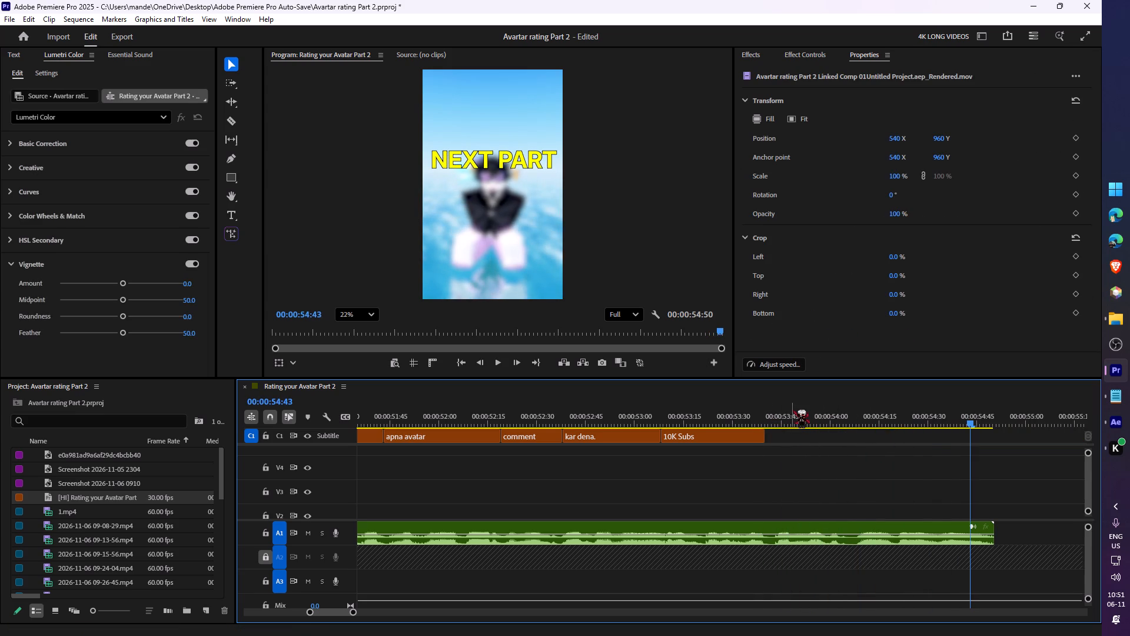
pyautogui.click(893, 416)
pyautogui.press('space')
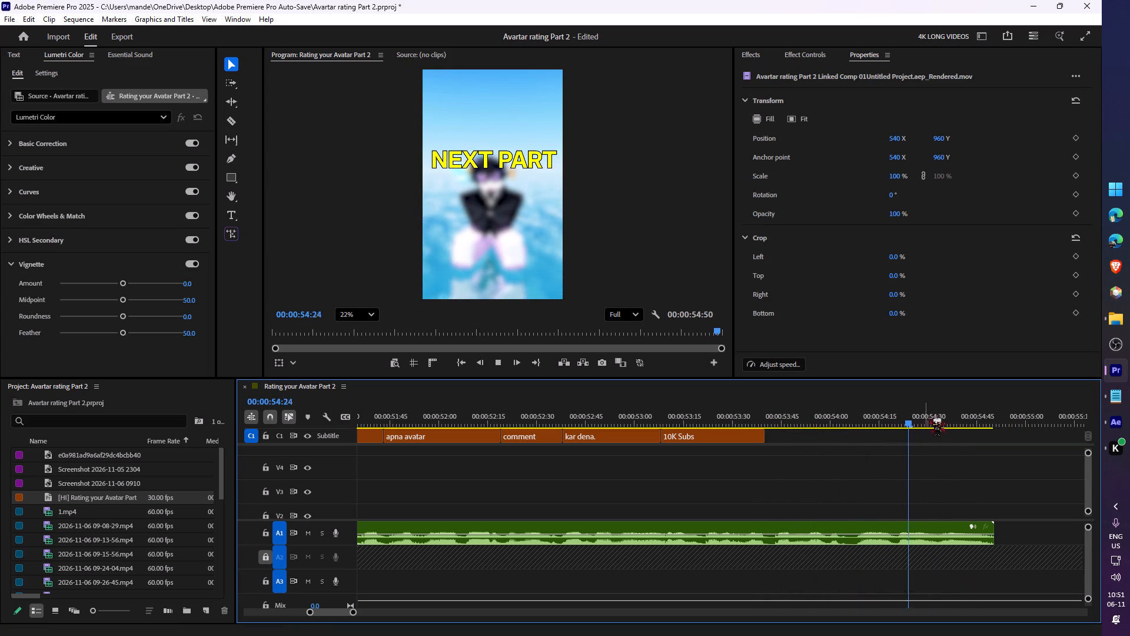
pyautogui.press('space')
pyautogui.moveTo(926, 416); pyautogui.dragTo(895, 424)
pyautogui.keyDown('alt'); pyautogui.moveTo(732, 437); pyautogui.dragTo(966, 439); pyautogui.keyUp('alt')
pyautogui.click(998, 440)
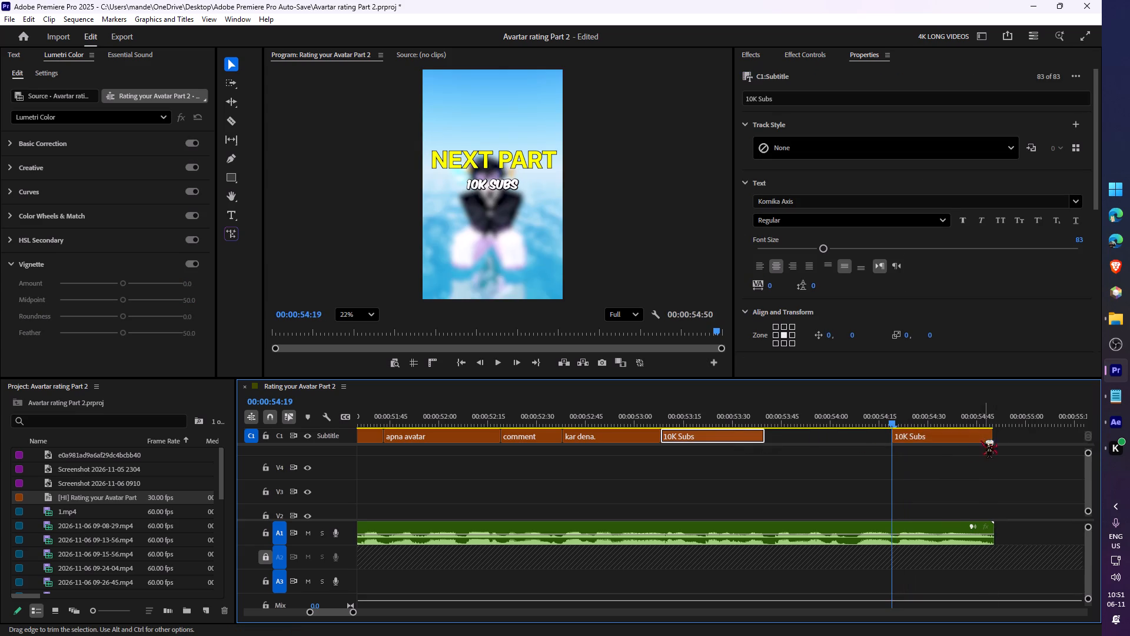
pyautogui.click(971, 440)
# Change the text of the duplicated caption at the end of the sequence to "aayega".
pyautogui.click(938, 422)
pyautogui.doubleClick(502, 184)
pyautogui.write('aayega')
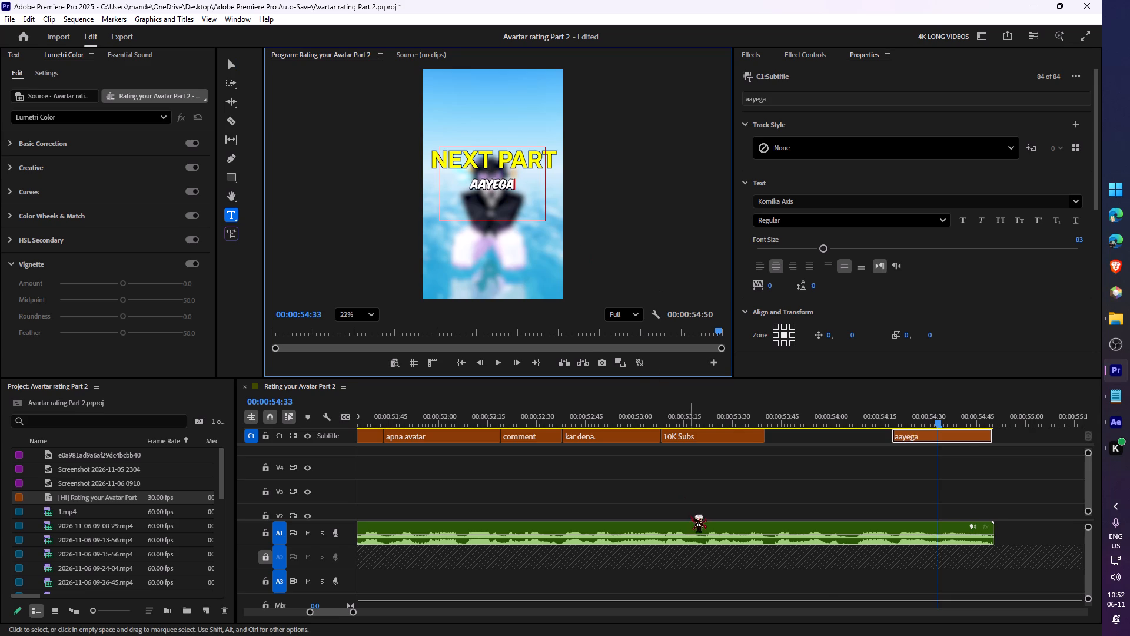
pyautogui.click(692, 512)
# Select all captions on the subtitle track and upgrade them to graphics.
pyautogui.press('c')
pyautogui.press('c')
pyautogui.press('c')
pyautogui.press('c')
pyautogui.press('c')
pyautogui.moveTo(381, 414); pyautogui.dragTo(239, 436)
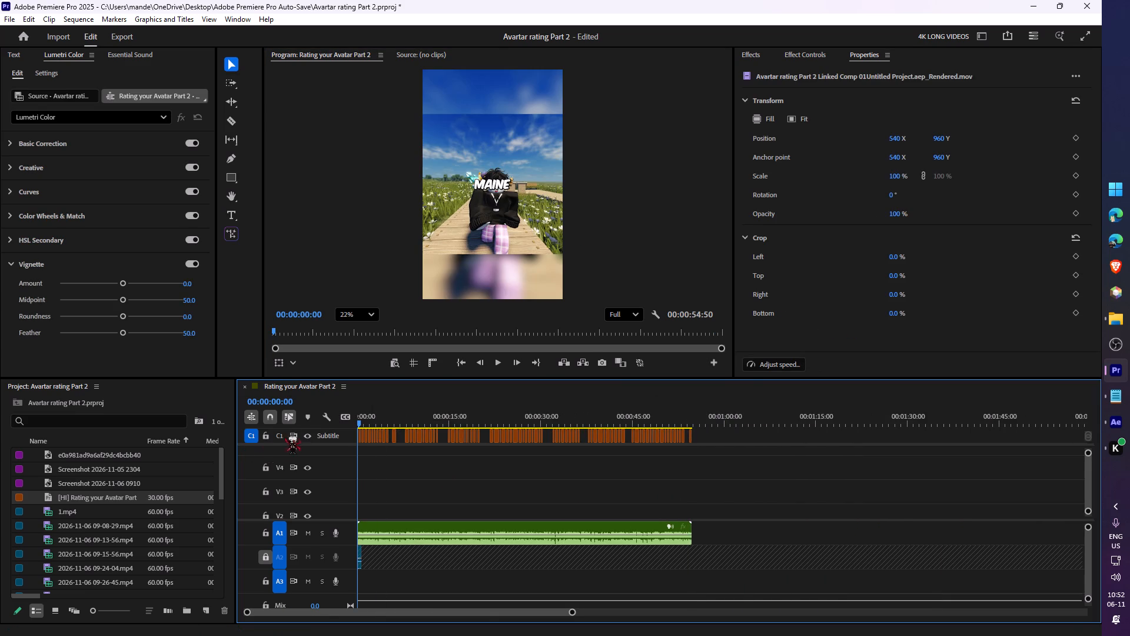
pyautogui.moveTo(709, 435); pyautogui.dragTo(323, 450)
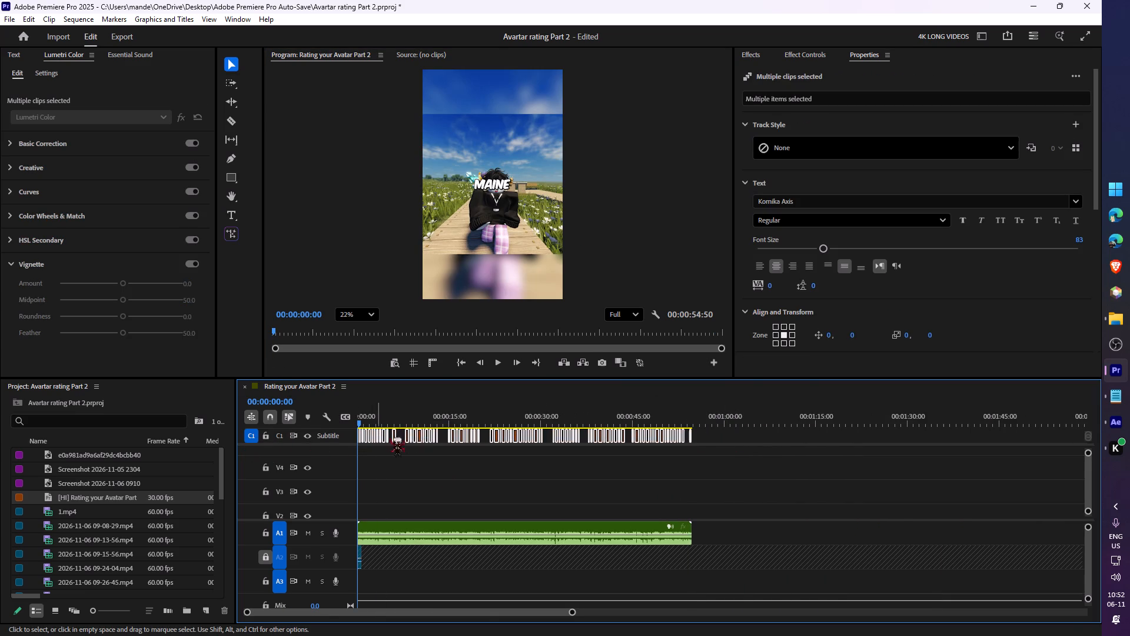
pyautogui.click(151, 19)
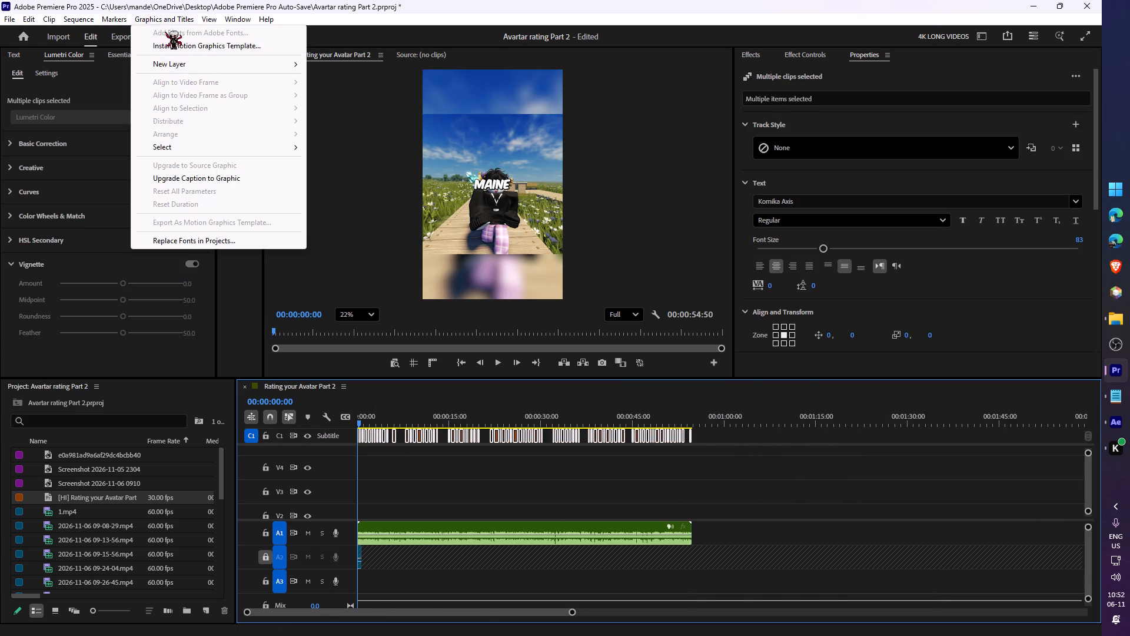
pyautogui.click(192, 181)
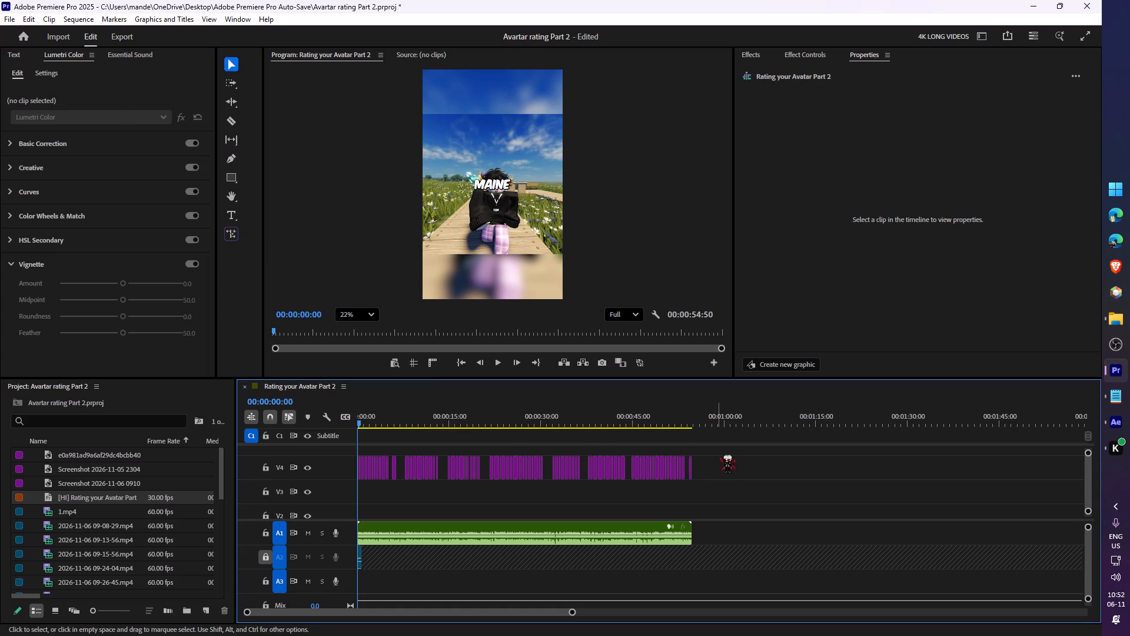
# Apply the "Malice Jelly Zoom In Horizontal" preset to all caption graphics on V4 and play back the opening.
pyautogui.moveTo(724, 455); pyautogui.dragTo(350, 476)
pyautogui.click(822, 52)
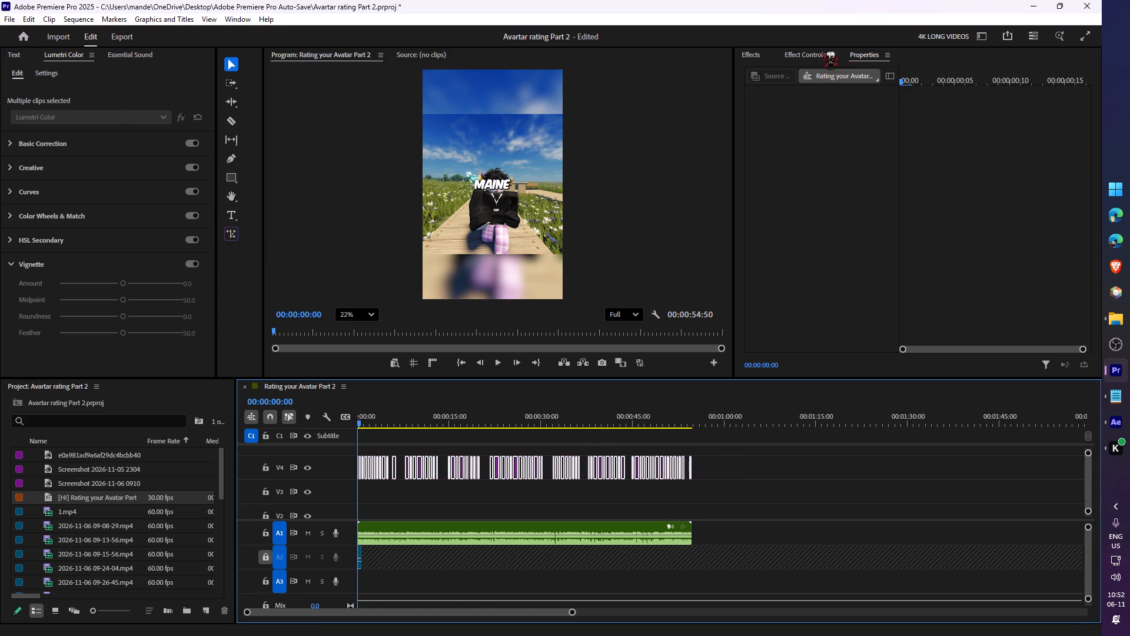
pyautogui.click(743, 55)
pyautogui.doubleClick(800, 74)
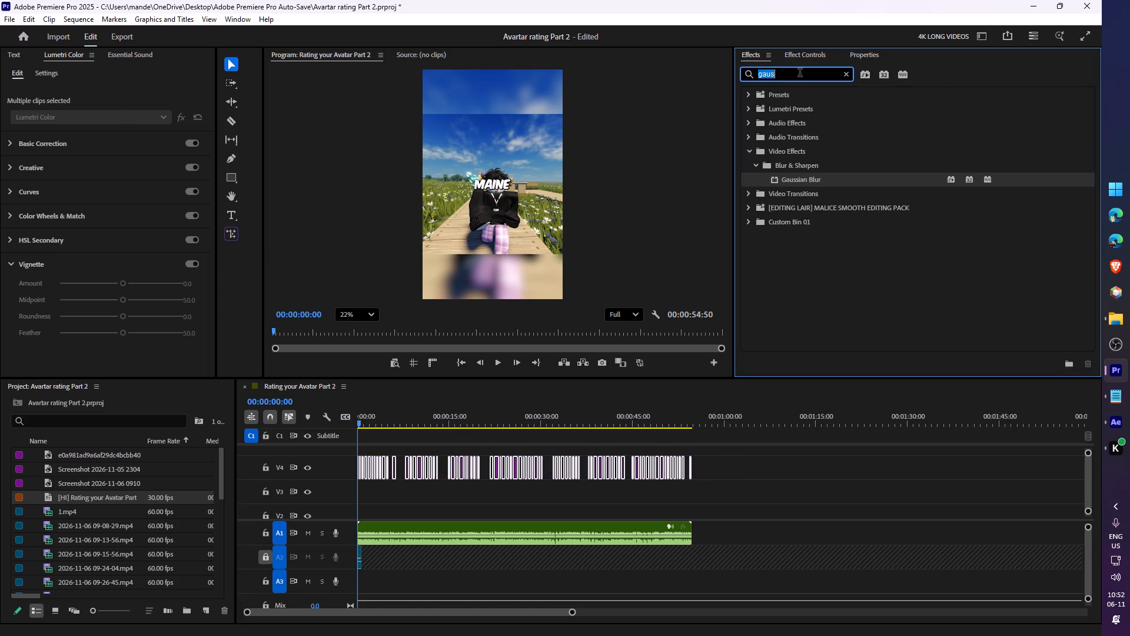
pyautogui.write('zoom')
pyautogui.scroll(-14, 879, 254)
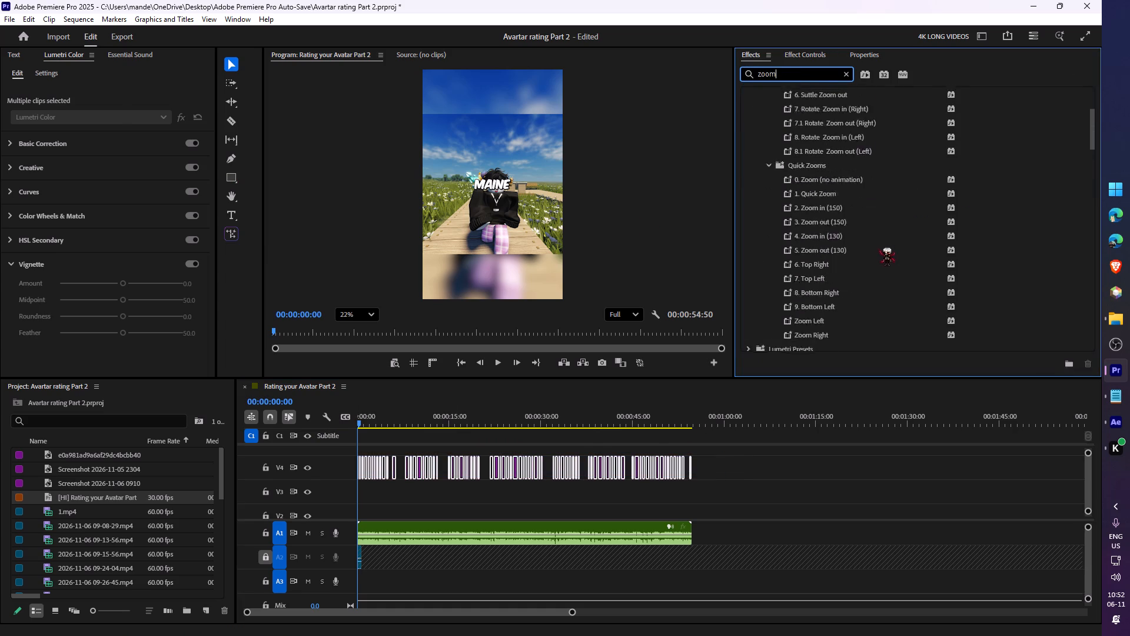
pyautogui.scroll(-20, 878, 249)
pyautogui.scroll(-17, 878, 249)
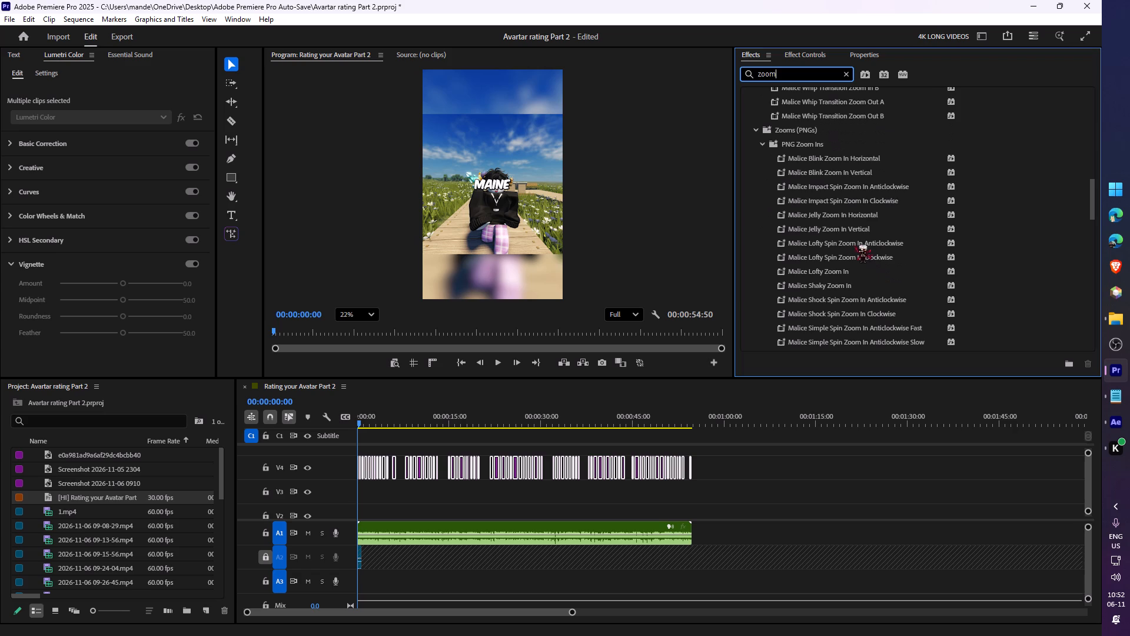
pyautogui.moveTo(843, 214); pyautogui.dragTo(533, 471)
pyautogui.press('space')
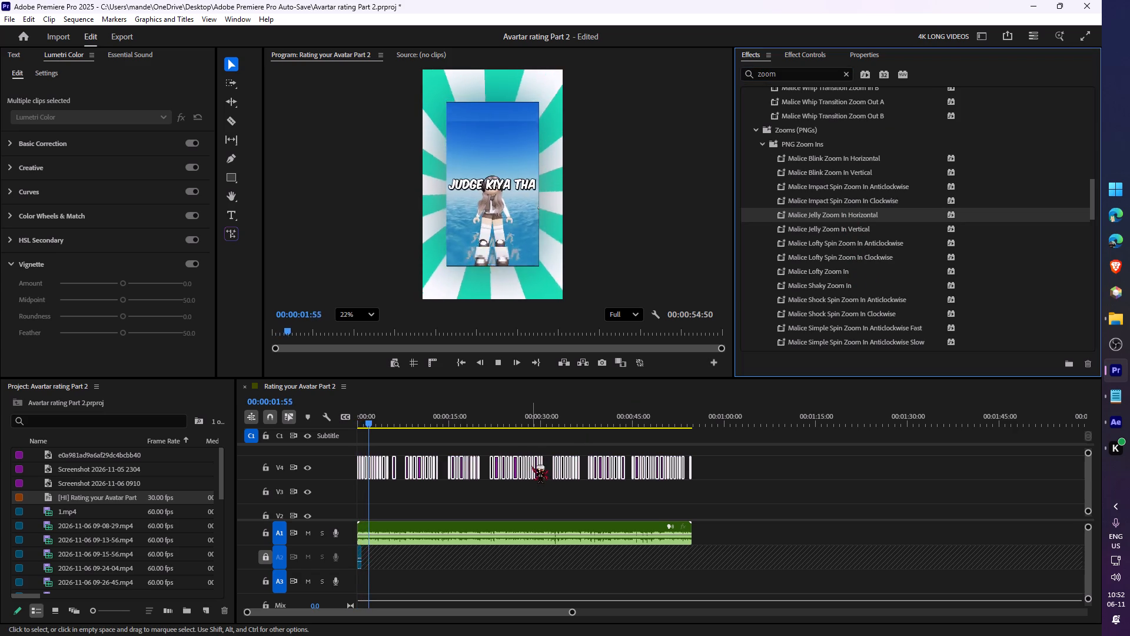
pyautogui.press('space')
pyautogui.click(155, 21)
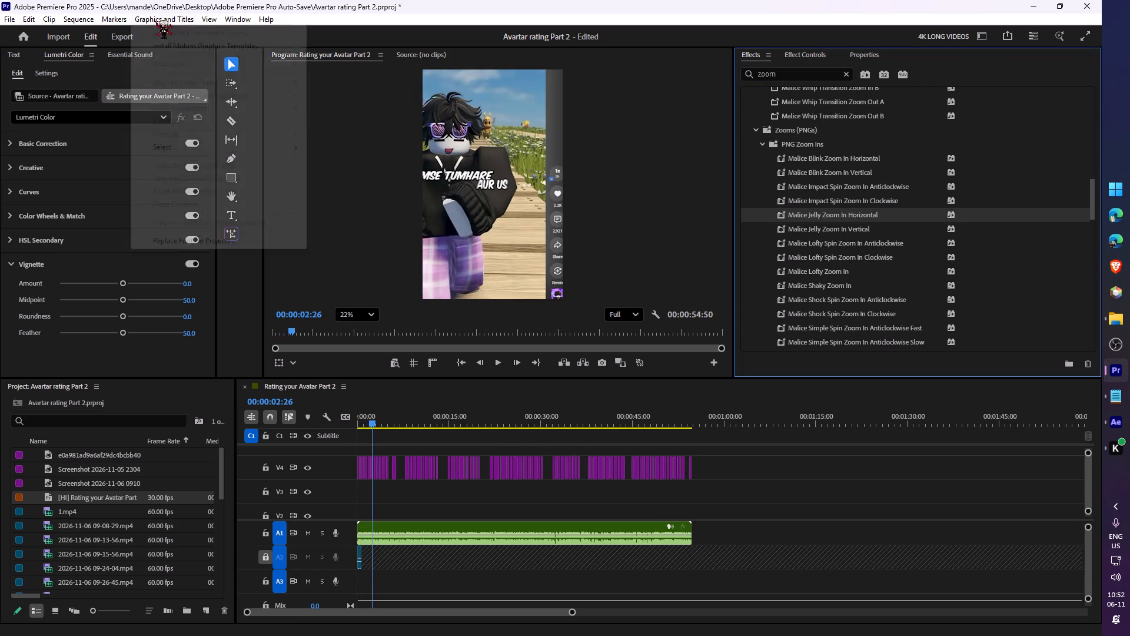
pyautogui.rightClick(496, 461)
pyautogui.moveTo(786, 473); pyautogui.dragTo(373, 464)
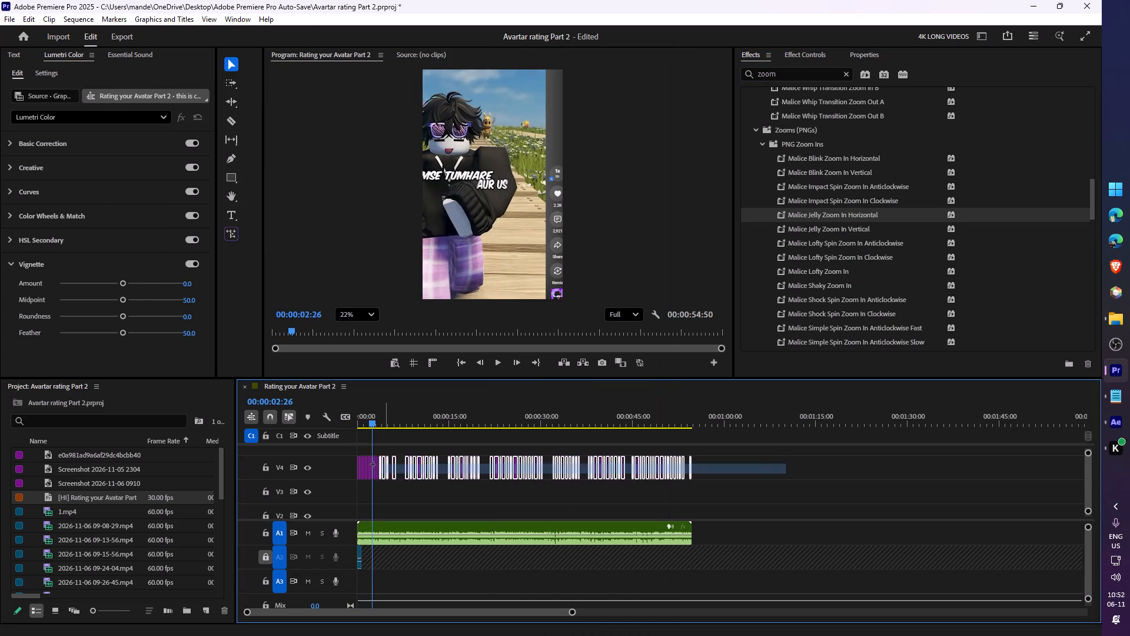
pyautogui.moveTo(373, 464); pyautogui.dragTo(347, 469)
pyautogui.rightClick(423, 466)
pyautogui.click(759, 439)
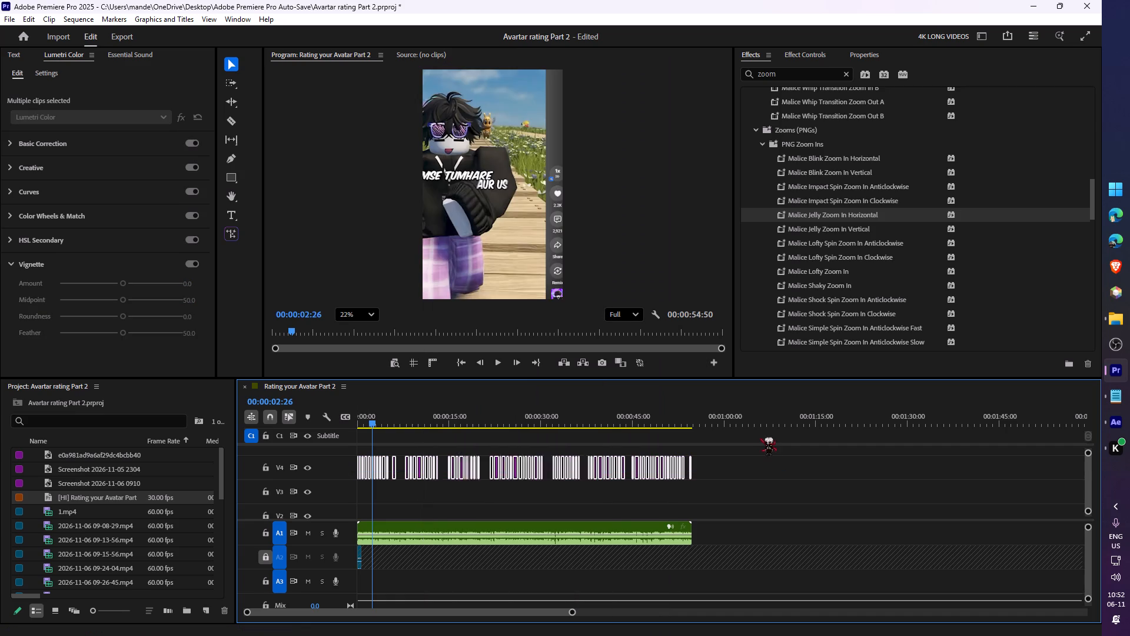
# Play the sequence from the start to about 00:00:32:24 to review the animated caption graphics.
pyautogui.moveTo(404, 422); pyautogui.dragTo(253, 432)
pyautogui.press('z')
pyautogui.press('space')
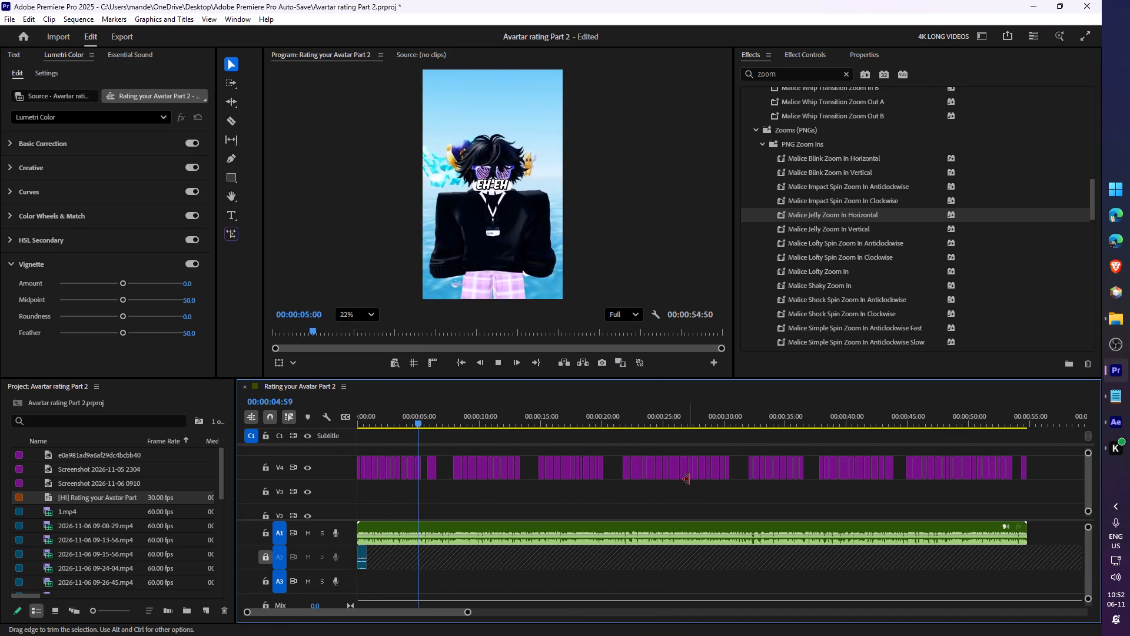
pyautogui.press('space')
pyautogui.press('space')
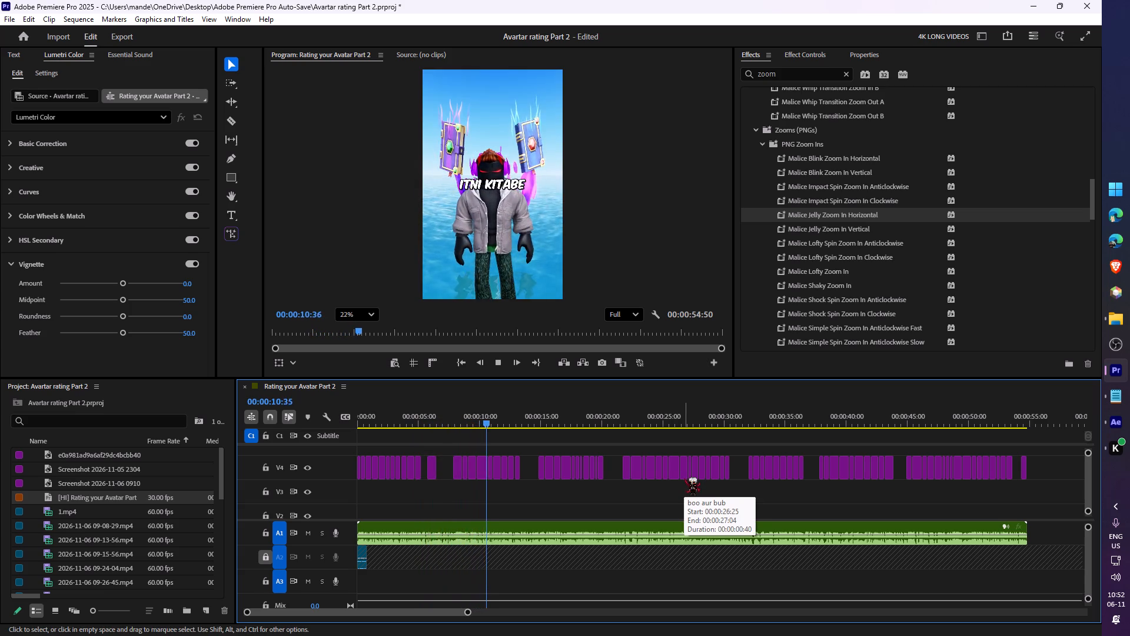
pyautogui.write('zz')
pyautogui.write('cz')
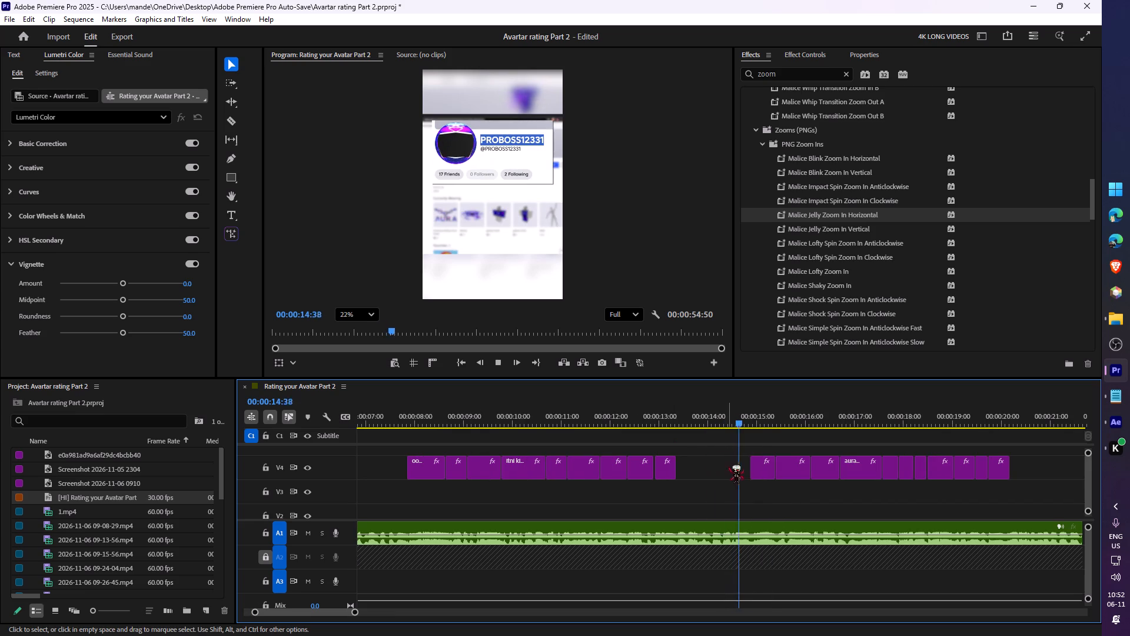
pyautogui.press('c')
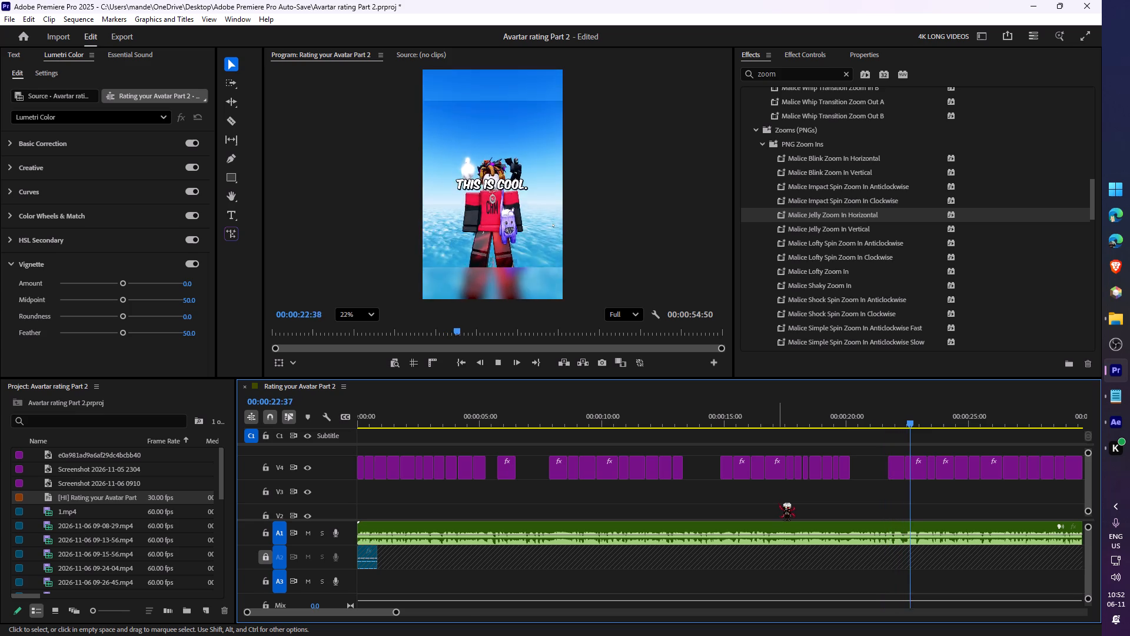
pyautogui.press('c')
pyautogui.press('z')
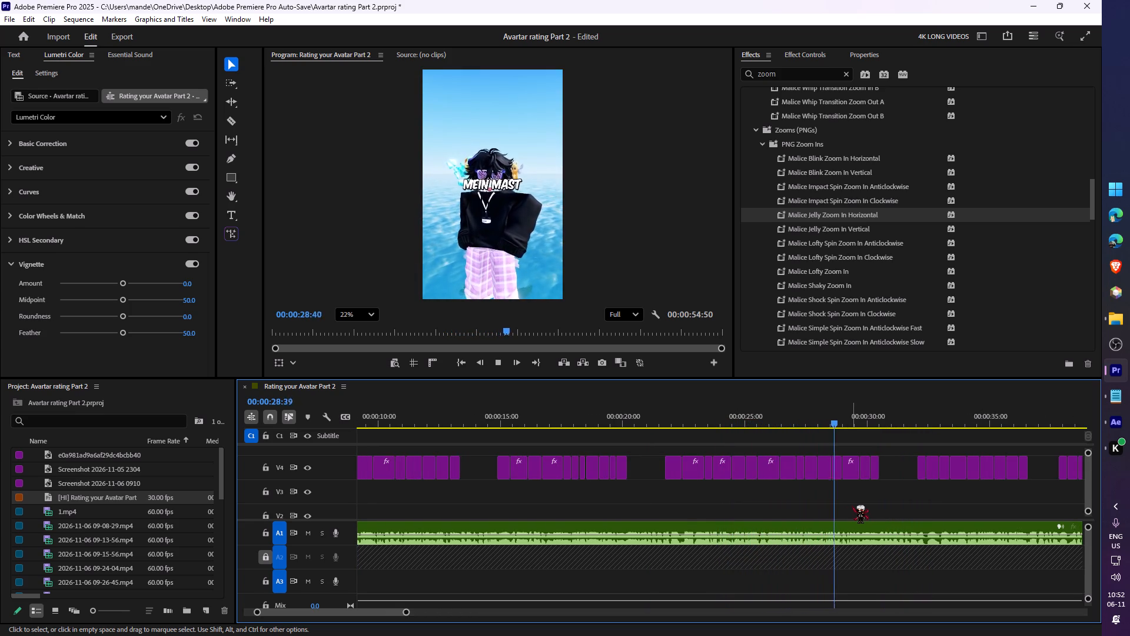
pyautogui.press('c')
pyautogui.press('z')
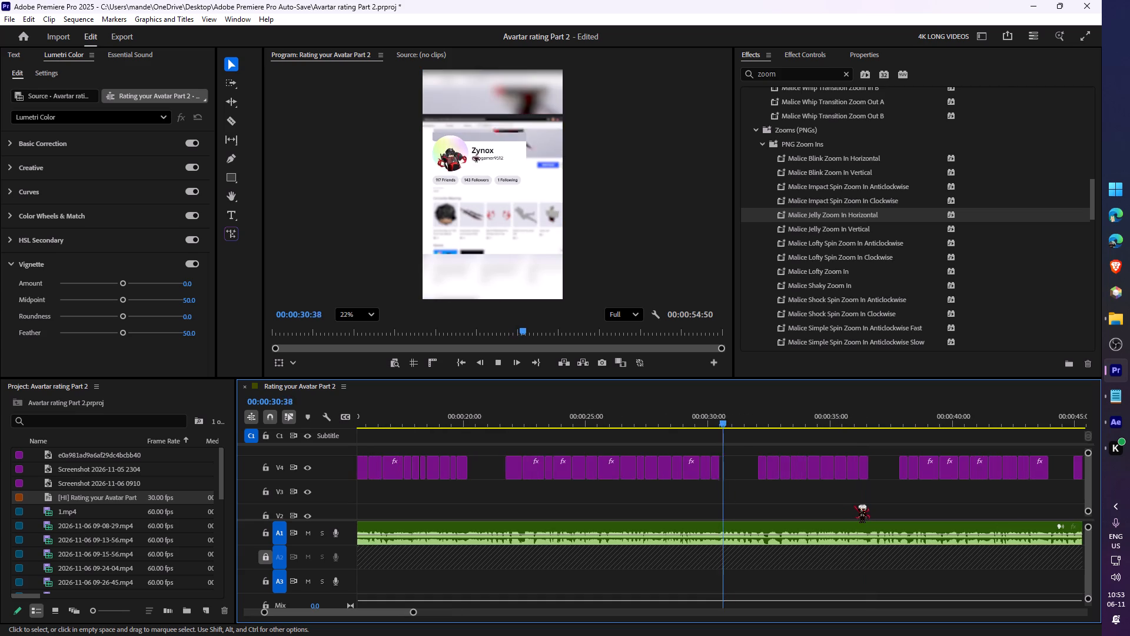
pyautogui.write('cz')
pyautogui.press('space')
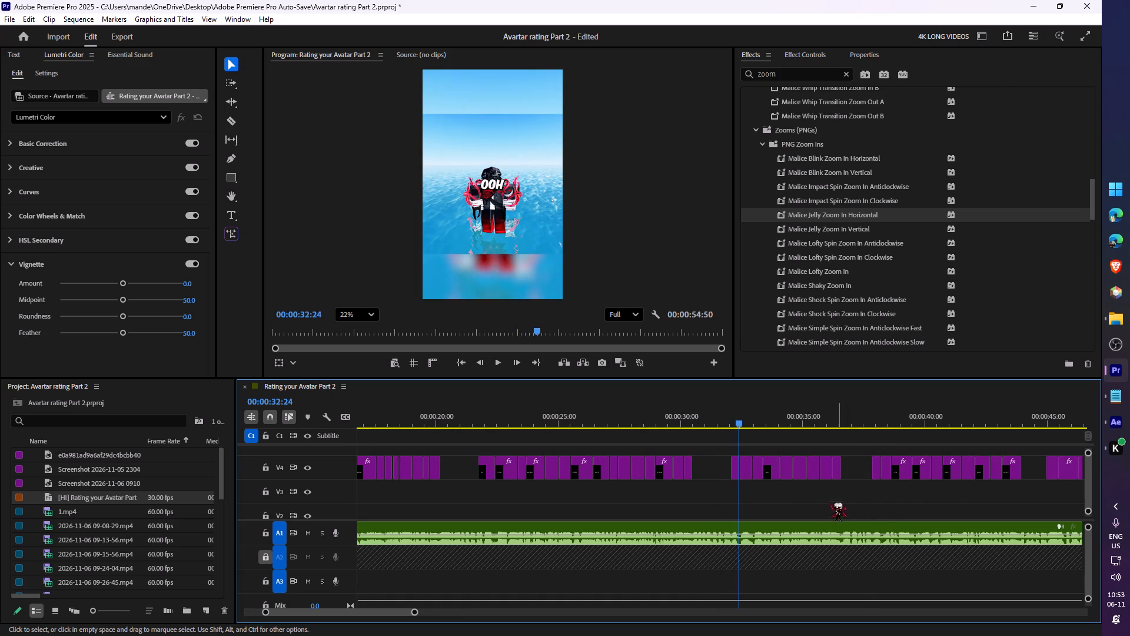
# Move the "ooh" caption graphic to V2 and "aahh" to V3, and extend both to the end of the "uui" caption.
pyautogui.click(736, 472)
pyautogui.moveTo(719, 443); pyautogui.dragTo(760, 467)
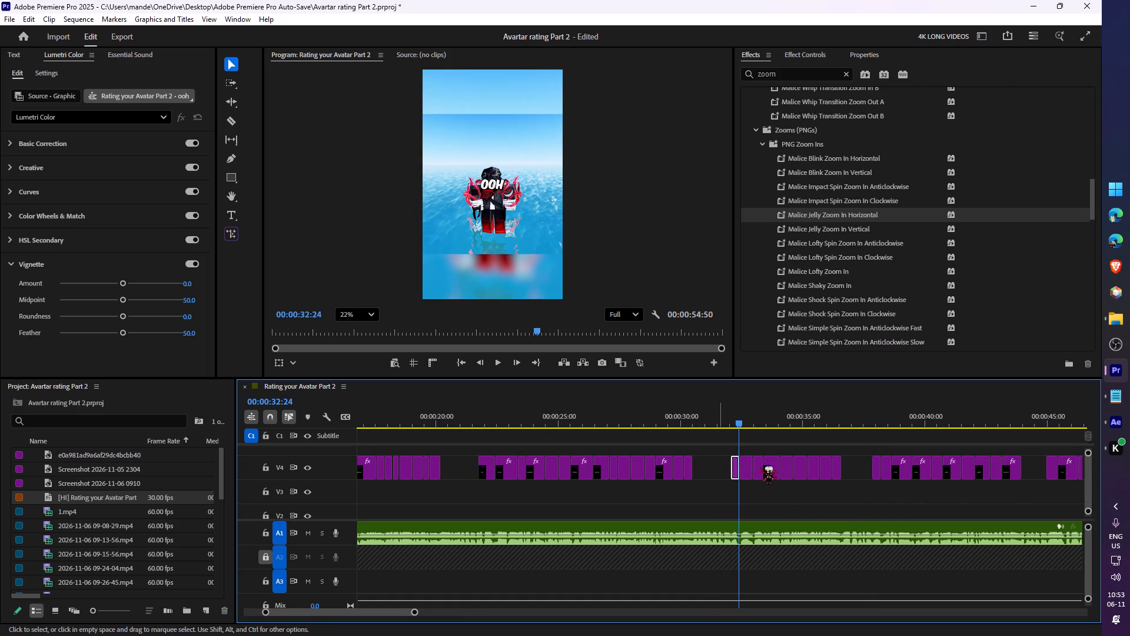
pyautogui.moveTo(760, 467); pyautogui.dragTo(760, 468)
pyautogui.moveTo(324, 519); pyautogui.dragTo(328, 546)
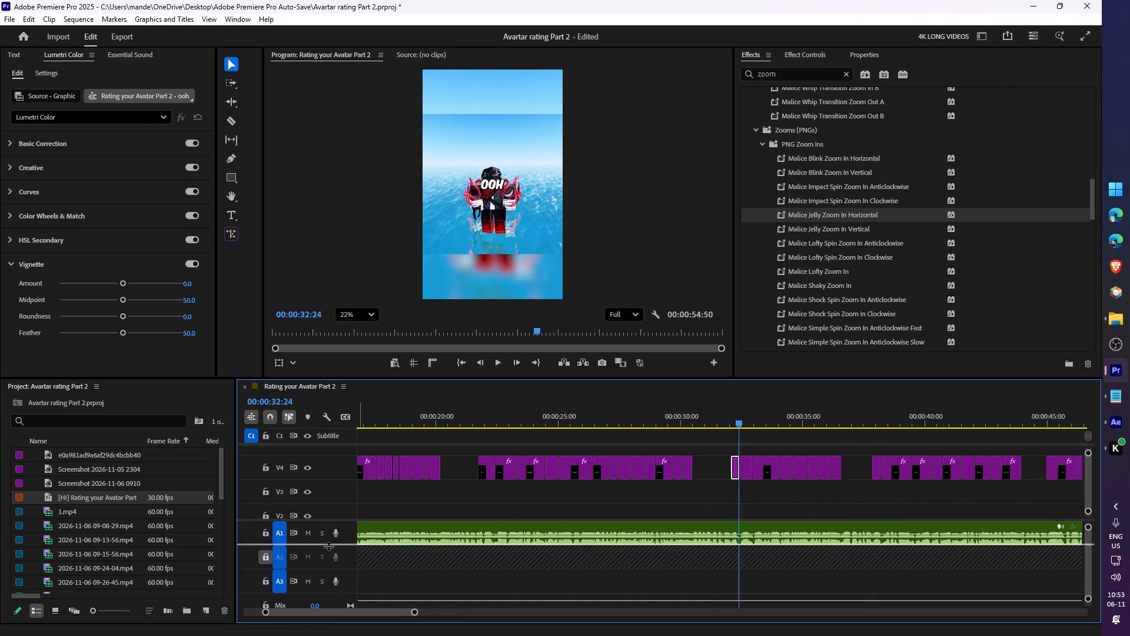
pyautogui.moveTo(328, 546); pyautogui.dragTo(327, 550)
pyautogui.moveTo(735, 476); pyautogui.dragTo(736, 494)
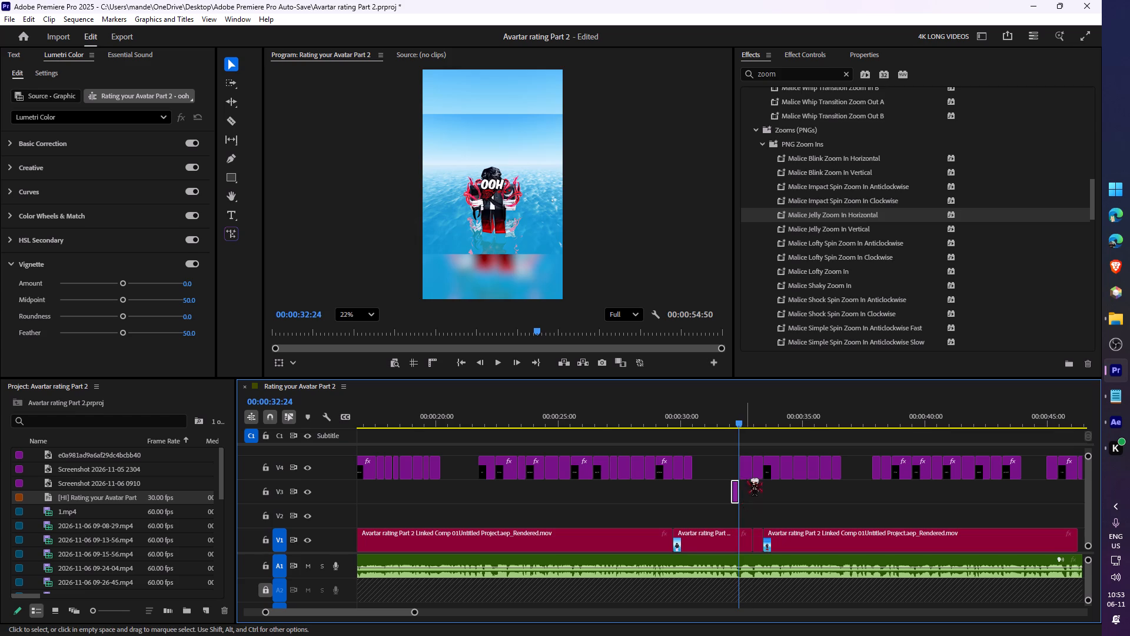
pyautogui.moveTo(746, 479); pyautogui.dragTo(746, 491)
pyautogui.moveTo(734, 500); pyautogui.dragTo(733, 511)
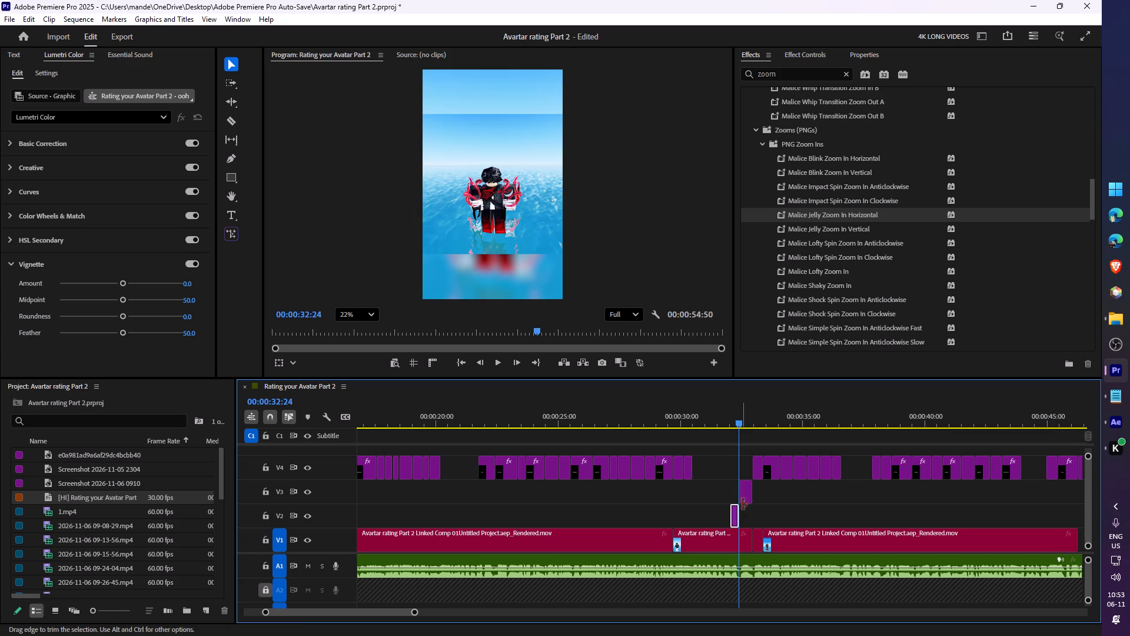
pyautogui.moveTo(739, 513); pyautogui.dragTo(762, 519)
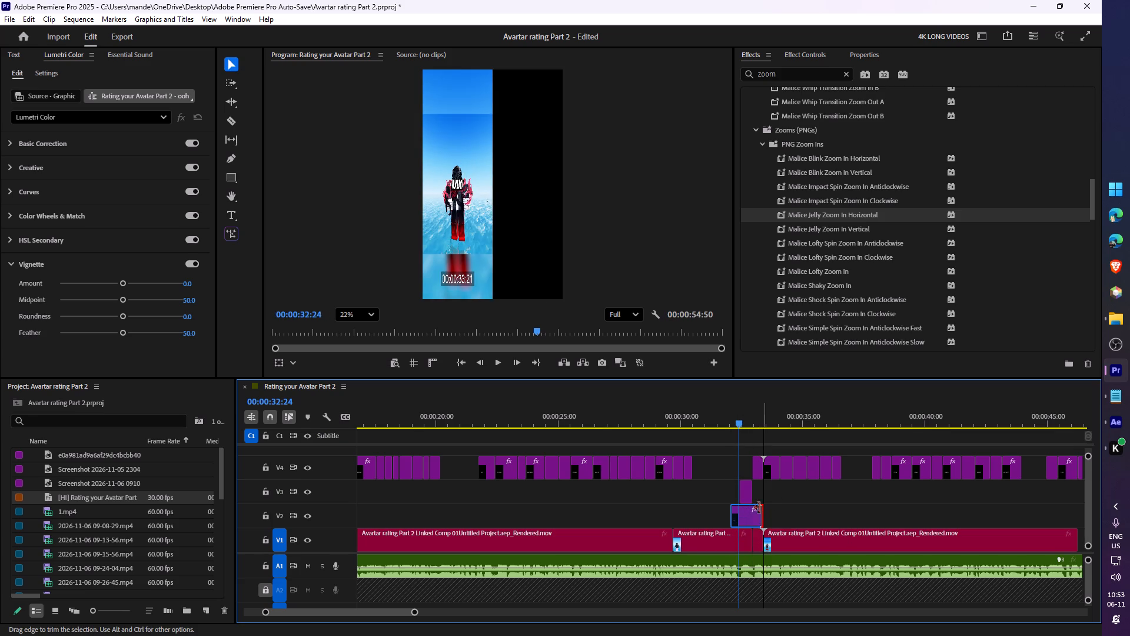
pyautogui.moveTo(749, 499); pyautogui.dragTo(761, 501)
# Tilt the "ooh" text counterclockwise and place it just above the avatar's head at 00:00:32:20.
pyautogui.click(748, 514)
pyautogui.click(735, 425)
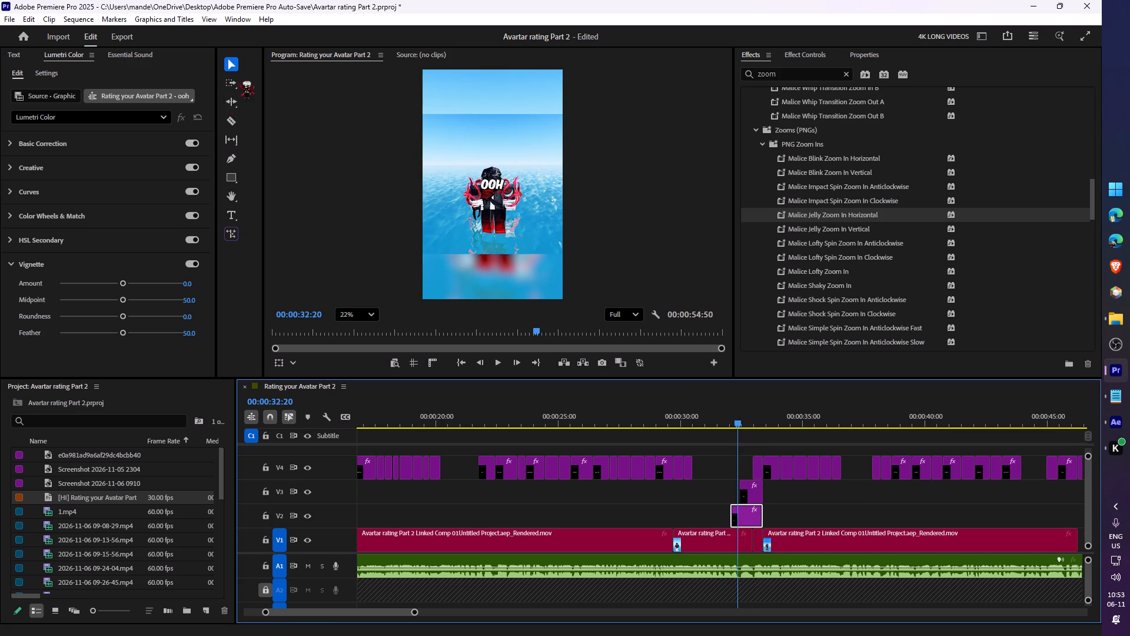
pyautogui.click(230, 66)
pyautogui.click(488, 187)
pyautogui.moveTo(500, 187); pyautogui.dragTo(487, 168)
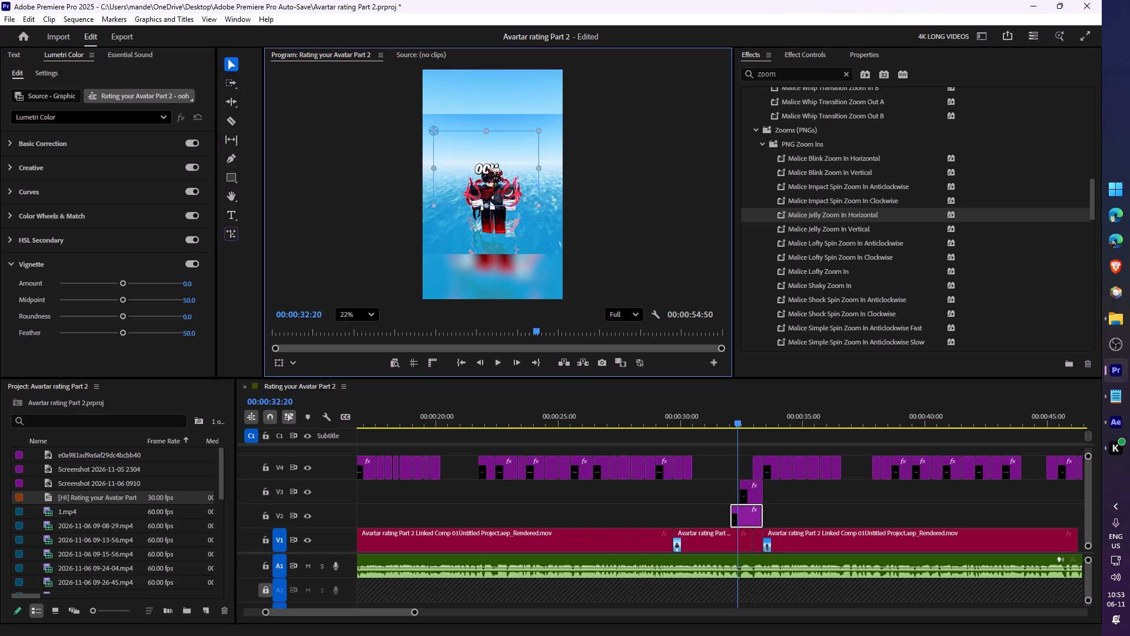
pyautogui.moveTo(487, 168); pyautogui.dragTo(474, 152)
pyautogui.moveTo(520, 188); pyautogui.dragTo(525, 186)
pyautogui.hotkey('ctrl', 'z')
pyautogui.moveTo(523, 191); pyautogui.dragTo(536, 152)
pyautogui.moveTo(501, 148); pyautogui.dragTo(492, 155)
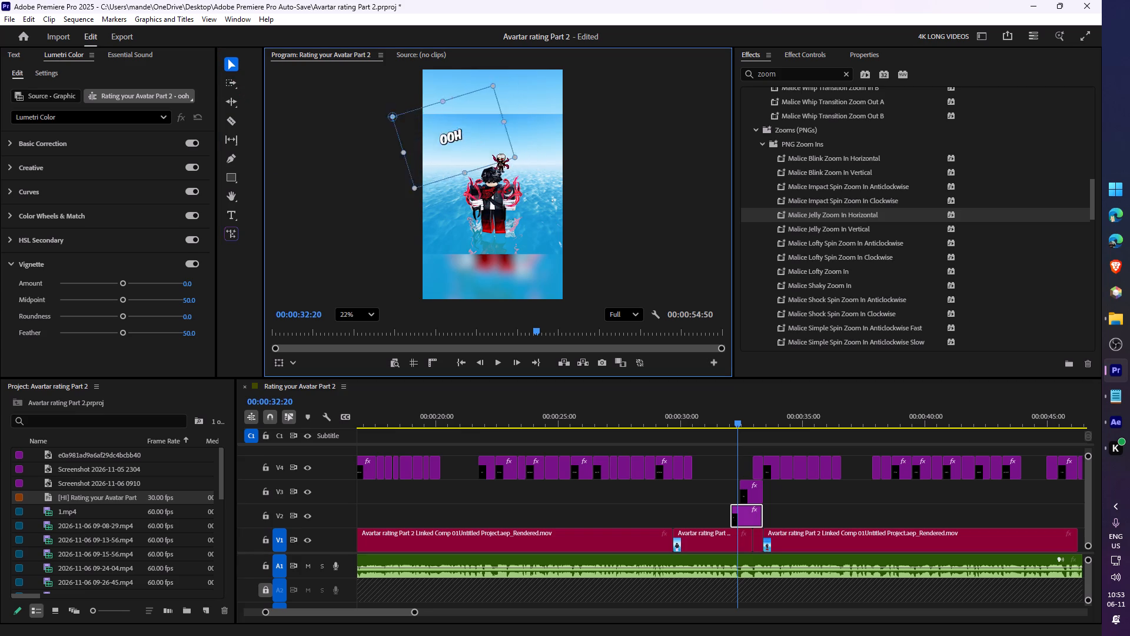
pyautogui.moveTo(492, 155); pyautogui.dragTo(499, 158)
pyautogui.moveTo(539, 162); pyautogui.dragTo(570, 180)
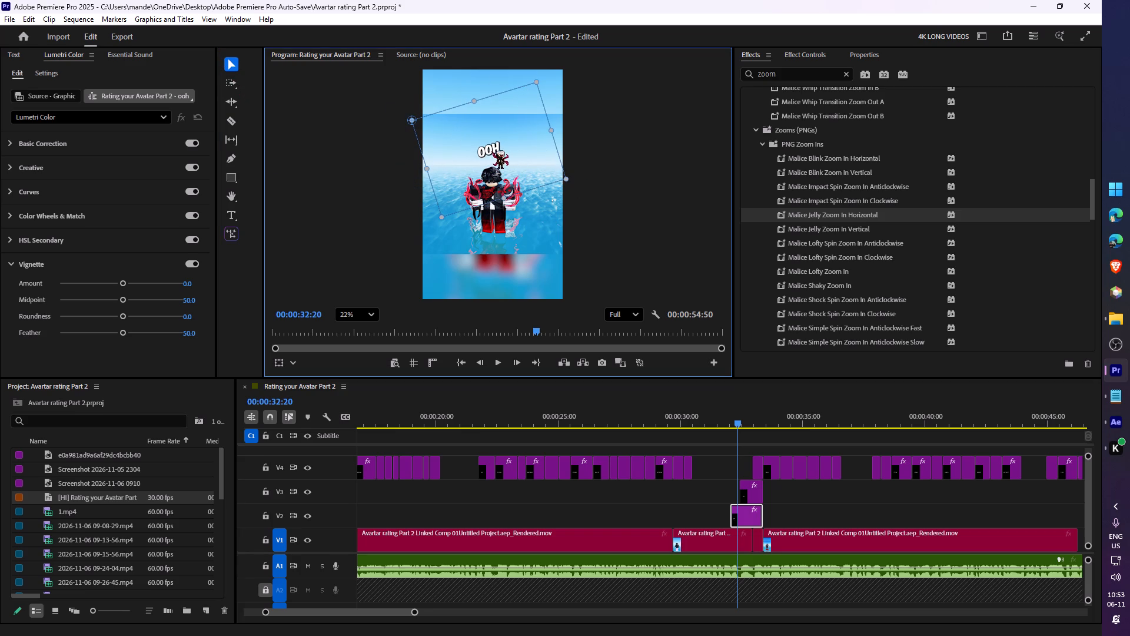
# Set the font size of the "ooh" text to 174.
pyautogui.tripleClick(491, 151)
pyautogui.doubleClick(494, 151)
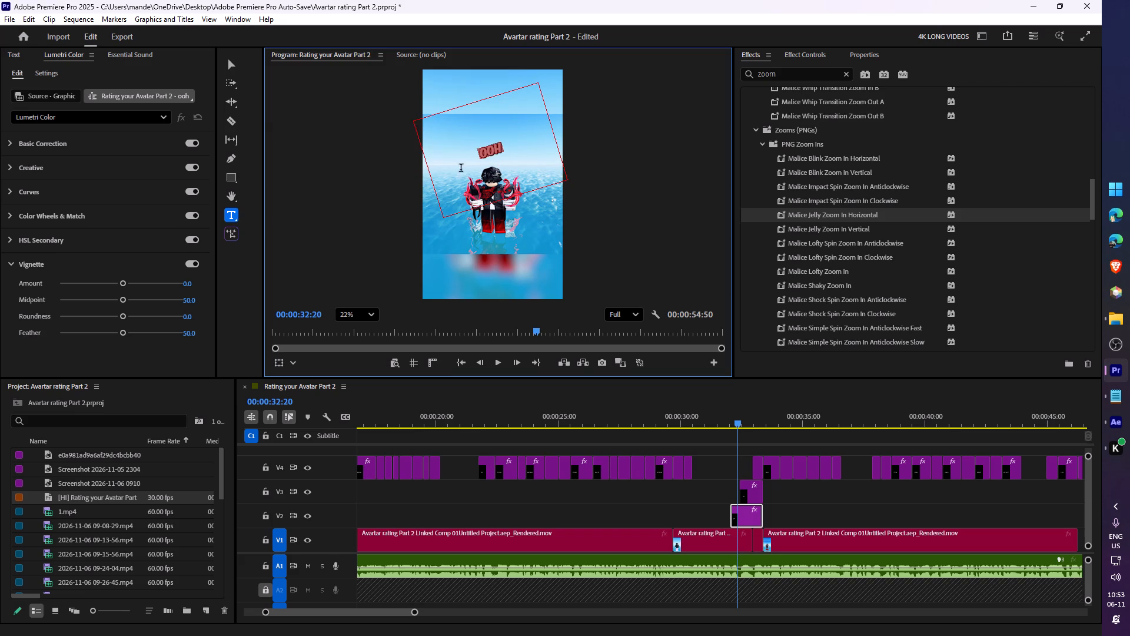
pyautogui.click(859, 61)
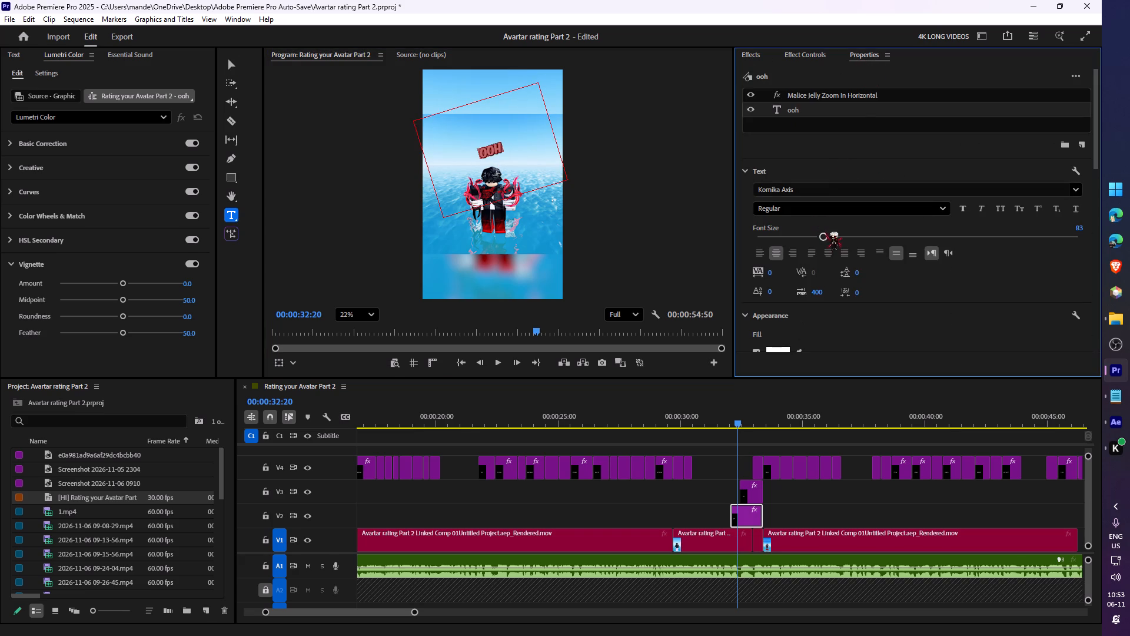
pyautogui.moveTo(825, 235); pyautogui.dragTo(898, 238)
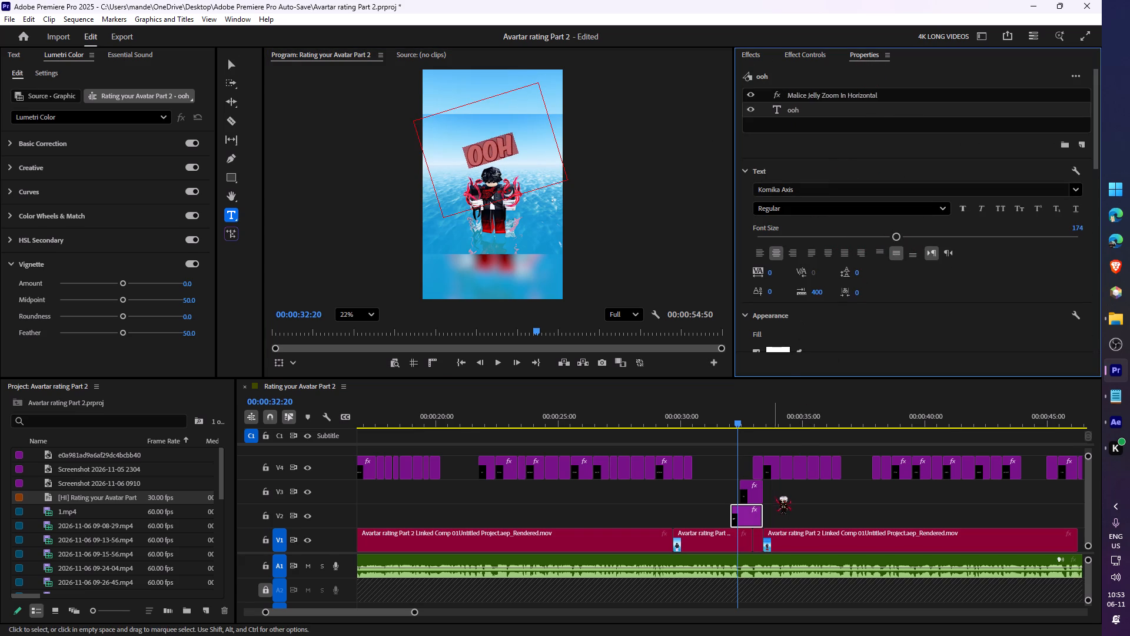
pyautogui.click(776, 497)
# Set the font size of the "aahh" text on V3 to 132 at 00:00:32:42.
pyautogui.press('space')
pyautogui.press('space')
pyautogui.click(747, 502)
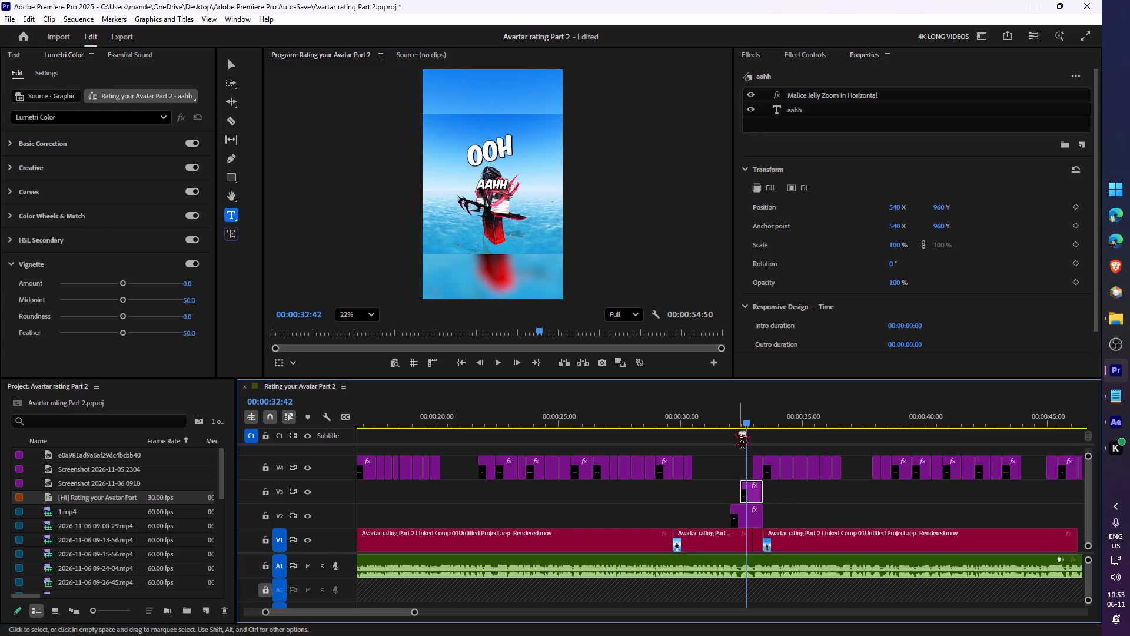
pyautogui.doubleClick(496, 184)
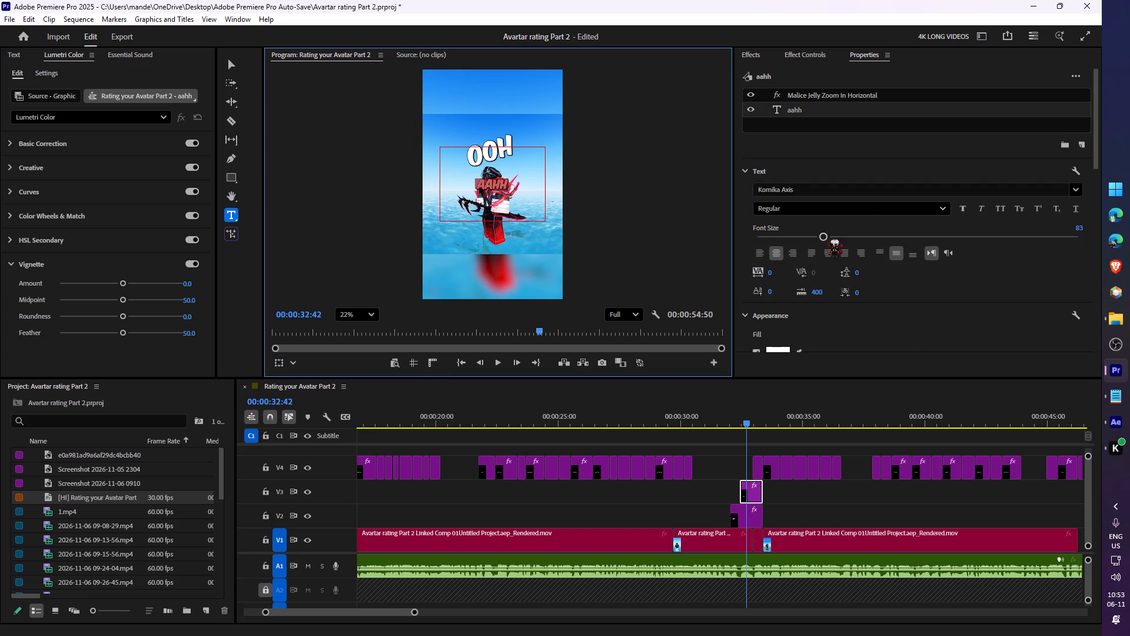
pyautogui.moveTo(823, 232); pyautogui.dragTo(862, 232)
pyautogui.click(562, 231)
pyautogui.click(513, 200)
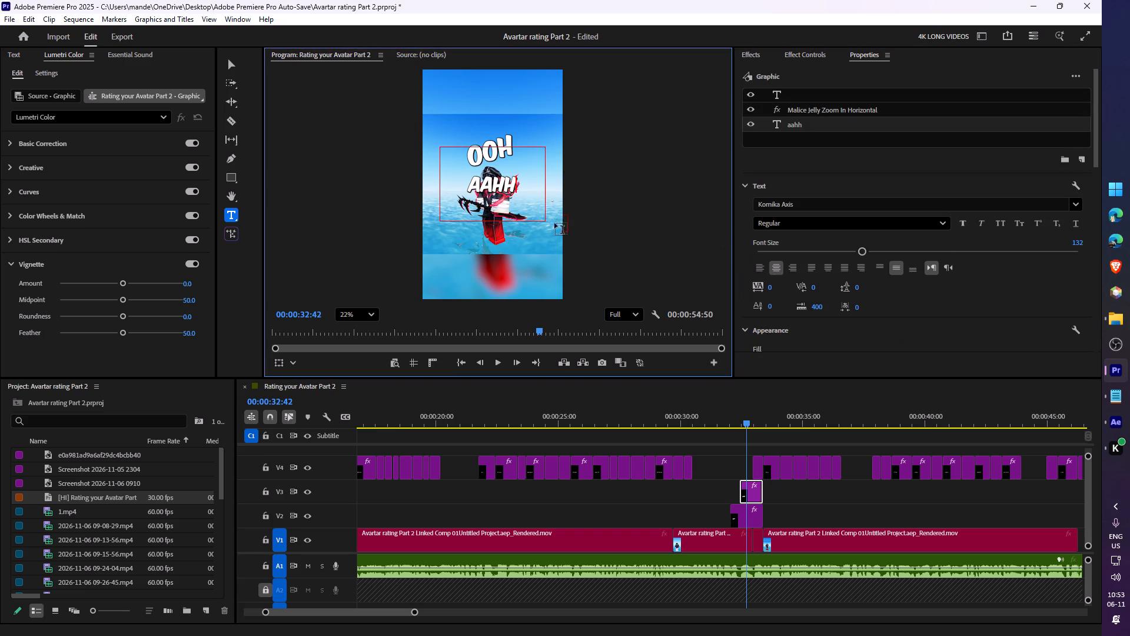
# Tilt the "aahh" text clockwise and place it beside the avatar's legs, near the frame's right edge.
pyautogui.click(230, 61)
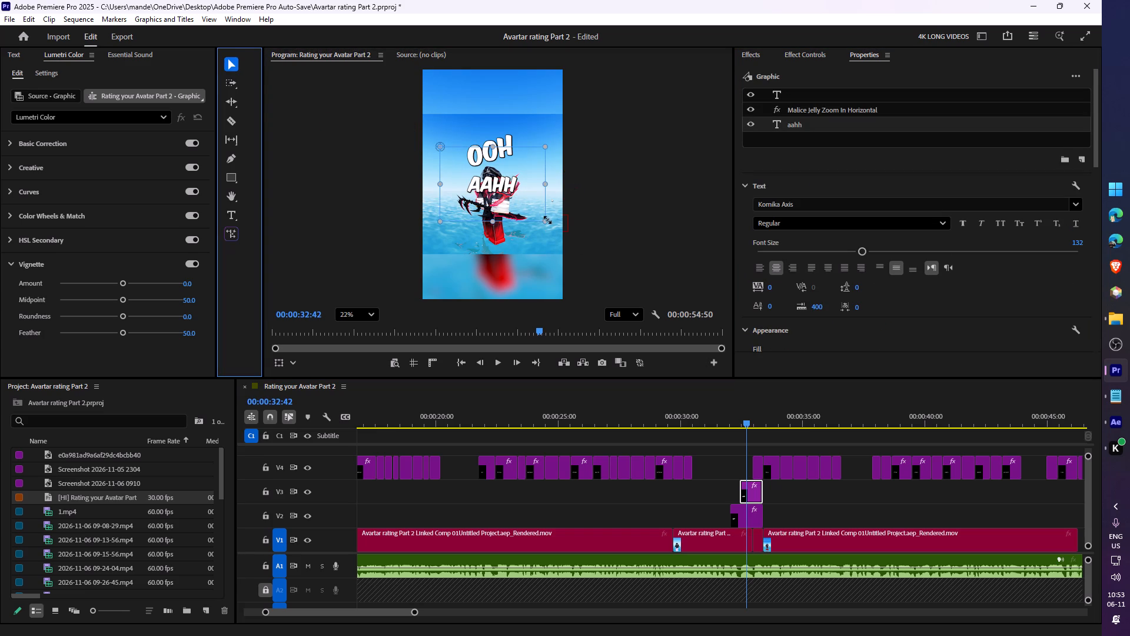
pyautogui.click(549, 220)
pyautogui.click(551, 222)
pyautogui.click(558, 226)
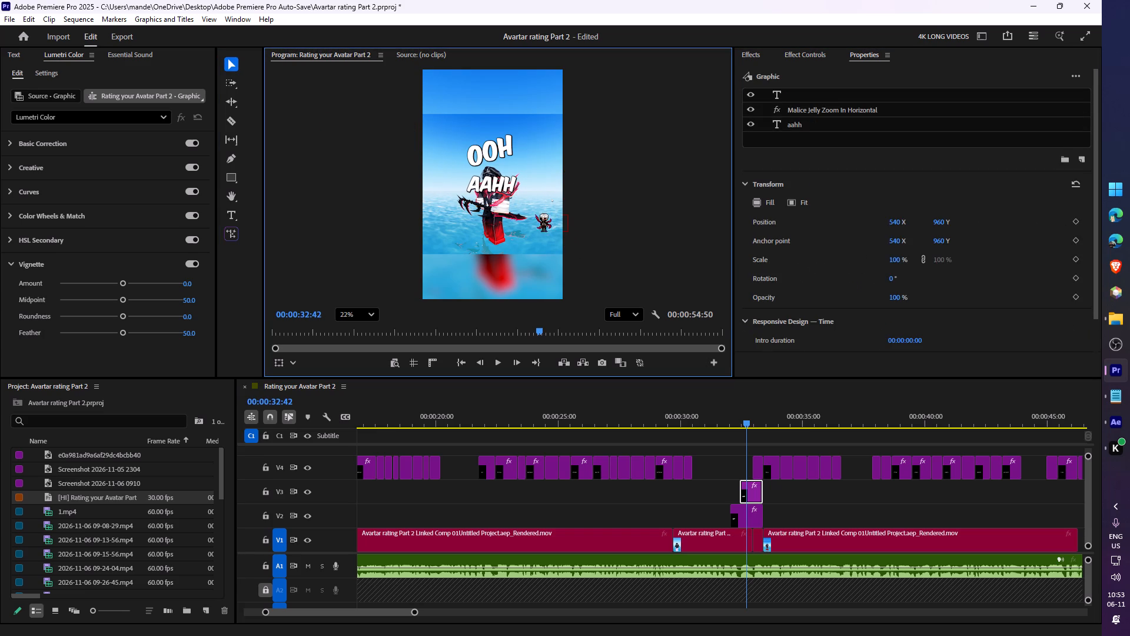
pyautogui.click(535, 214)
pyautogui.moveTo(549, 224); pyautogui.dragTo(536, 236)
pyautogui.moveTo(540, 235); pyautogui.dragTo(541, 240)
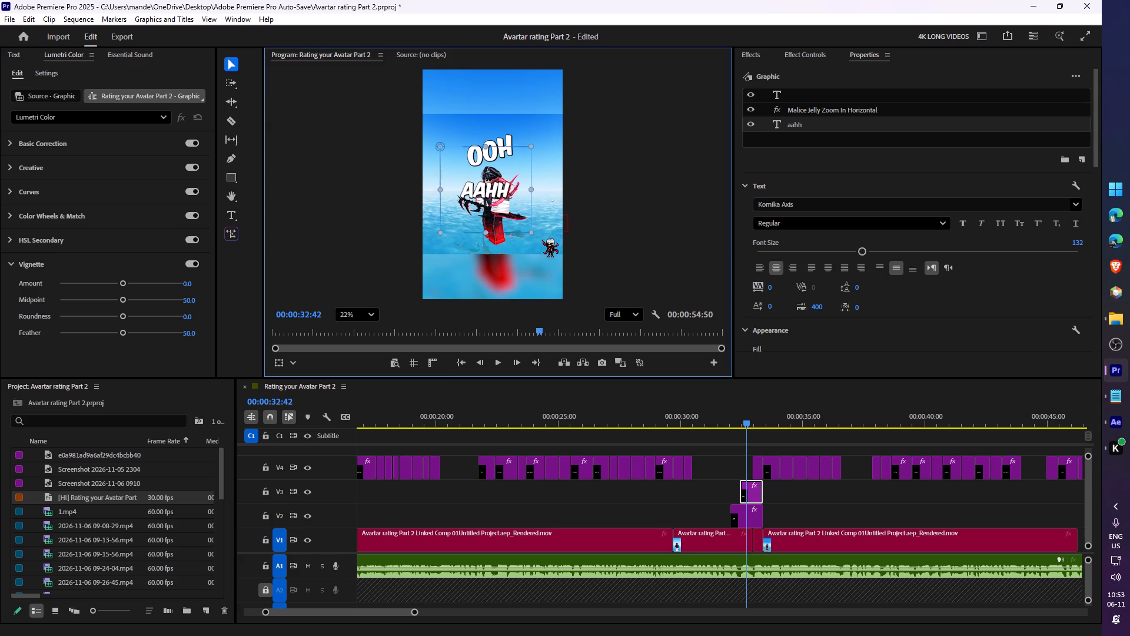
pyautogui.moveTo(541, 240); pyautogui.dragTo(524, 261)
pyautogui.moveTo(483, 218); pyautogui.dragTo(534, 237)
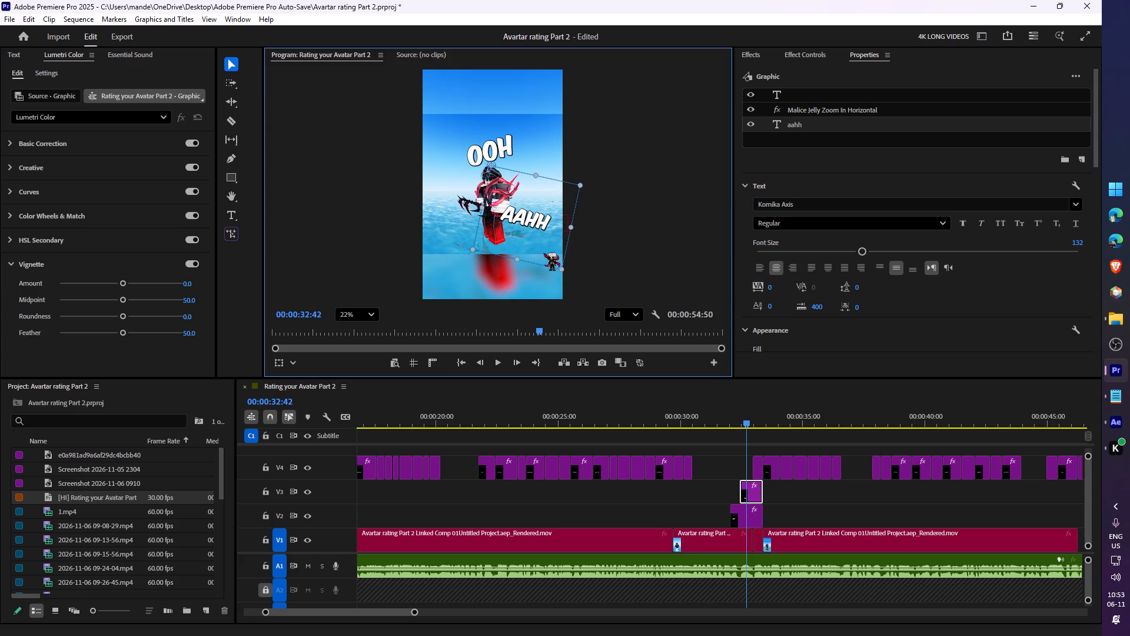
# Scale the "uui" caption graphic on V4 to 165% at 00:00:33:10.
pyautogui.press('space')
pyautogui.press('space')
pyautogui.press('space')
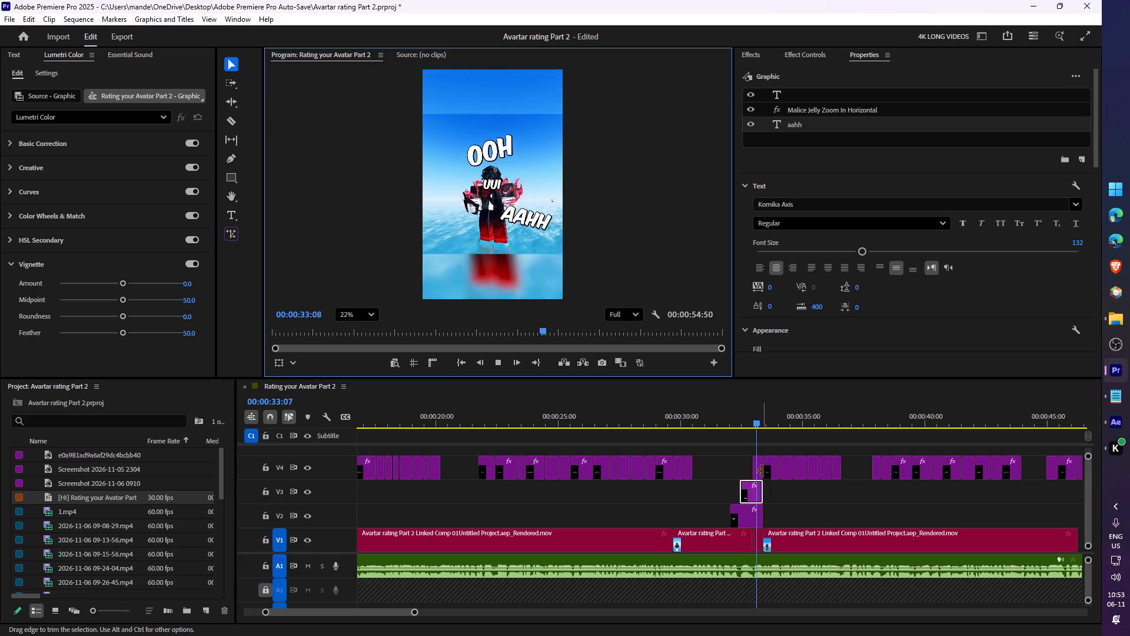
pyautogui.press('space')
pyautogui.click(756, 469)
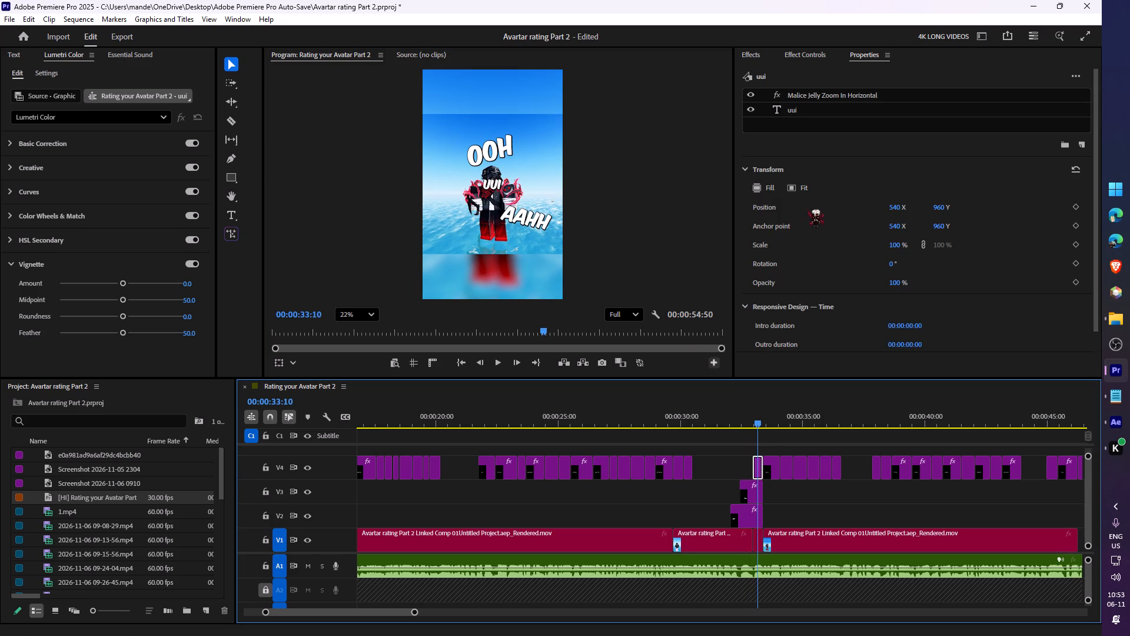
pyautogui.moveTo(899, 246); pyautogui.dragTo(982, 244)
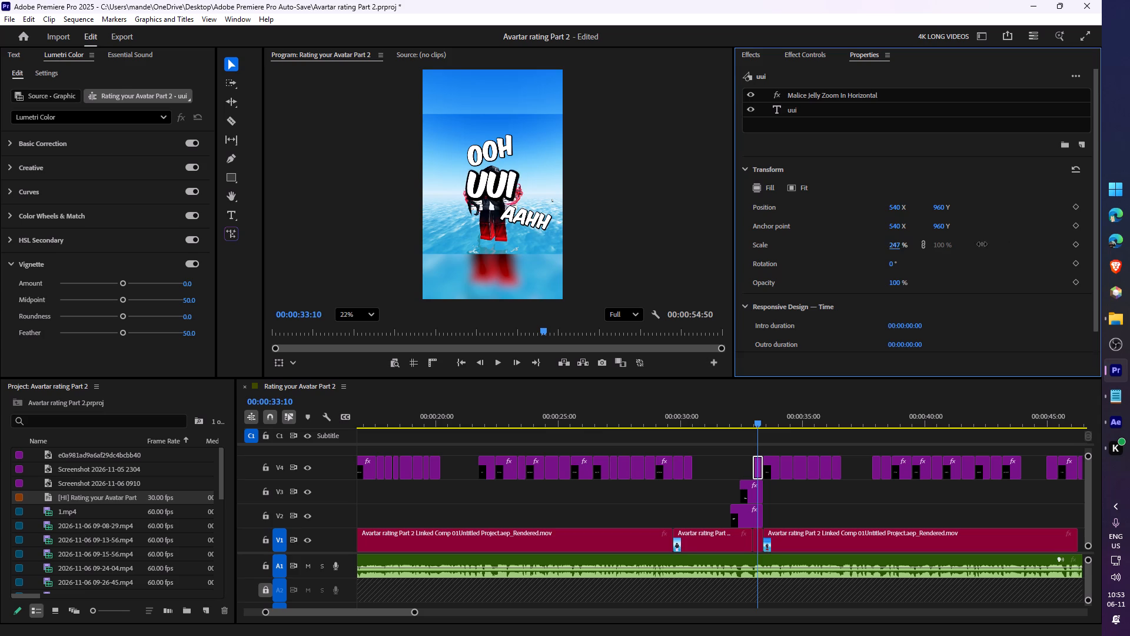
pyautogui.moveTo(982, 244); pyautogui.dragTo(942, 249)
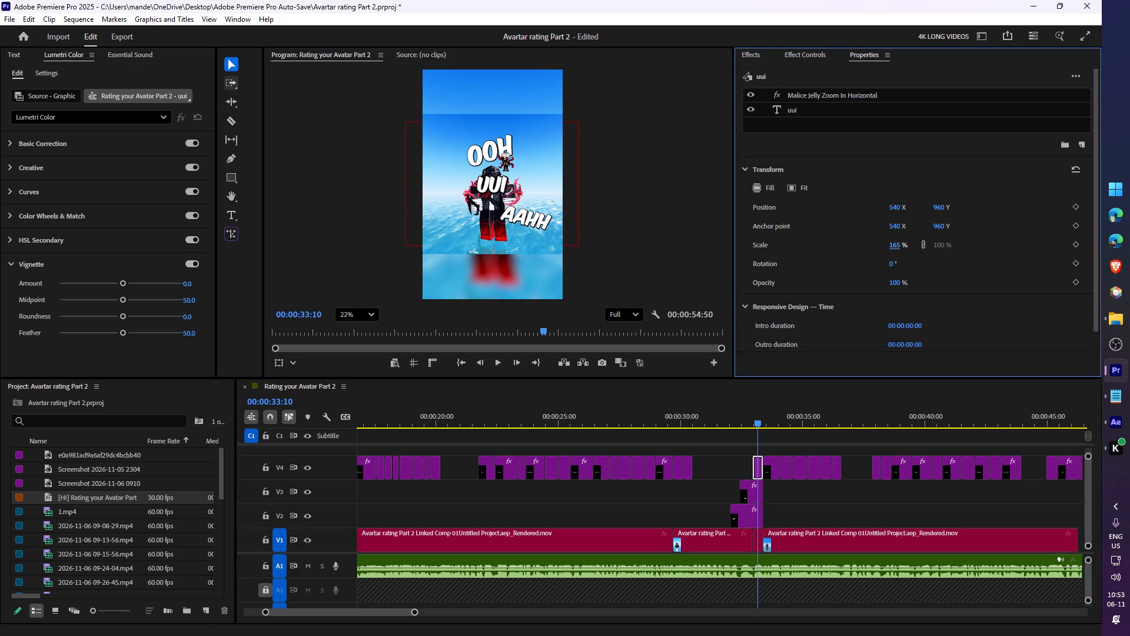
# Tilt the "uui" text counterclockwise and place it to the left of the avatar.
pyautogui.click(458, 175)
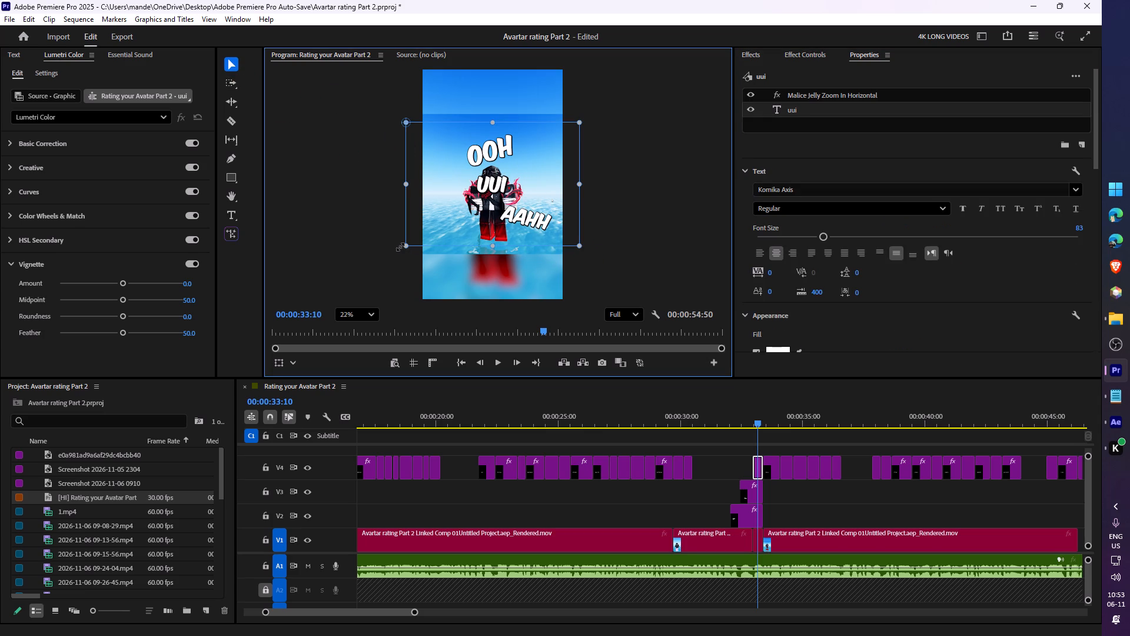
pyautogui.moveTo(399, 251); pyautogui.dragTo(473, 261)
pyautogui.moveTo(517, 168); pyautogui.dragTo(464, 241)
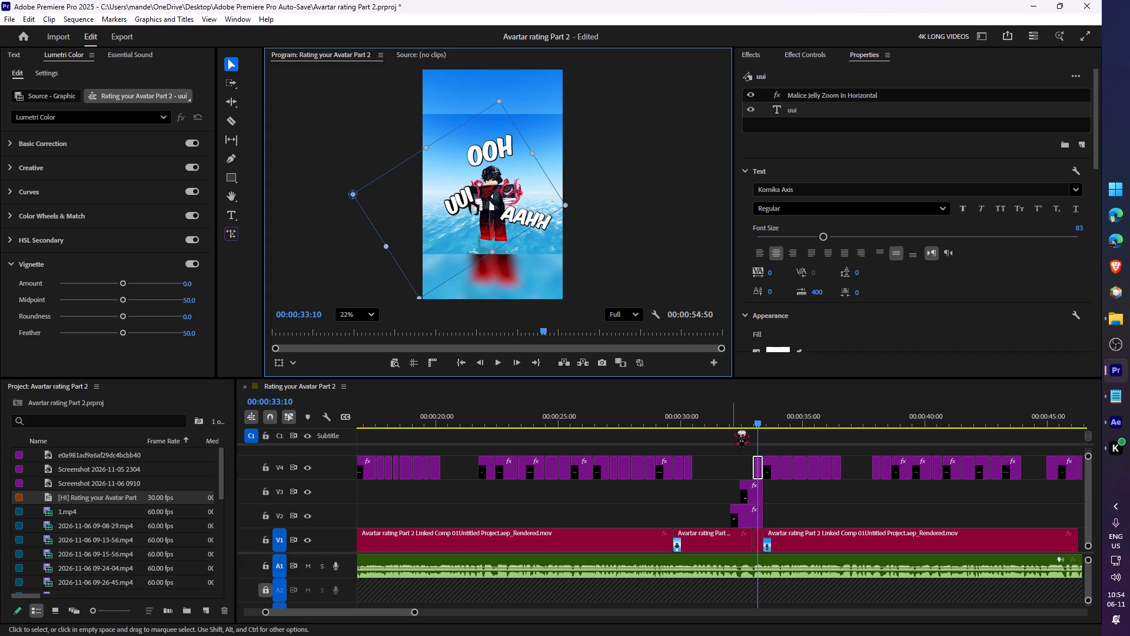
# Play the sequence from just before the "ooh" caption to the end to review the animated captions.
pyautogui.moveTo(723, 428); pyautogui.dragTo(708, 427)
pyautogui.click(714, 411)
pyautogui.press('space')
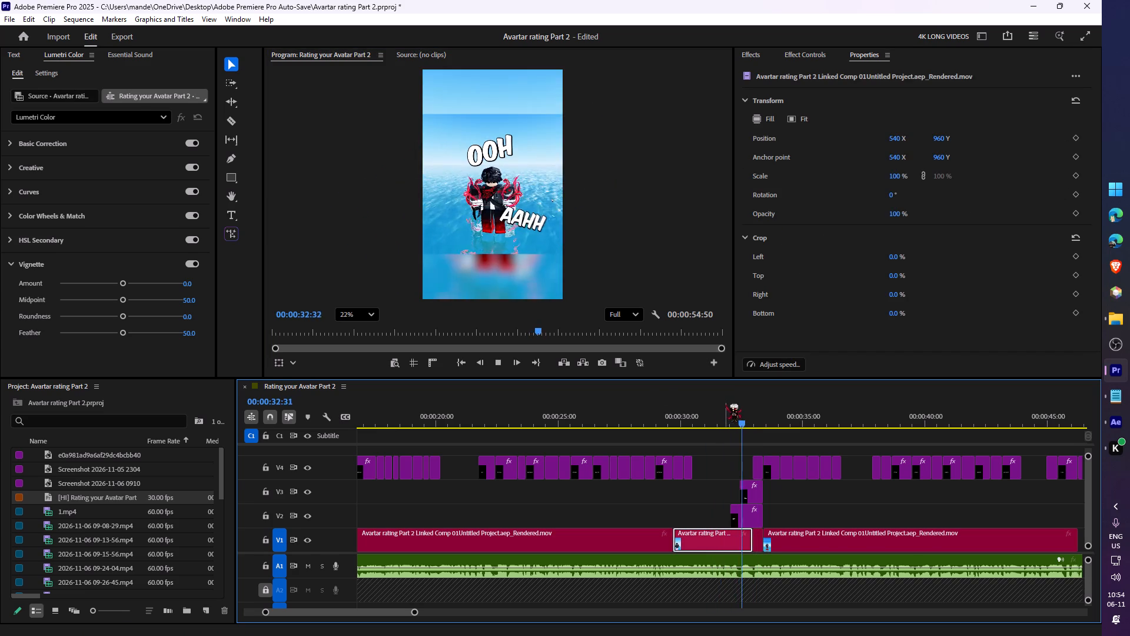
pyautogui.press('space')
pyautogui.press('space')
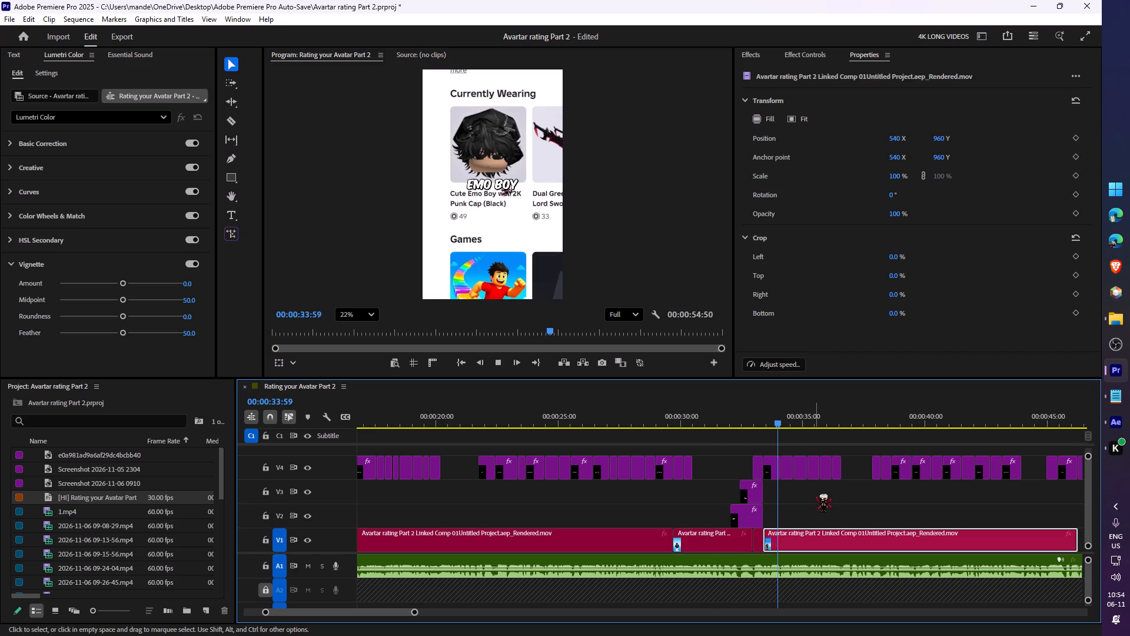
pyautogui.press('space')
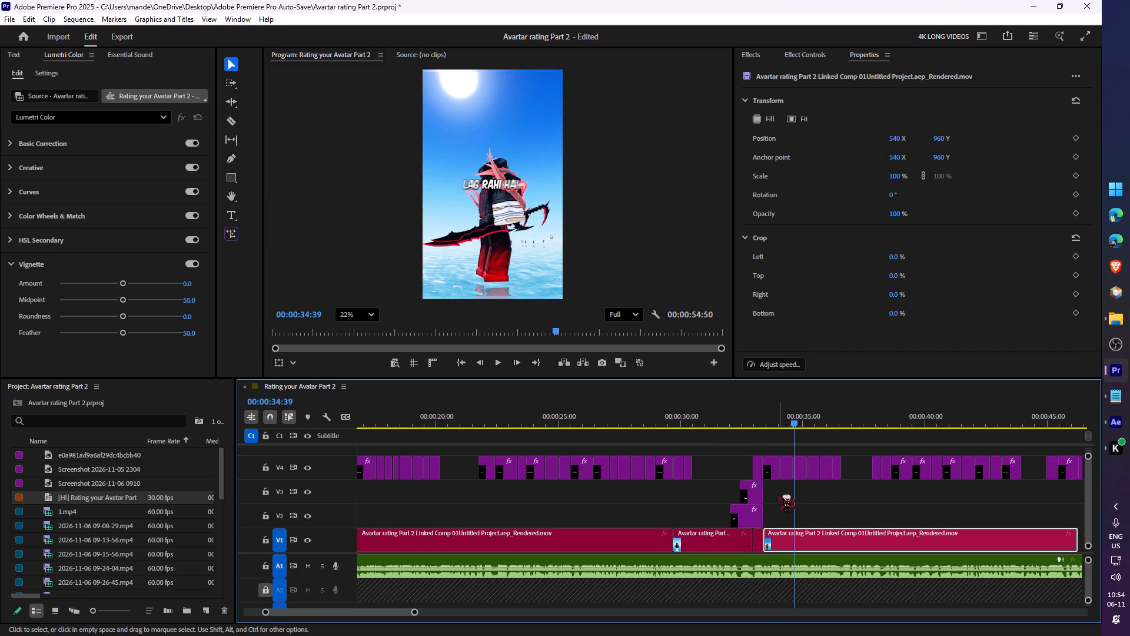
pyautogui.press('space')
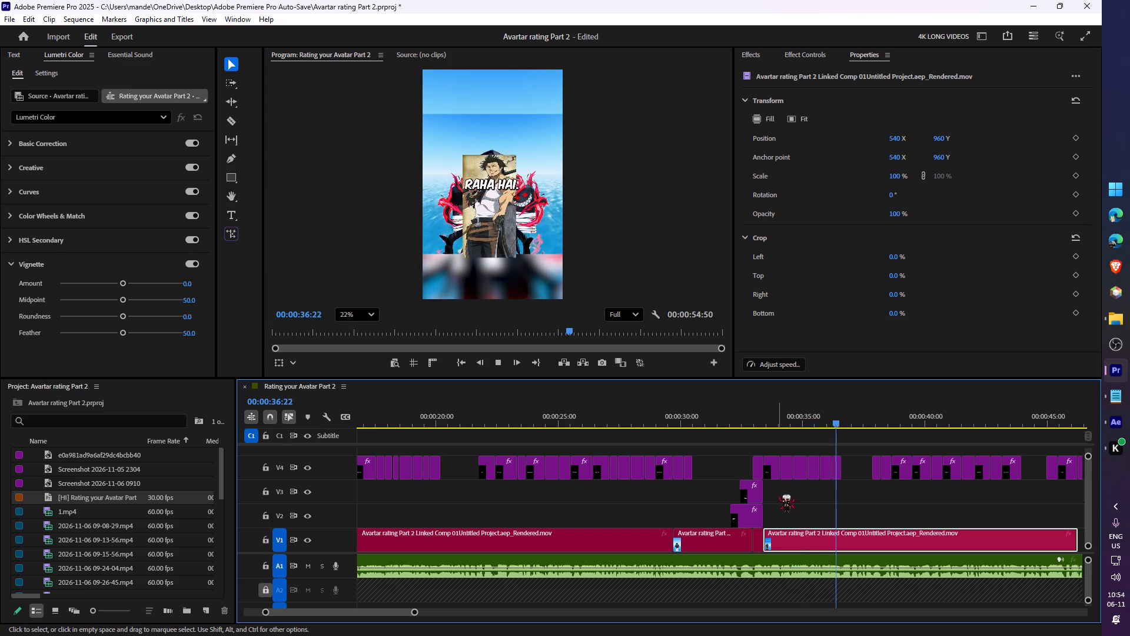
pyautogui.press('space')
pyautogui.press('space')
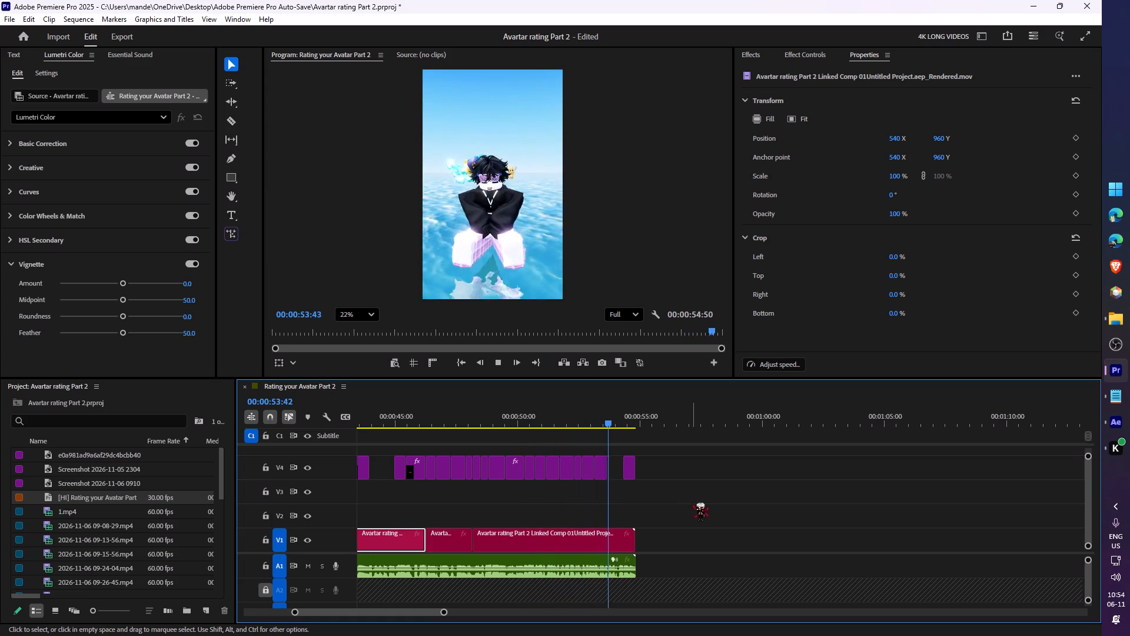
# Select all caption graphics on V4 except "uui" and nest them as "subs".
pyautogui.press('c')
pyautogui.press('c')
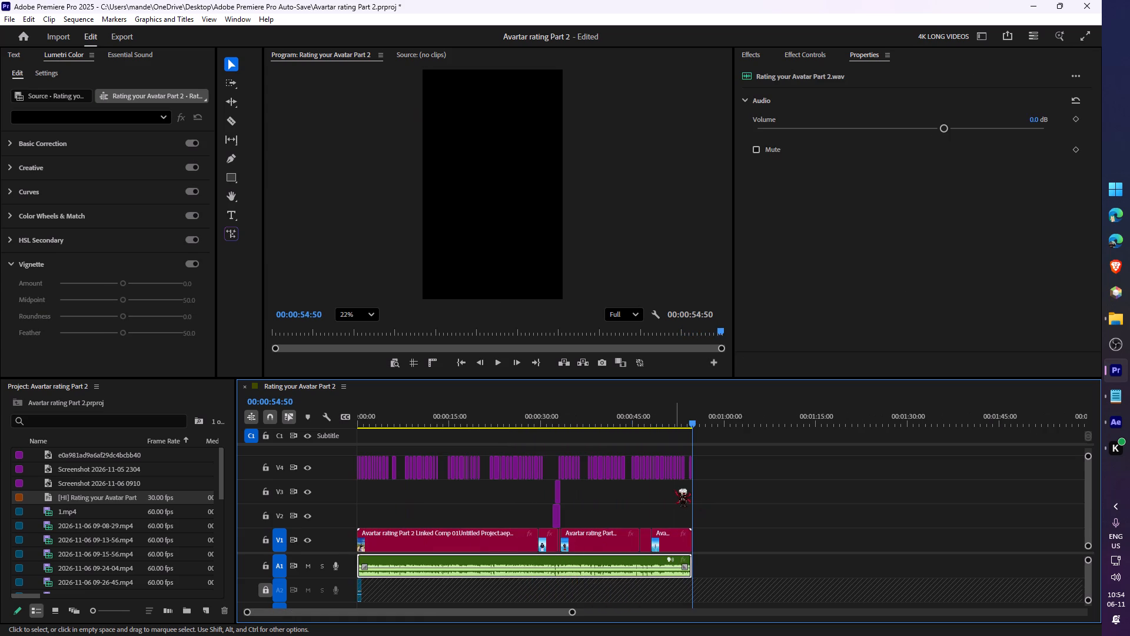
pyautogui.moveTo(750, 459); pyautogui.dragTo(566, 469)
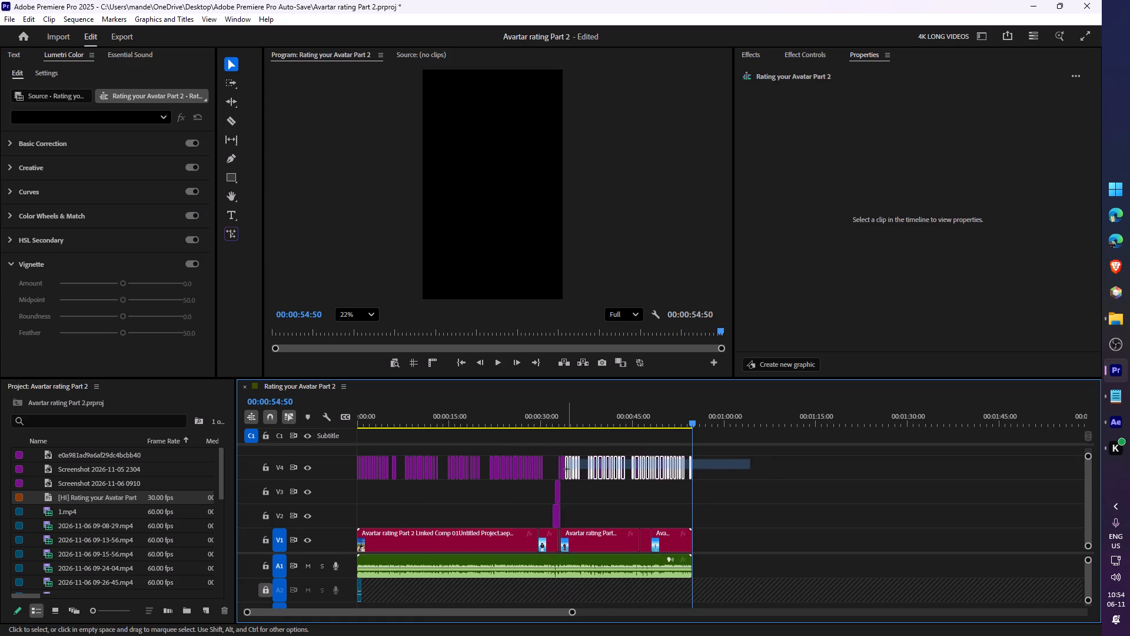
pyautogui.moveTo(566, 469); pyautogui.dragTo(563, 468)
pyautogui.keyDown('shift'); pyautogui.moveTo(550, 465); pyautogui.dragTo(536, 465); pyautogui.keyUp('shift')
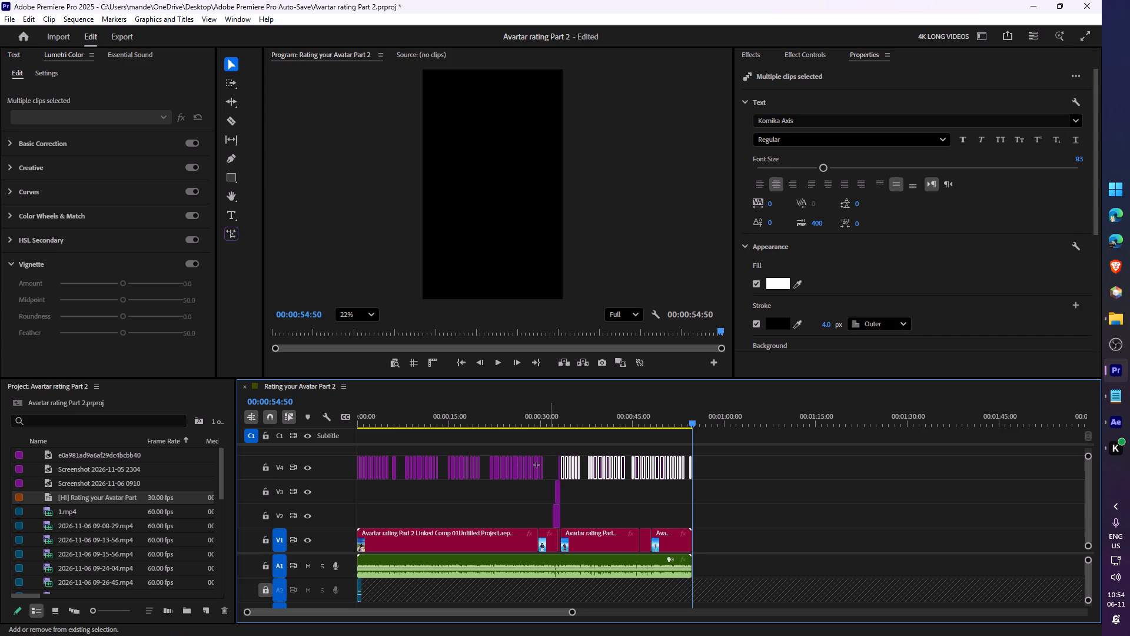
pyautogui.keyDown('shift'); pyautogui.moveTo(536, 465); pyautogui.dragTo(354, 463); pyautogui.keyUp('shift')
pyautogui.rightClick(418, 465)
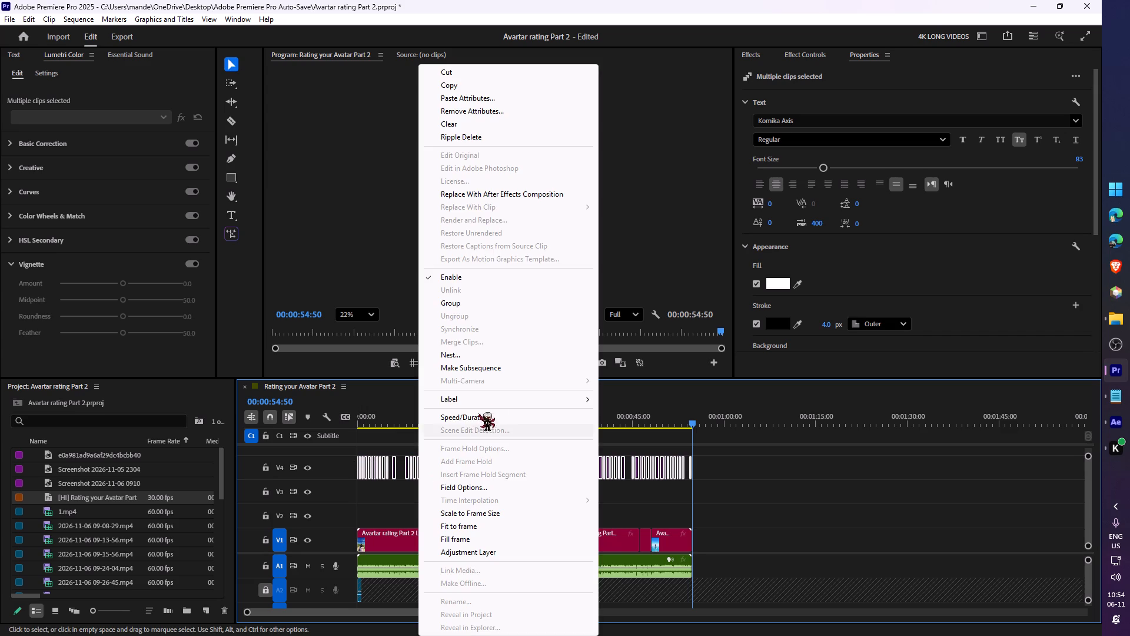
pyautogui.click(488, 357)
pyautogui.write('subs')
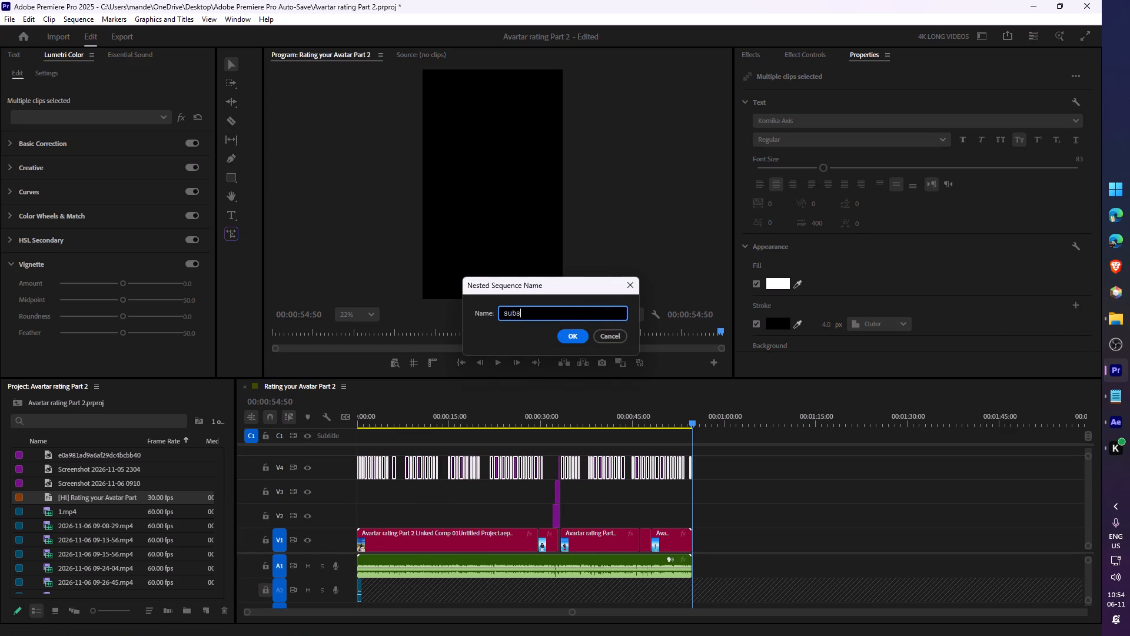
pyautogui.press('Return')
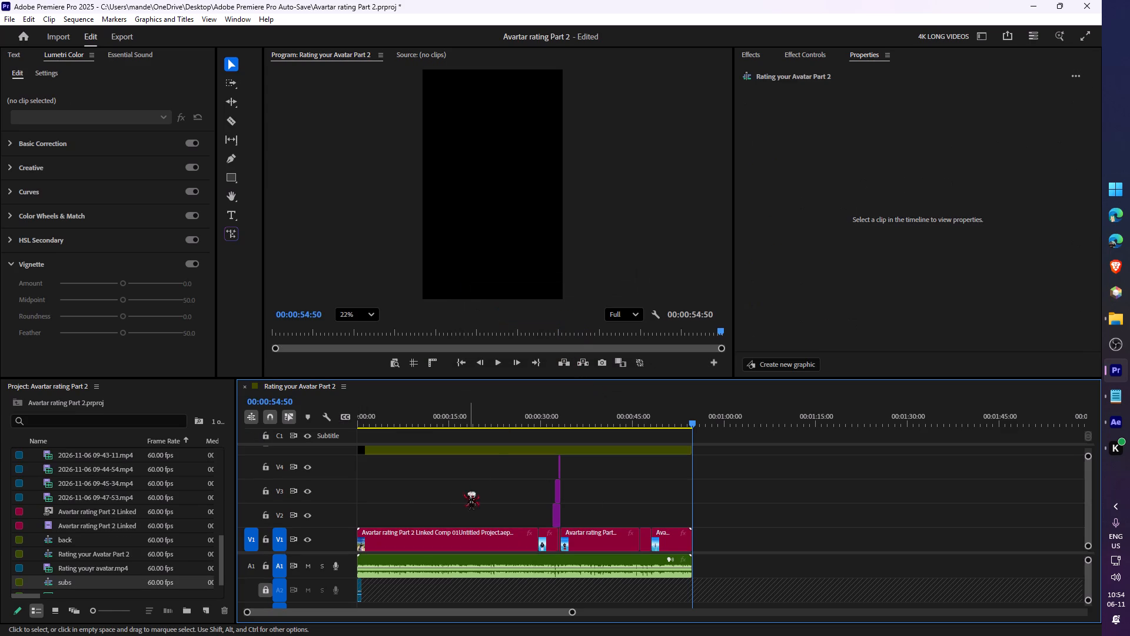
# Select the nested "subs" clip above V4.
pyautogui.click(418, 453)
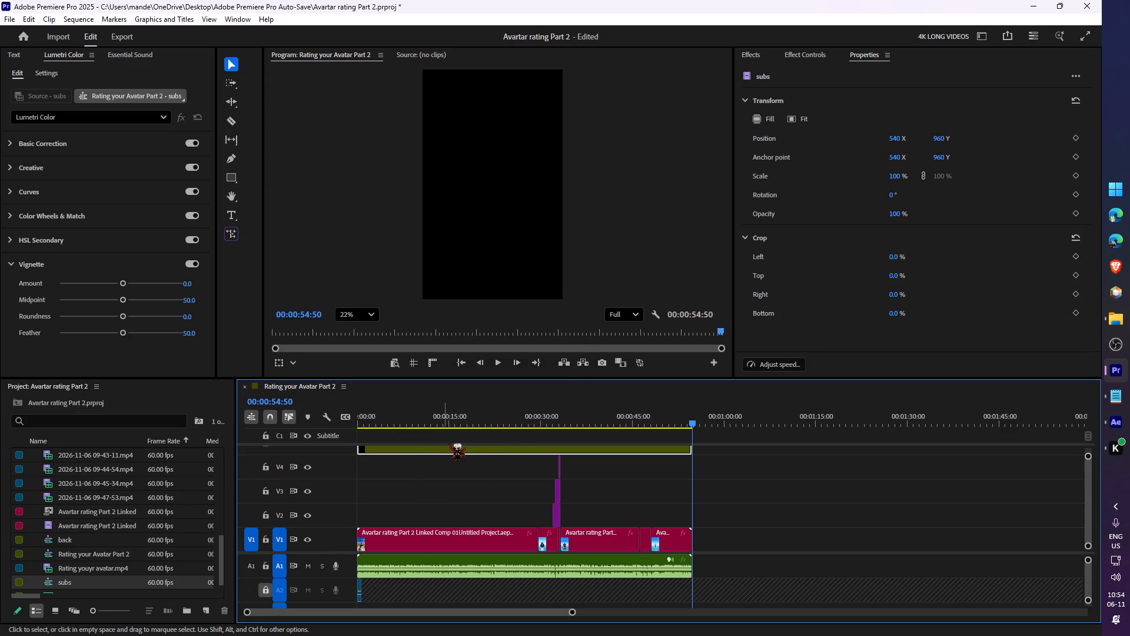